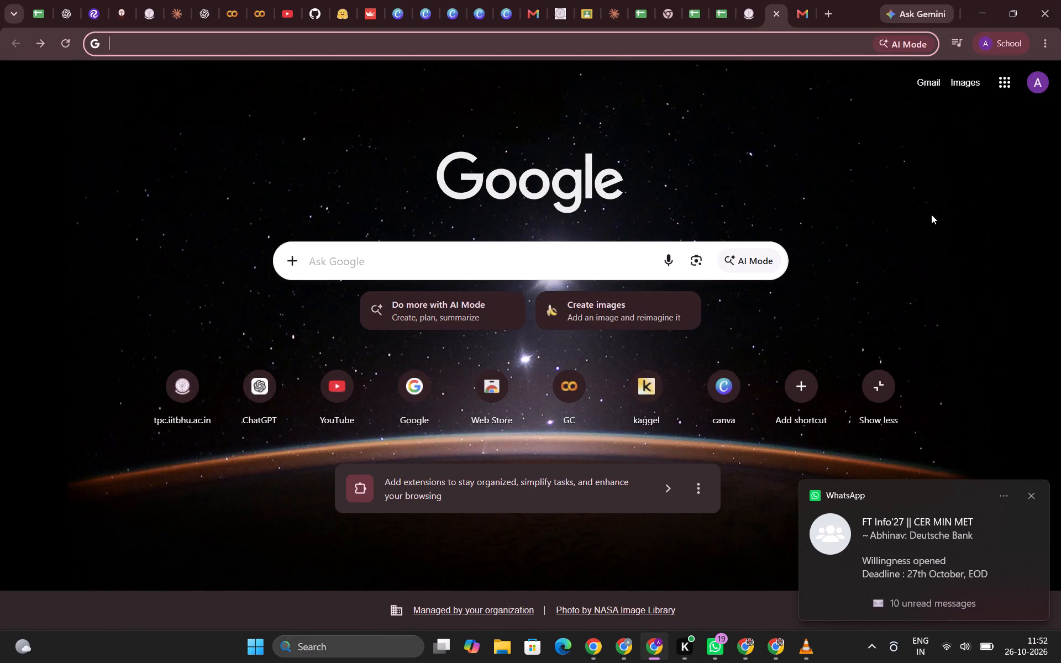
Switch to the Work profile browser window and close its msftconnecttest.com/redirect page to return to the Canva home page.
click(983, 11)
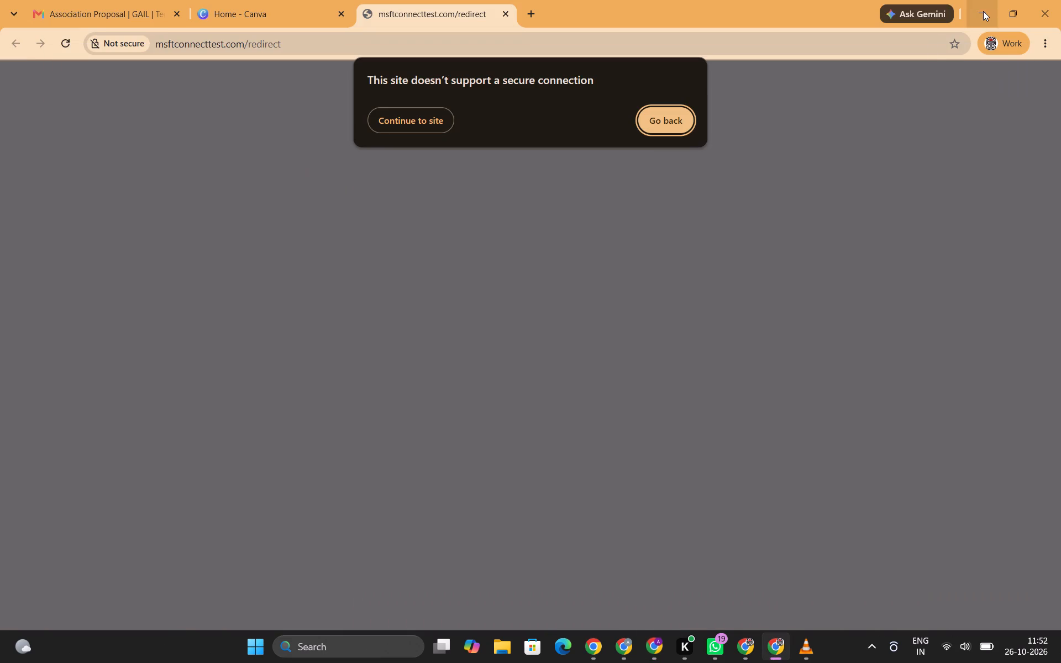
click(508, 9)
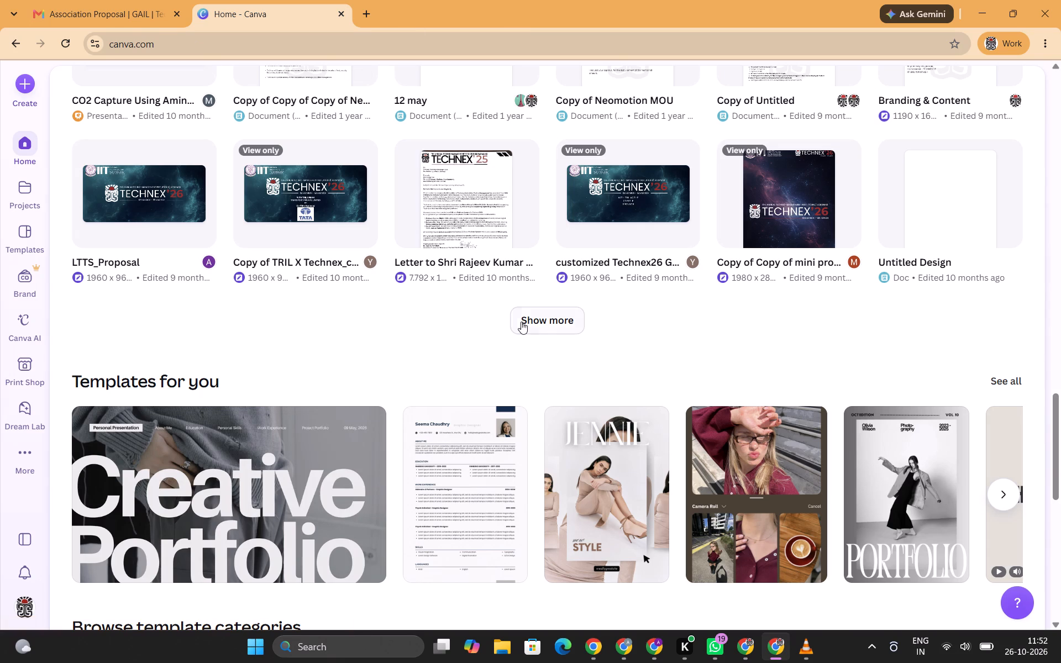
Look through the older recent designs on the Canva home page, loading further batches of Technex proposals, letters and reports.
click(524, 322)
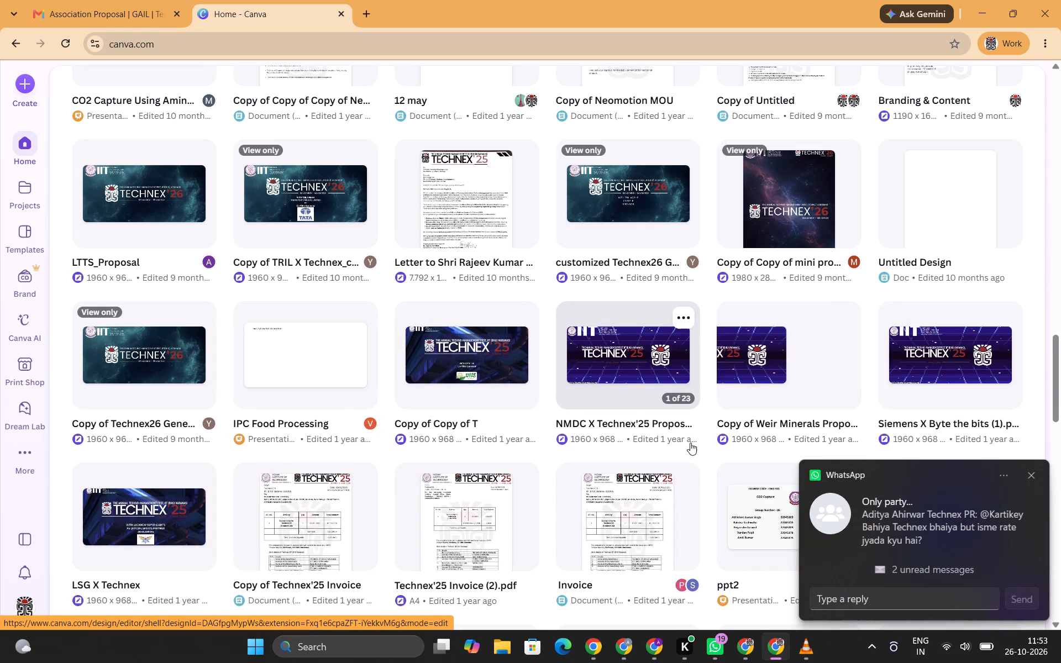
scroll(690, 443, down, 1)
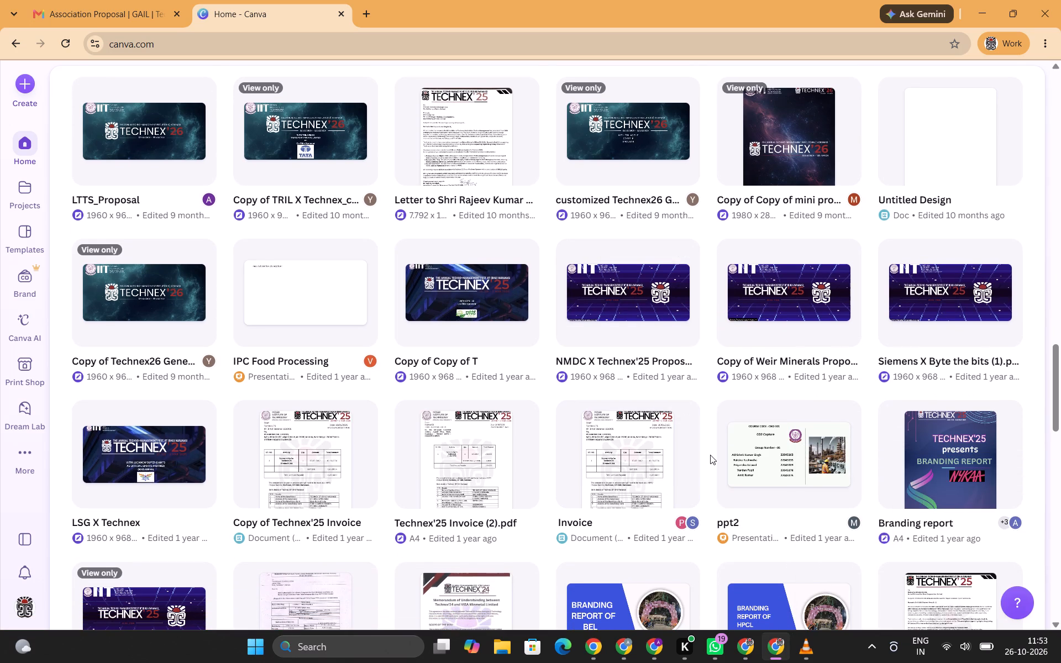
scroll(710, 455, down, 2)
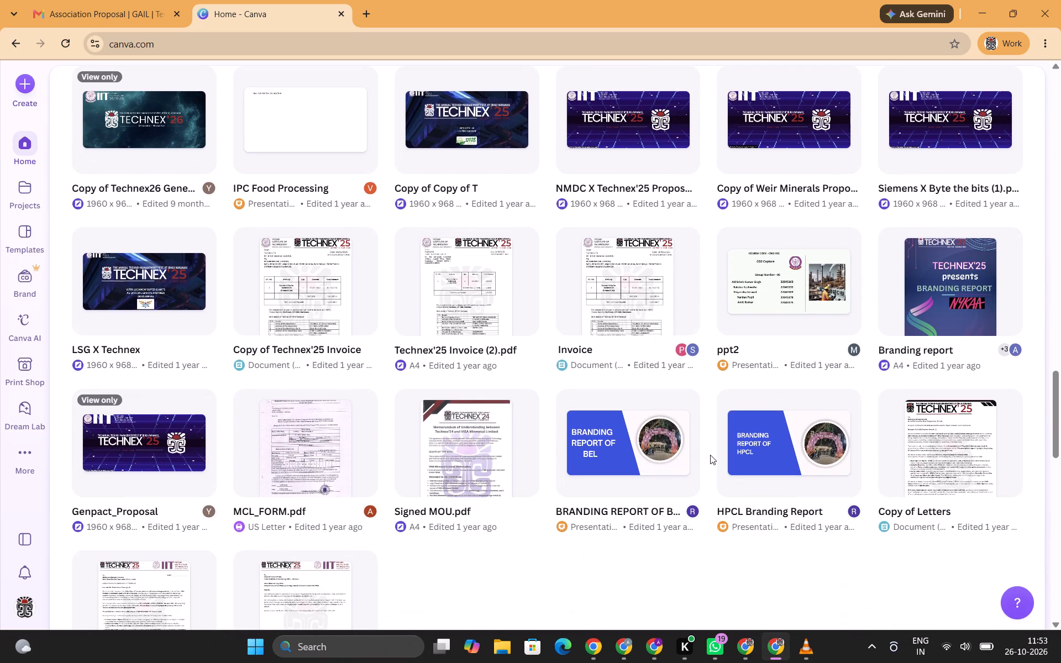
scroll(710, 455, down, 2)
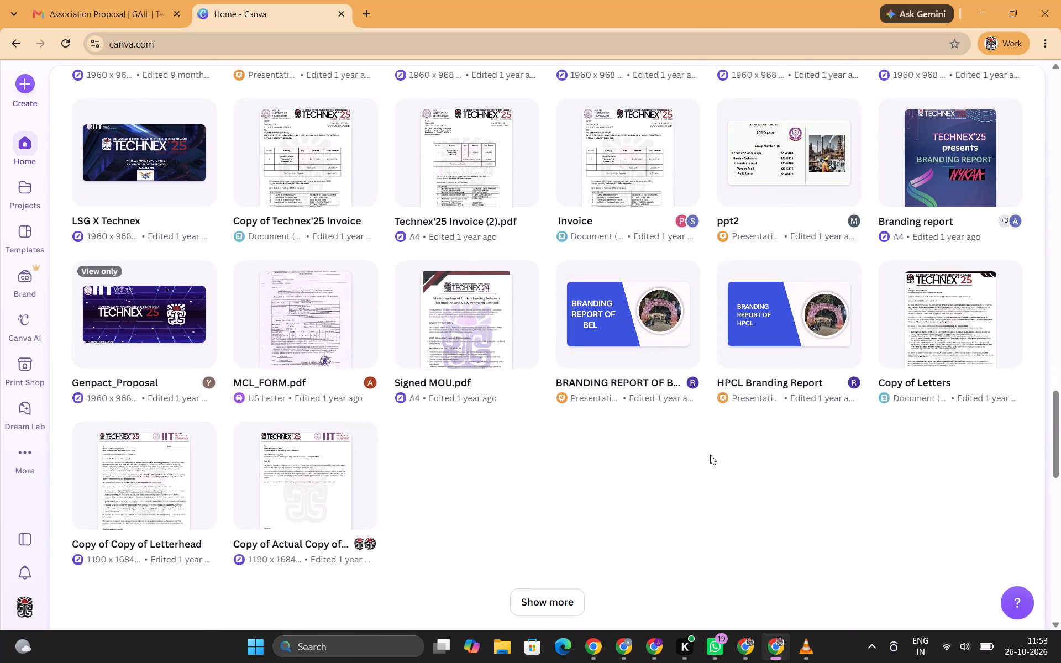
scroll(710, 455, down, 3)
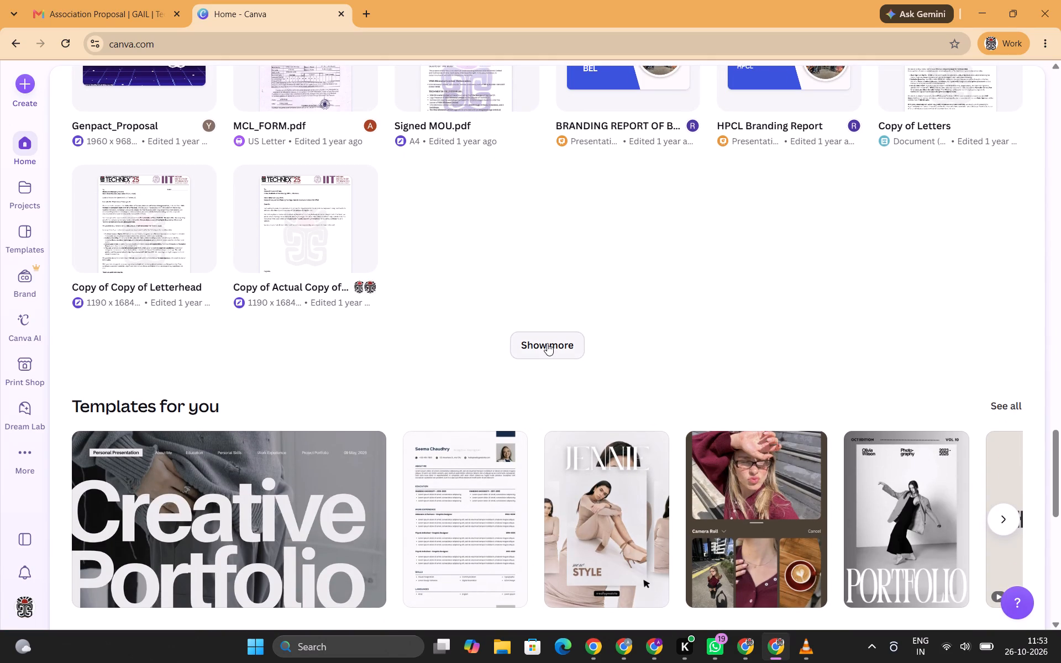
click(547, 343)
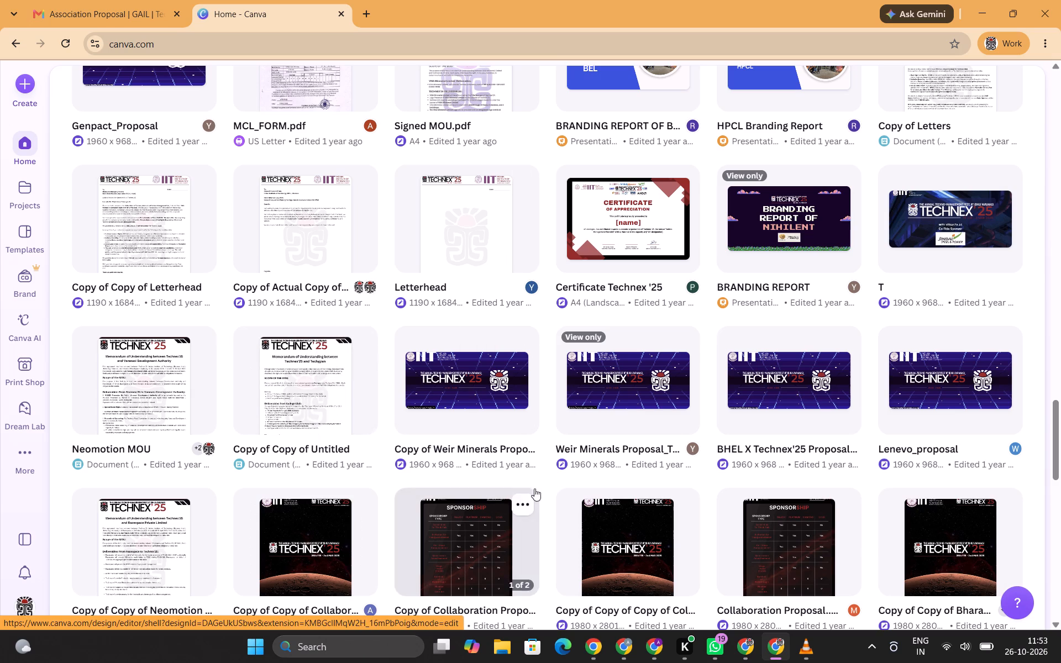
scroll(549, 466, down, 1)
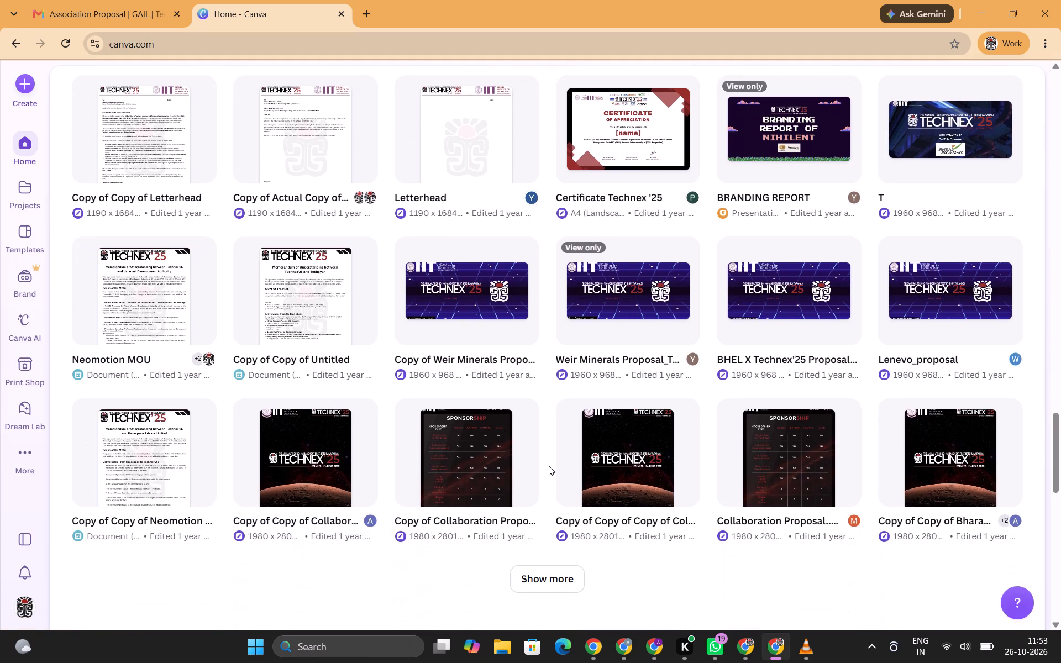
scroll(549, 466, down, 2)
Open the "Copy of Copy of Neomotion MOU" design, read through its deliverables, payment terms and refund policy pages, and close it.
click(152, 452)
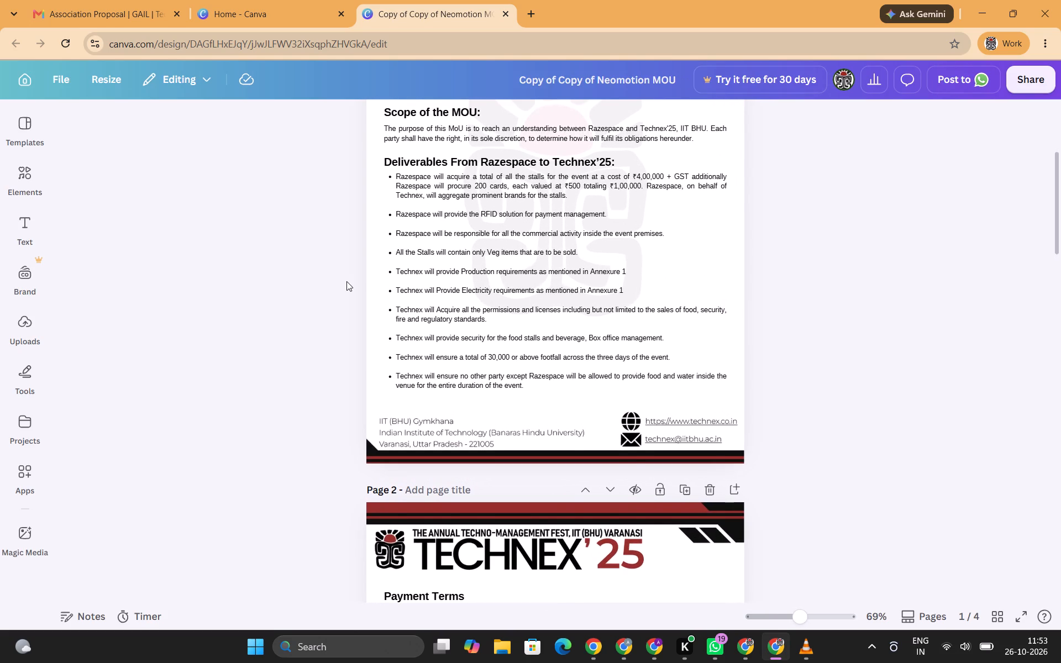
scroll(346, 281, down, 4)
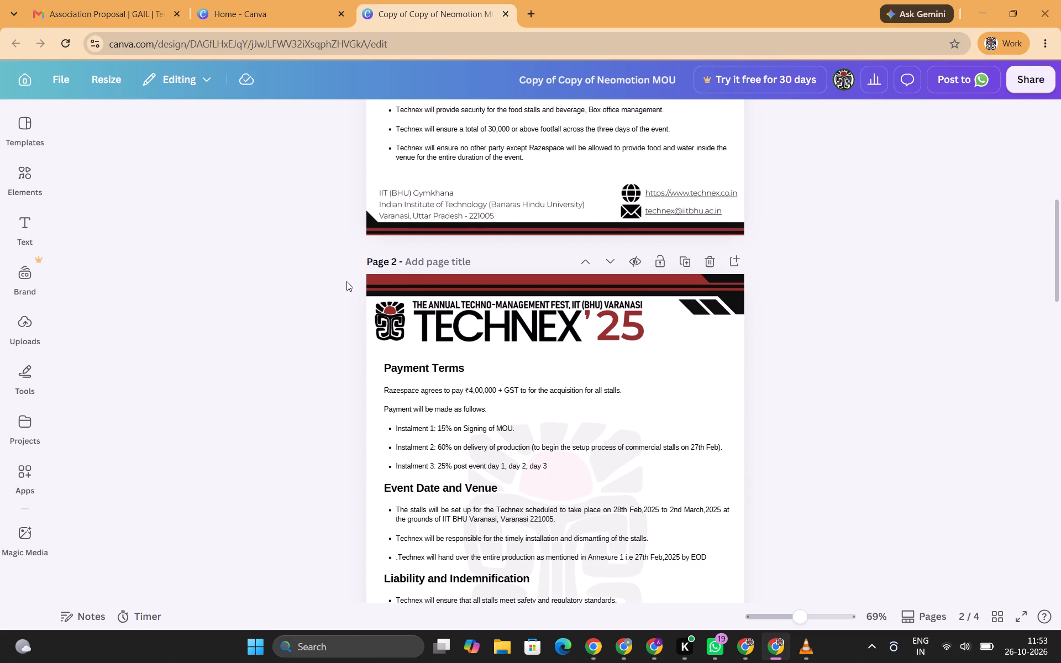
scroll(346, 281, down, 8)
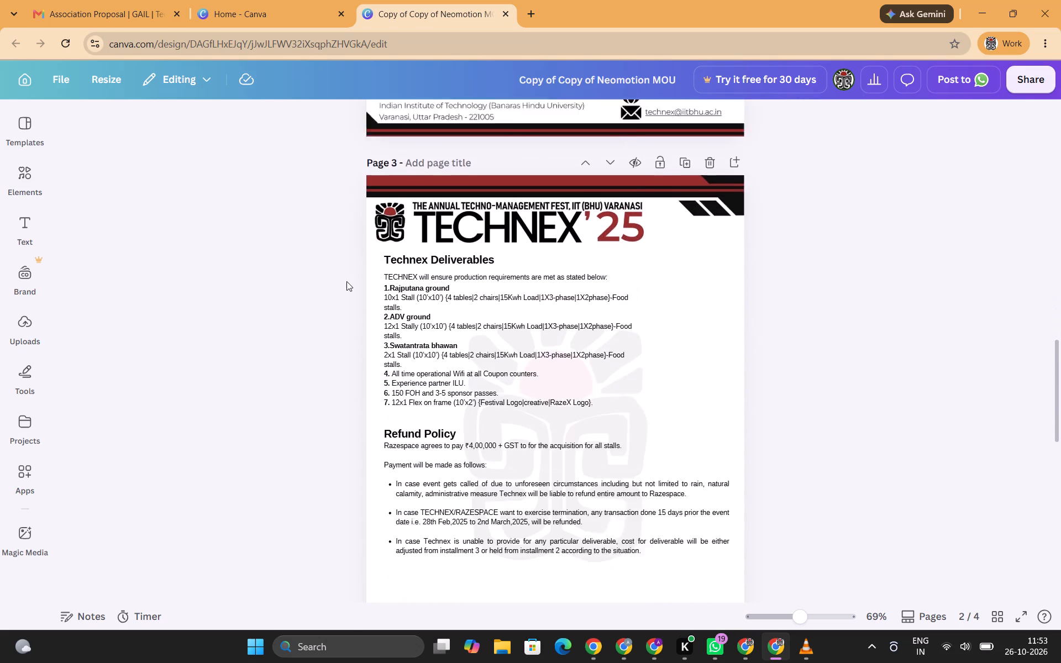
scroll(346, 281, down, 1)
scroll(346, 281, up, 13)
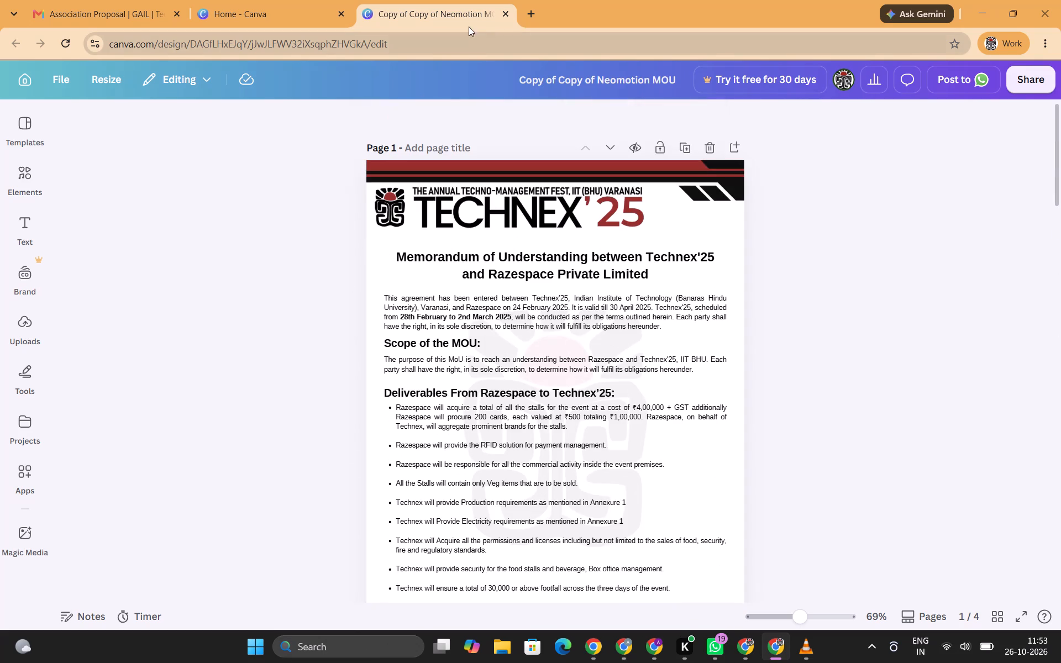
click(501, 11)
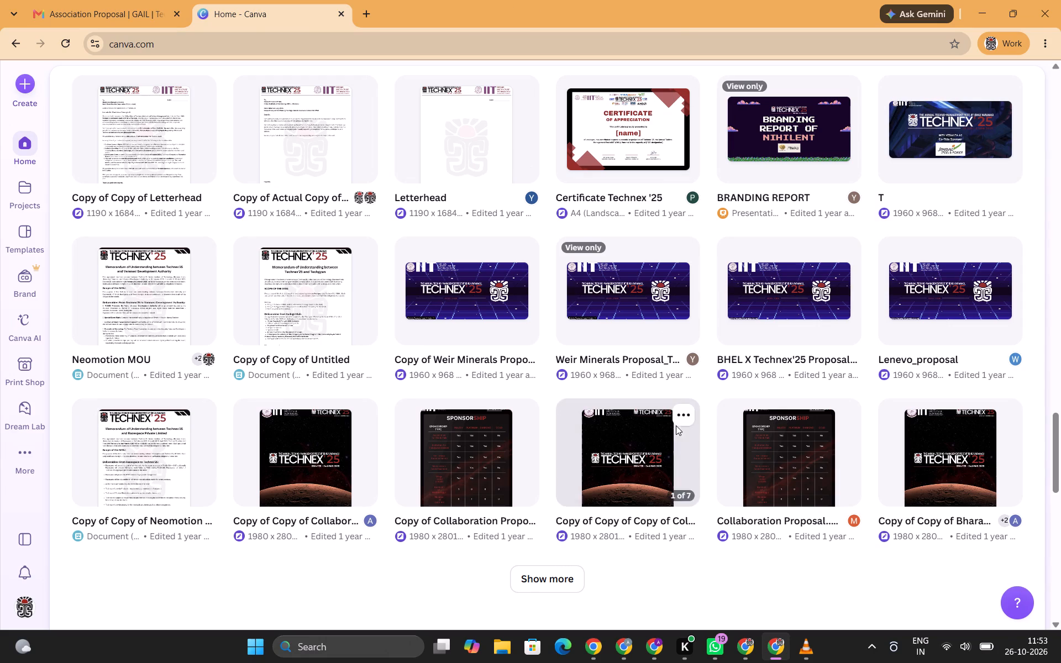
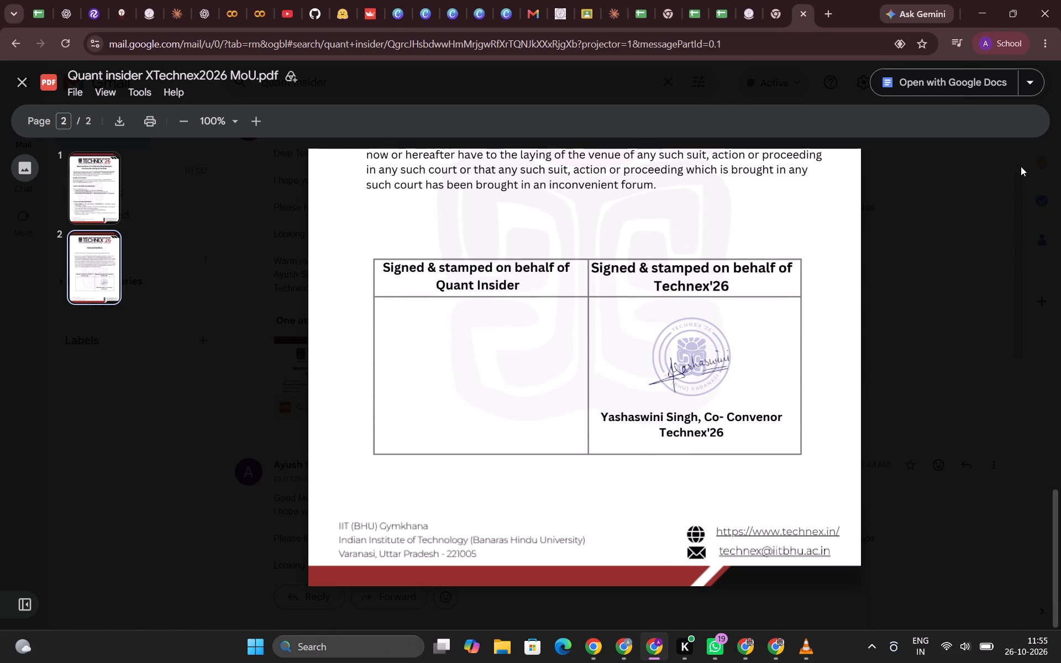
Open the Quant insider XTechnex2026 MoU PDF attachment in its own tab and save it to the Downloads folder.
scroll(592, 355, up, 9)
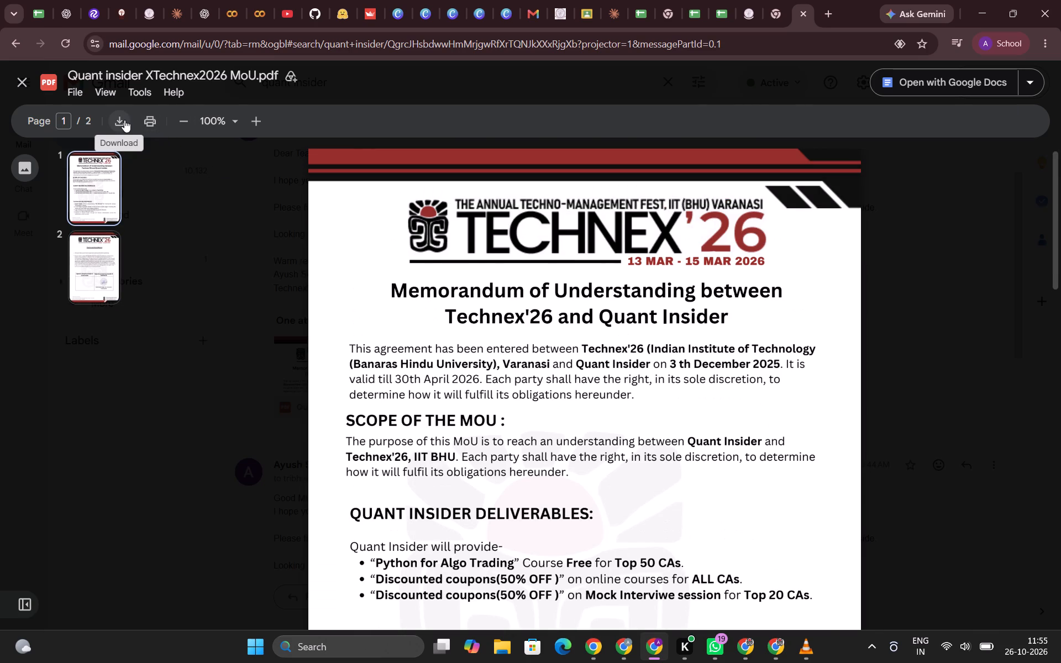
click(1029, 86)
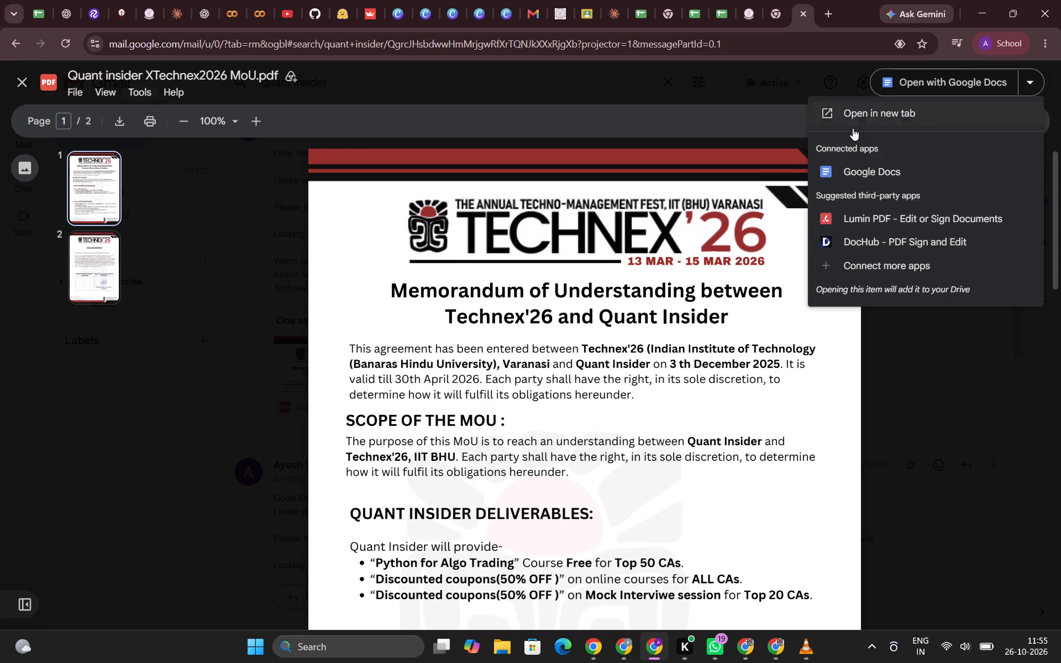
click(887, 116)
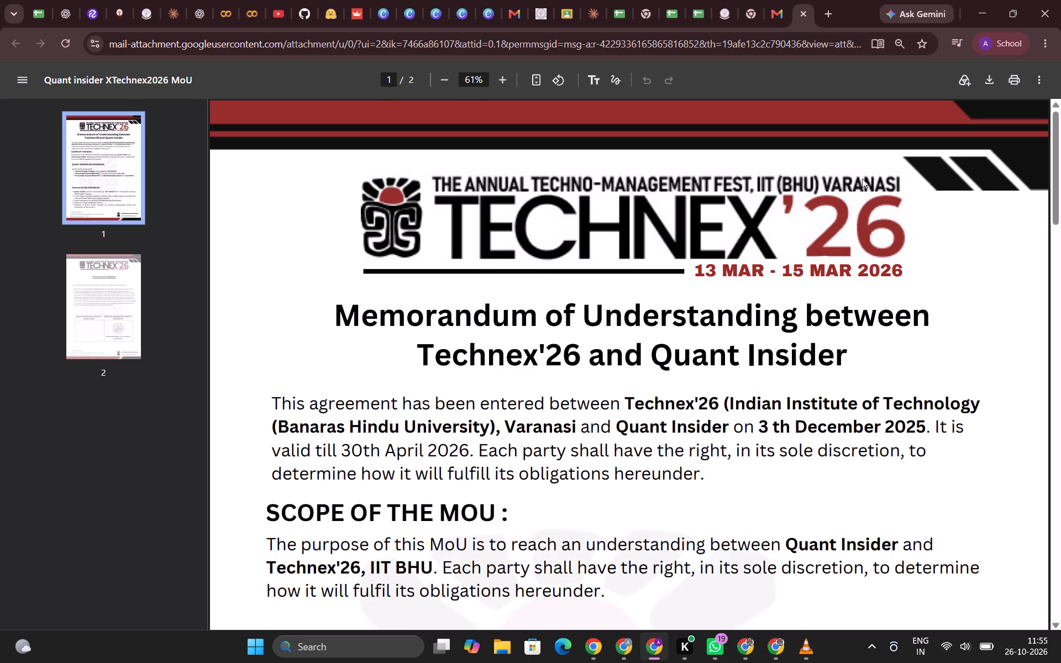
click(987, 78)
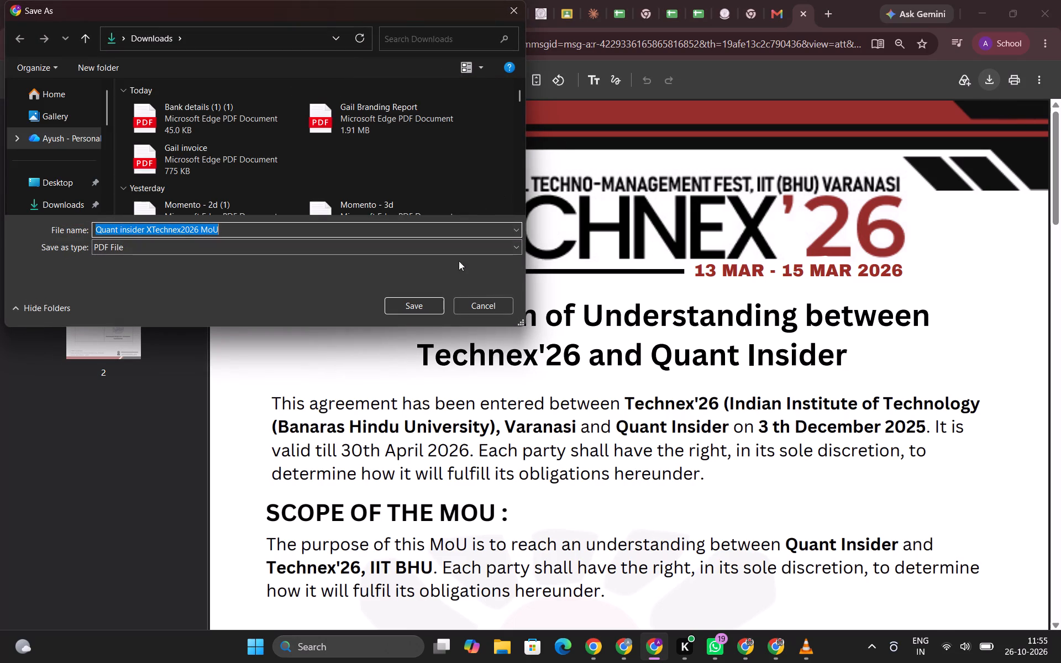
click(412, 302)
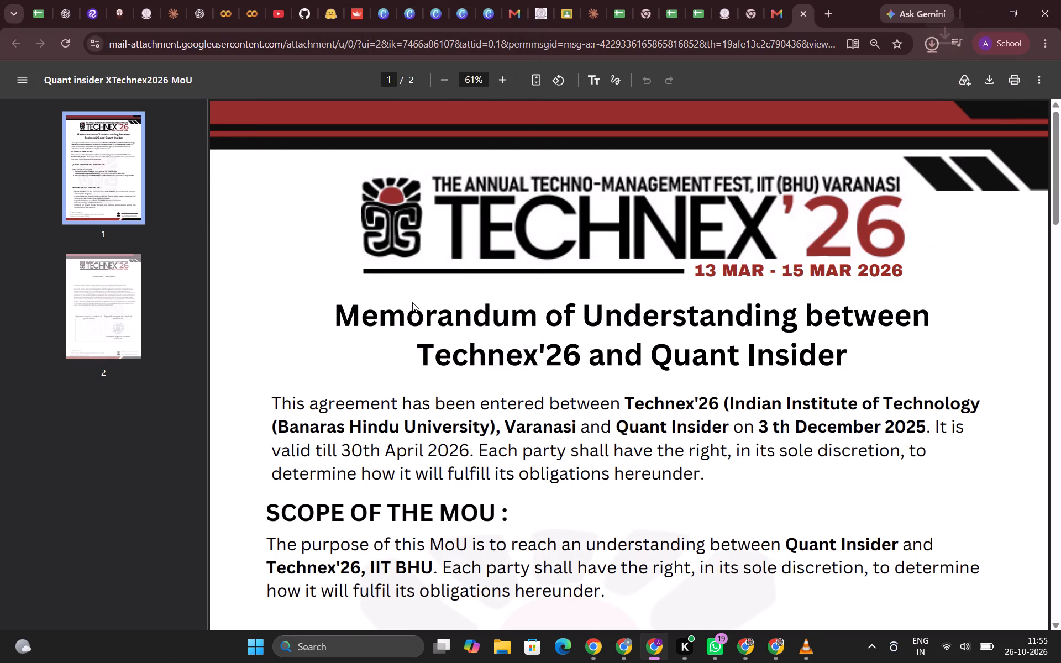
scroll(502, 350, down, 12)
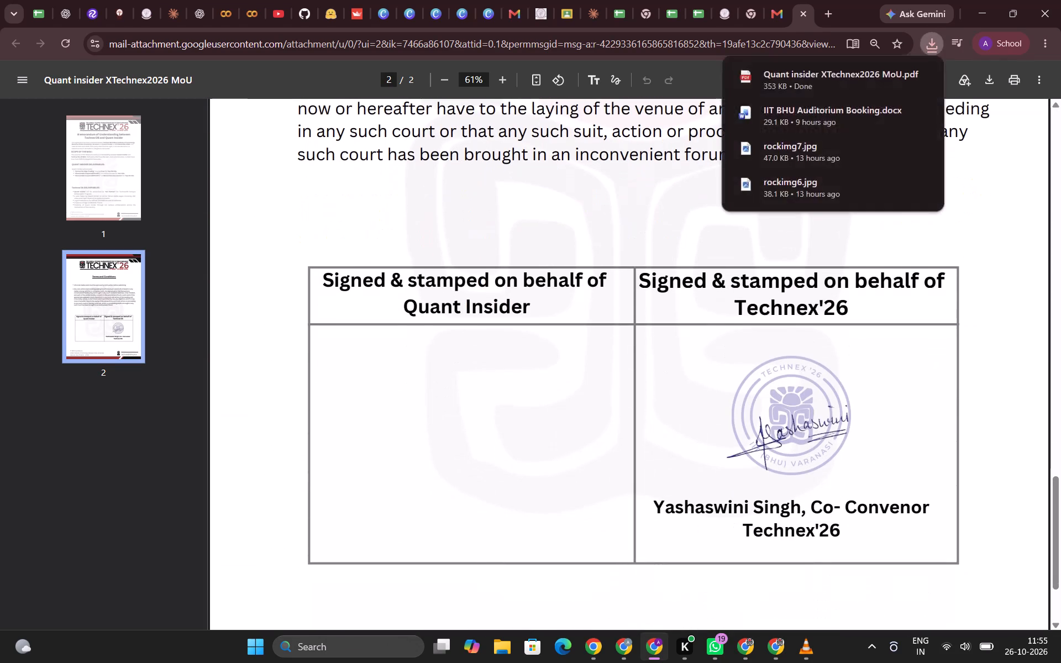
scroll(502, 350, up, 14)
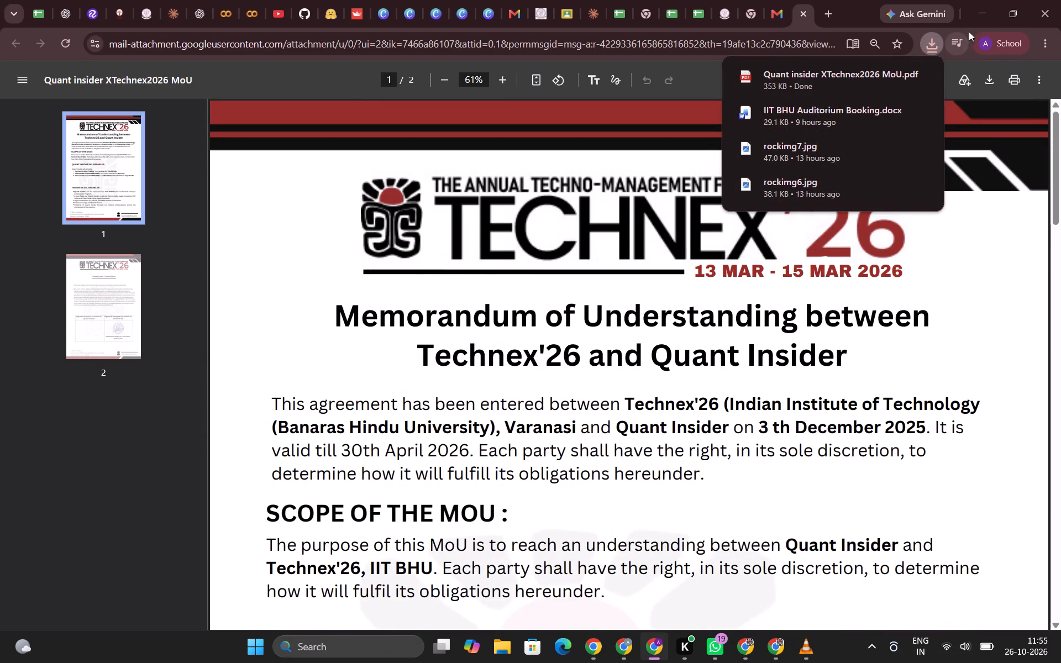
Return to the Canva home page in the Work profile window and upload the Quant insider XTechnex2026 MoU PDF from Downloads.
click(978, 10)
scroll(563, 151, up, 16)
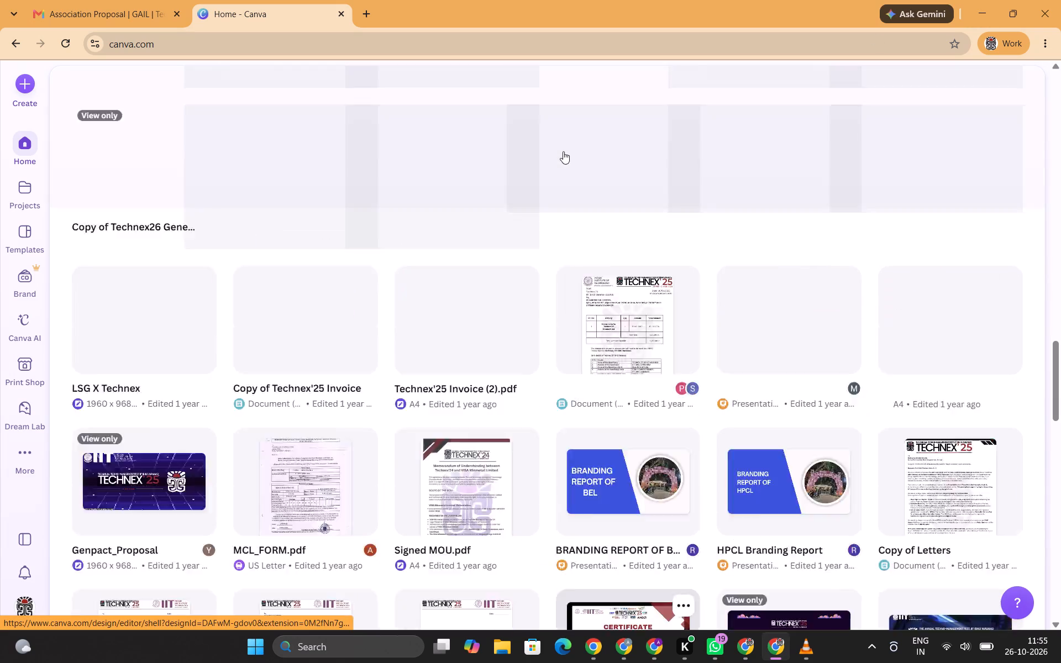
scroll(563, 151, up, 16)
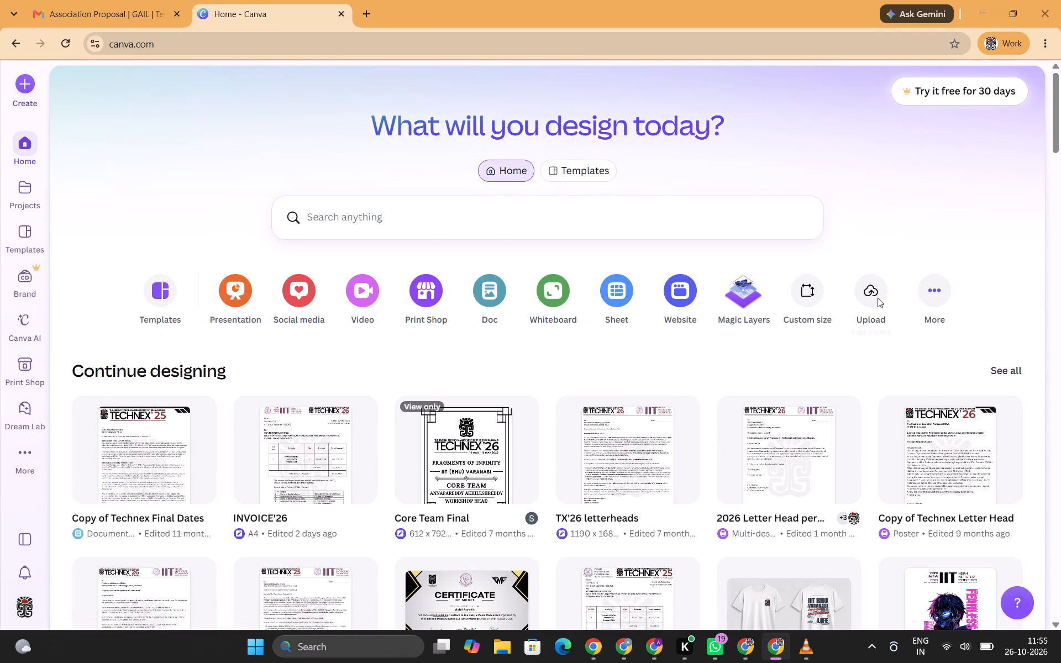
click(869, 287)
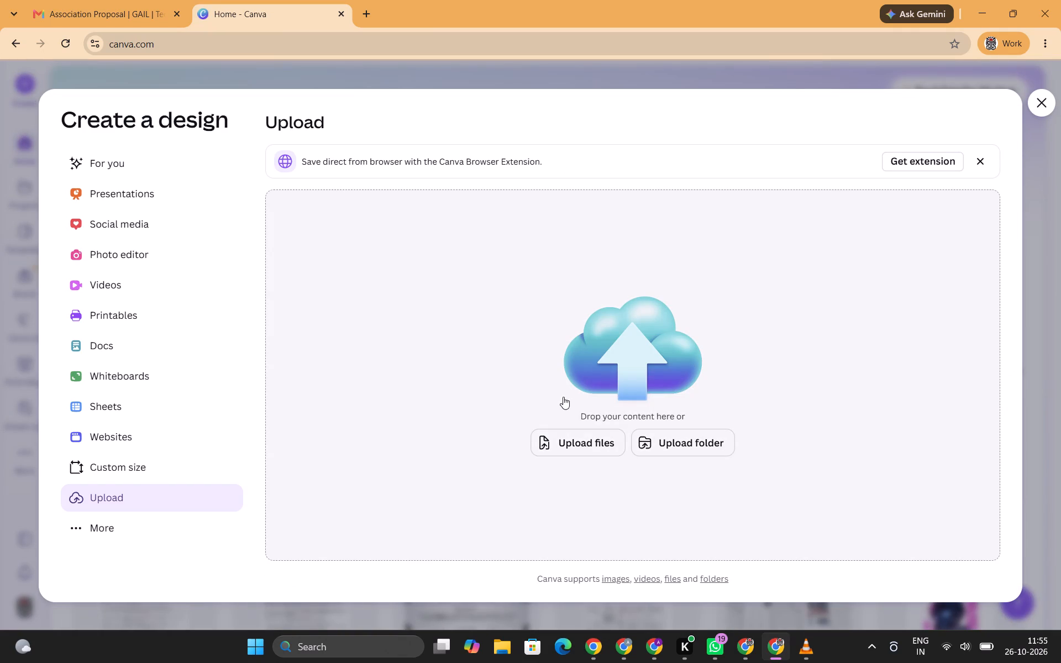
click(574, 442)
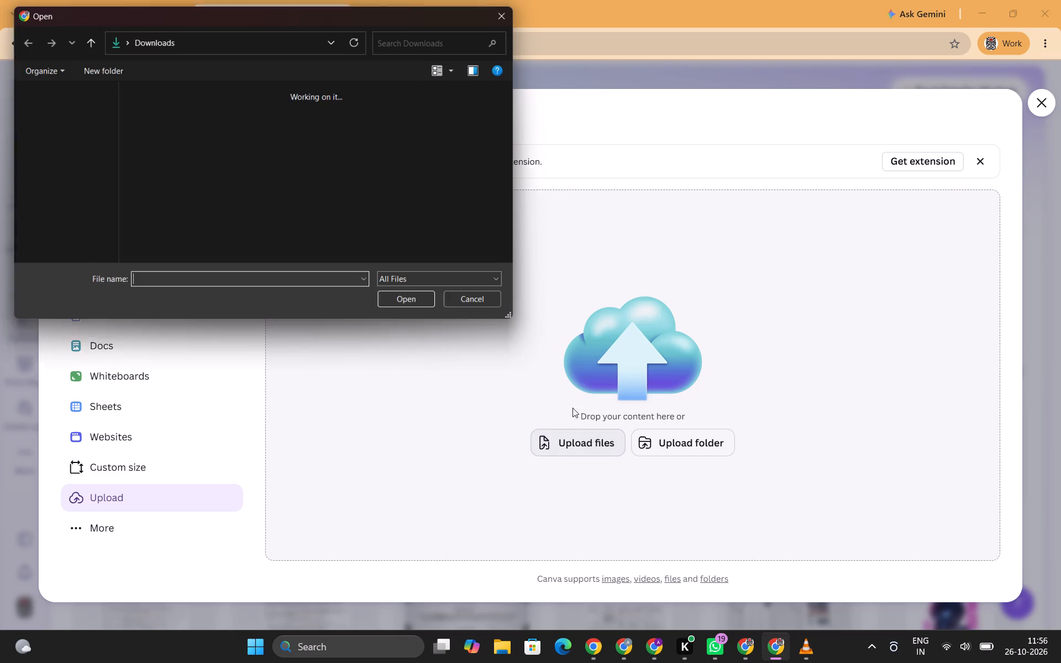
click(179, 114)
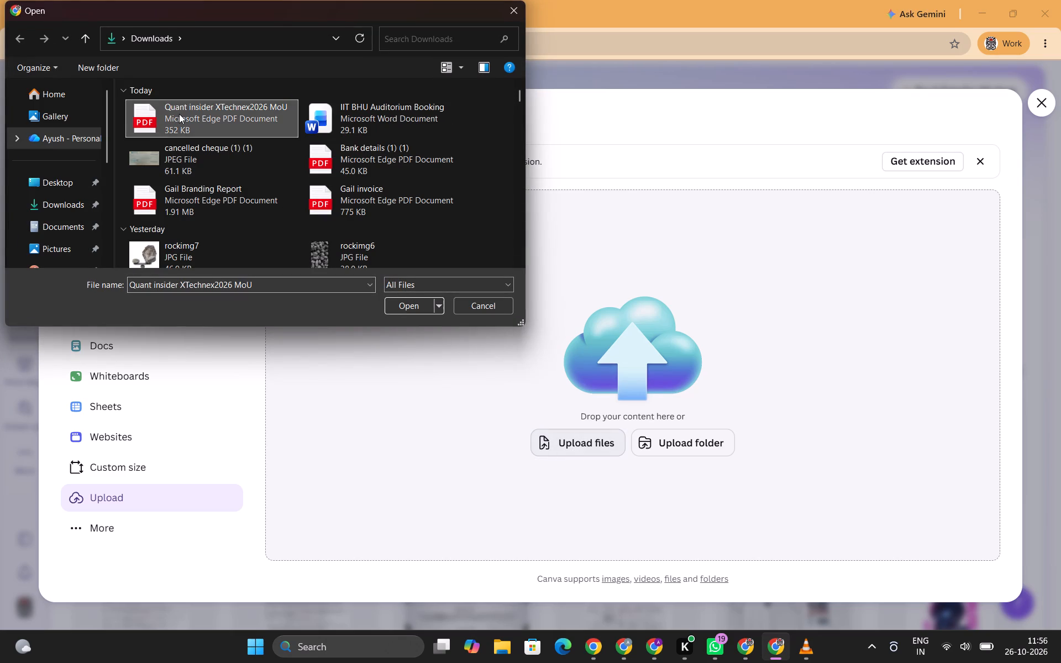
click(395, 309)
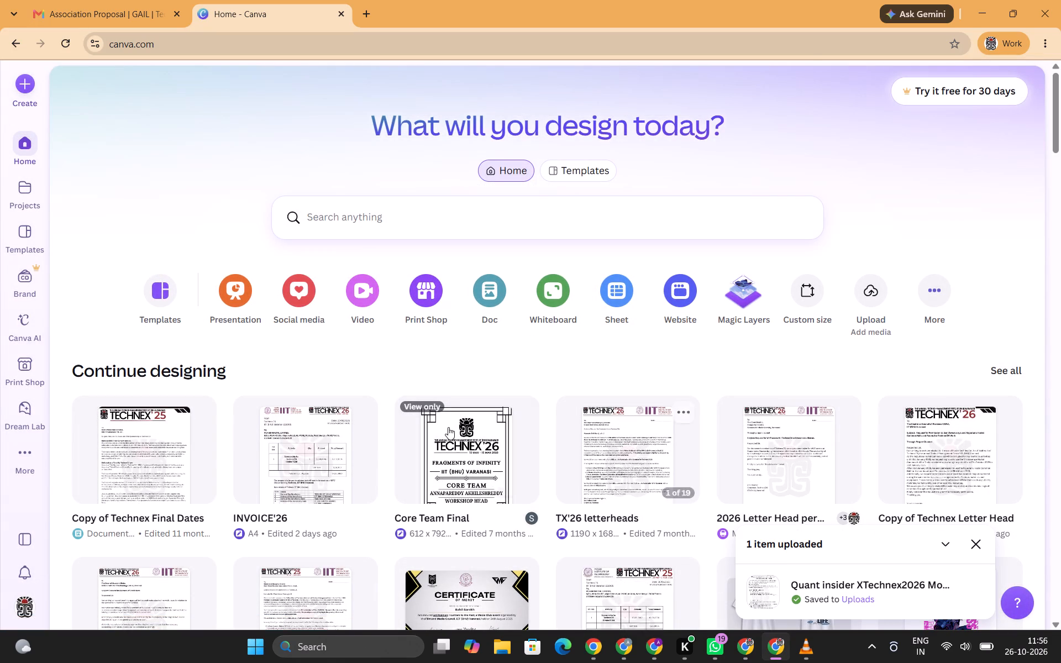
Open the uploaded Quant insider XTechnex2026 MoU as an editable design.
click(846, 589)
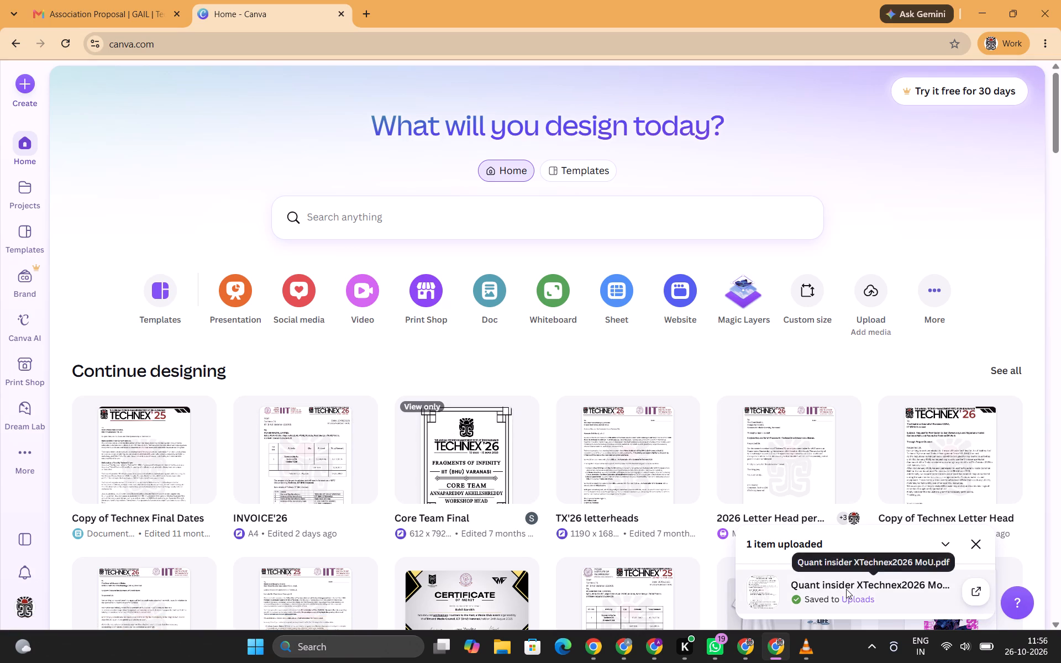
click(978, 588)
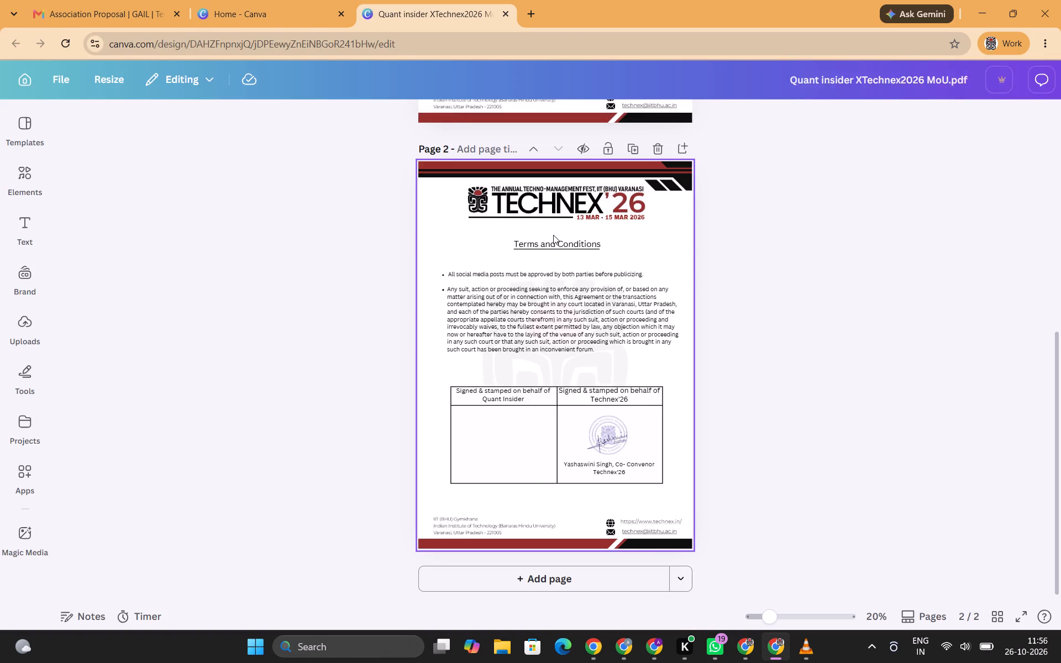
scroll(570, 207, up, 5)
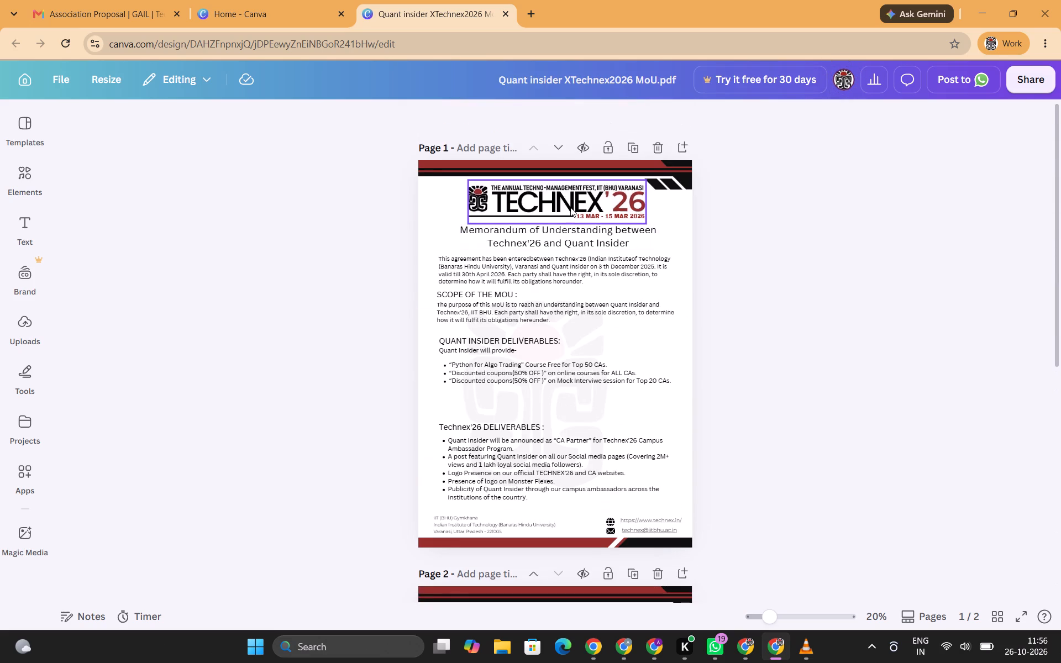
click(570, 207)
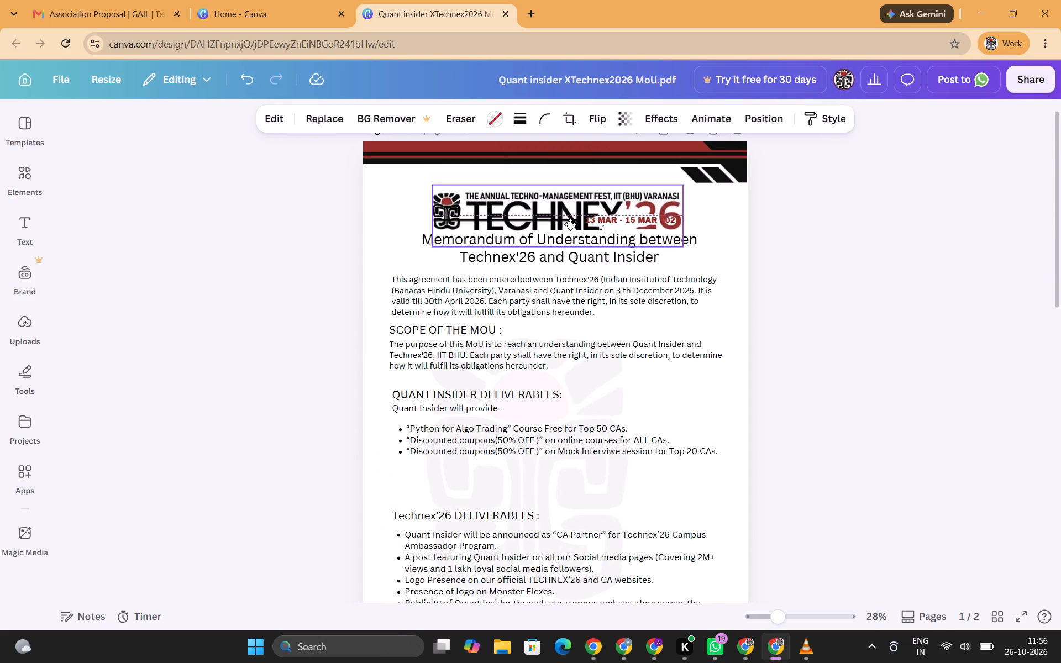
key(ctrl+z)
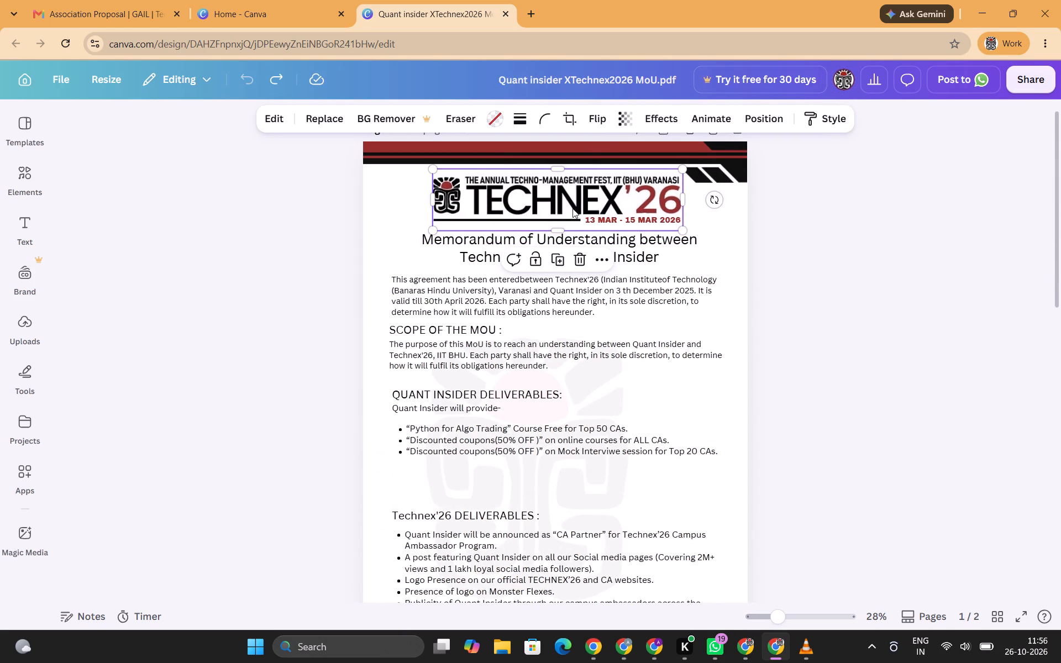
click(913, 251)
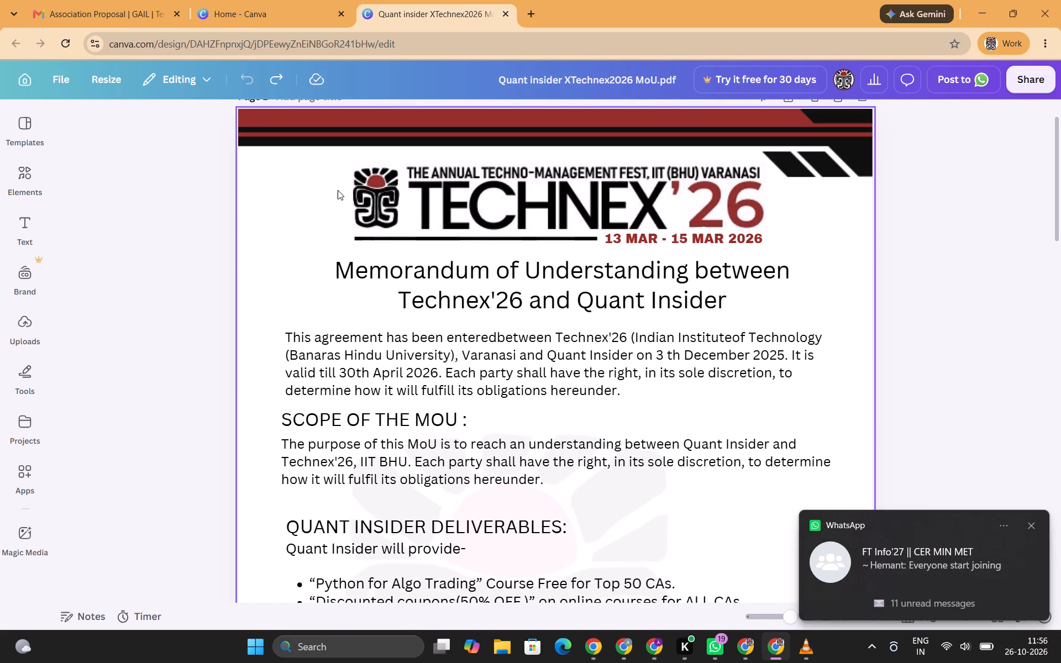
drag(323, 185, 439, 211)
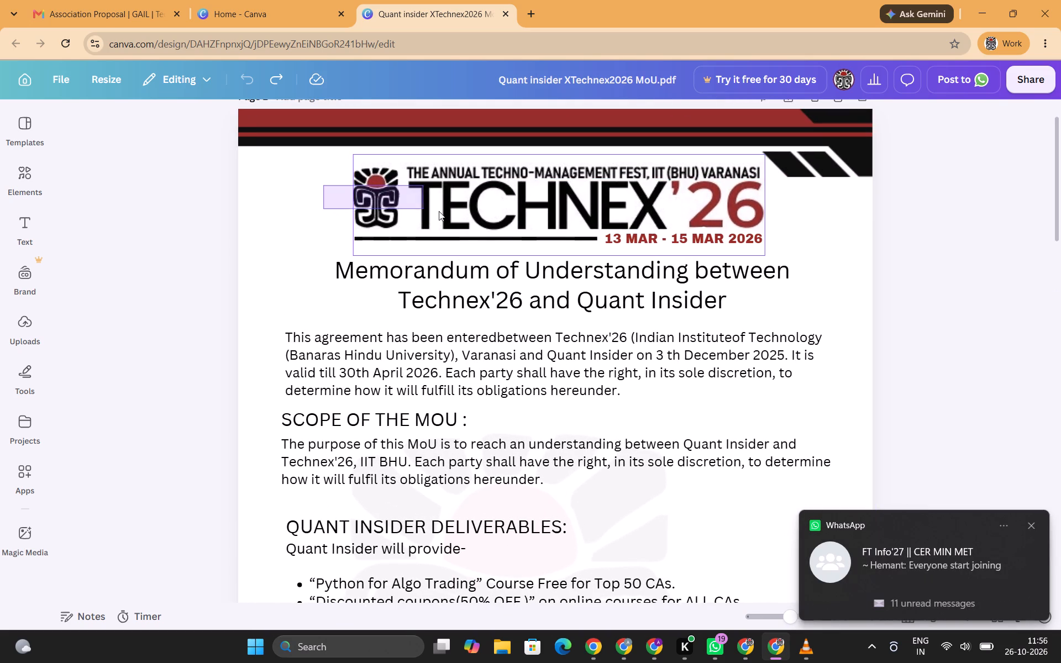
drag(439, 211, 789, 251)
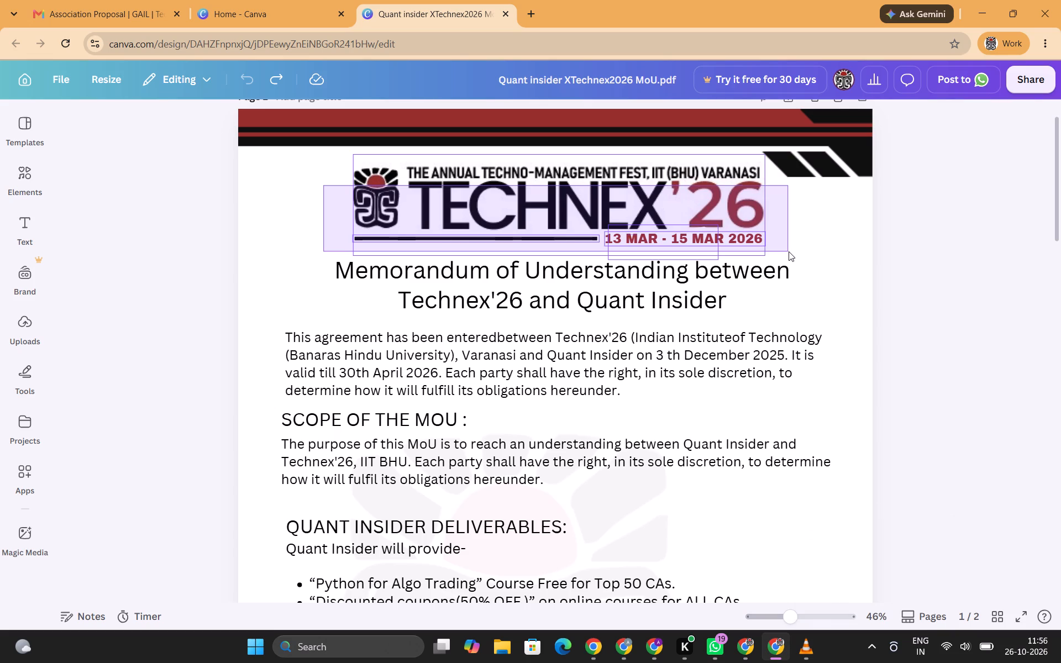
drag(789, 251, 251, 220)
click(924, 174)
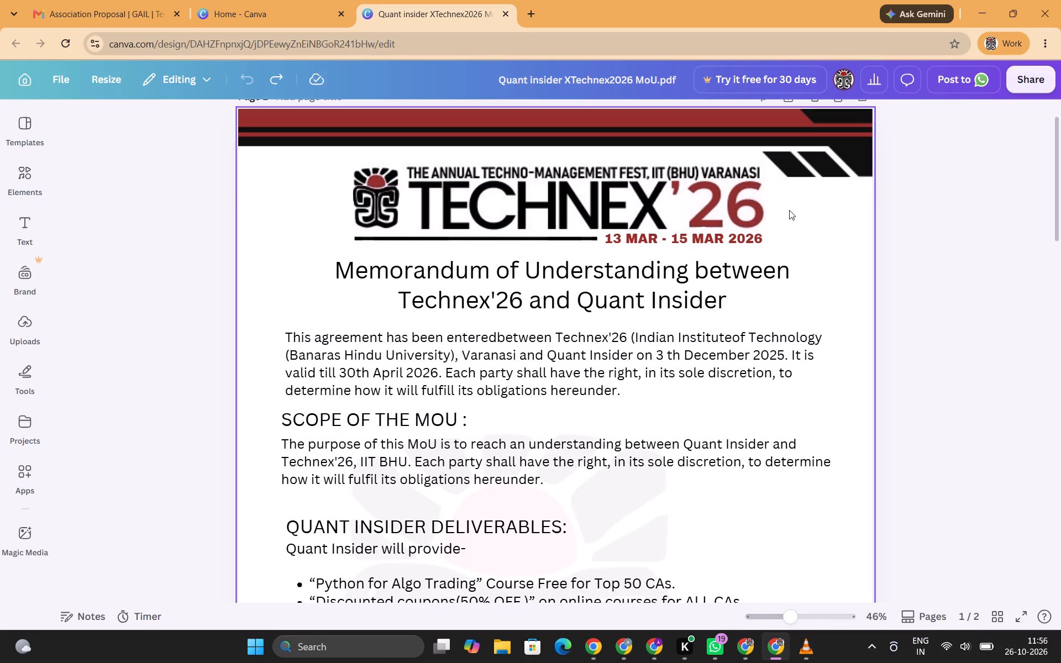
Shift the TECHNEX'26 logo slightly upward in the header of page 1.
click(745, 208)
click(745, 208)
click(745, 208)
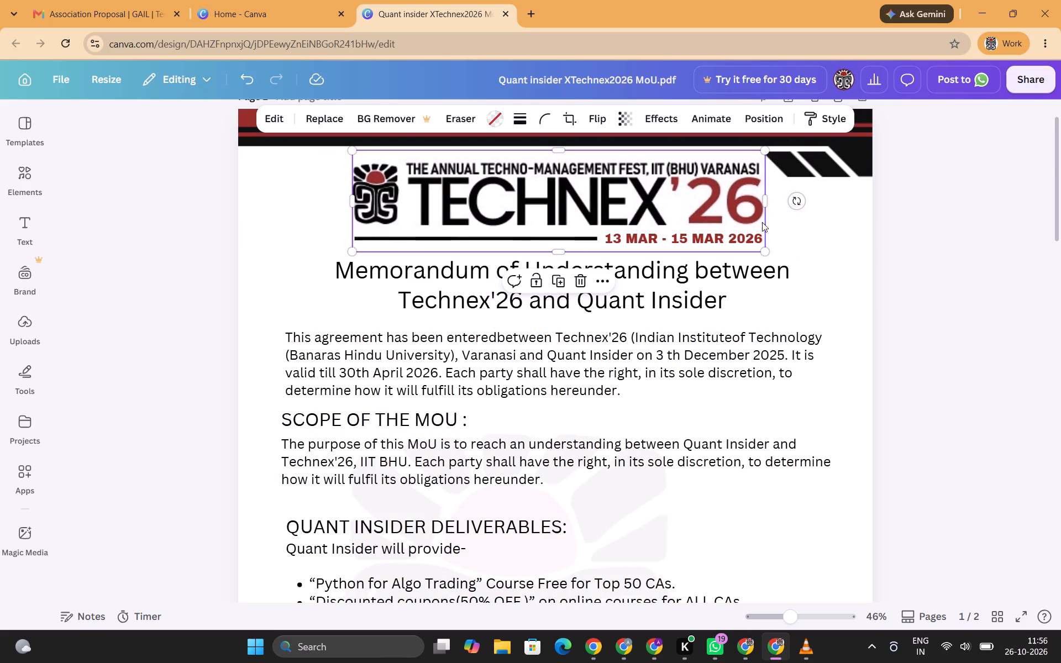
Change the days in page 1's header date text so the range reads 12 MAR - 14 MAR.
click(719, 239)
click(719, 239)
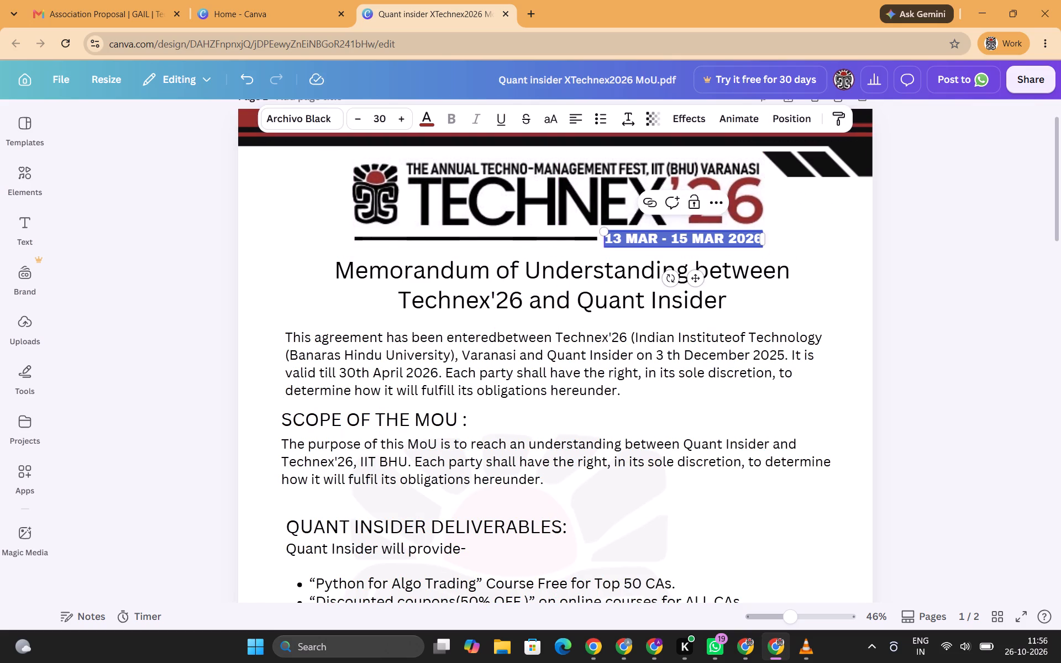
click(719, 239)
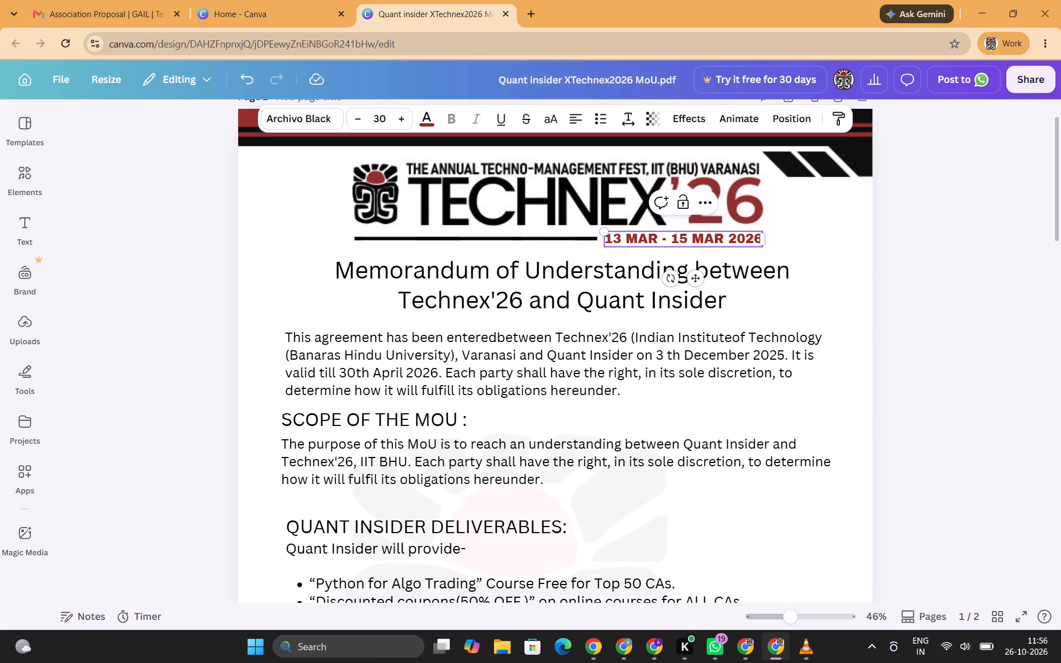
click(624, 238)
key(Left)
key(BackSpace)
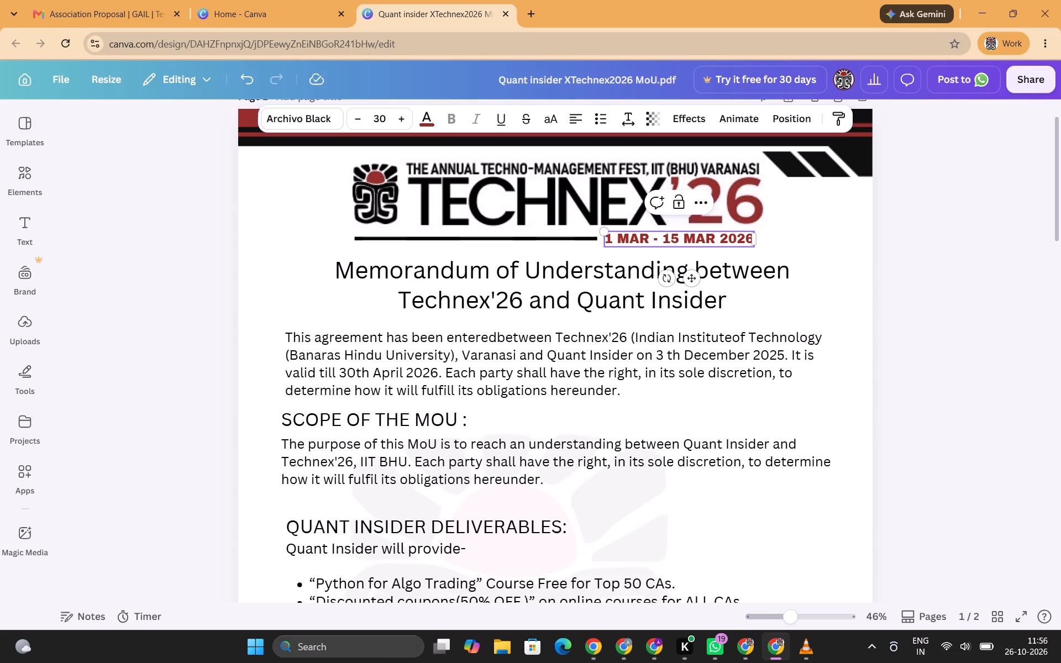
key(2)
click(689, 236)
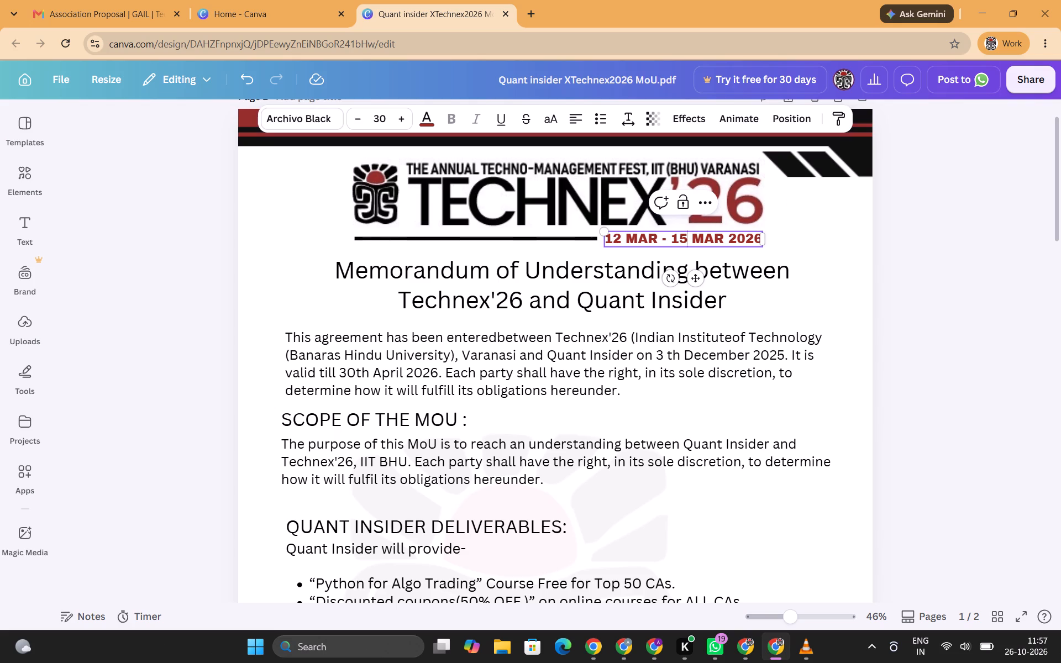
key(BackSpace)
key(4)
Change the year in page 1's header date text to 2027.
key(Right)
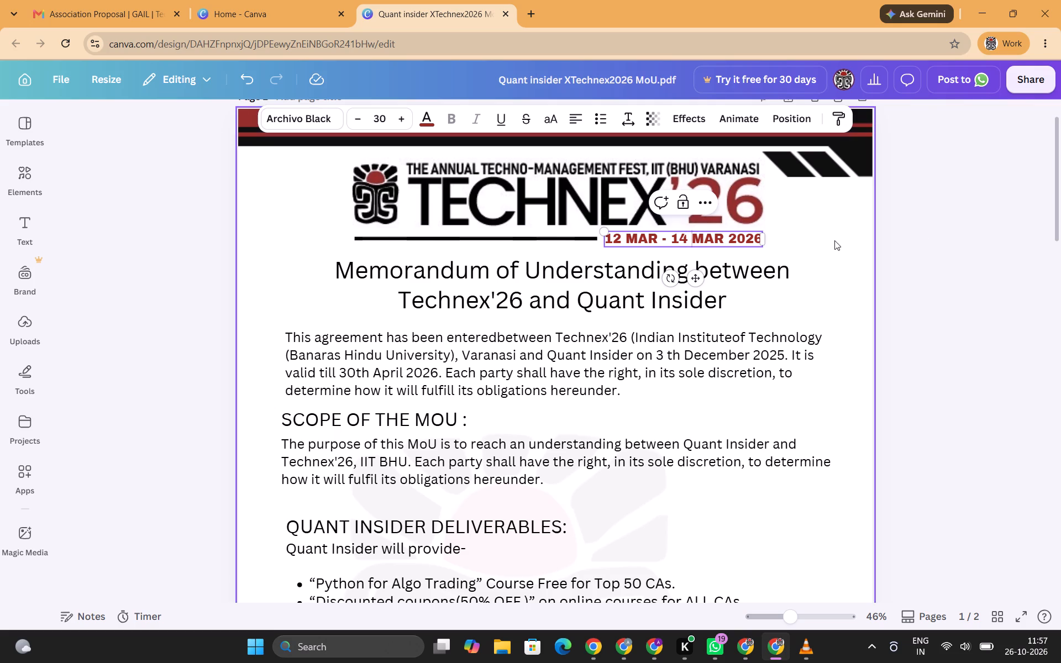
key(Right)
key(Right)
key(Right)
key(Right)
key(Right)
key(Right)
key(Right)
key(Right)
key(BackSpace)
key(7)
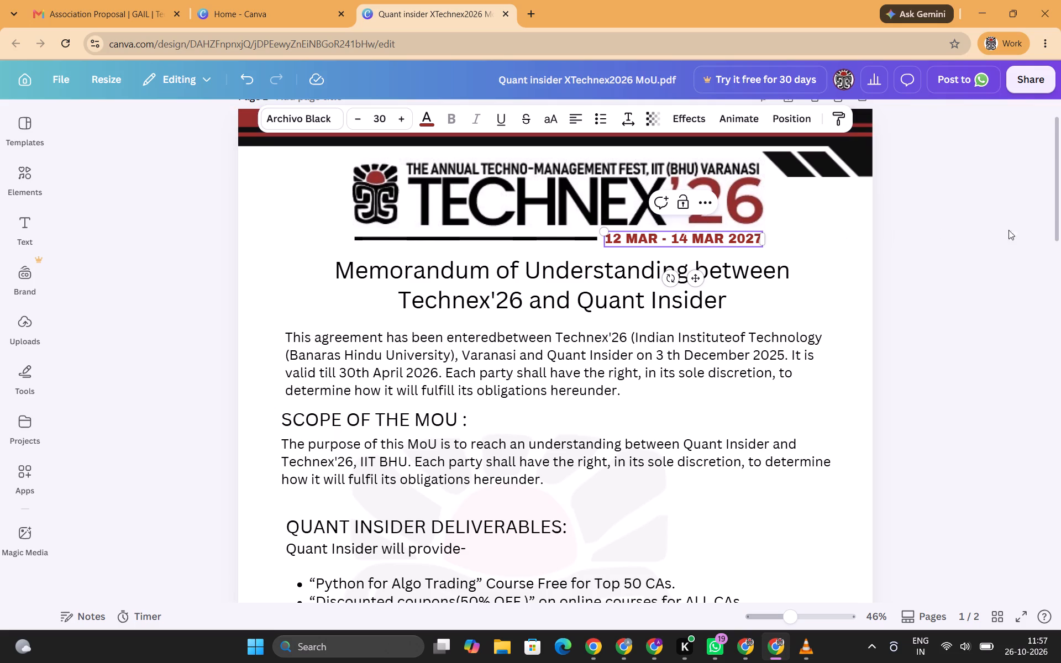
click(1016, 230)
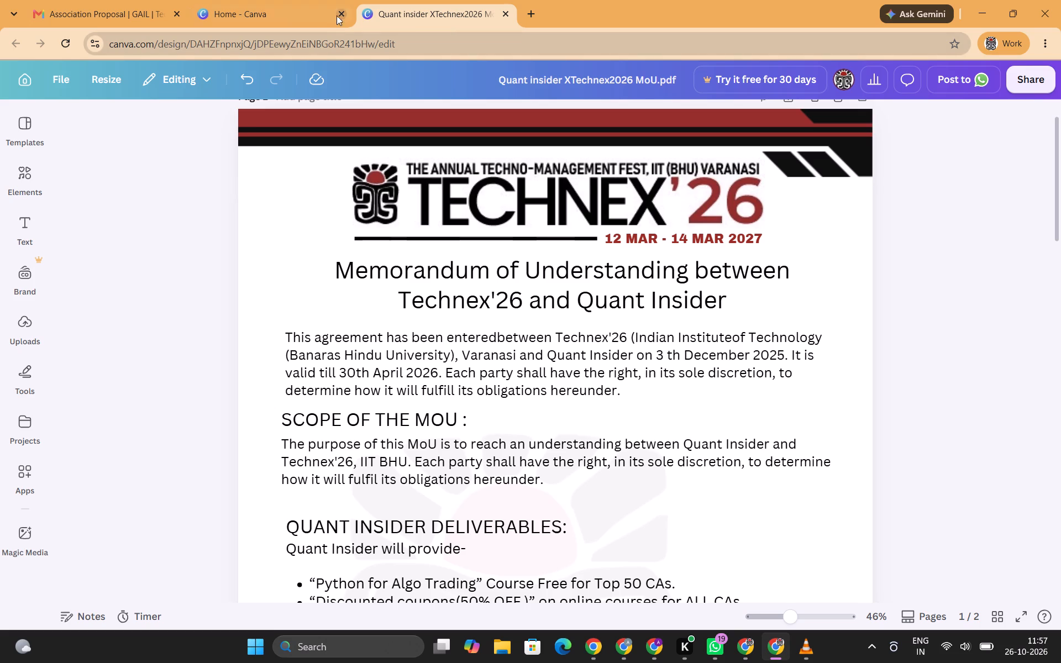
Look through the recent designs on the Canva home page for Technex material to reuse in the MoU header.
click(277, 13)
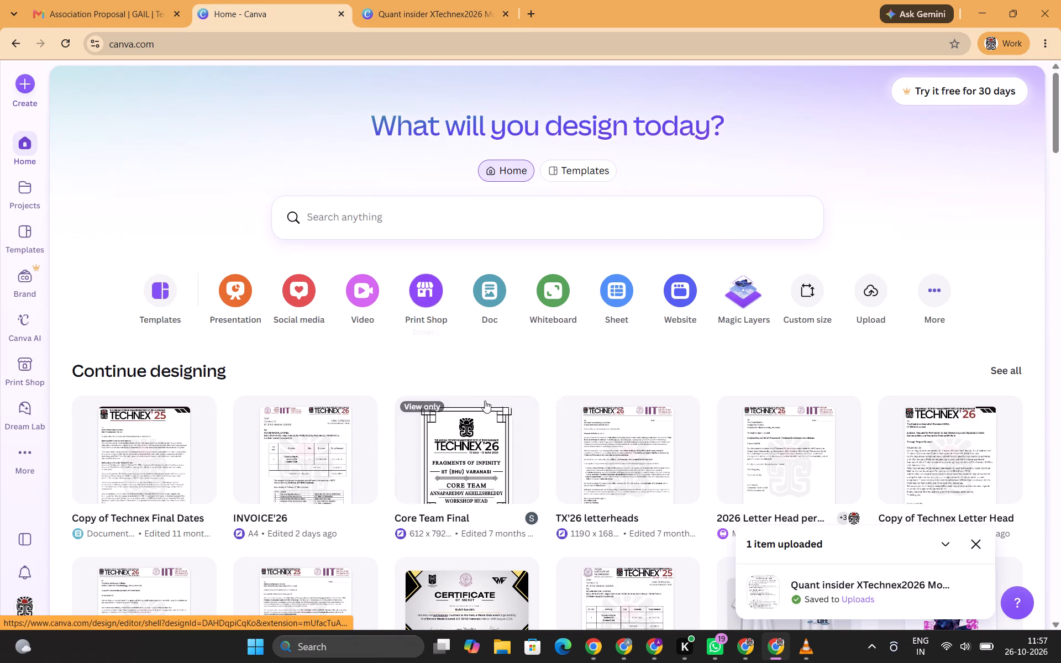
scroll(780, 459, down, 2)
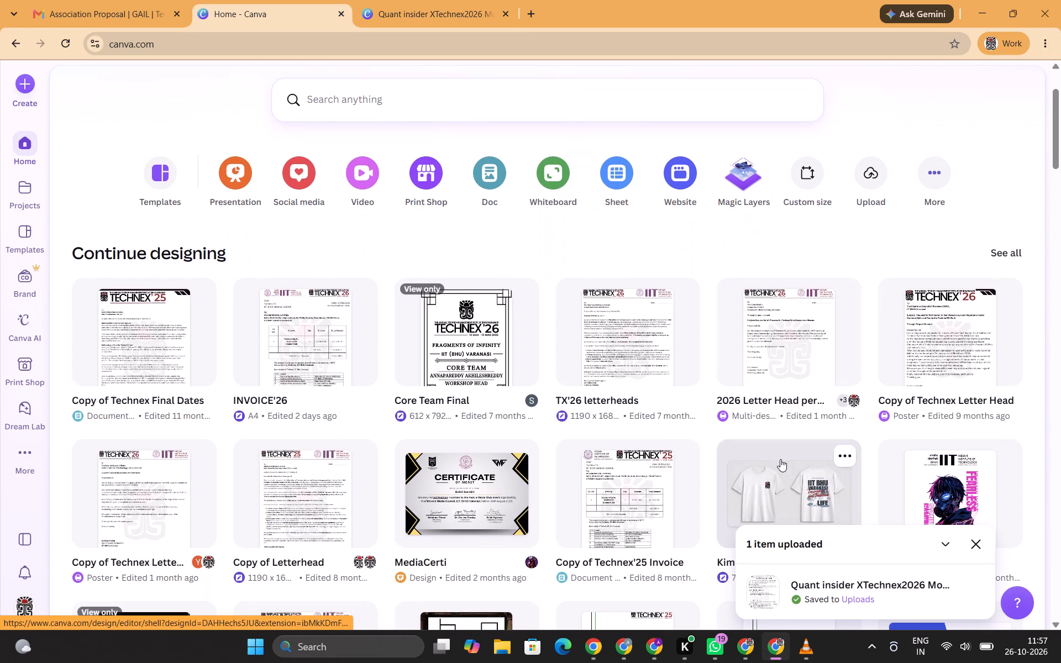
scroll(405, 475, down, 1)
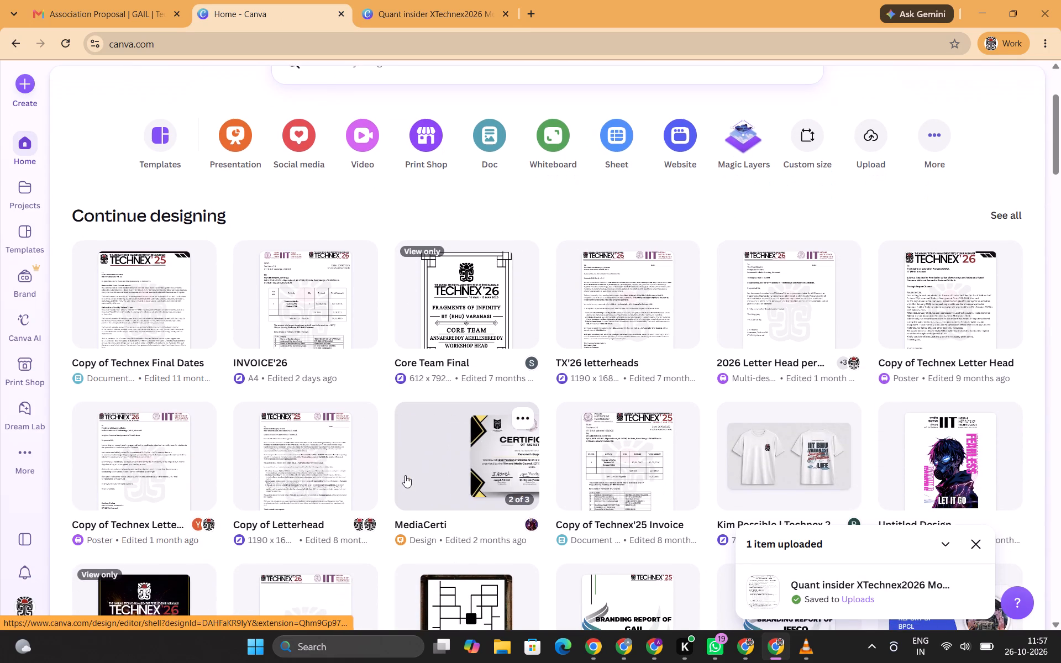
scroll(405, 475, down, 1)
scroll(405, 475, up, 1)
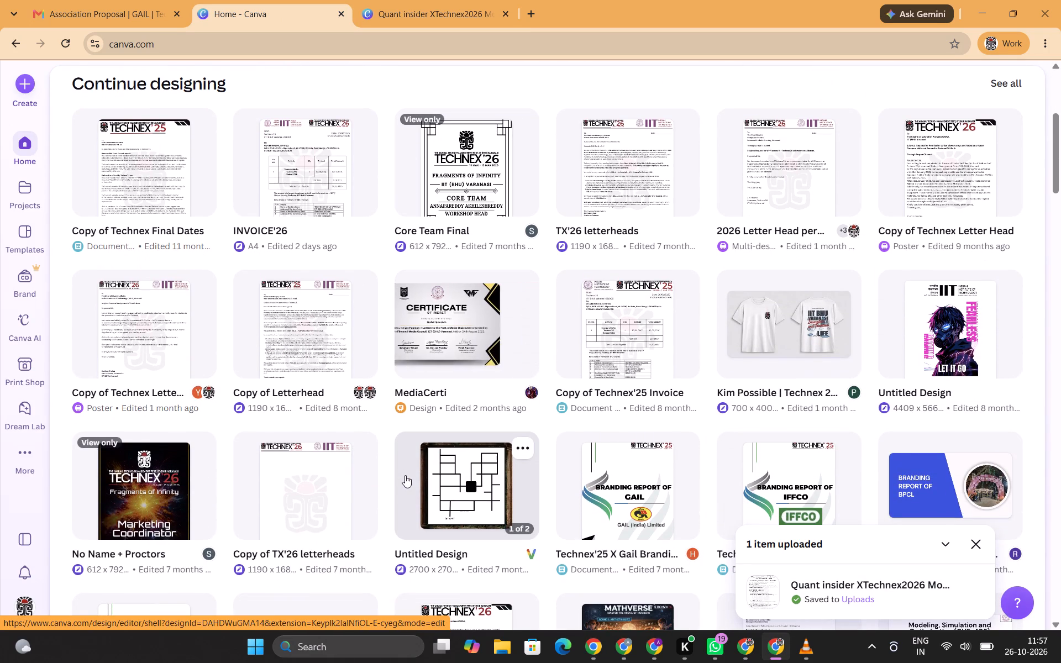
scroll(405, 475, up, 1)
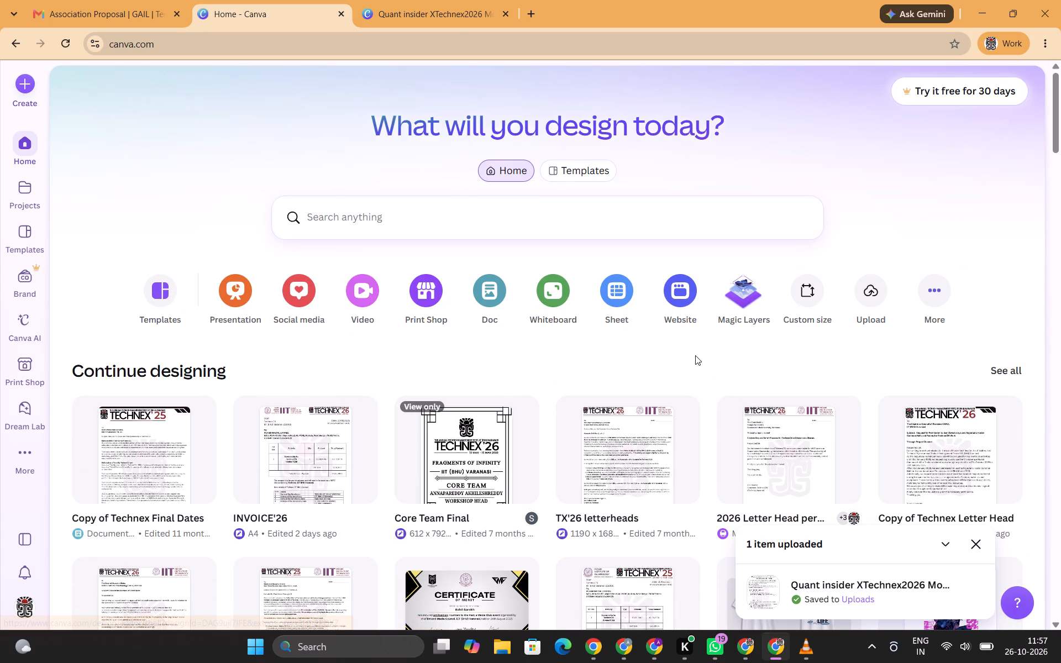
click(446, 8)
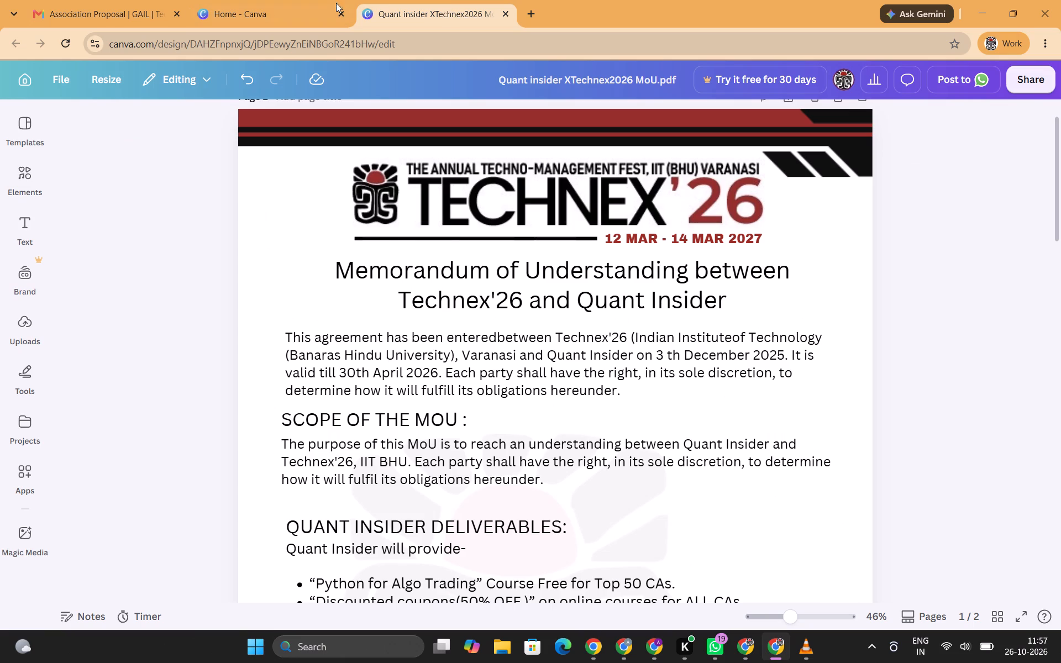
click(258, 5)
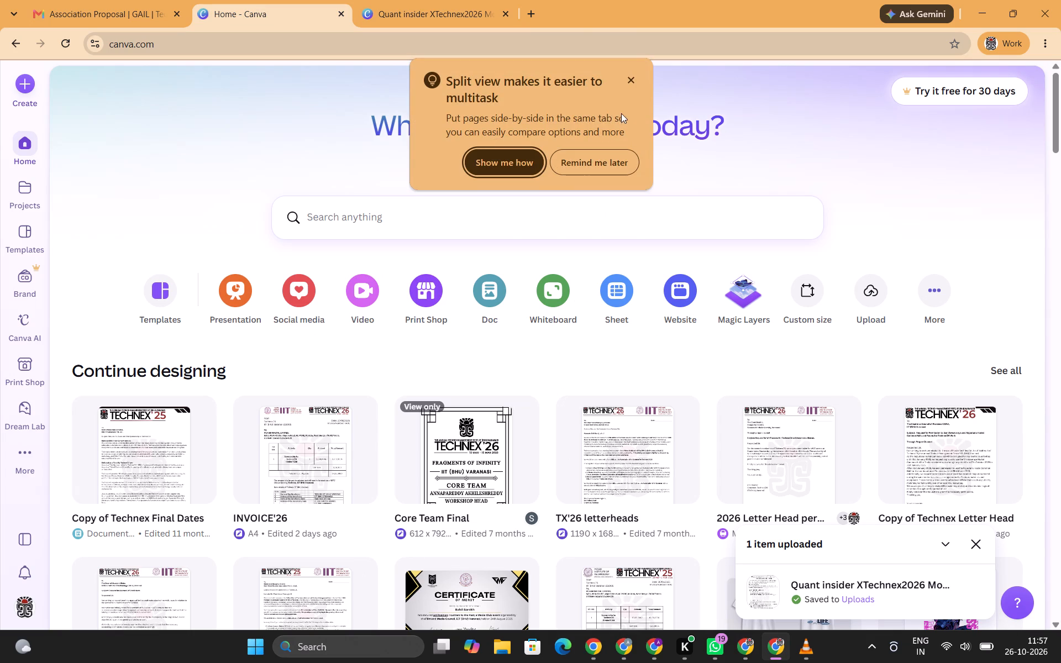
click(630, 78)
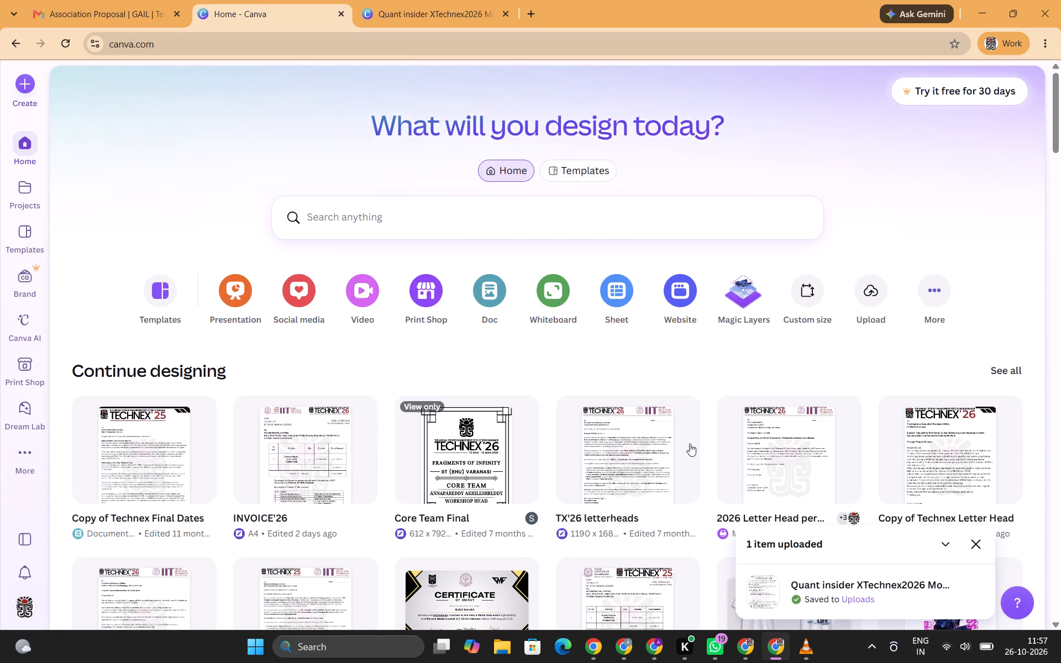
Switch to the LetterHead.pdf design in the other browser window and unlock its page 1 with the TECHNEX'27 header.
click(737, 646)
scroll(489, 269, up, 4)
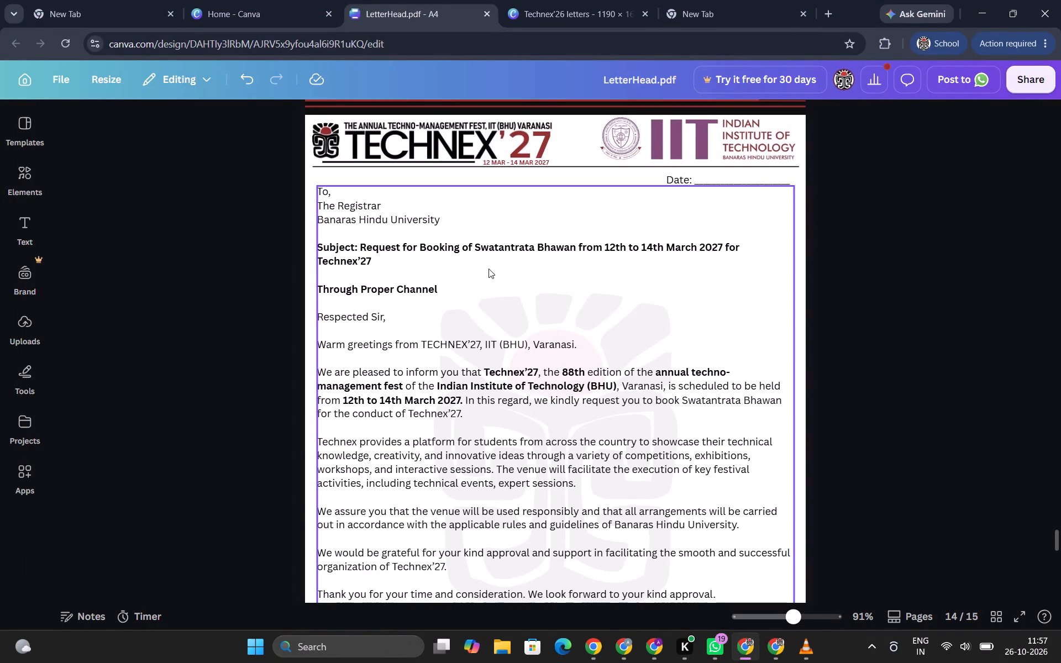
scroll(463, 145, up, 17)
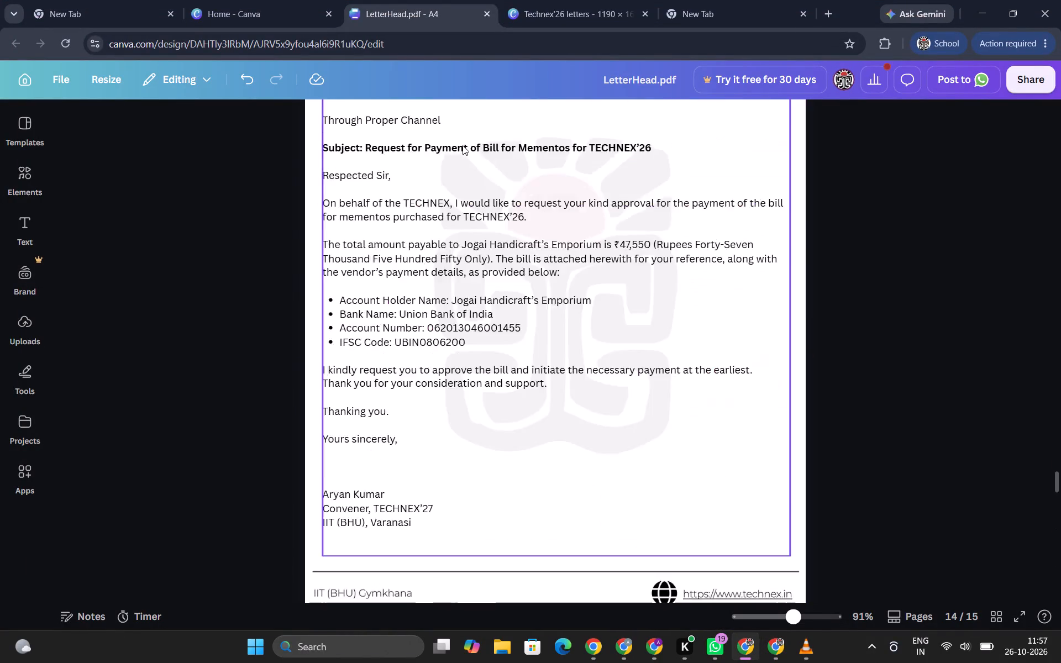
scroll(463, 145, up, 14)
scroll(463, 145, up, 12)
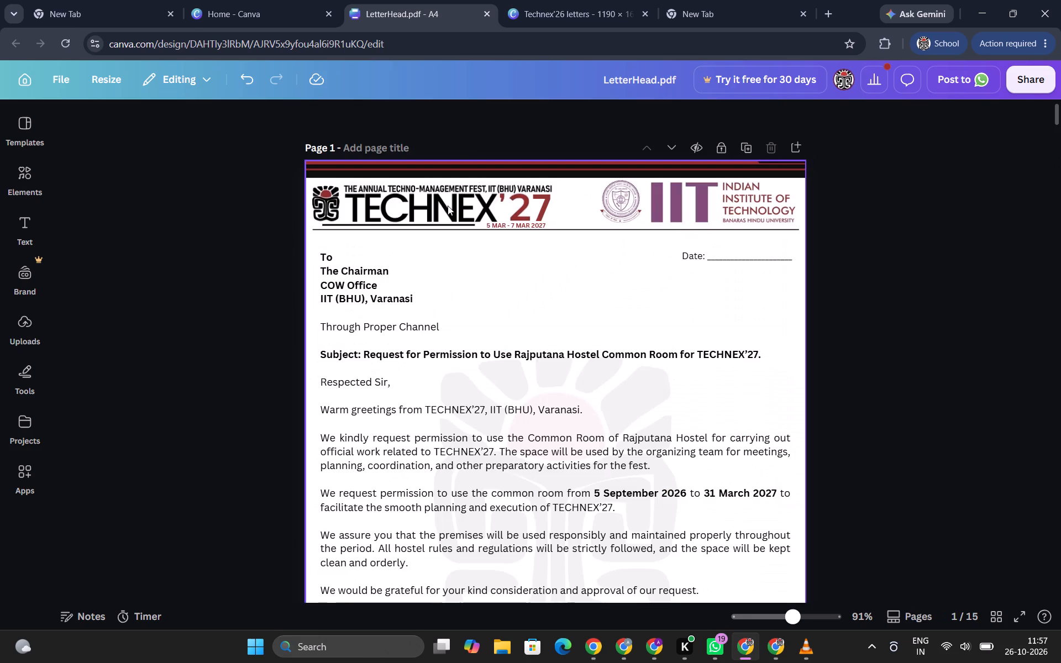
click(475, 213)
click(720, 148)
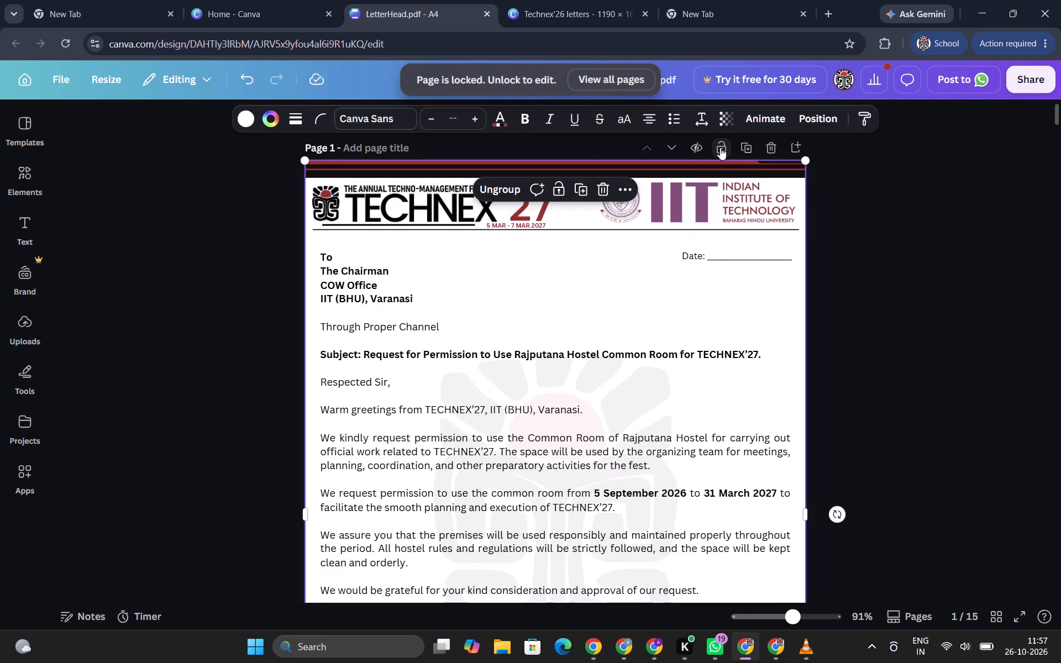
click(259, 243)
Ungroup the combined elements on page 1 of the letterhead.
scroll(414, 209, down, 1)
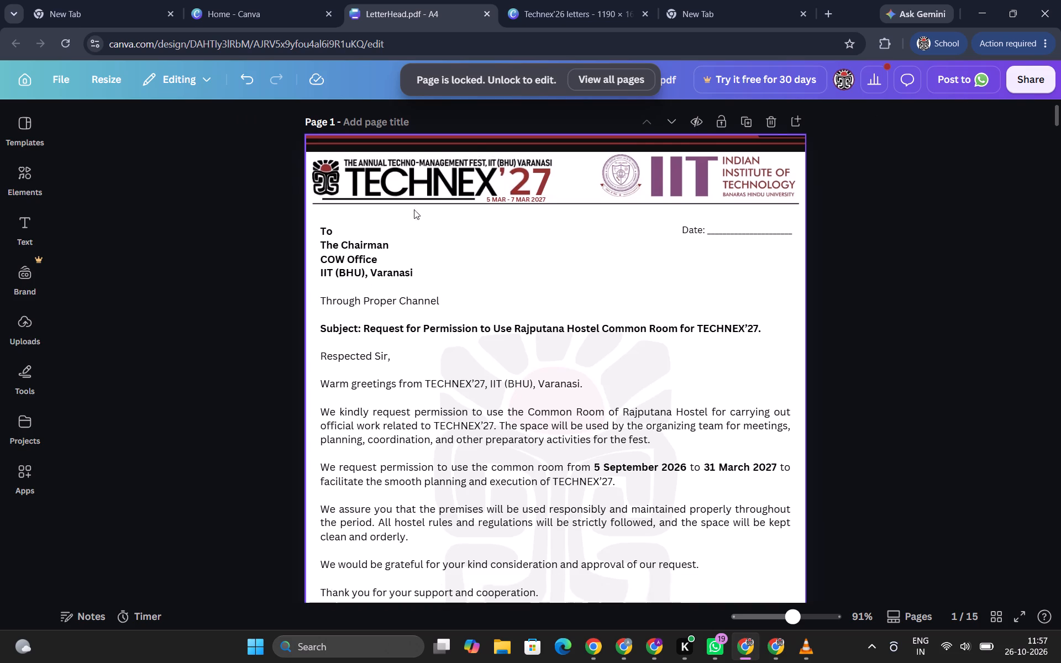
scroll(414, 209, down, 1)
double_click(418, 131)
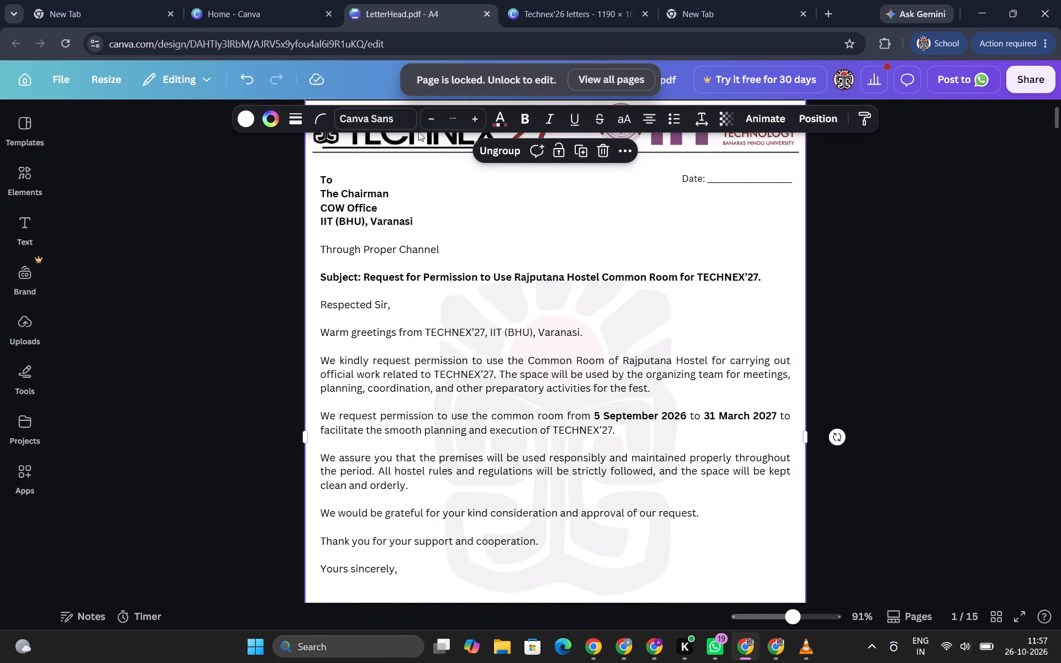
scroll(430, 190, up, 1)
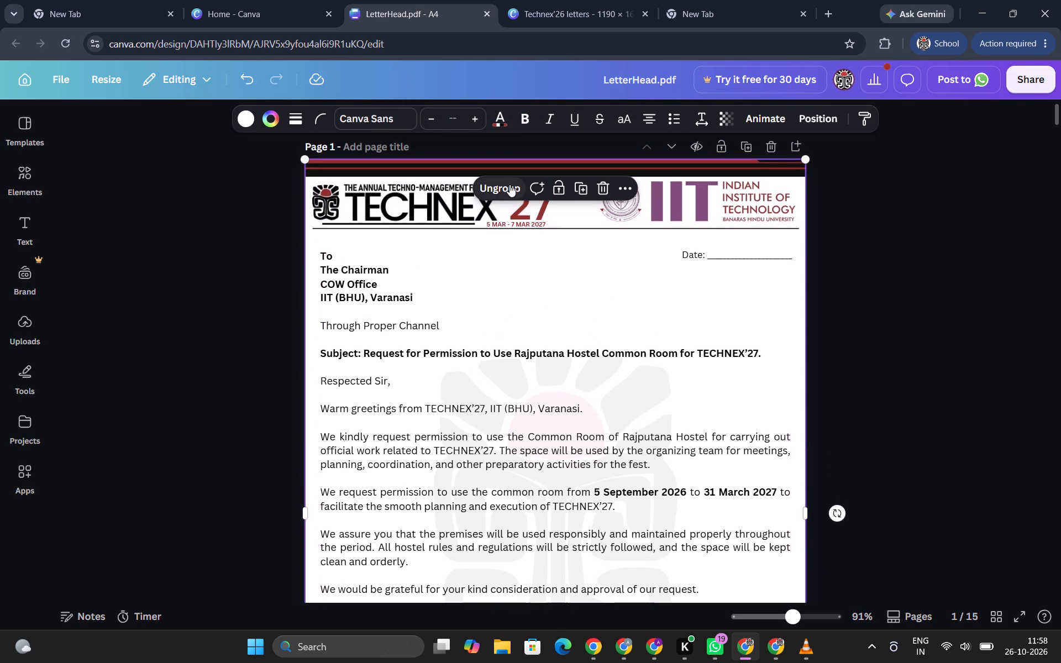
click(508, 185)
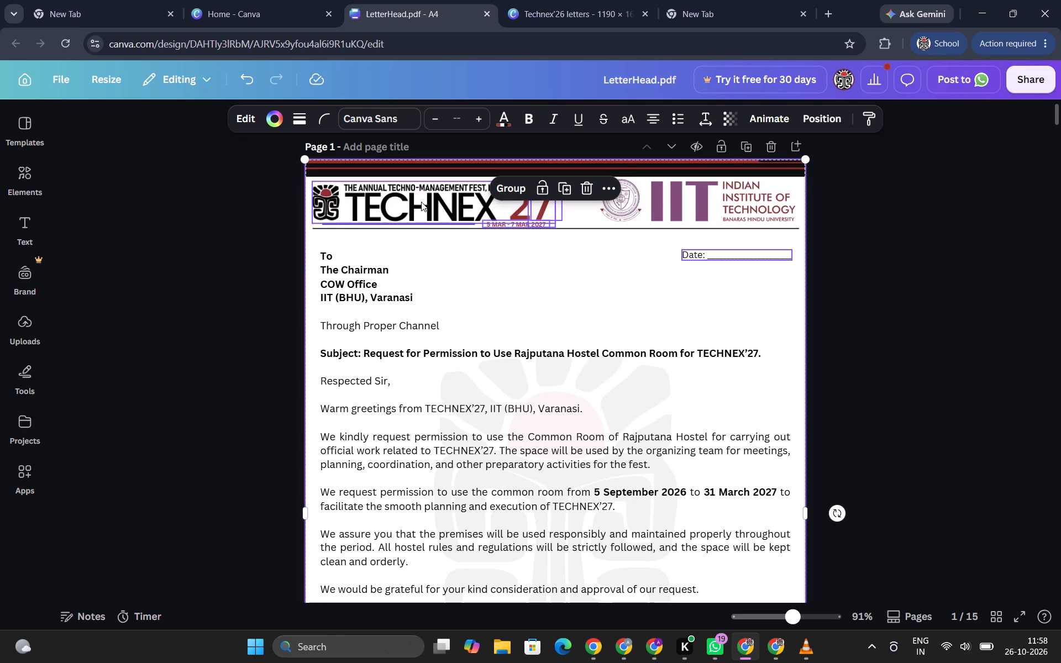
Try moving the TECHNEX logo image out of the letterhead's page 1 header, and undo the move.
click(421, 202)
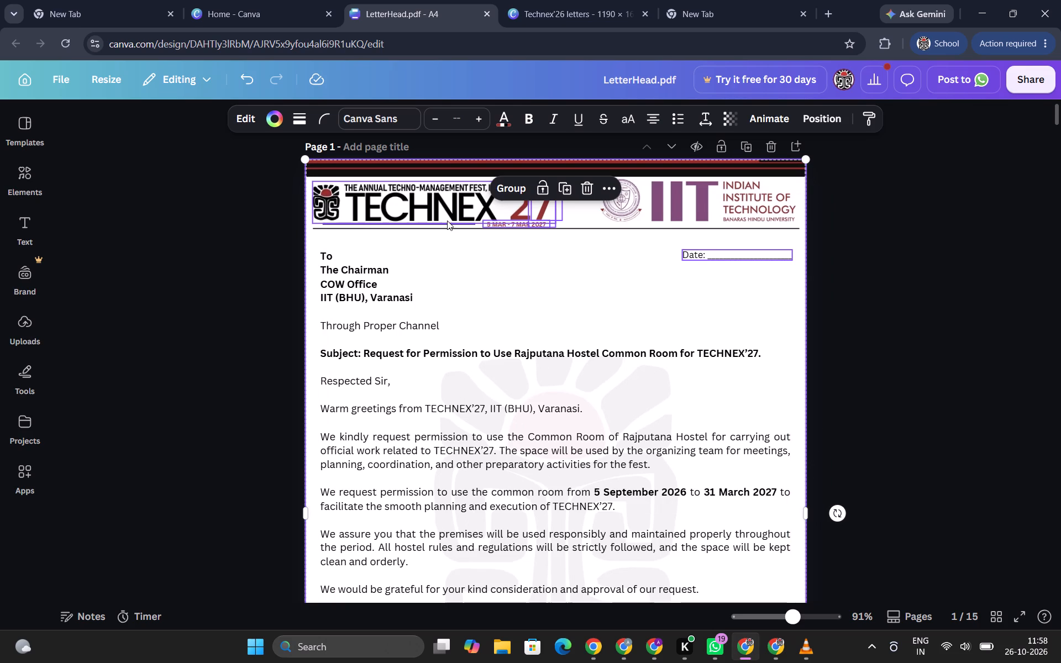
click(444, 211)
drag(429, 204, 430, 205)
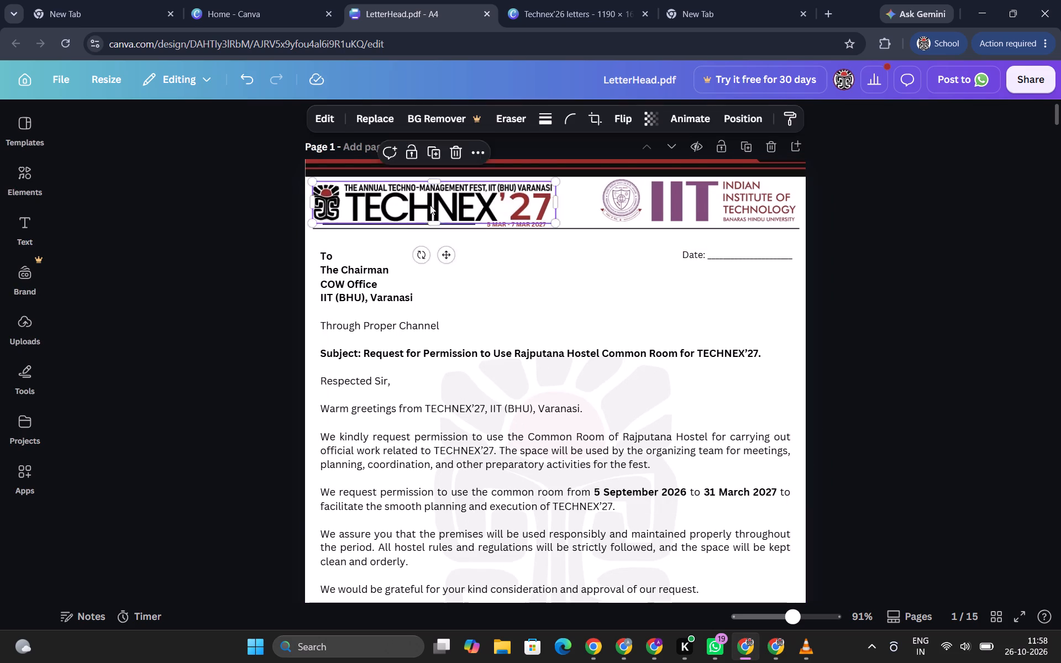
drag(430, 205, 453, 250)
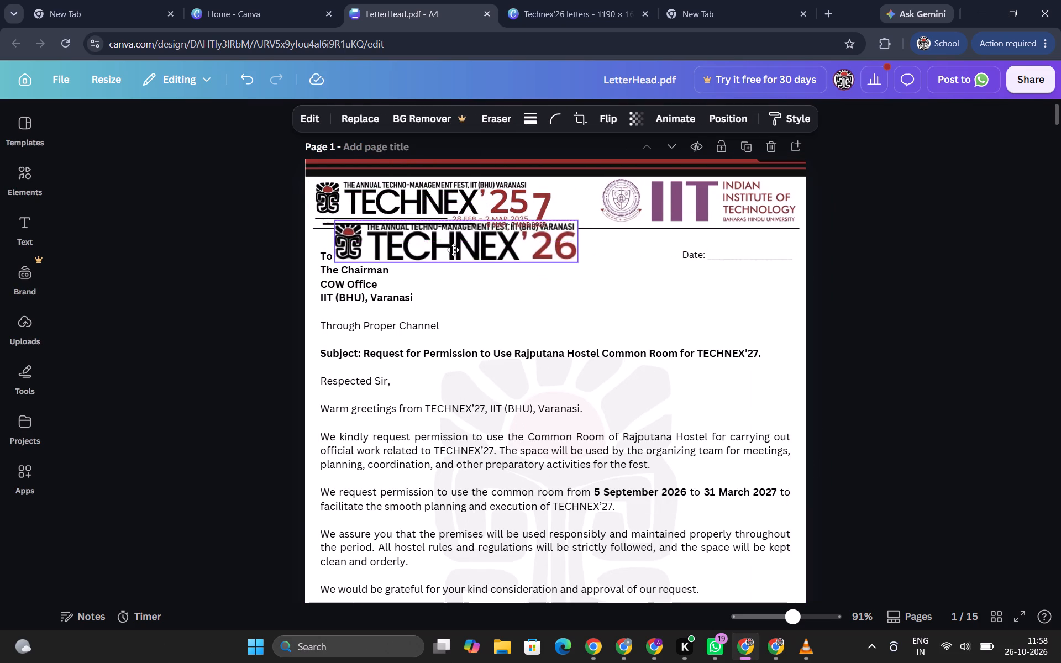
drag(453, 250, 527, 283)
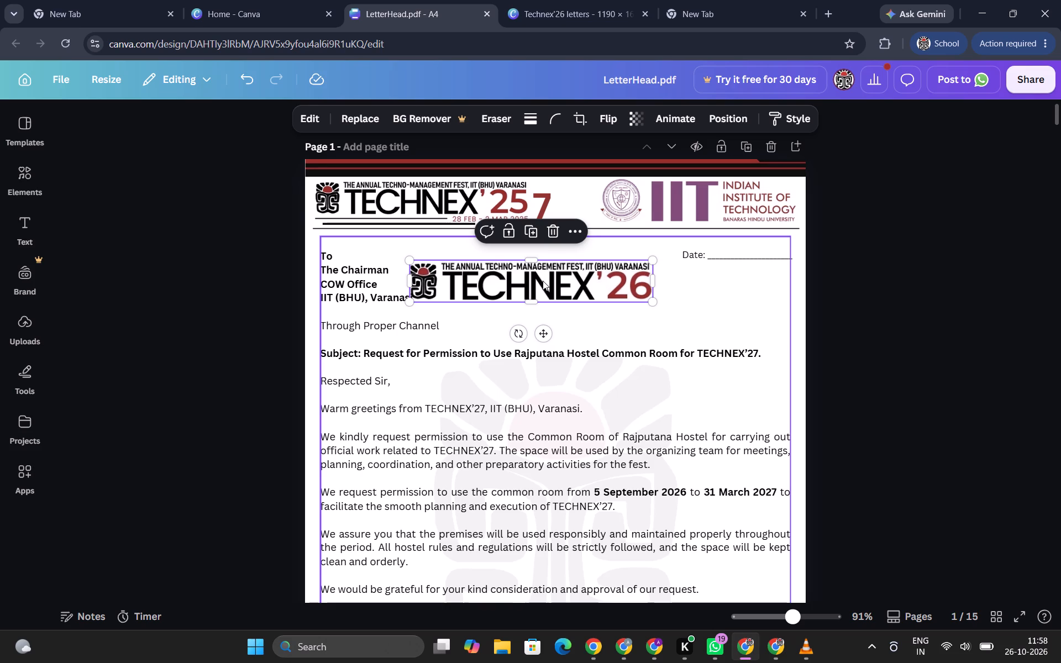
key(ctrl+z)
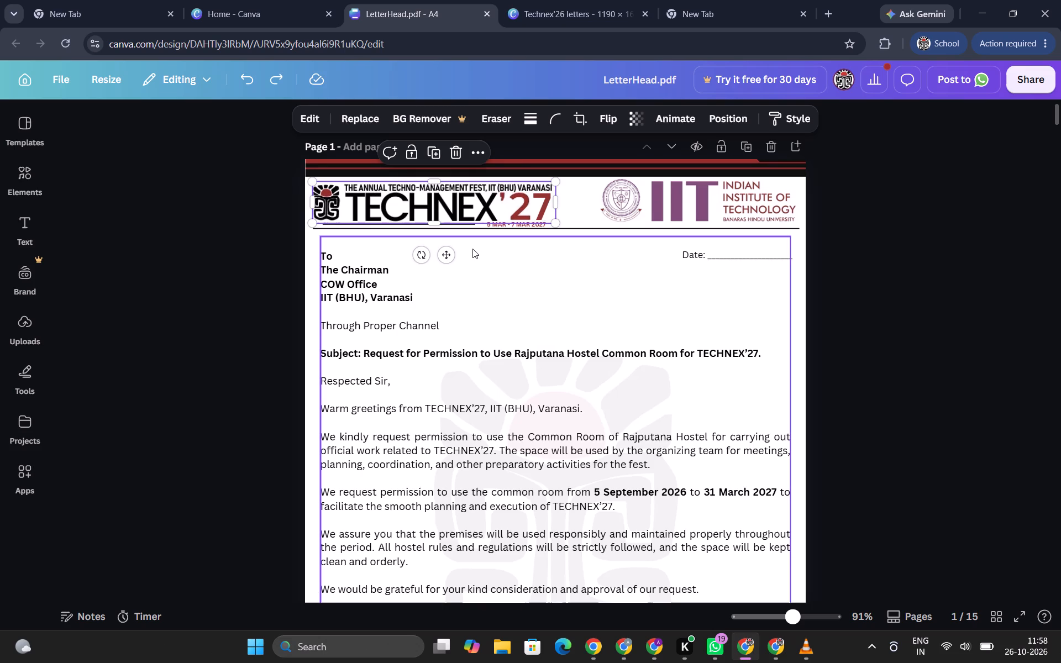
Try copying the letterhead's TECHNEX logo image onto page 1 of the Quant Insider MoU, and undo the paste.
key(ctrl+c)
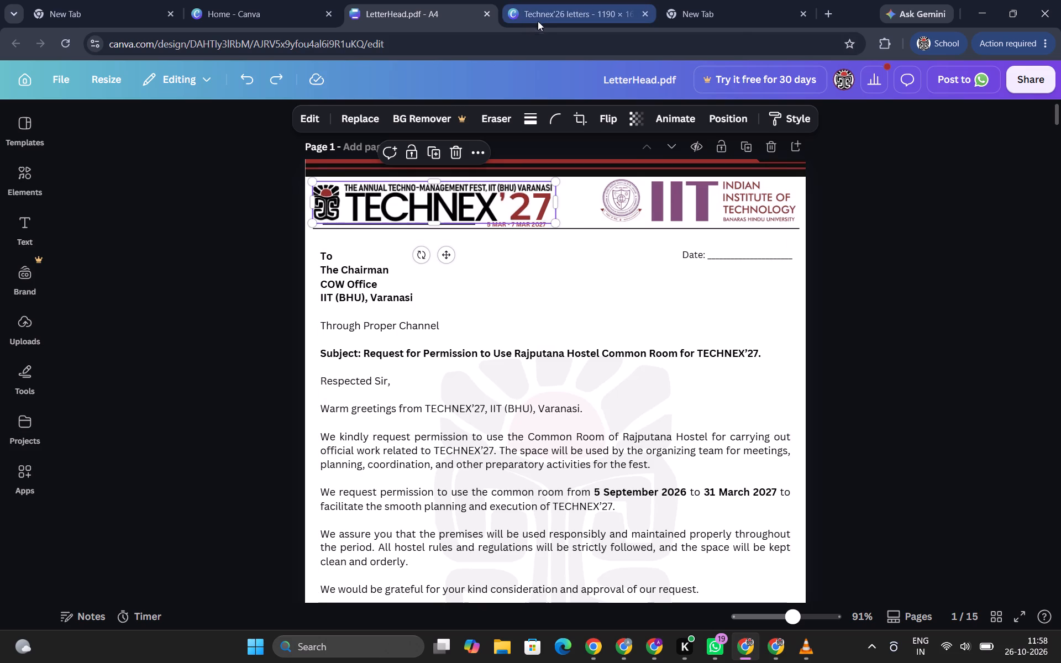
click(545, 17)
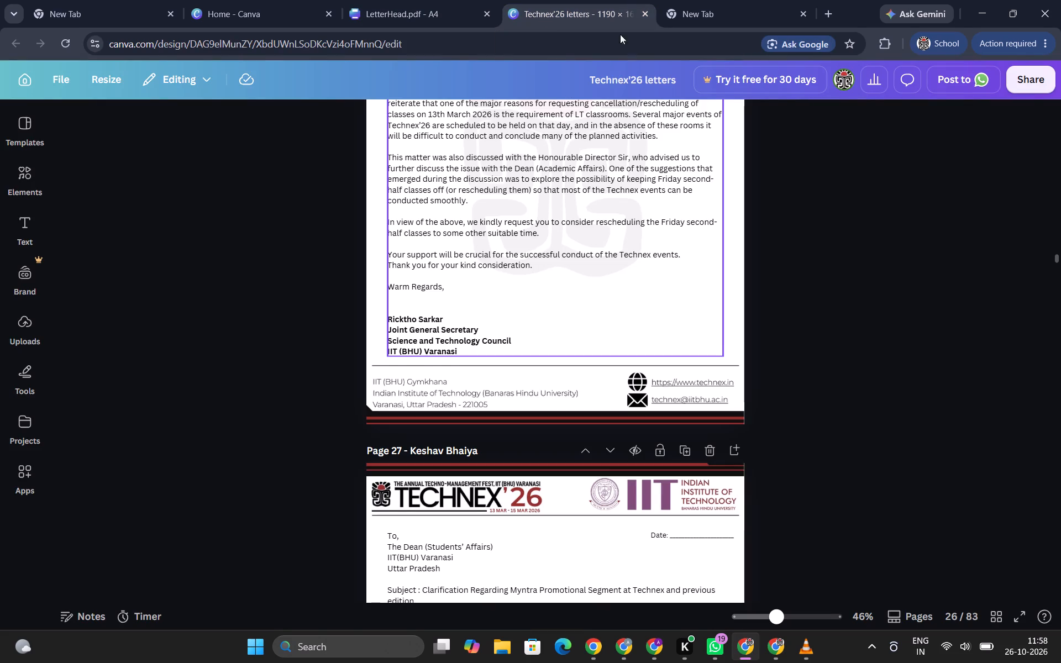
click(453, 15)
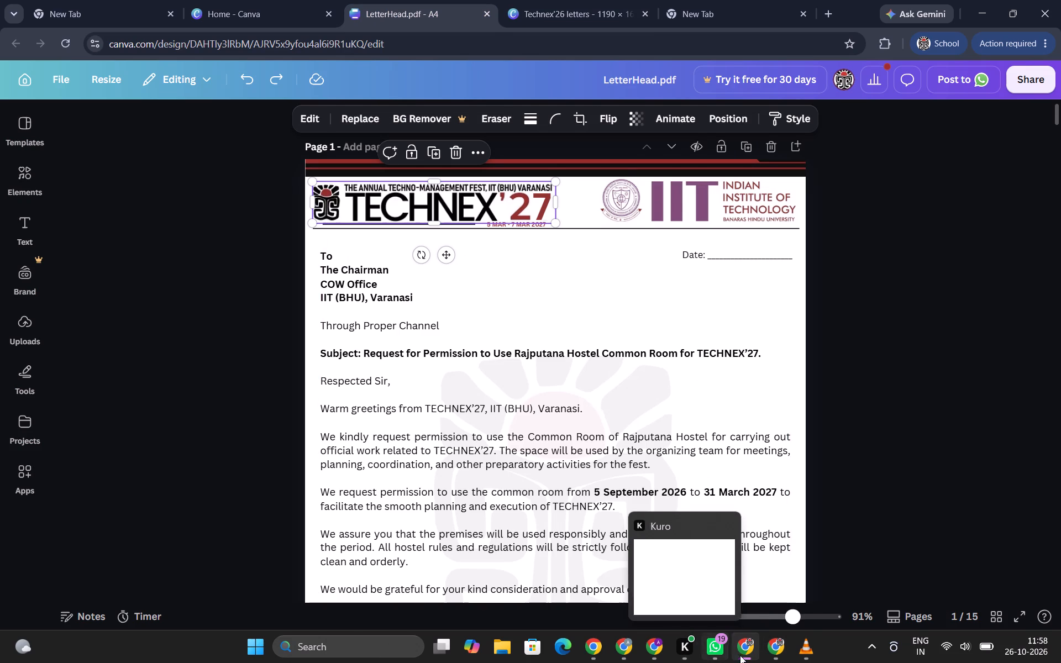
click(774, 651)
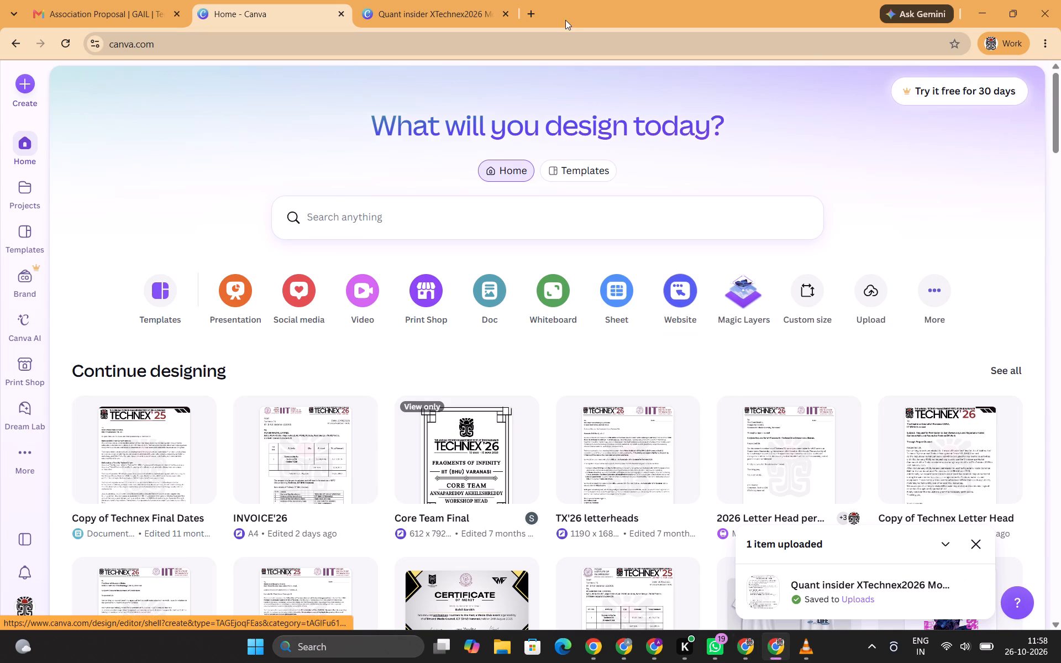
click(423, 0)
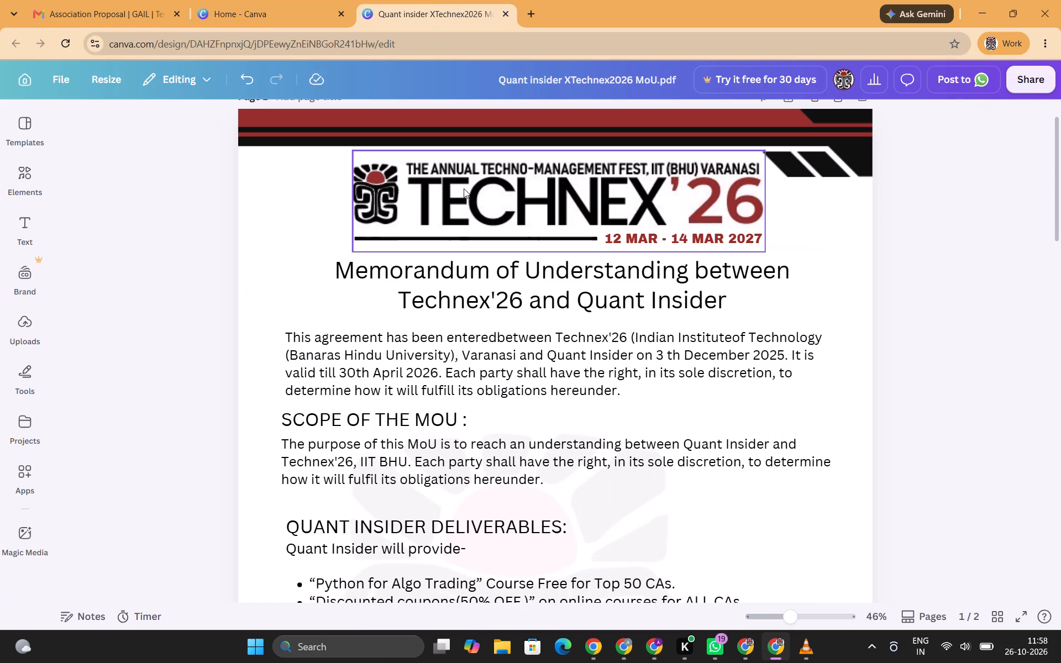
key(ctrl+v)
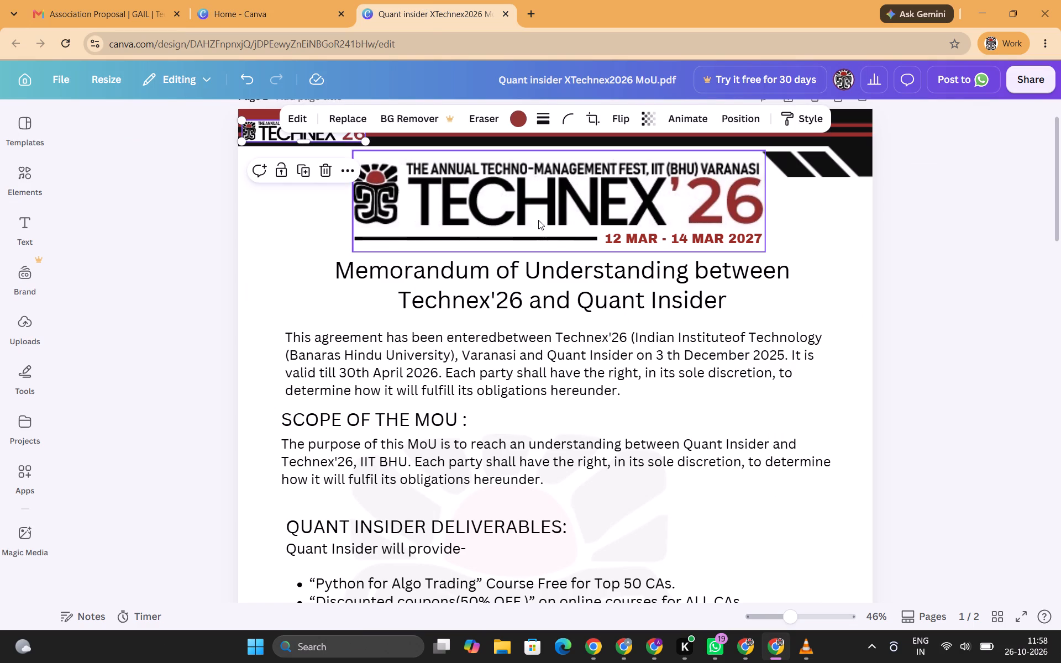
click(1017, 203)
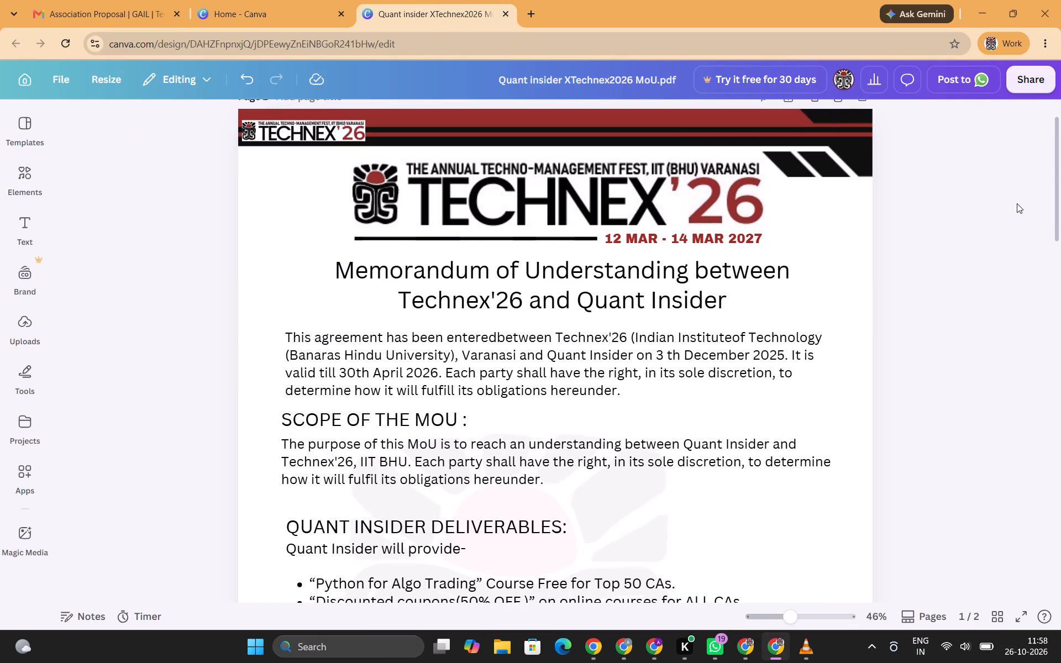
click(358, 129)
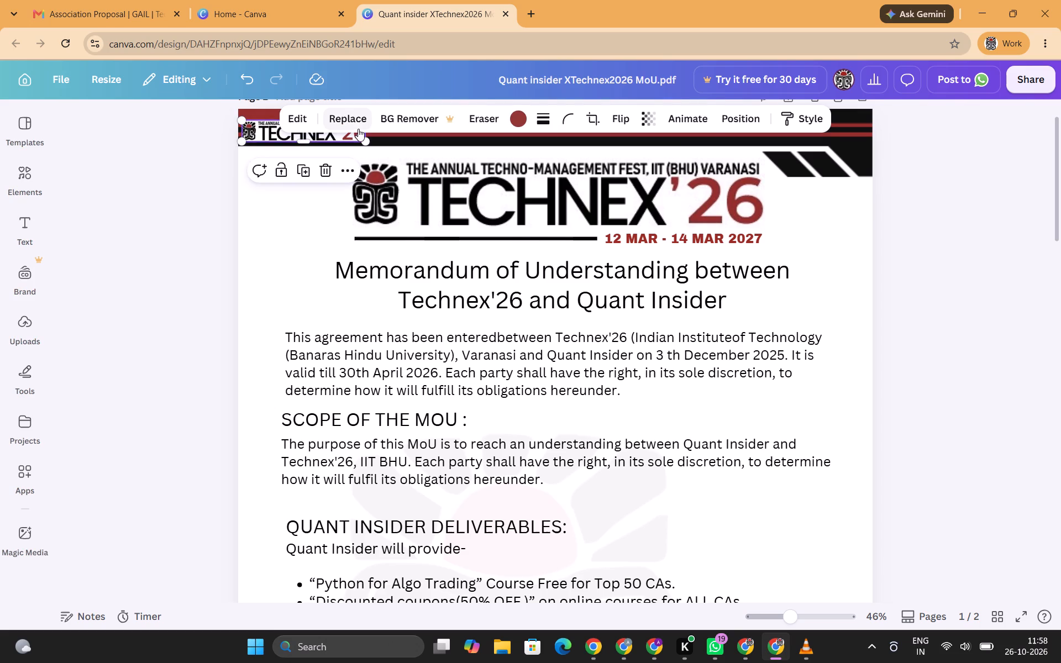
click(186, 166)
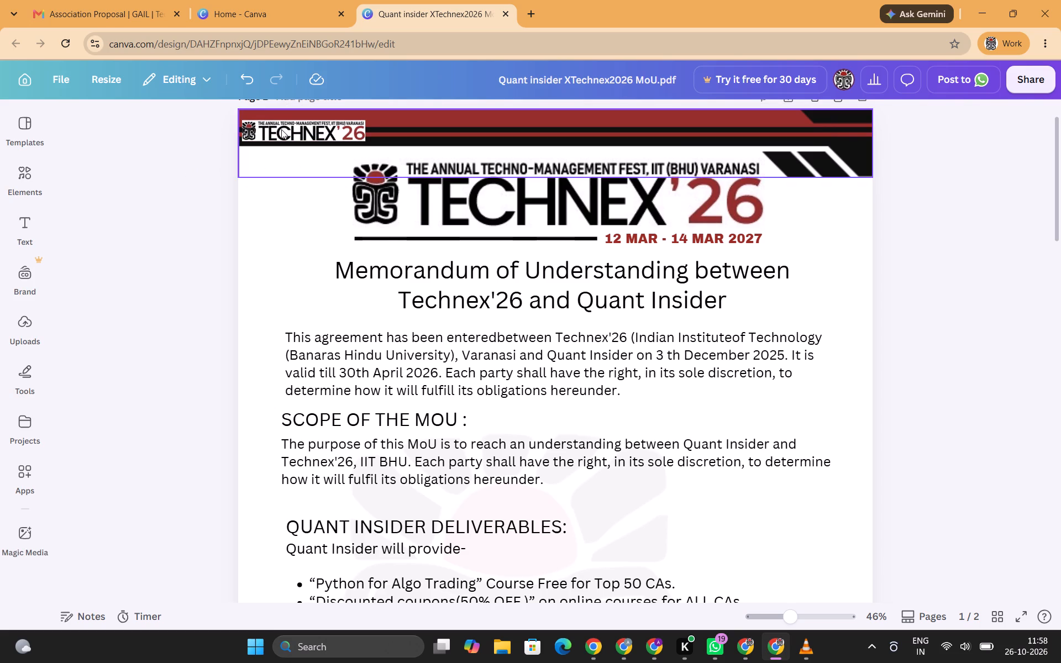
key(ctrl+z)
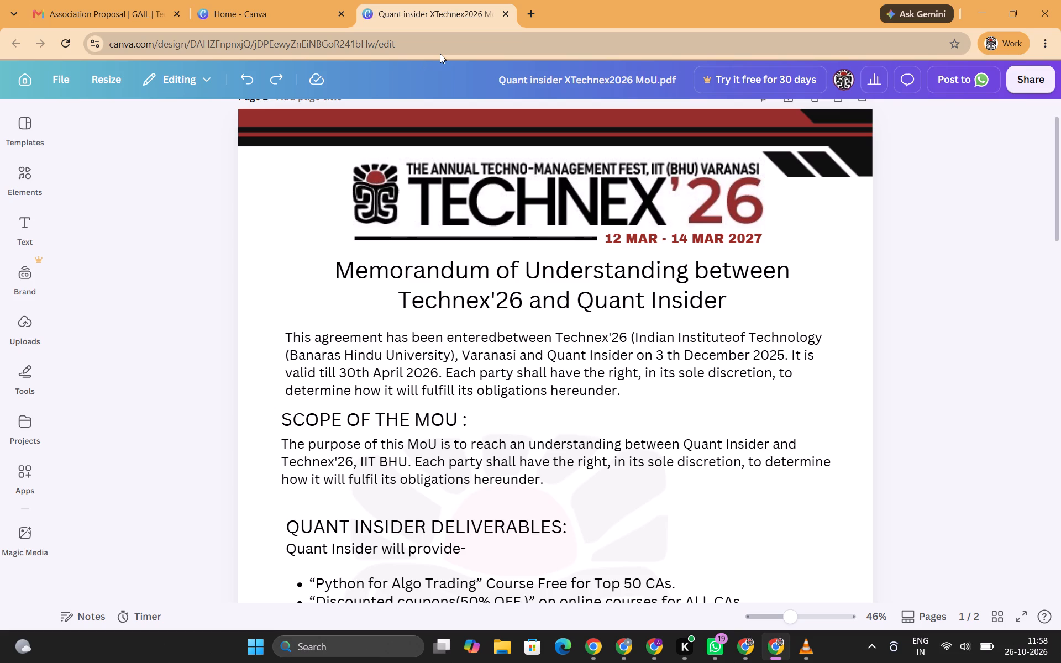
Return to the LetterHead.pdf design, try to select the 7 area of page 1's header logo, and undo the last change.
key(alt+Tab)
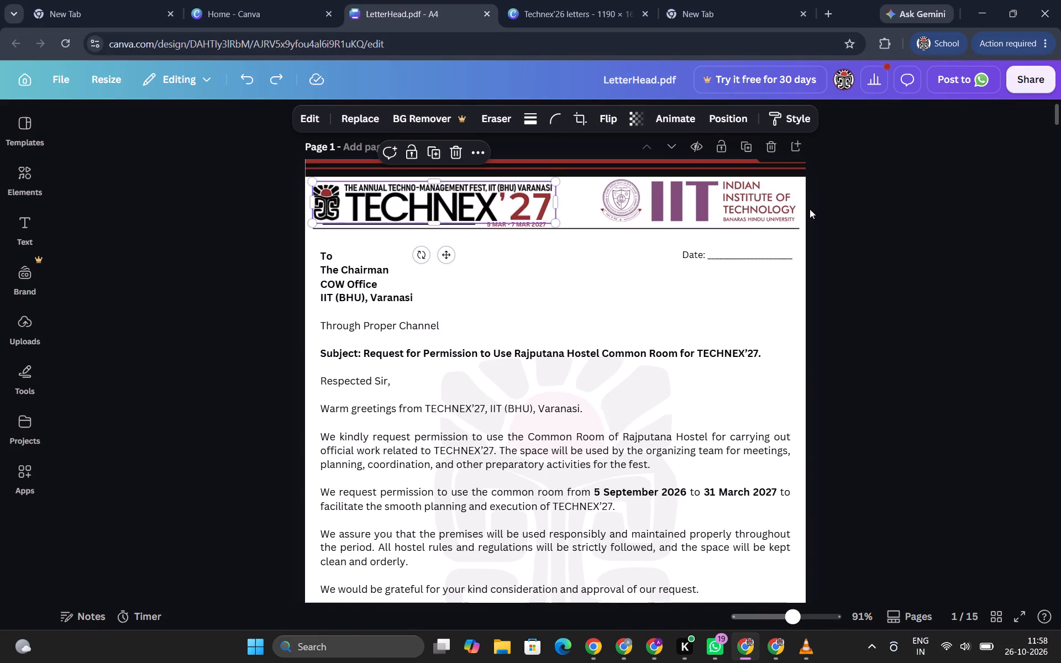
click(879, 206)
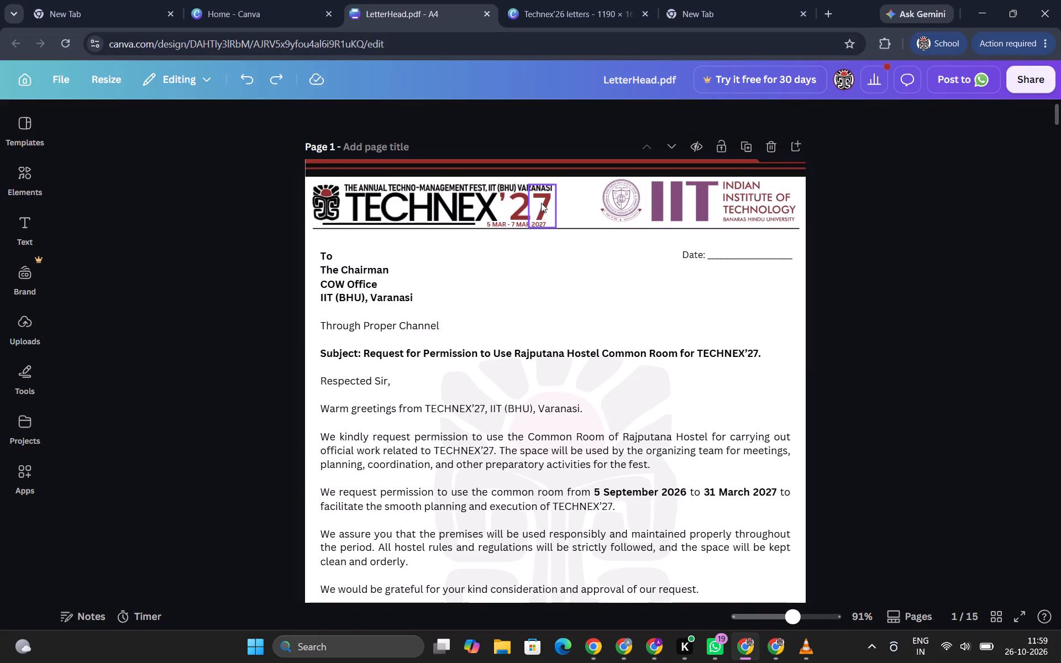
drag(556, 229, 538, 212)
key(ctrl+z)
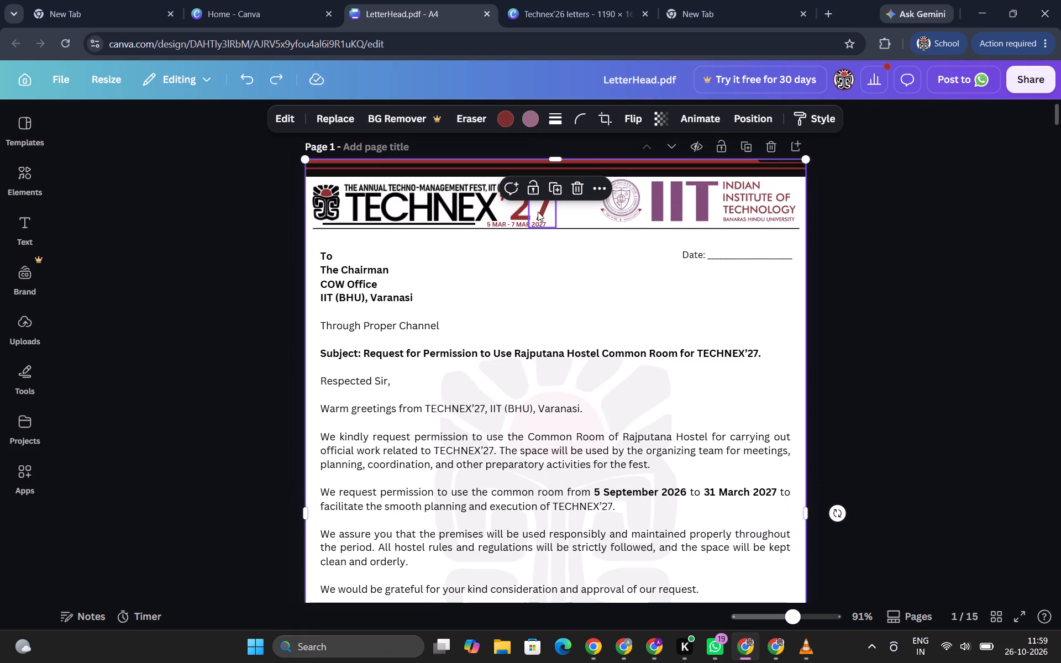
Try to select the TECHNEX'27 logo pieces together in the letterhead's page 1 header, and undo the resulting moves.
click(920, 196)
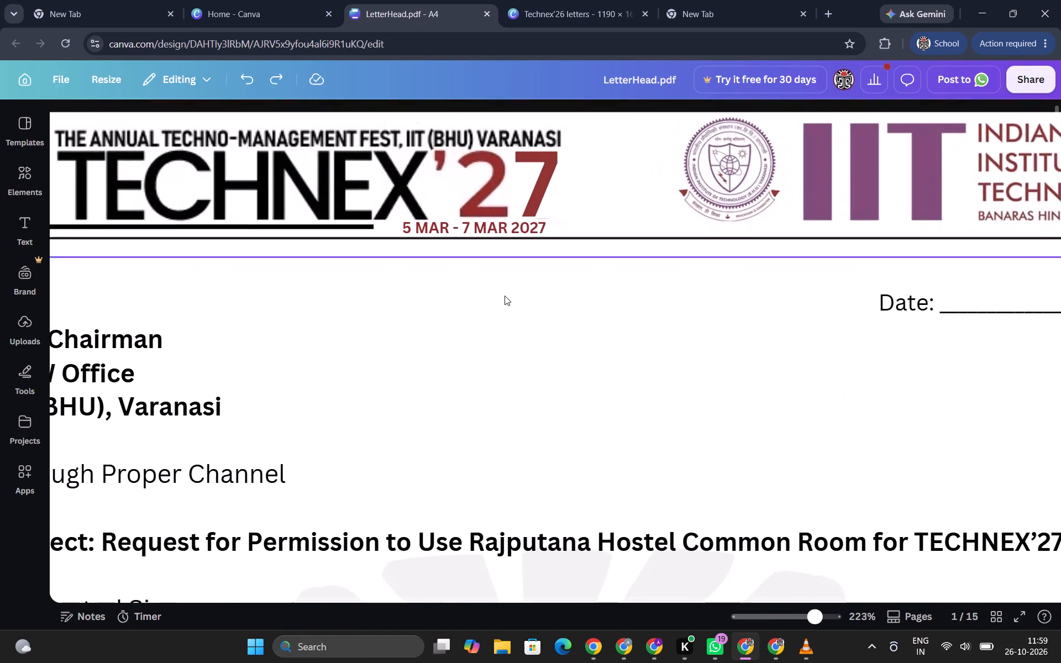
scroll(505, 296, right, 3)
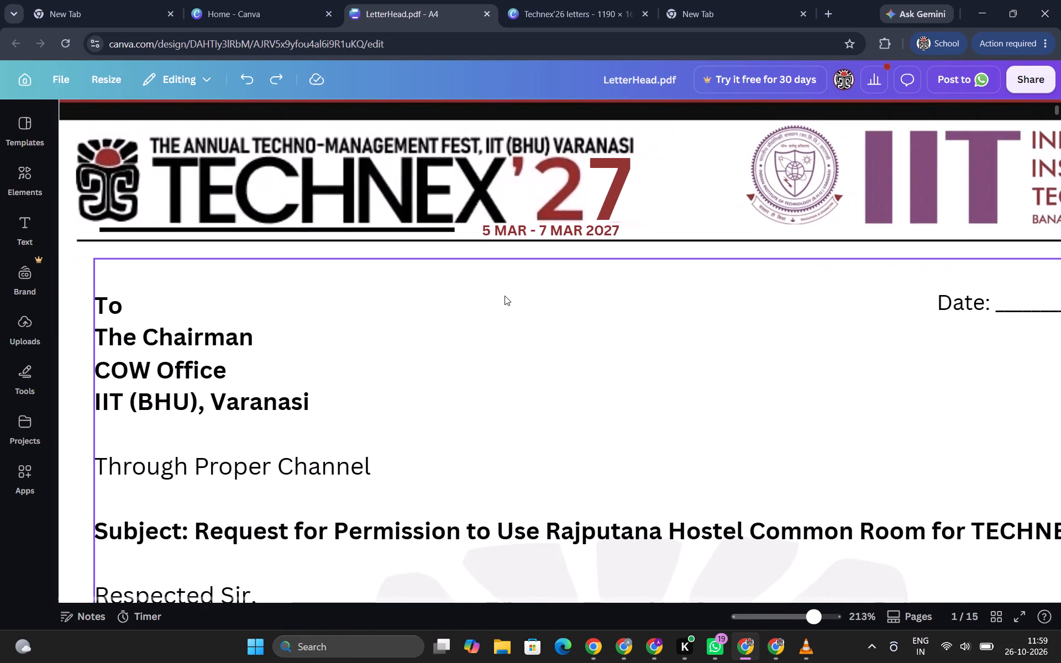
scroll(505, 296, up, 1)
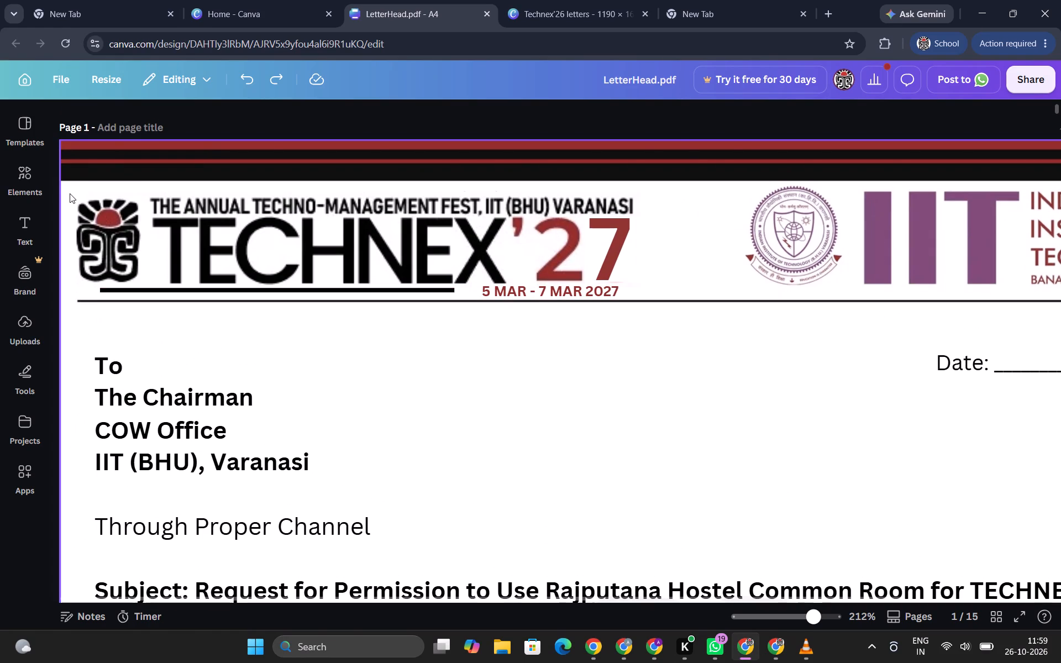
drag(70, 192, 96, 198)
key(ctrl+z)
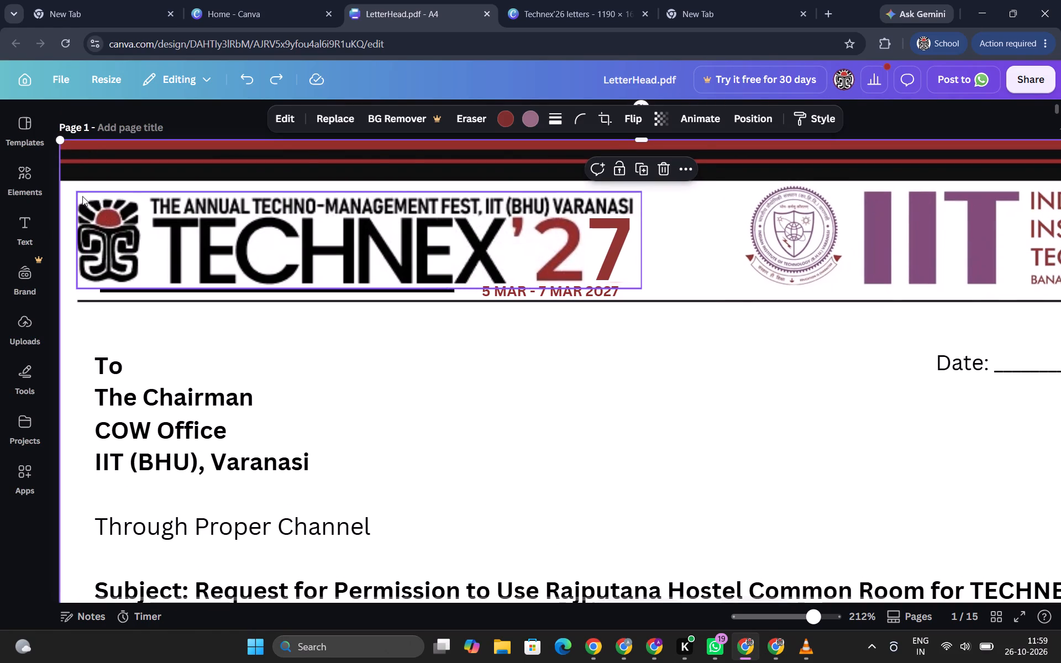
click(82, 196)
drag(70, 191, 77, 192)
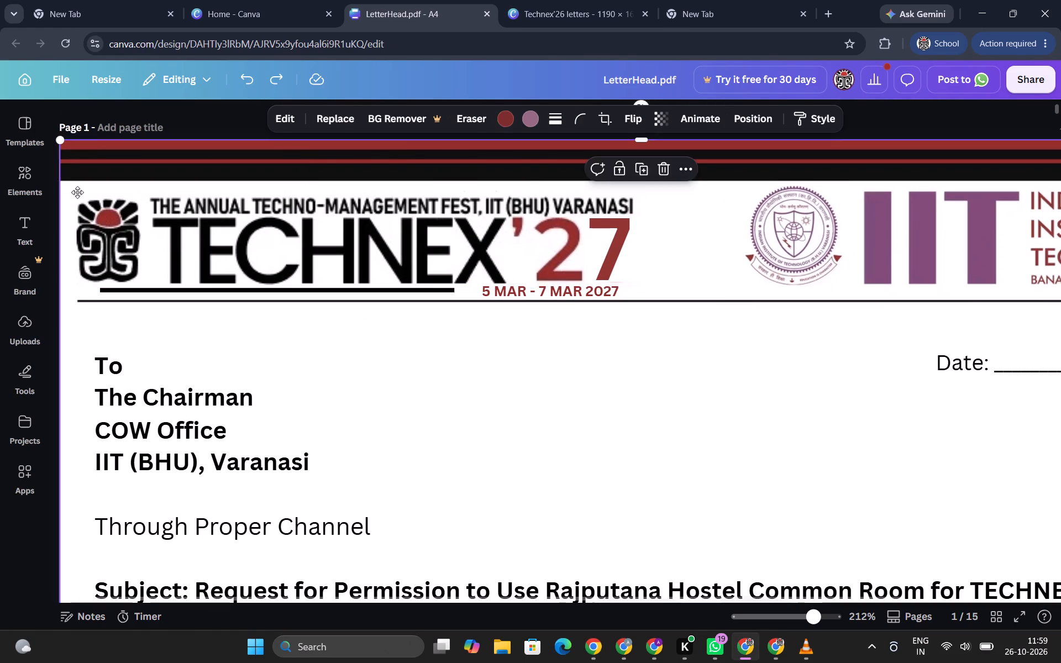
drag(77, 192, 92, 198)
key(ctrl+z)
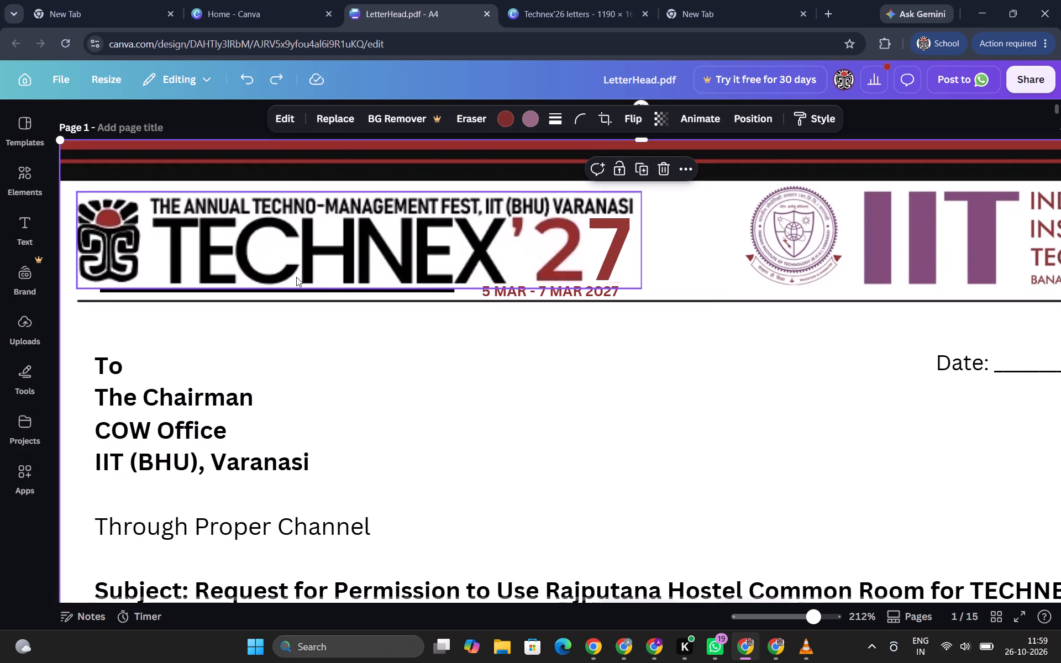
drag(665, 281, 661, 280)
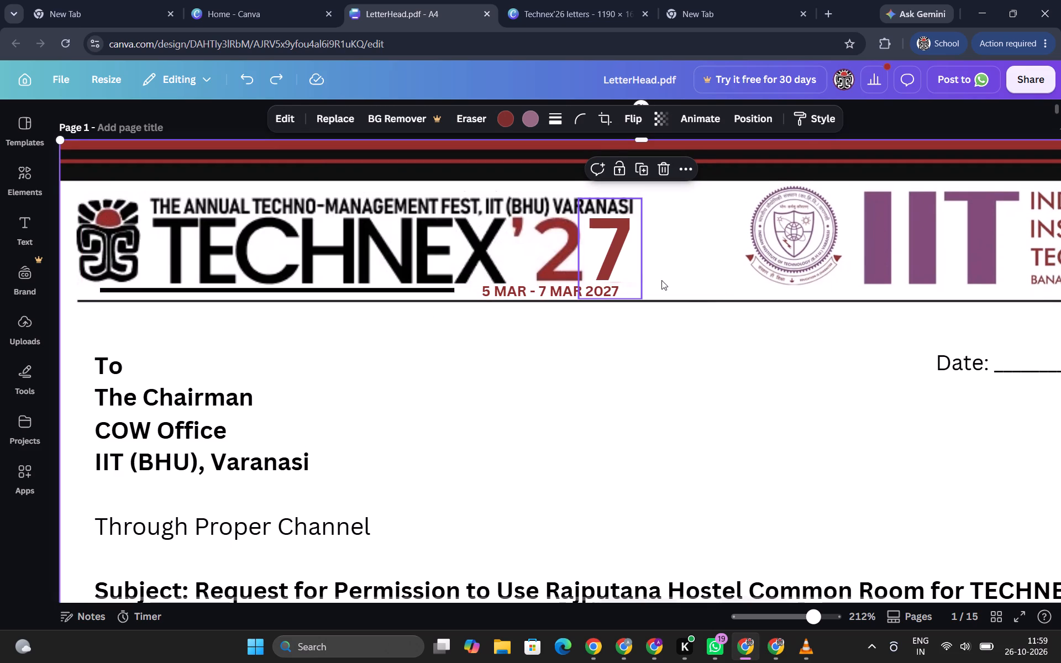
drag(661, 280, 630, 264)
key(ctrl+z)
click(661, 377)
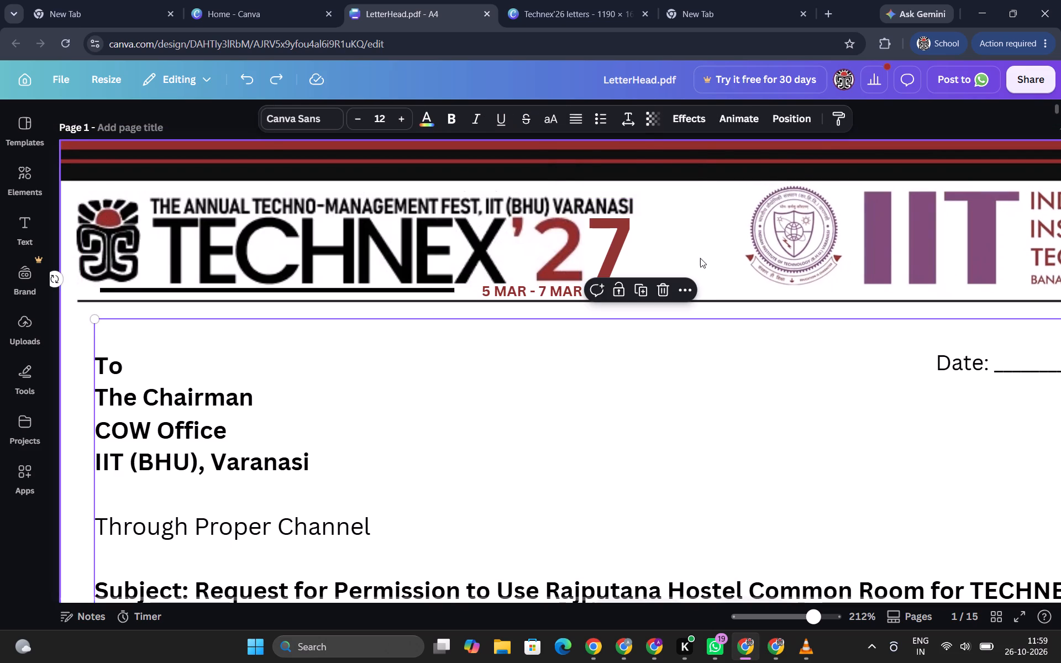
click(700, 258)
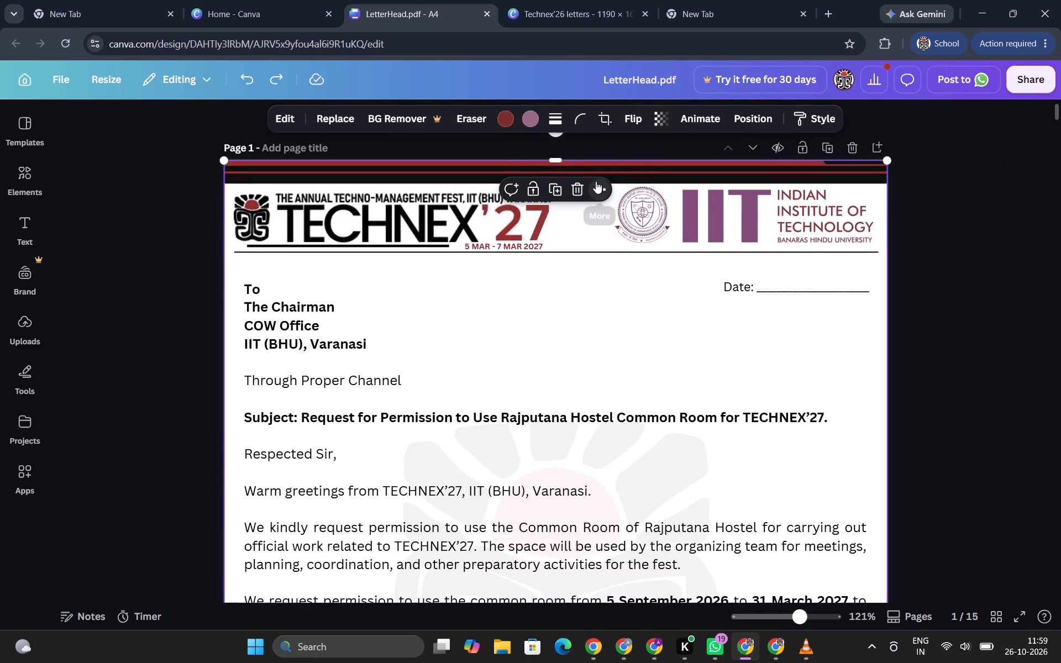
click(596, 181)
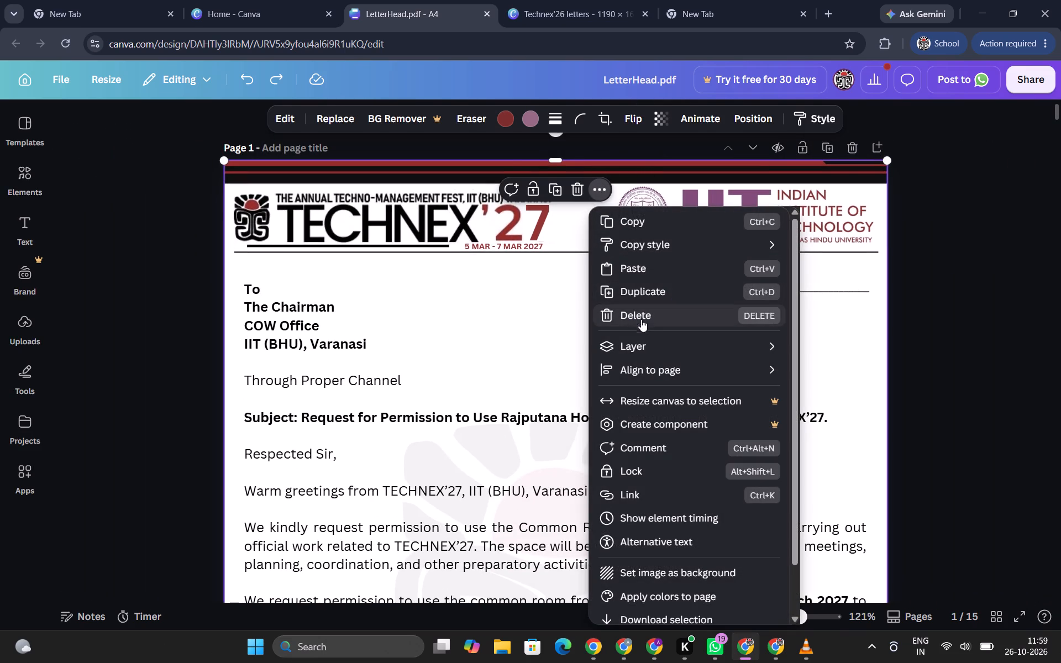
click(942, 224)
Examine the TECHNEX'27 logo in the letterhead's page 1 header up close, and switch back to the Quant Insider MoU design.
scroll(534, 366, up, 1)
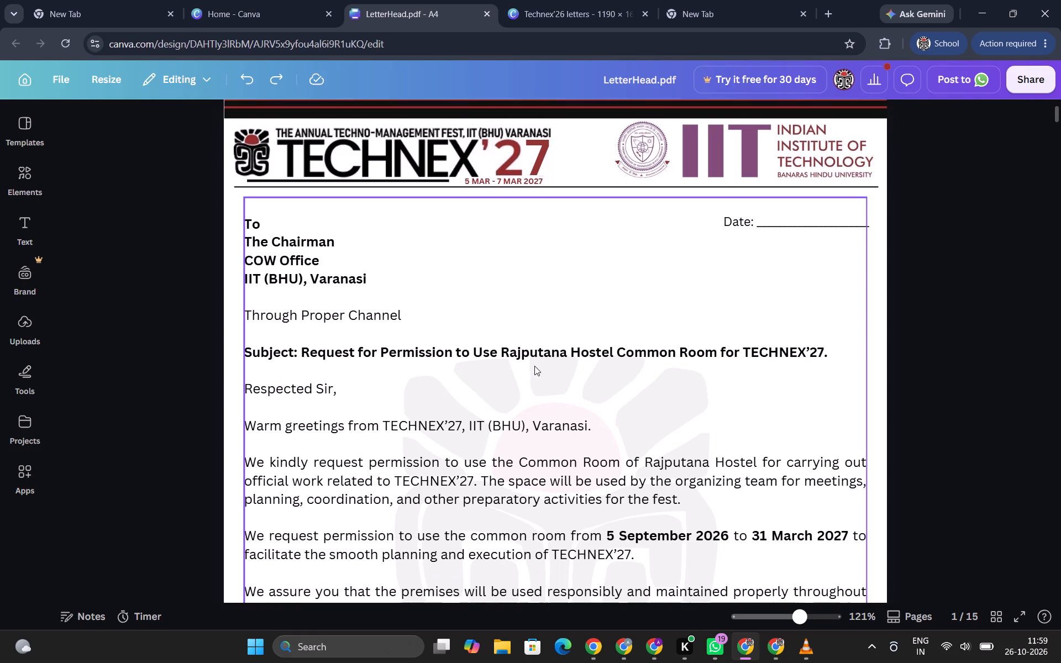
scroll(534, 366, up, 1)
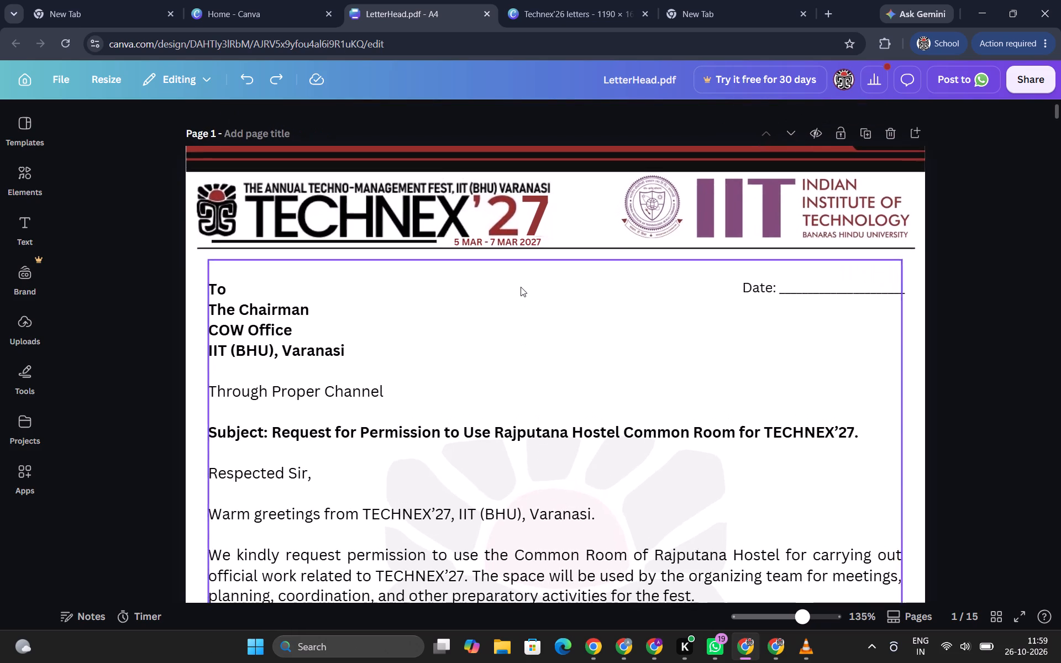
scroll(521, 287, up, 1)
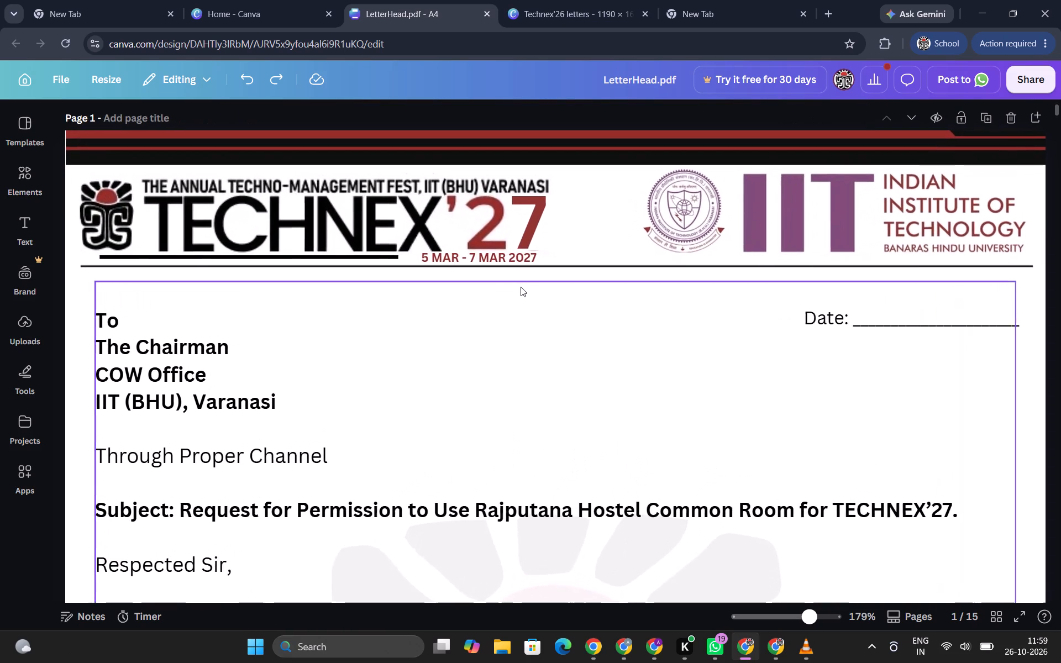
scroll(521, 287, right, 1)
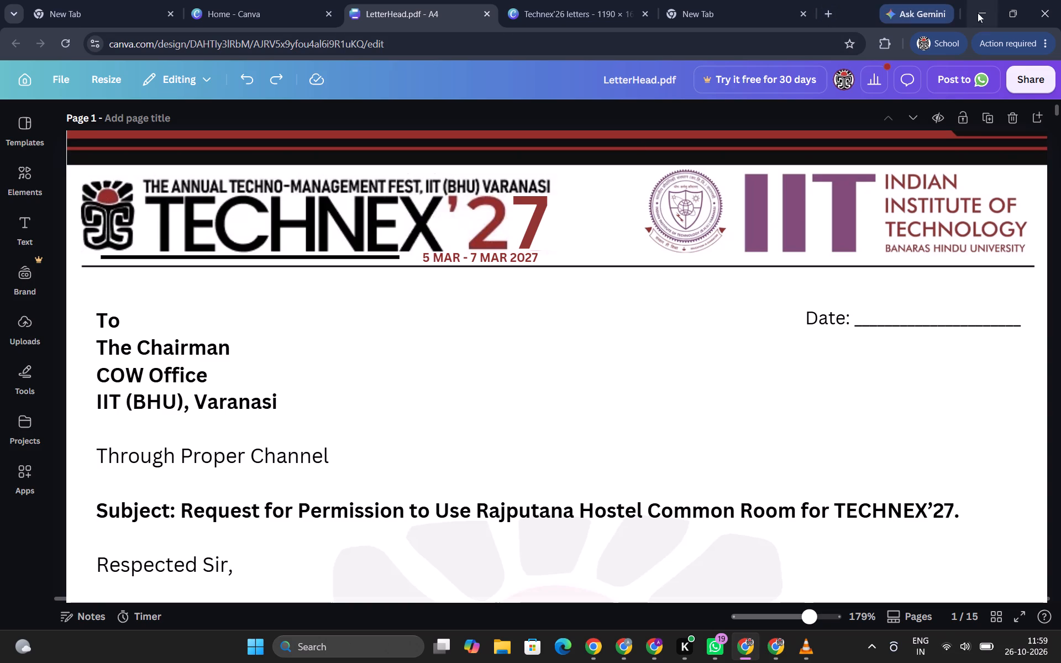
key(alt+Tab)
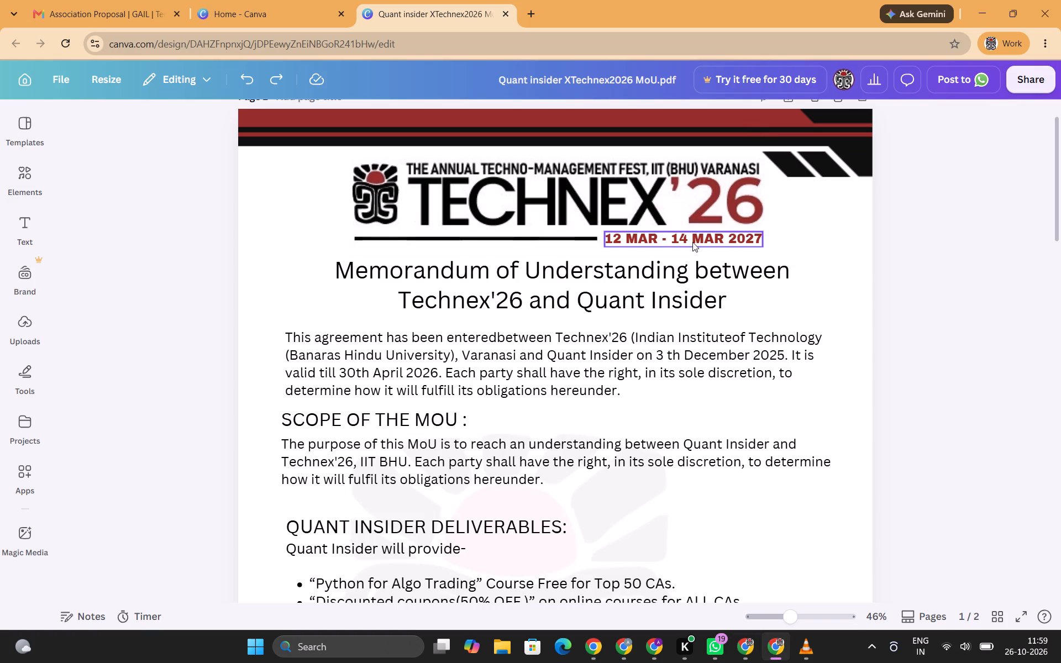
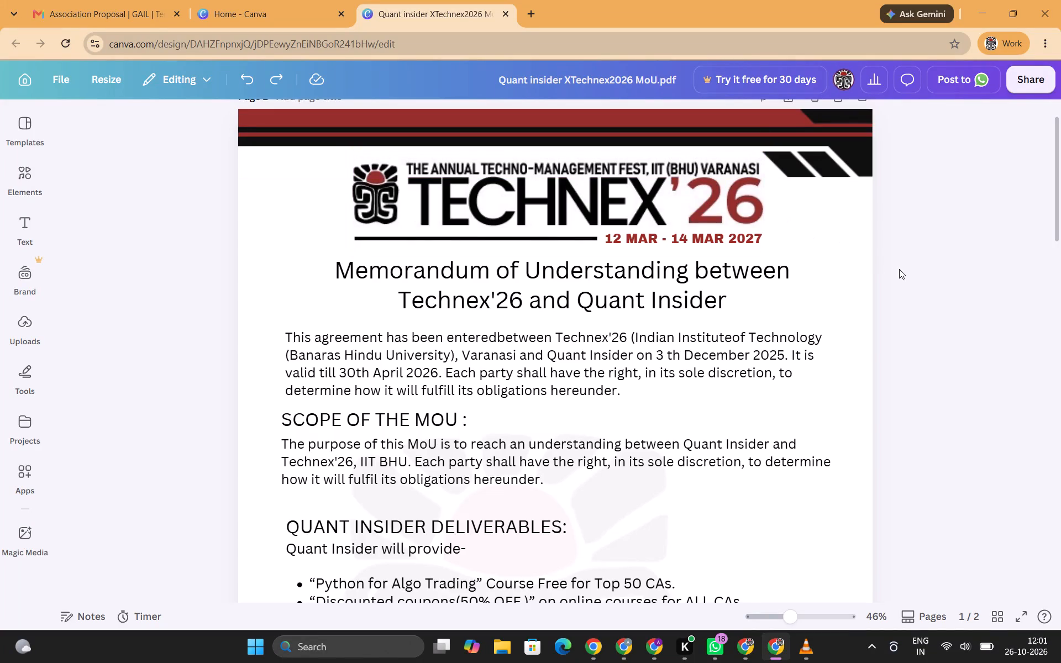
Bring up the text-adding options for page 1 of the MoU, starting from the TECHNEX'26 header logo.
click(715, 191)
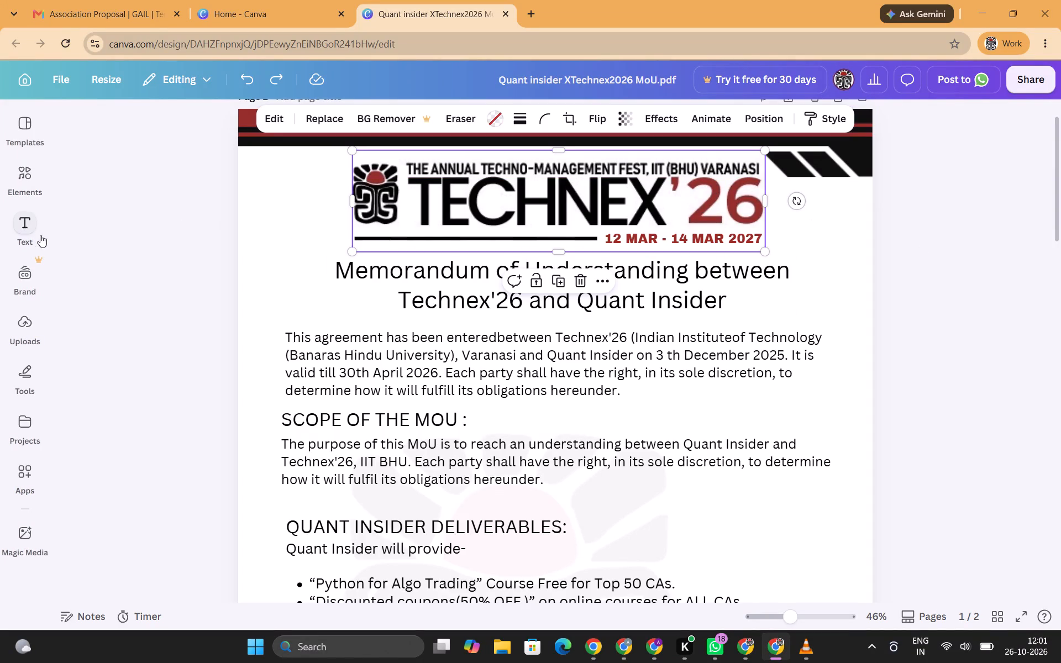
click(25, 223)
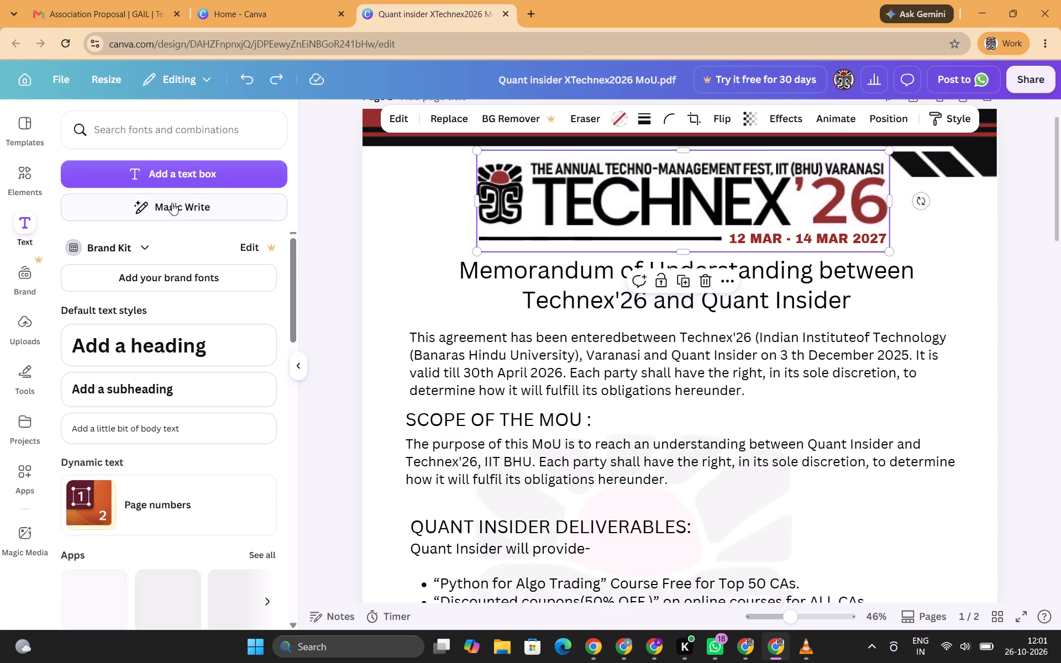
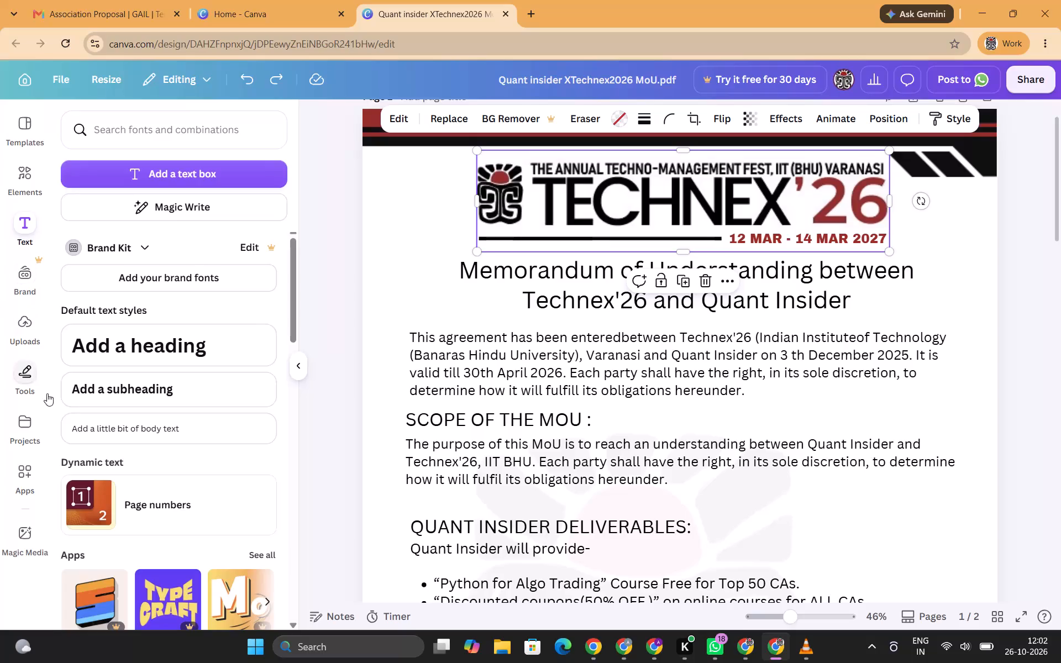
Add a pinkish square shape to page 1, shrink it to a small rectangle, and place it beside the MoU title, below the '26.
click(29, 380)
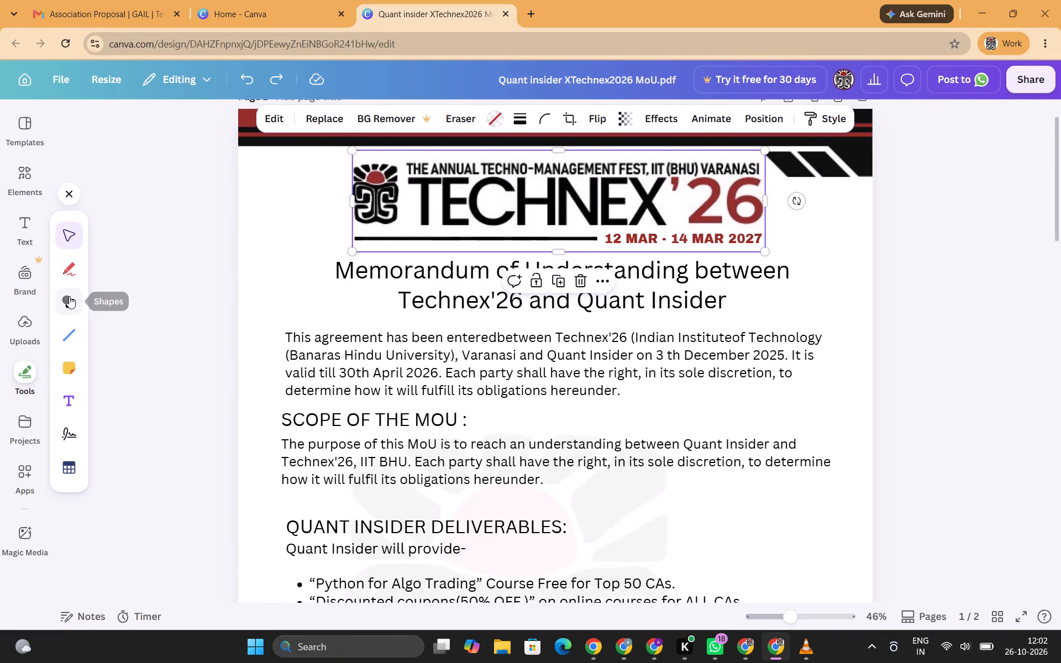
click(69, 296)
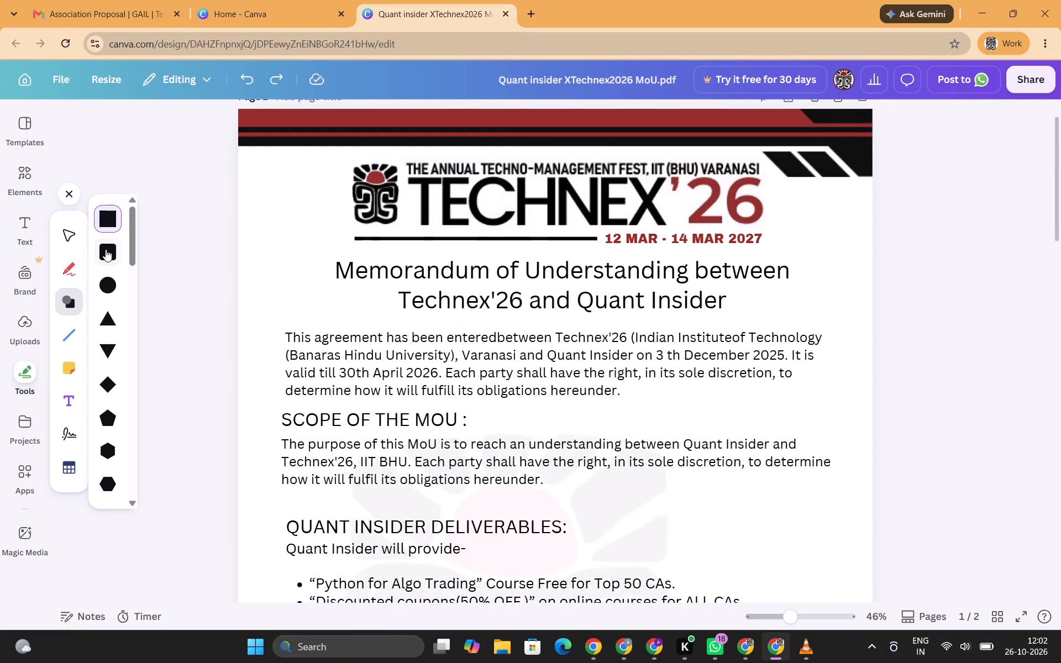
click(108, 214)
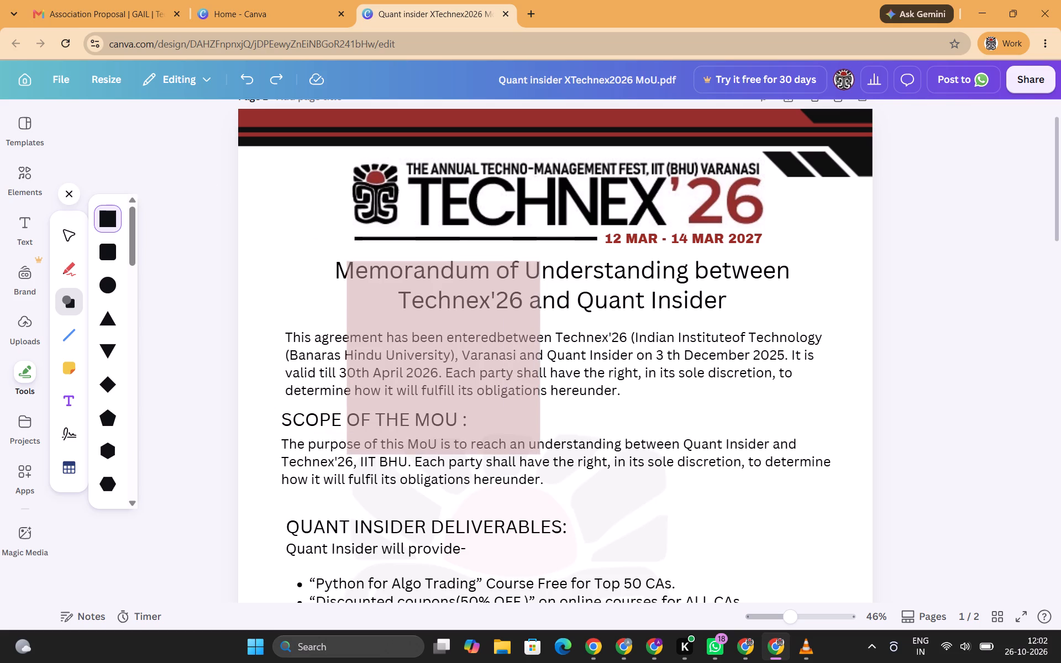
click(671, 165)
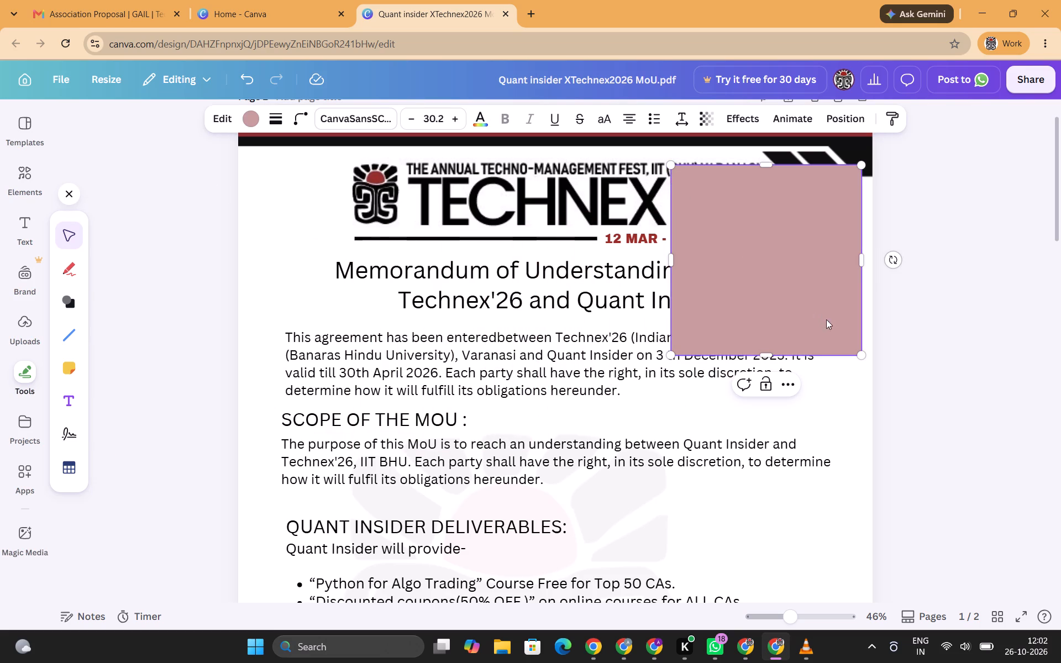
drag(865, 357, 770, 242)
drag(729, 213, 786, 293)
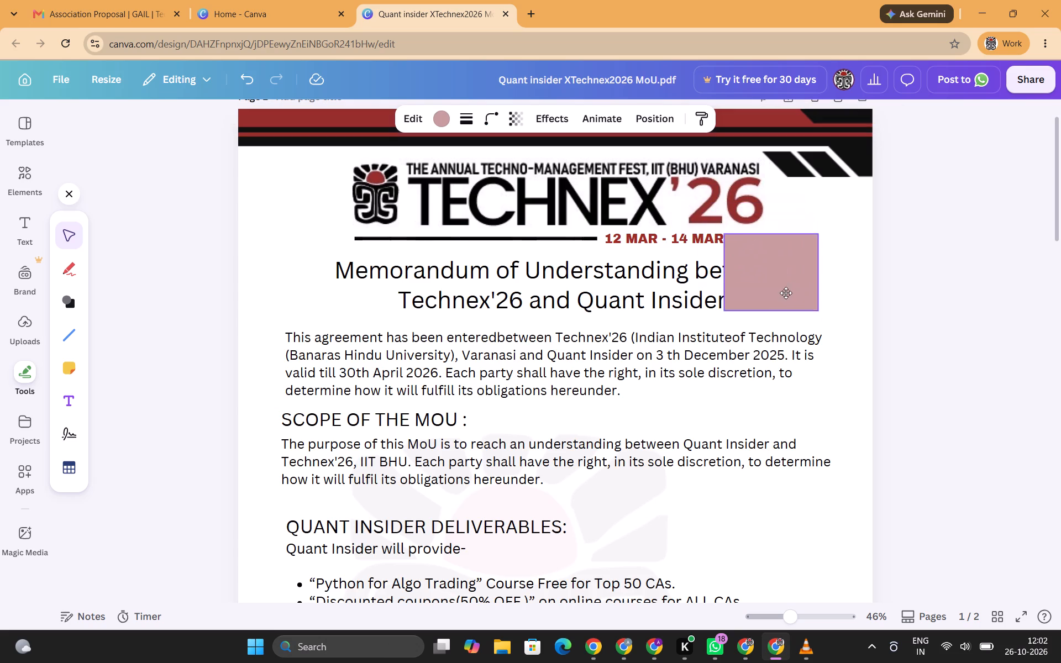
drag(786, 293, 815, 310)
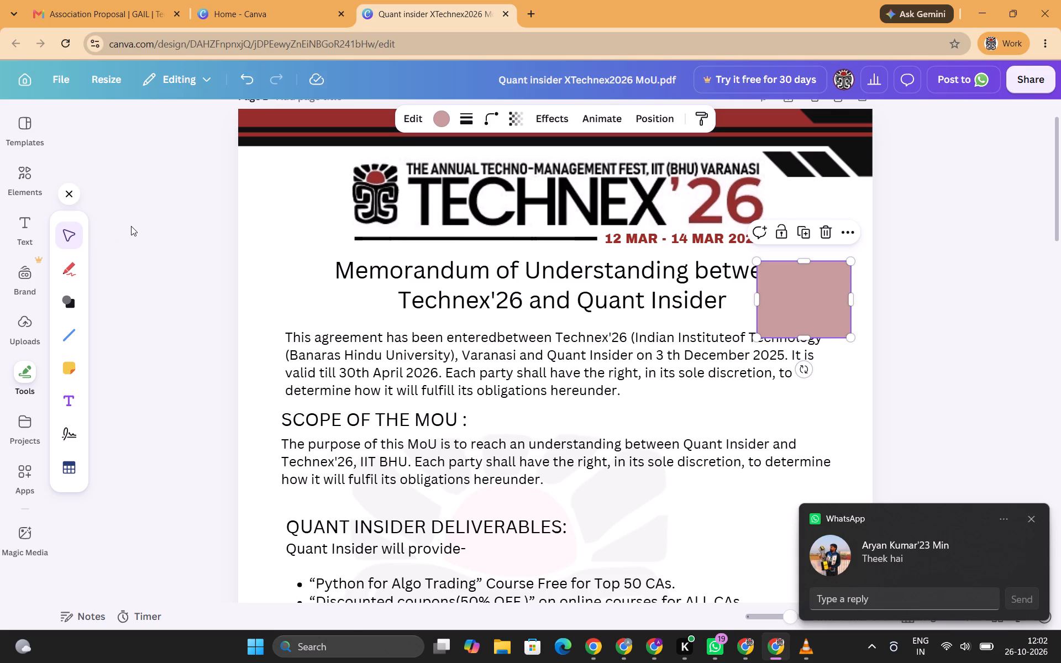
Add two default text boxes on page 1 under the pinkish rectangle.
click(13, 220)
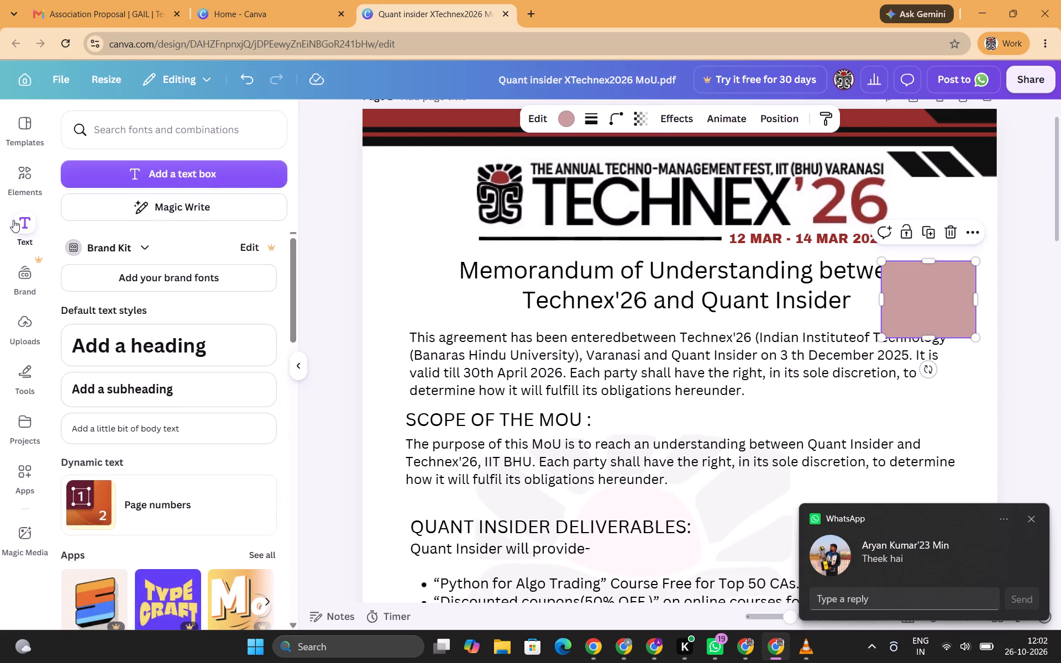
click(195, 172)
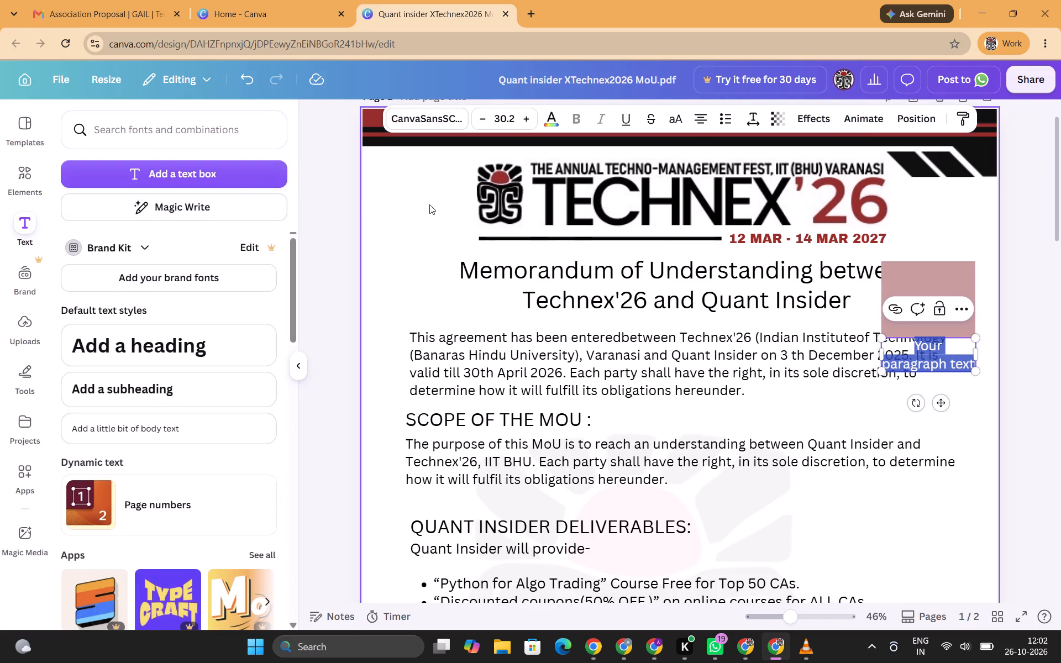
click(229, 175)
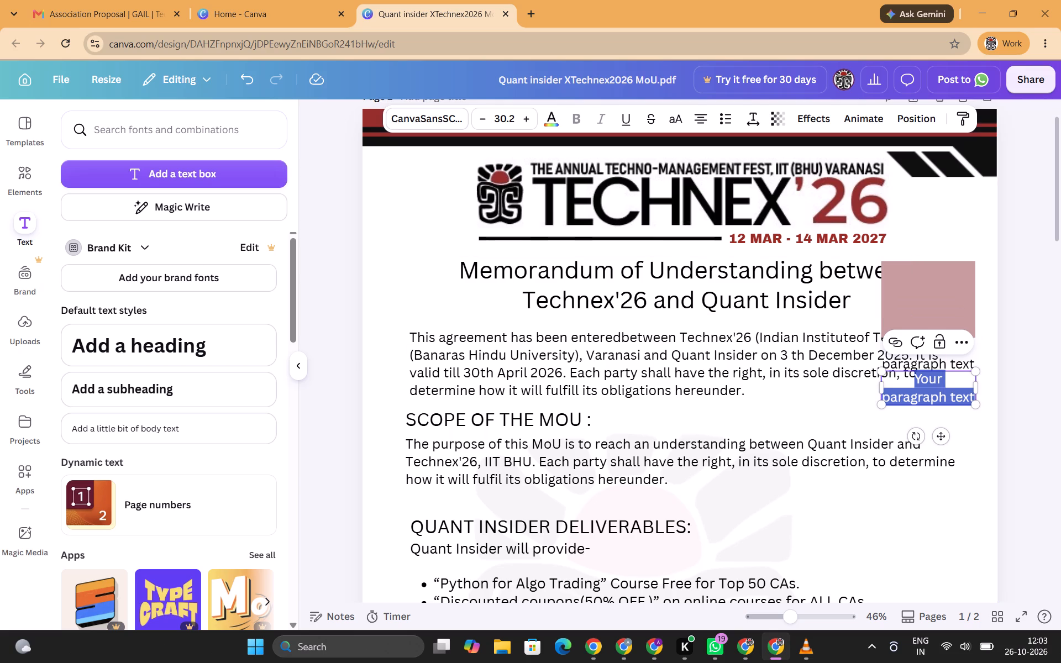
Replace the placeholder in the newly added text box with 26.
key(BackSpace)
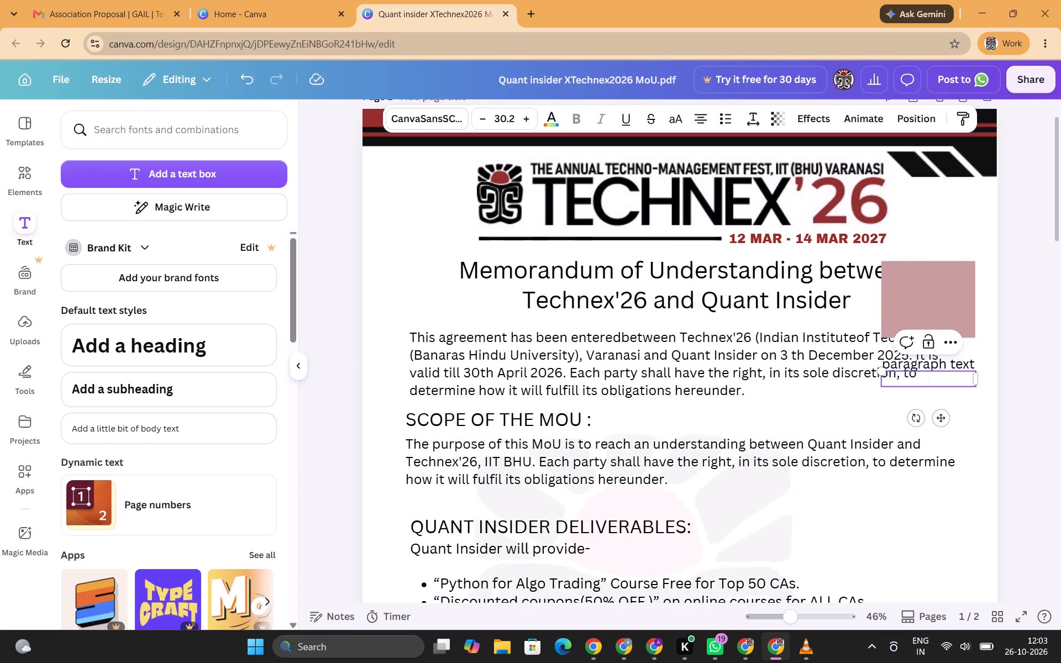
text(26)
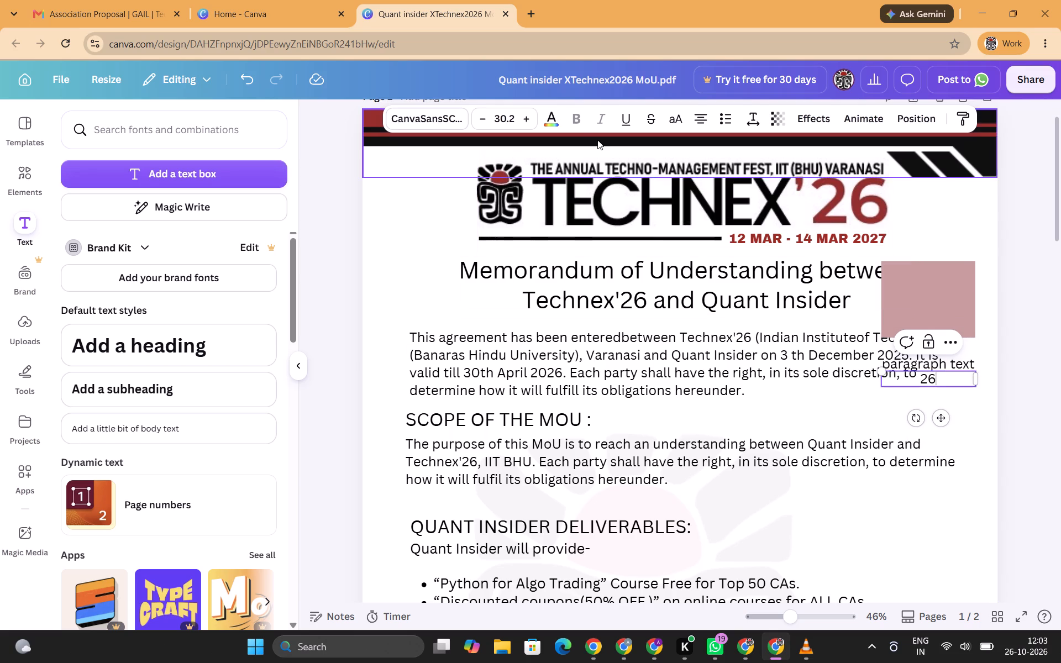
click(1052, 381)
Narrow the 26 text box to fit its digits, enlarge the text to about size 105, and move it clear of the agreement paragraph.
click(935, 382)
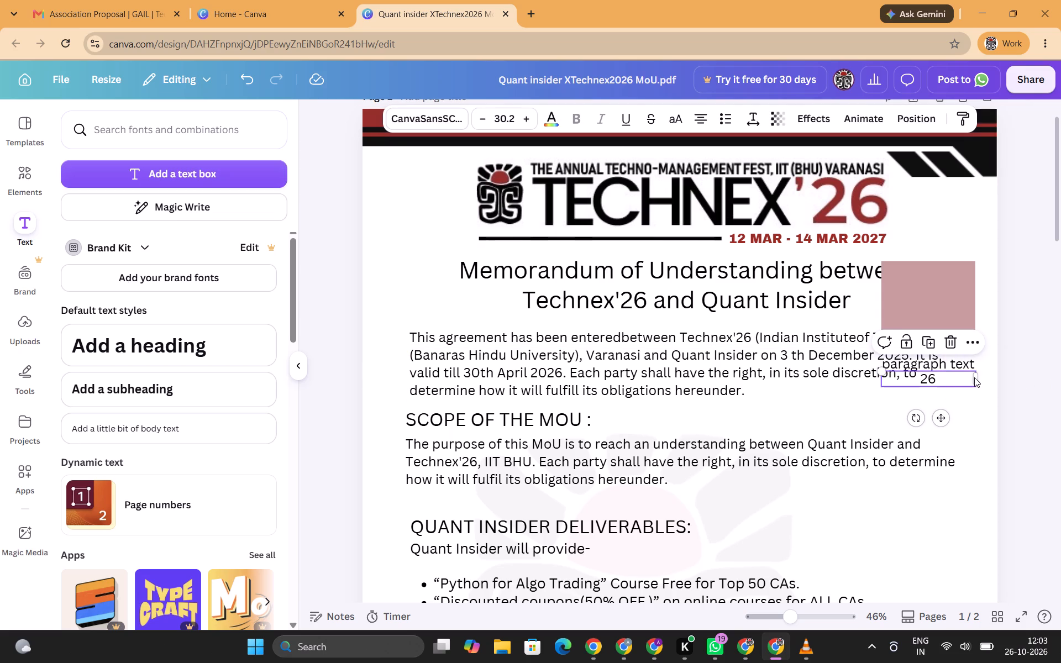
drag(978, 377, 969, 376)
drag(969, 376, 925, 380)
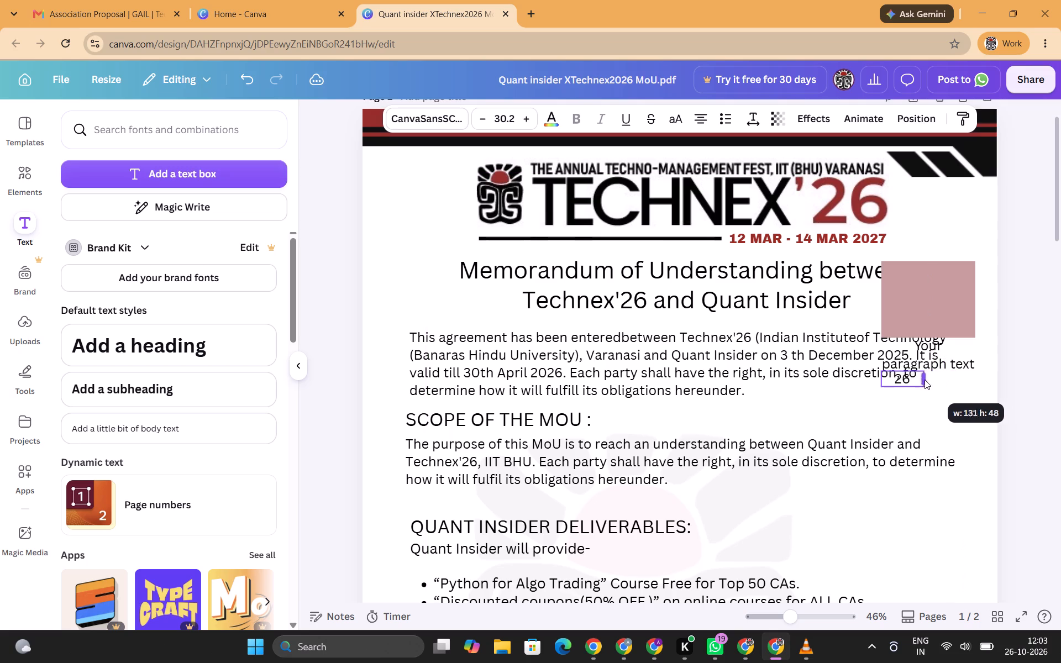
drag(925, 380, 909, 380)
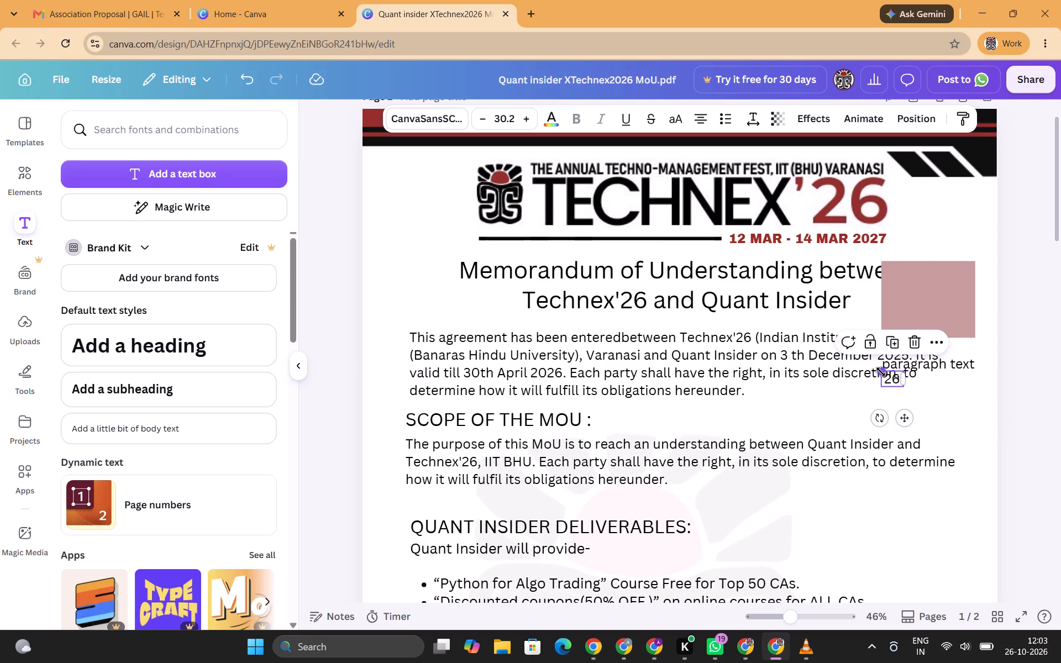
click(881, 372)
drag(881, 372, 830, 330)
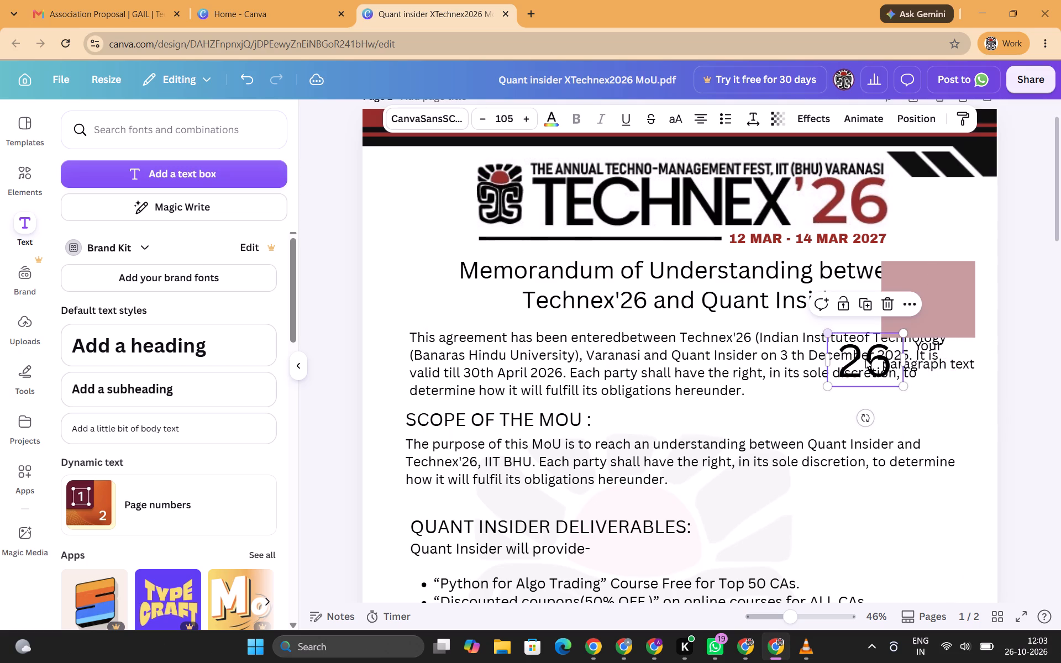
drag(865, 359, 866, 406)
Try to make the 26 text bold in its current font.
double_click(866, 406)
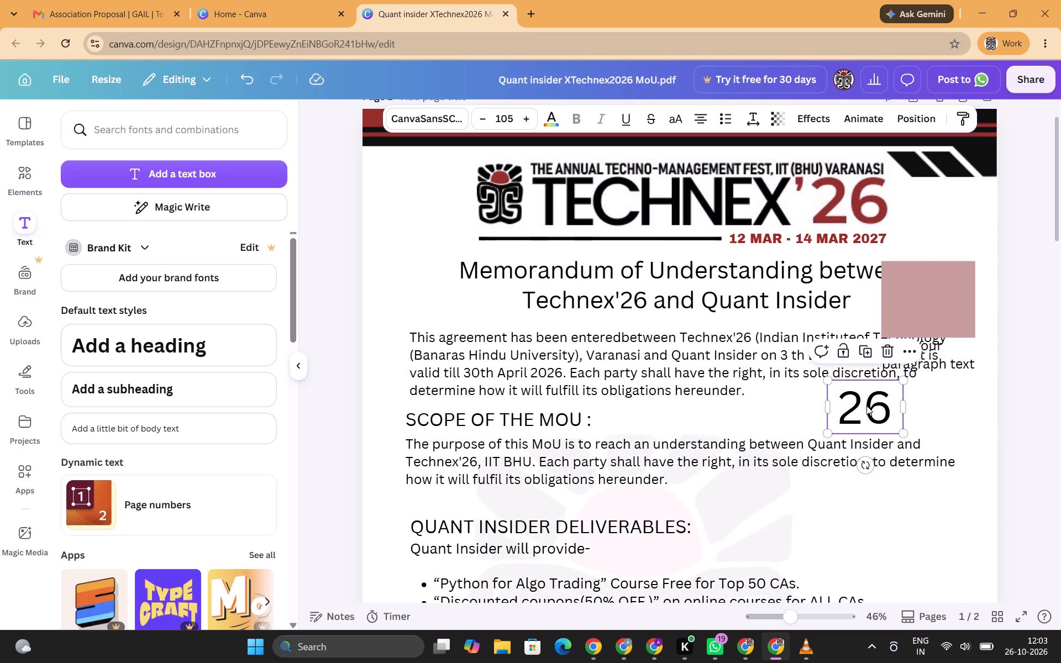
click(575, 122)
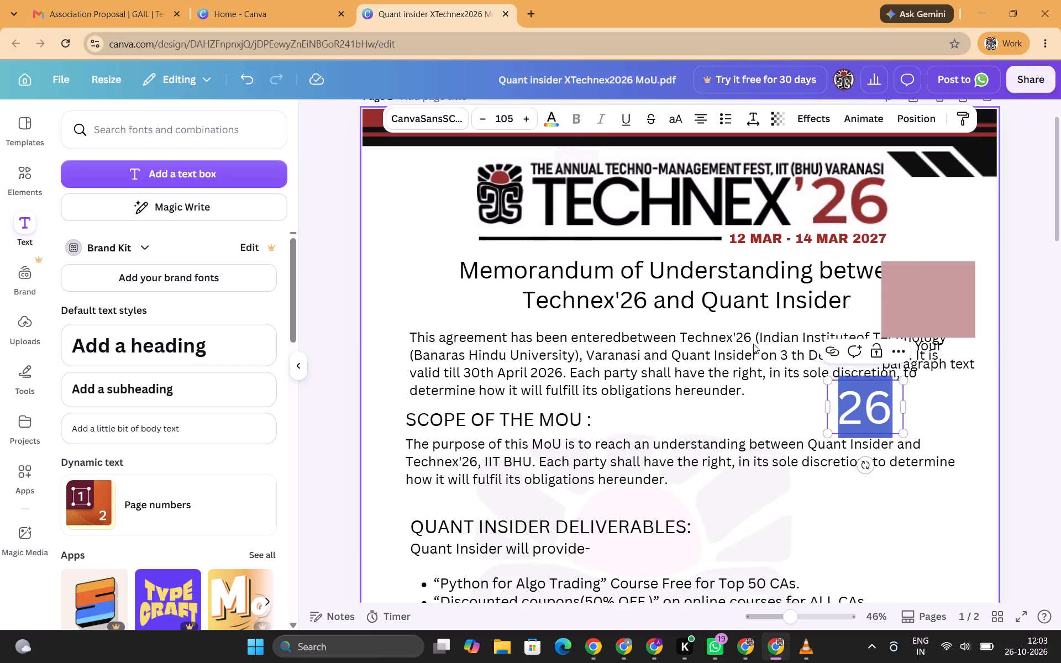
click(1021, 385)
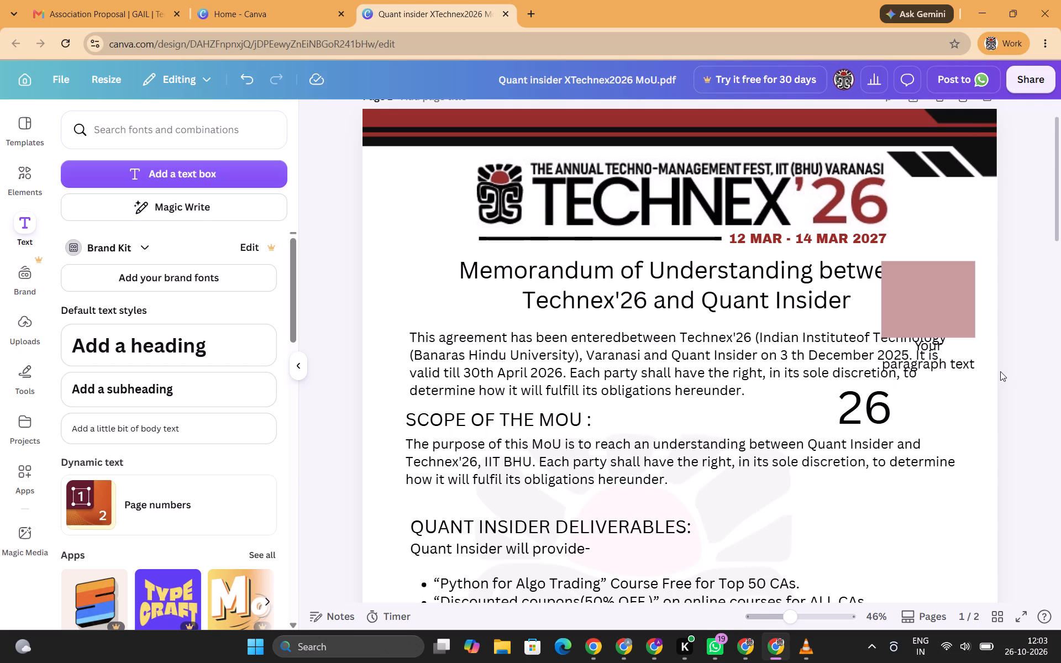
Place the 26 text over the red 26 in the header logo and enlarge it to about size 149 to match.
drag(866, 408, 839, 182)
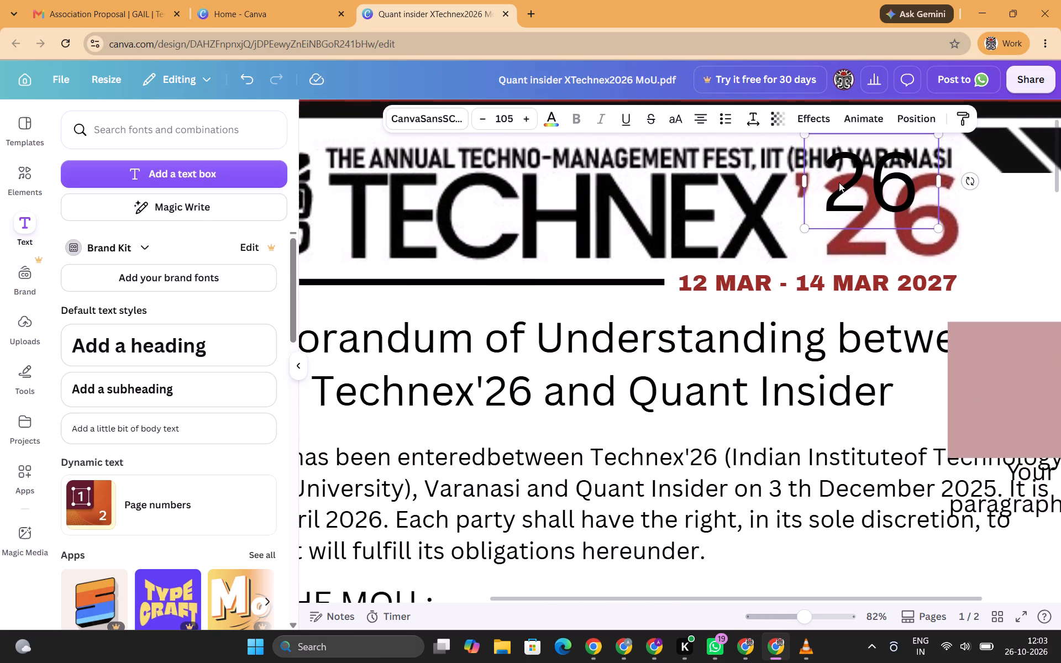
scroll(859, 330, left, 2)
scroll(859, 330, up, 1)
drag(760, 259, 765, 282)
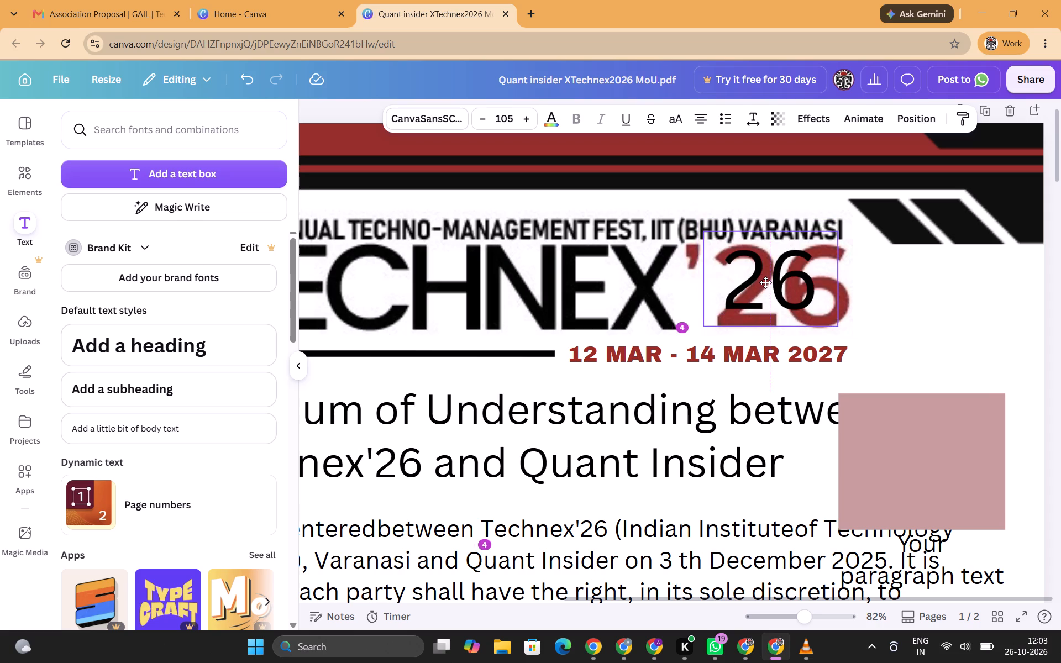
drag(765, 282, 759, 280)
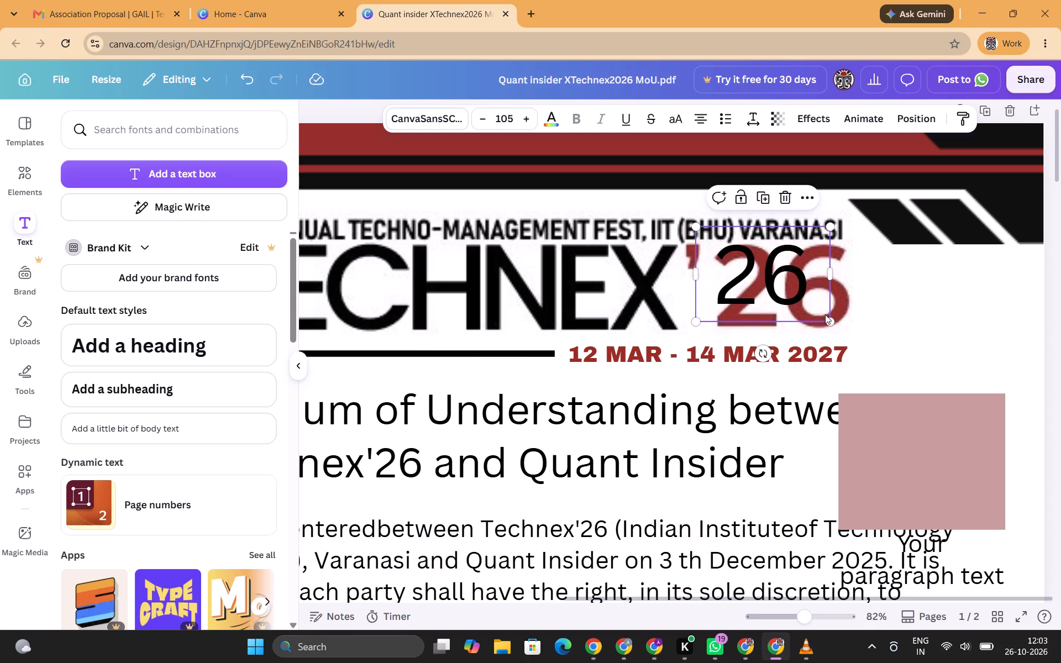
drag(828, 318, 882, 338)
drag(823, 307, 817, 301)
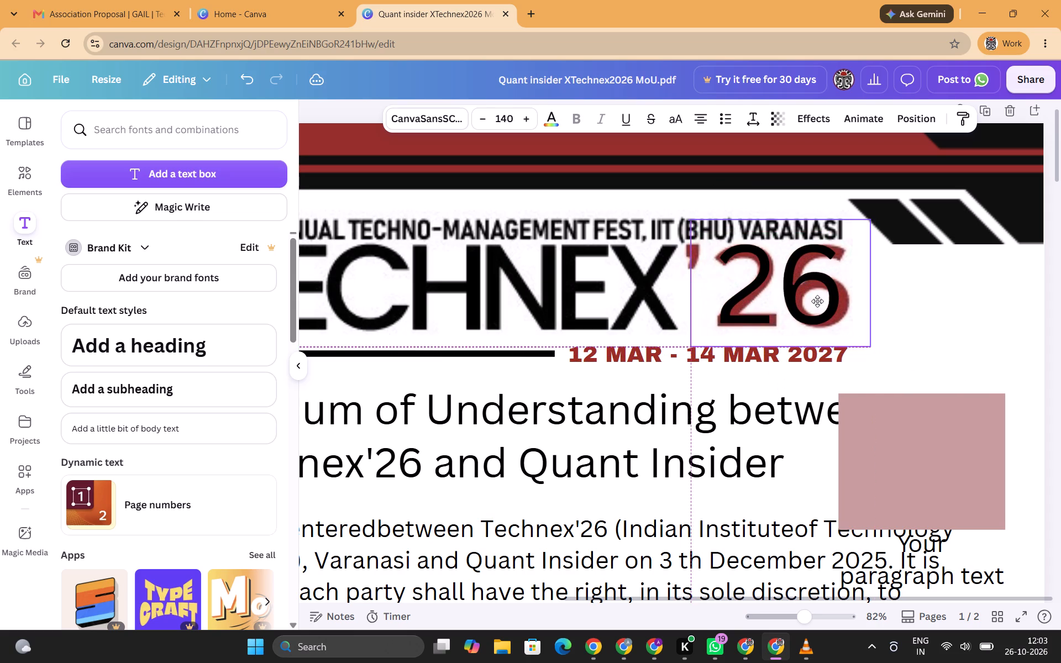
drag(817, 301, 817, 302)
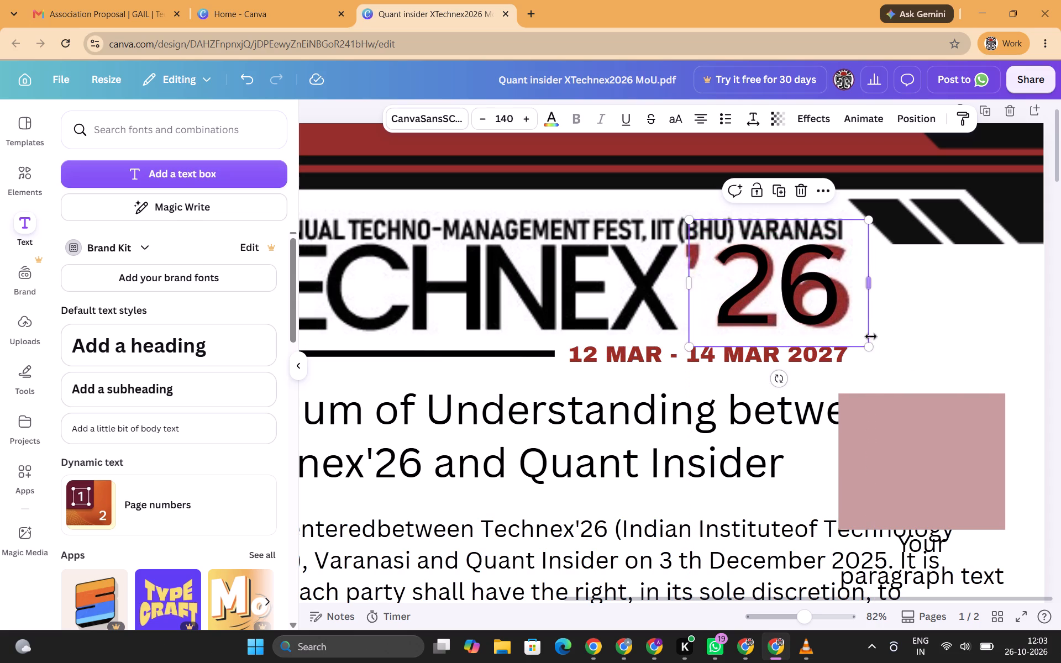
drag(869, 346, 883, 352)
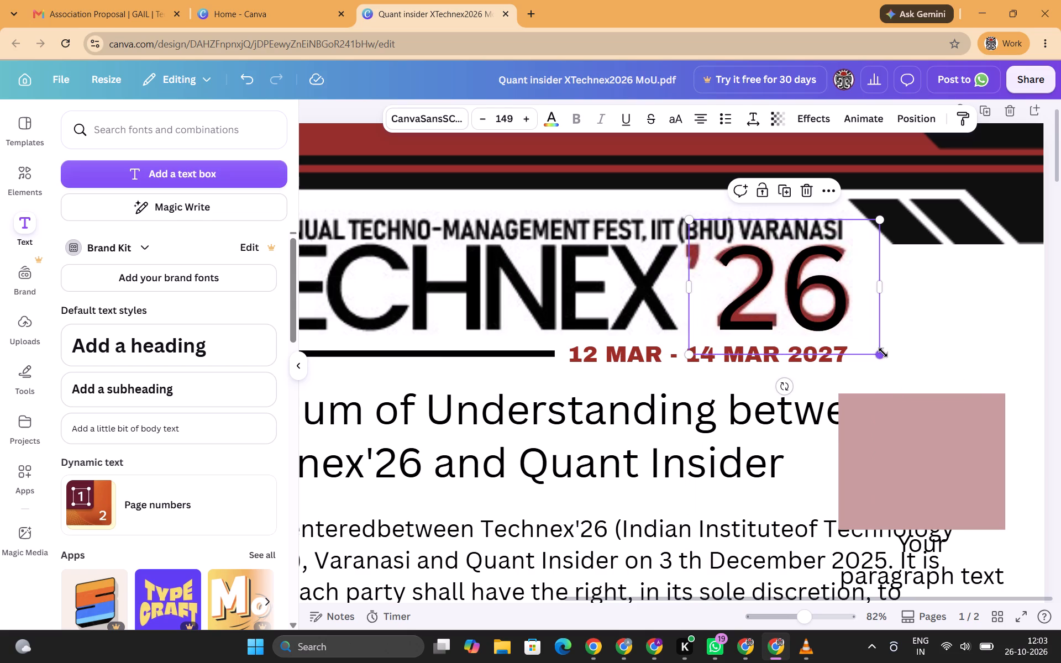
click(840, 318)
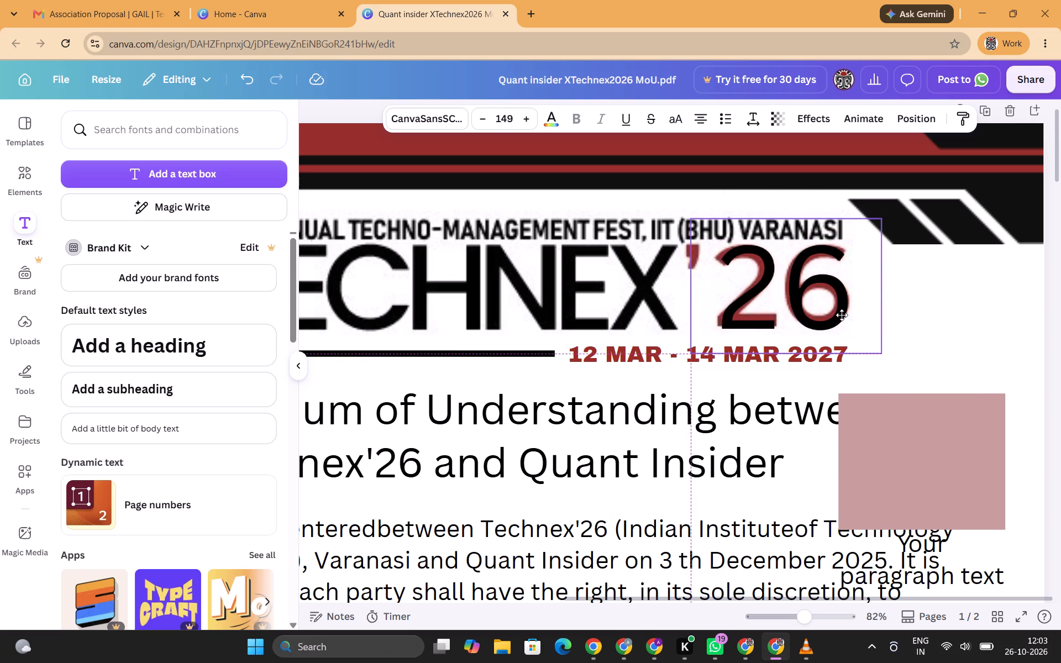
Change the font of the 26 overlay text to Open Sans.
click(455, 115)
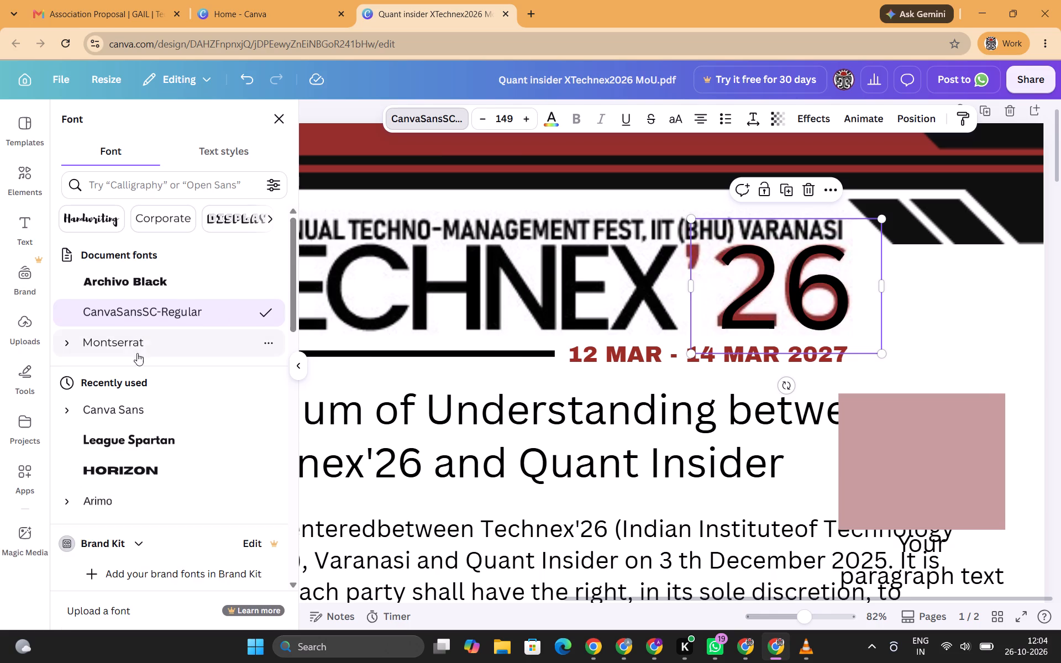
scroll(136, 400, down, 2)
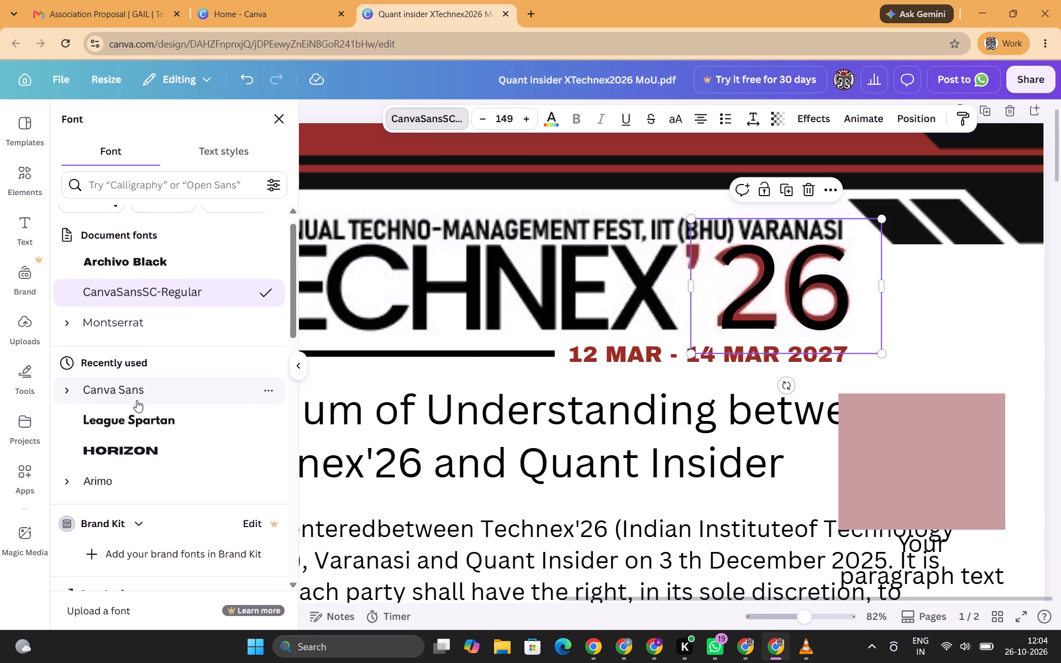
scroll(136, 400, down, 2)
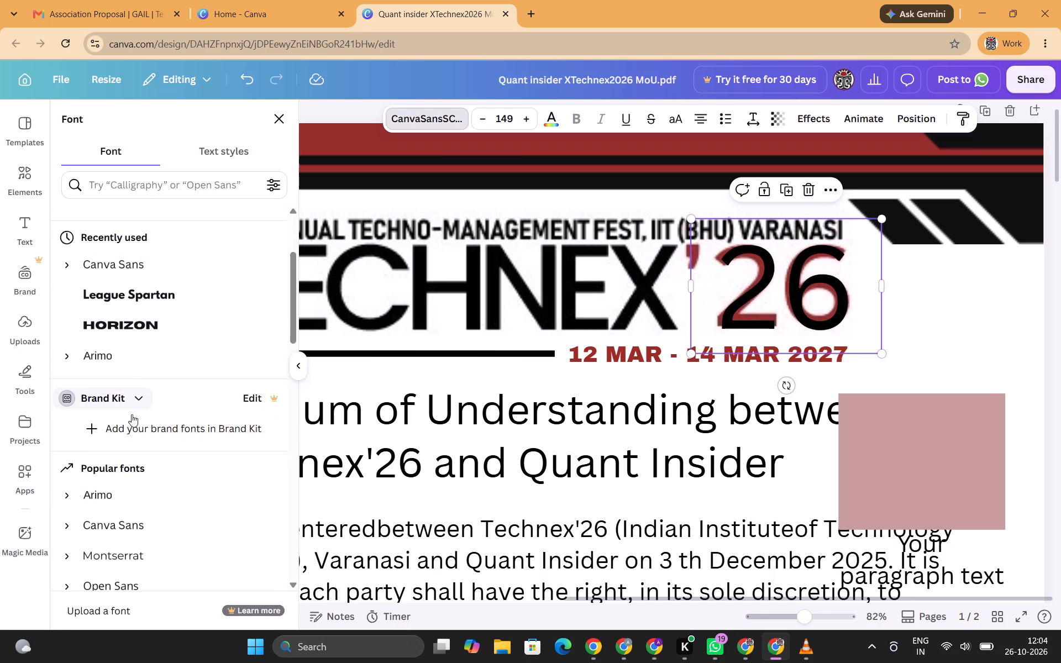
scroll(114, 476, down, 2)
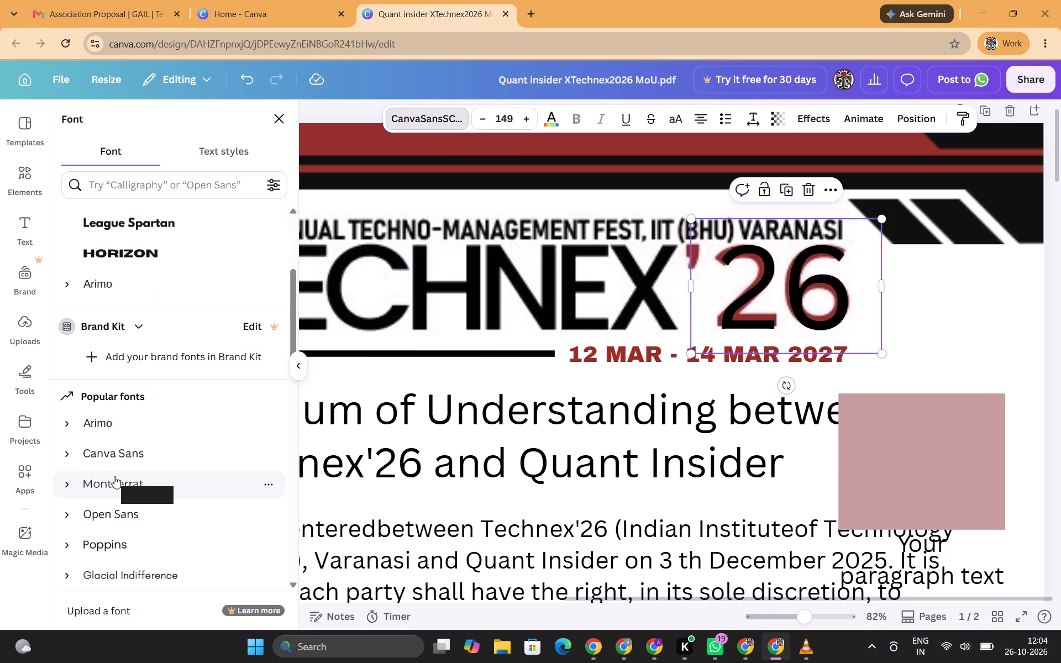
scroll(115, 499, down, 1)
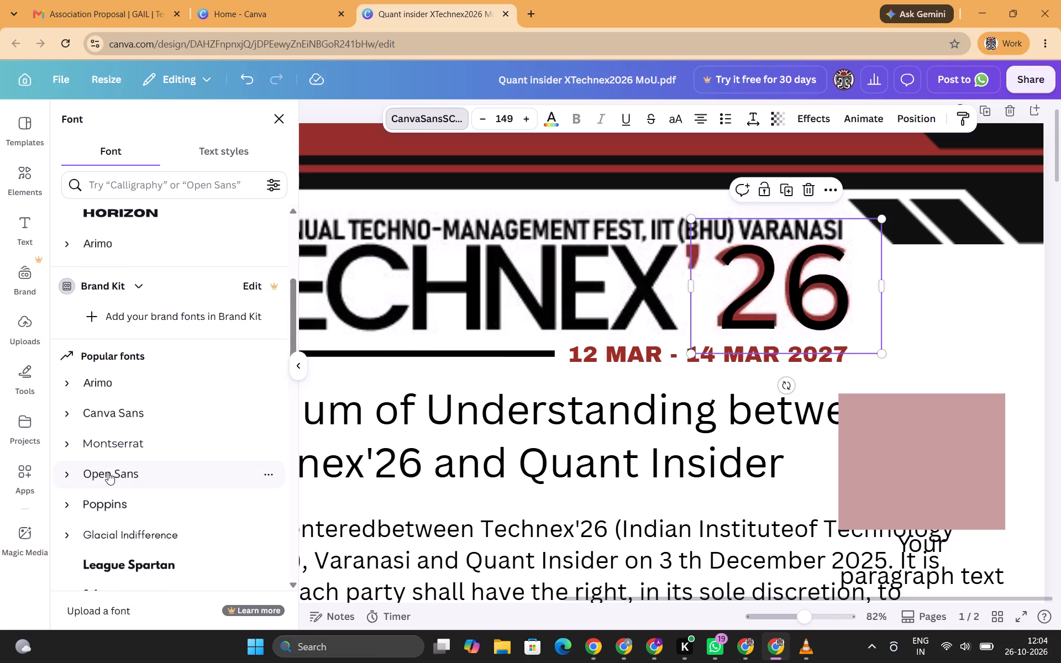
click(108, 472)
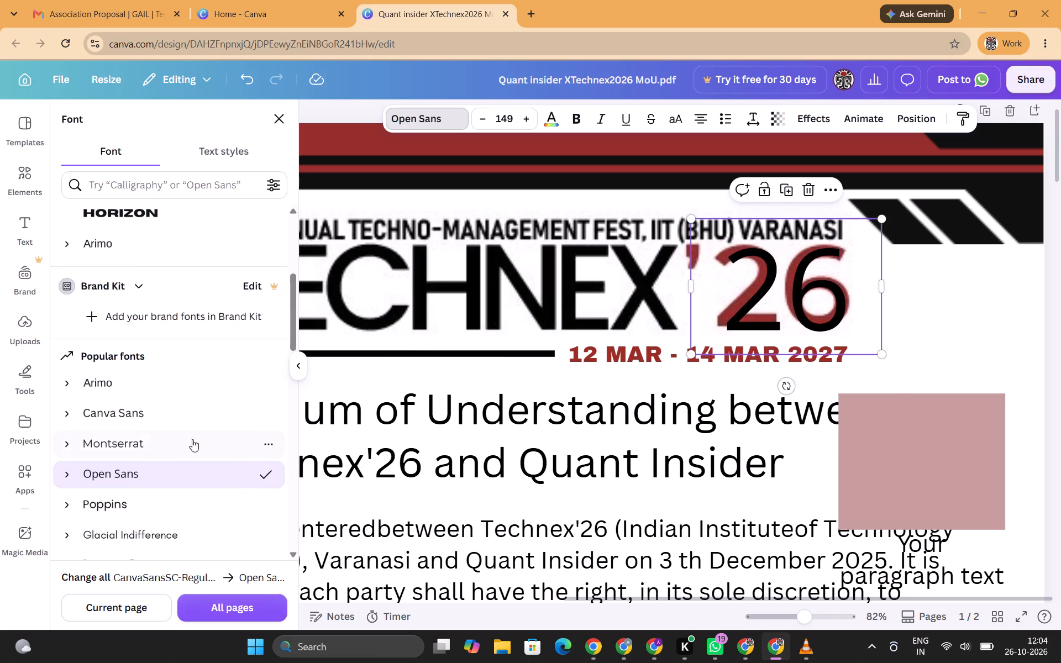
Make the 26 overlay bold and realign it over the logo's red digits.
drag(753, 307, 745, 301)
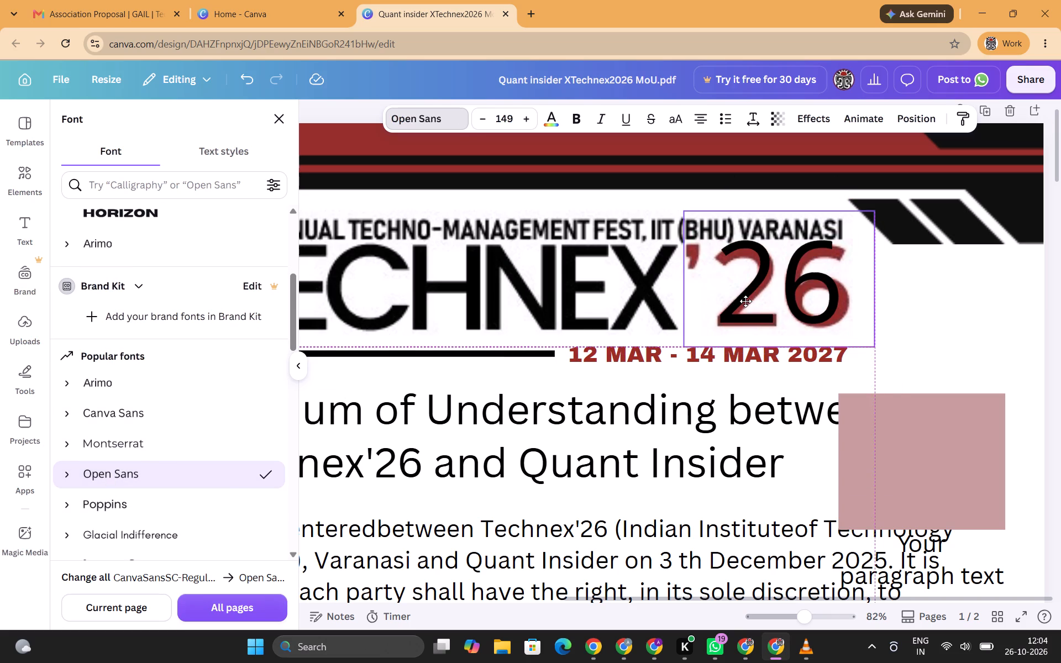
drag(745, 301, 748, 302)
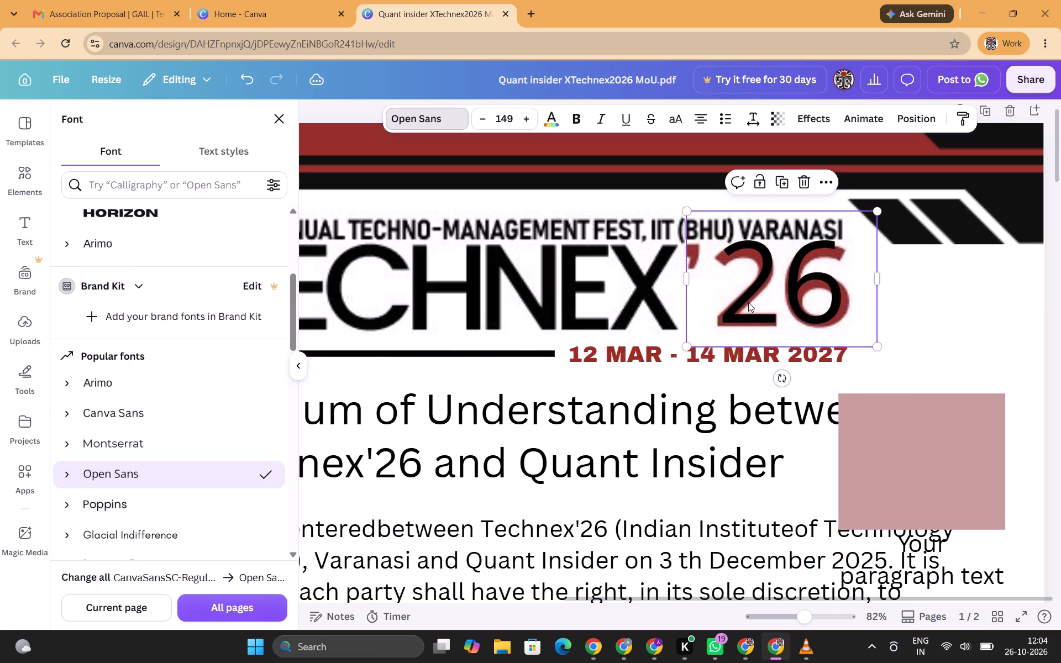
click(576, 118)
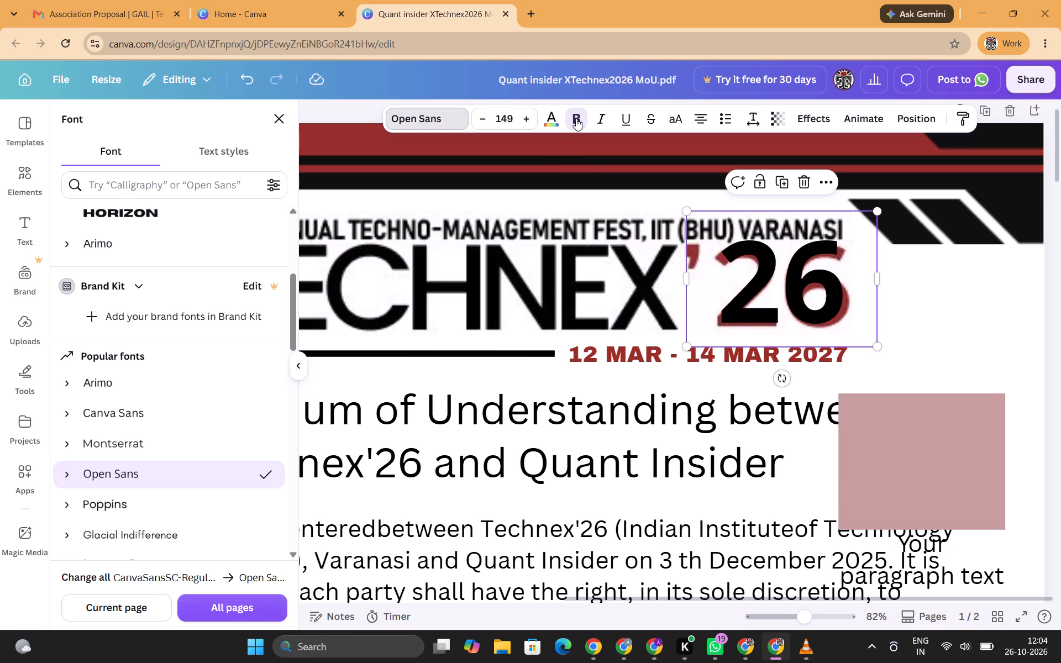
drag(784, 294, 791, 299)
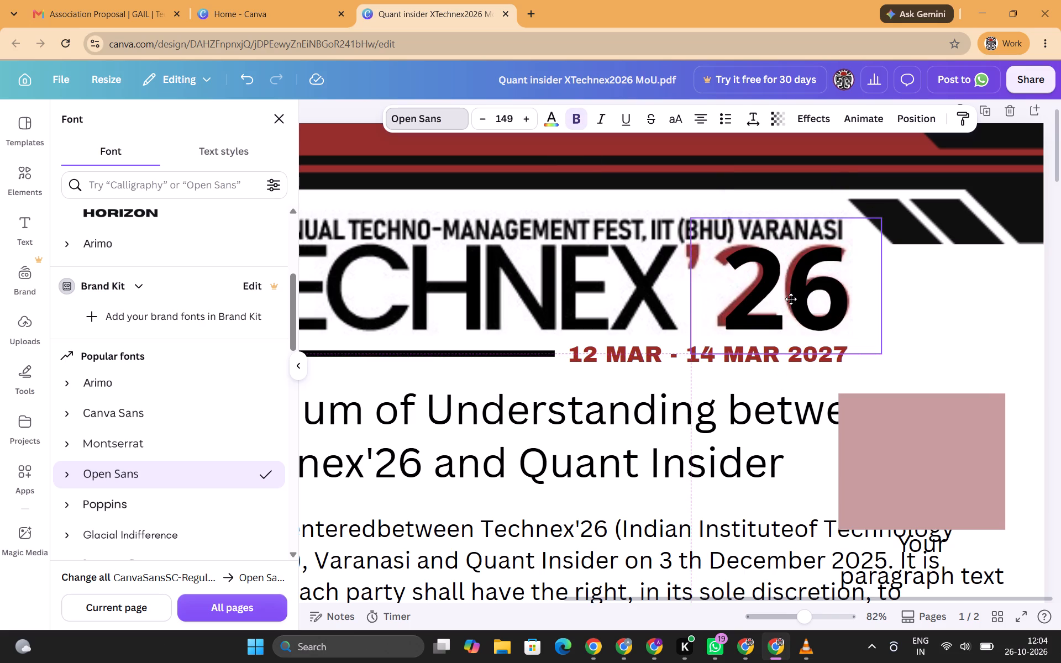
drag(791, 299, 780, 298)
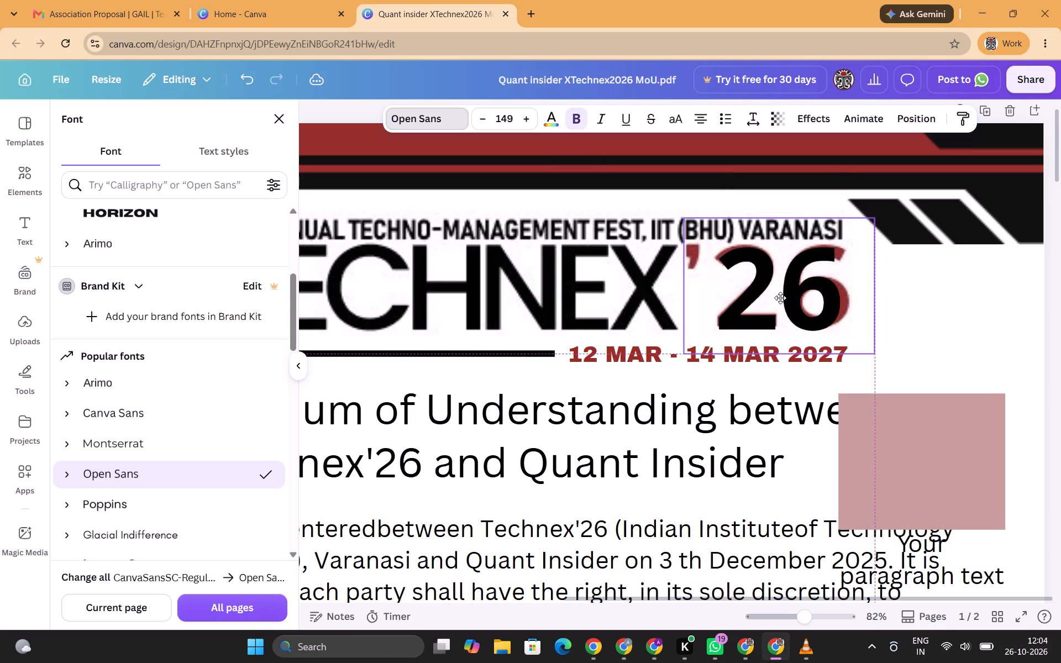
drag(780, 298, 780, 297)
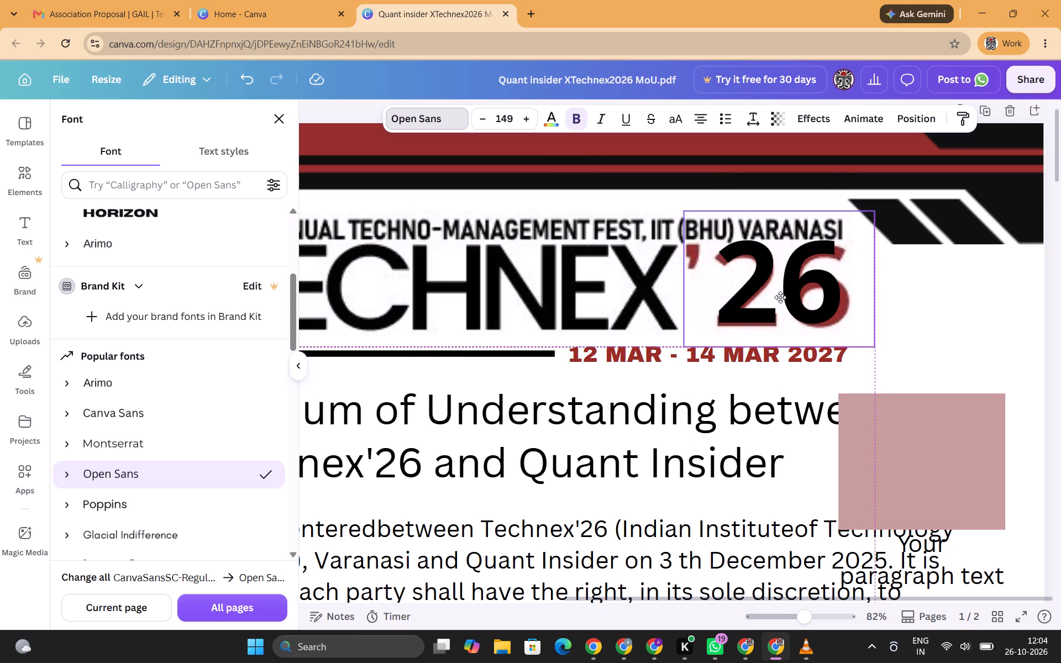
drag(780, 297, 781, 299)
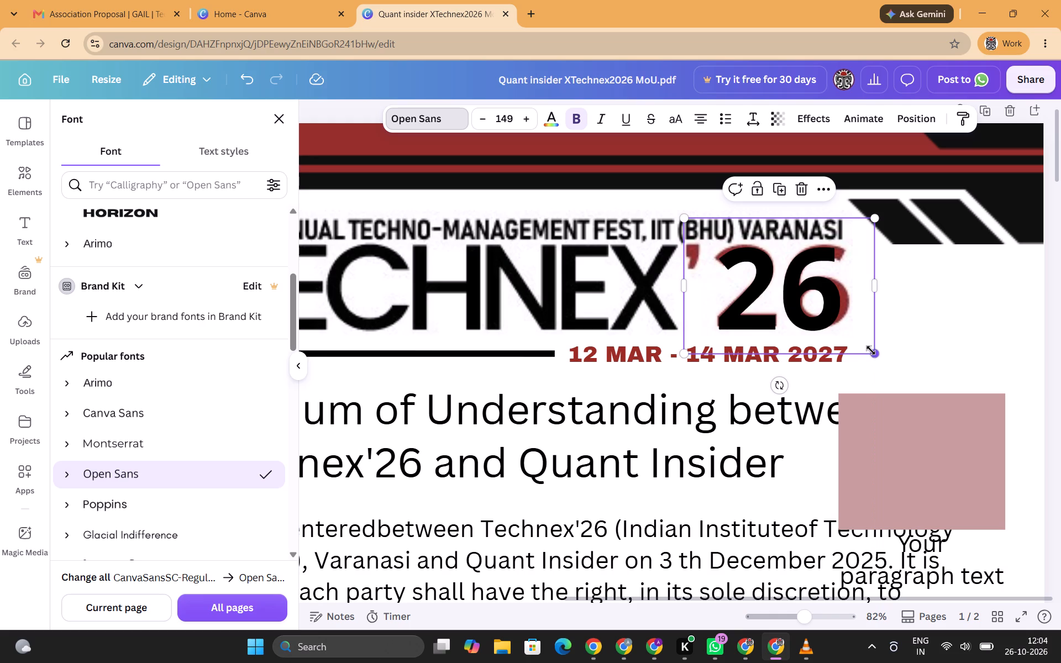
Enlarge the 26 overlay to about size 155 and fine-tune its position over the logo's red digits.
drag(871, 350, 881, 352)
click(830, 304)
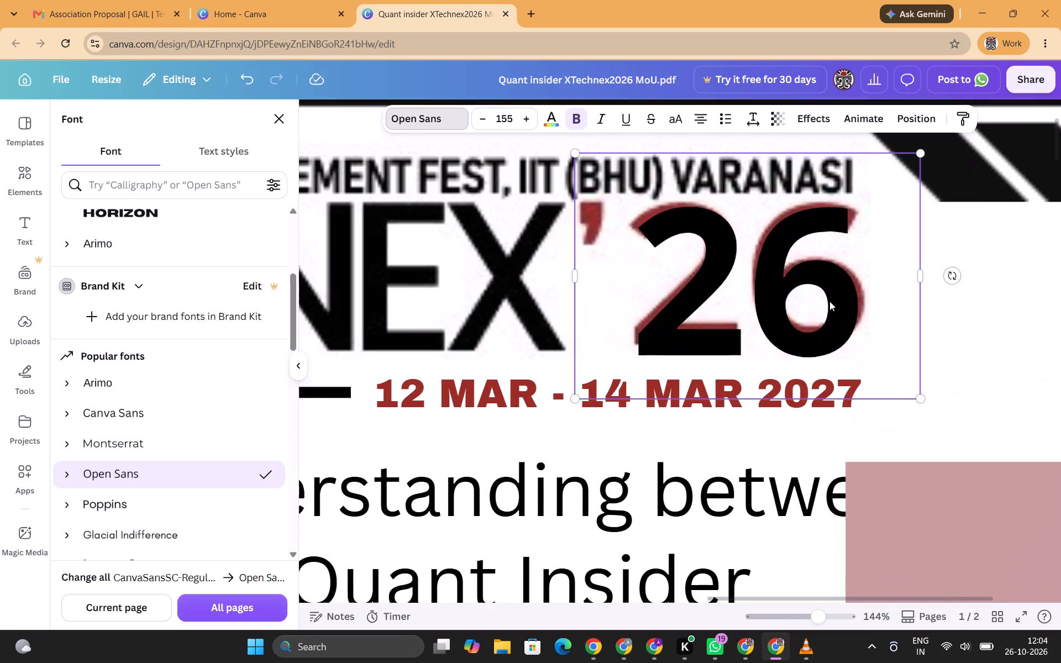
drag(815, 298, 814, 291)
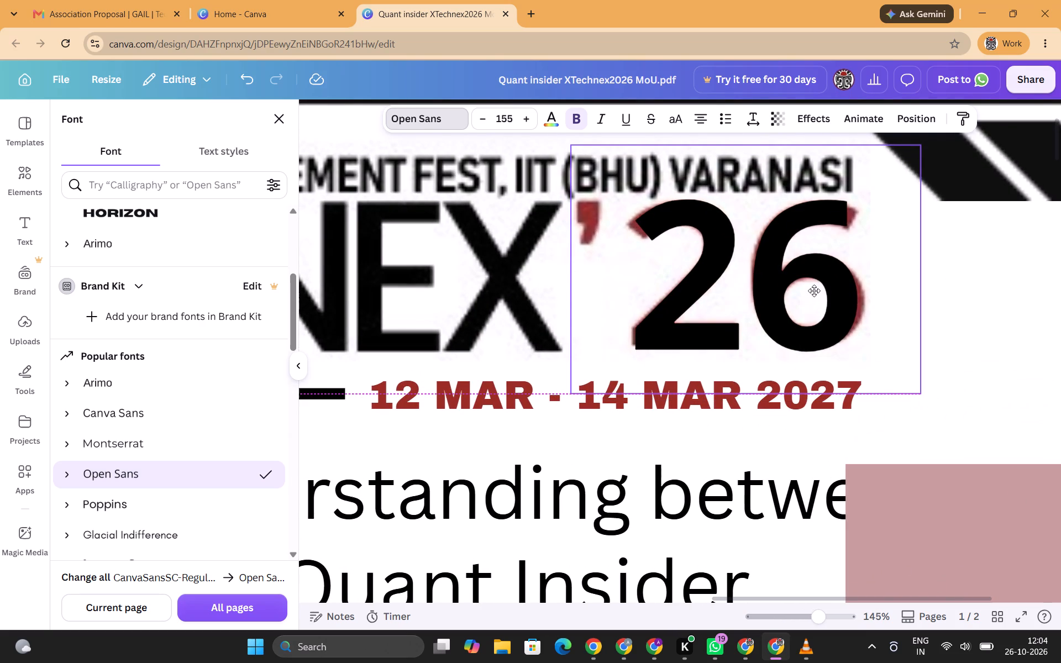
drag(814, 291, 814, 292)
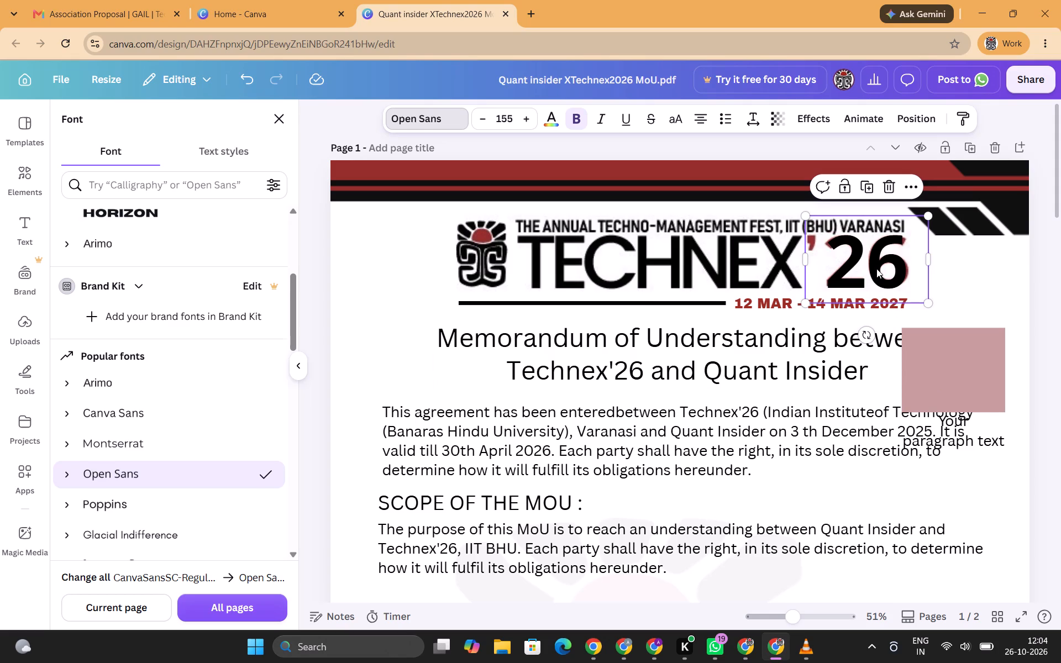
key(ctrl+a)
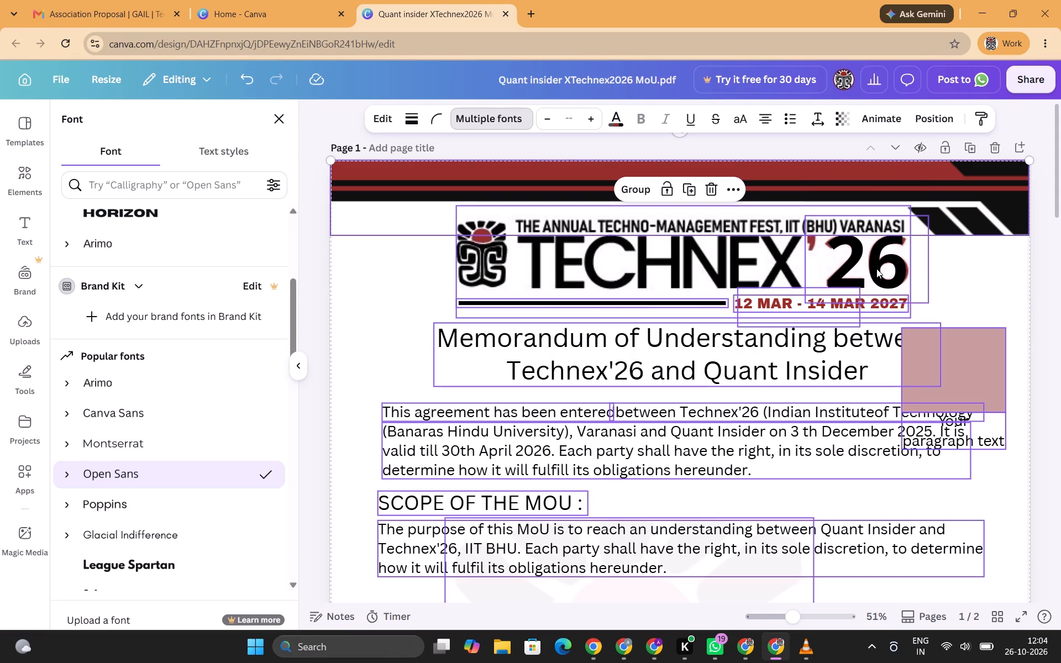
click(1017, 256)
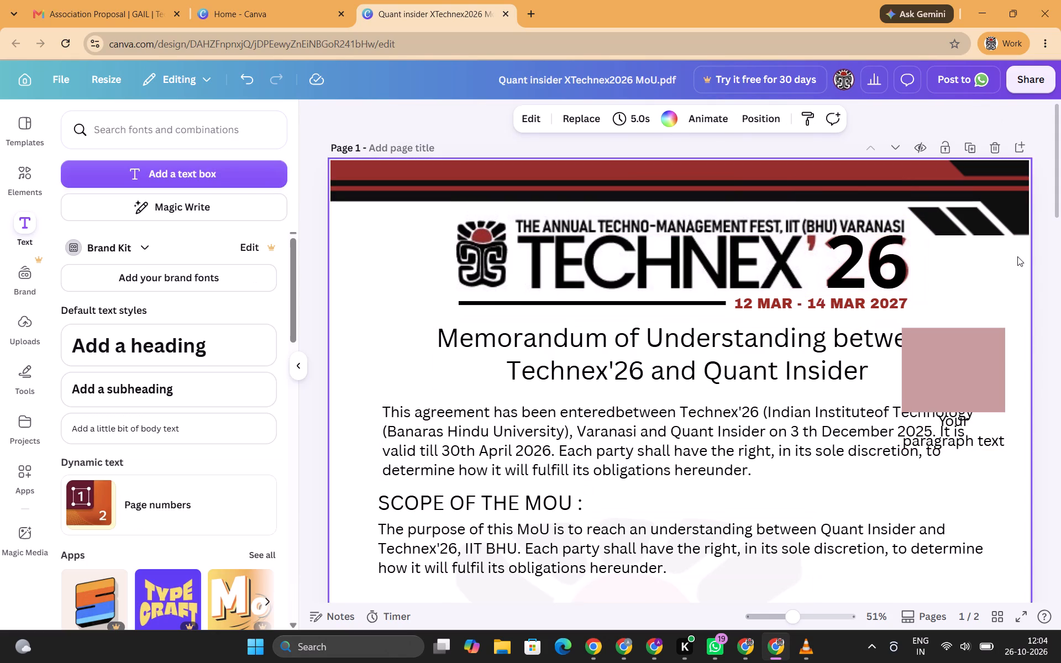
Recolour the 26 overlay text from the logo area in the design's dark red.
double_click(871, 266)
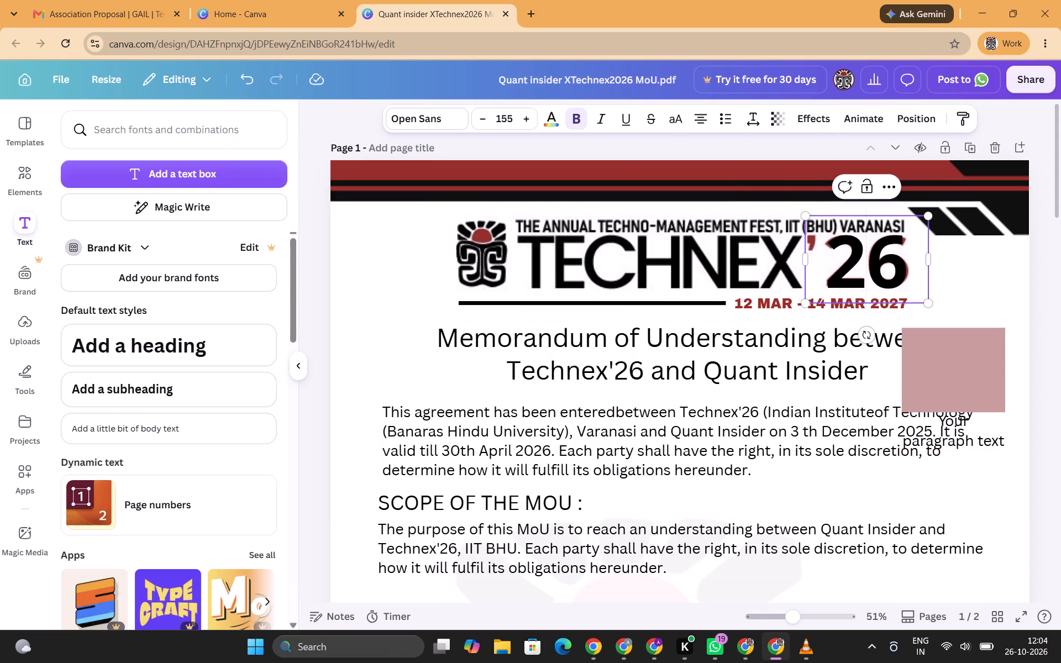
key(ctrl+a)
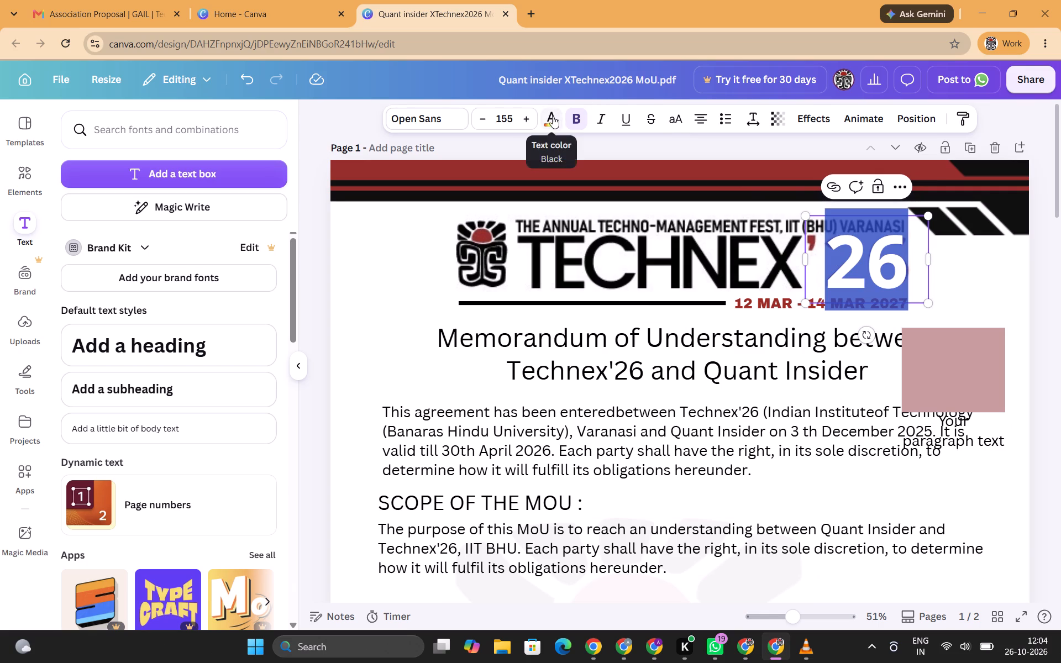
click(553, 119)
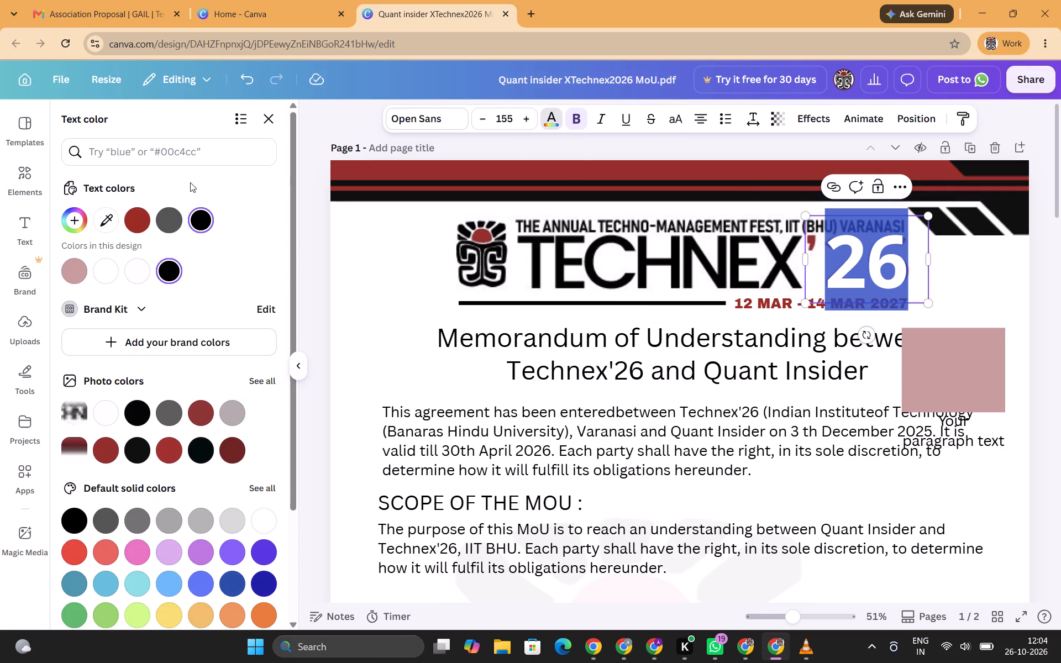
click(135, 213)
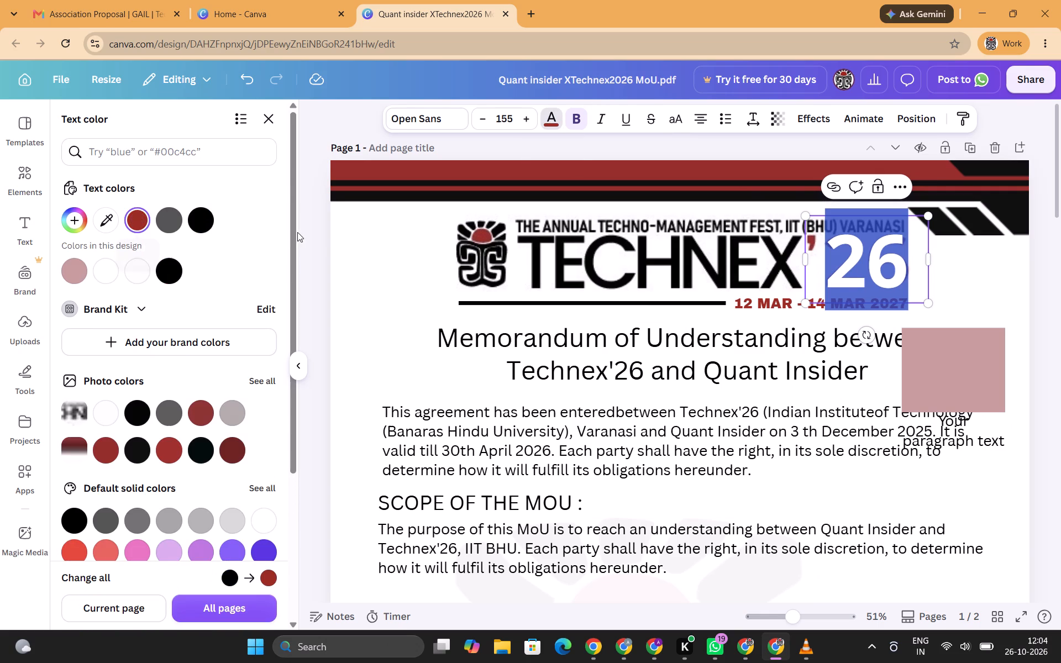
click(317, 231)
click(317, 231)
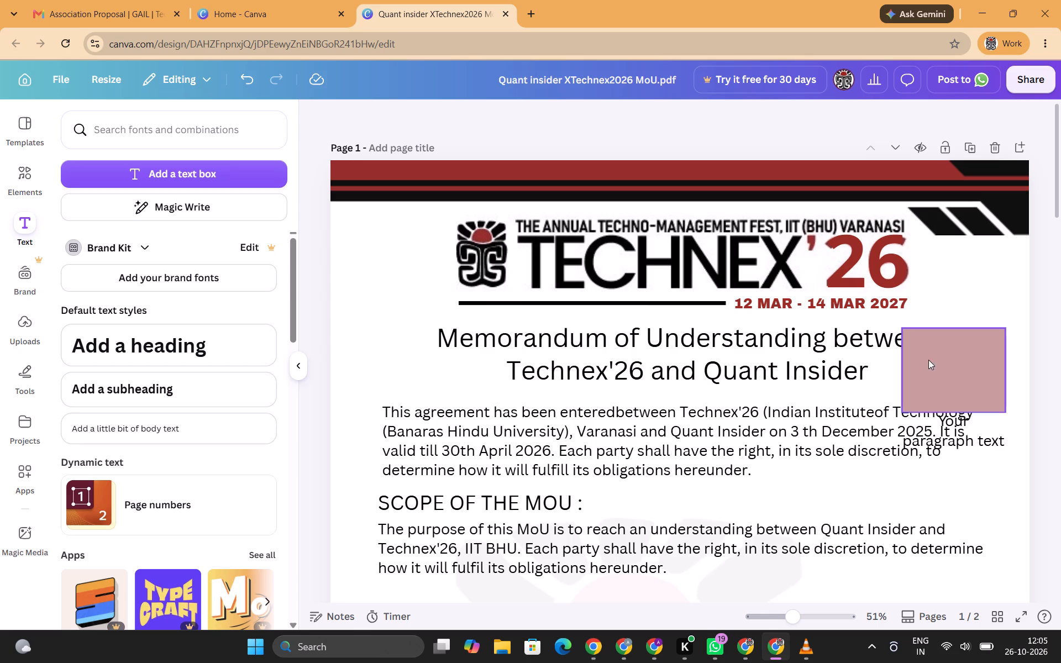
Move the pink rectangle onto the header logo so it covers the original digits behind the 26 overlay.
drag(950, 371, 873, 284)
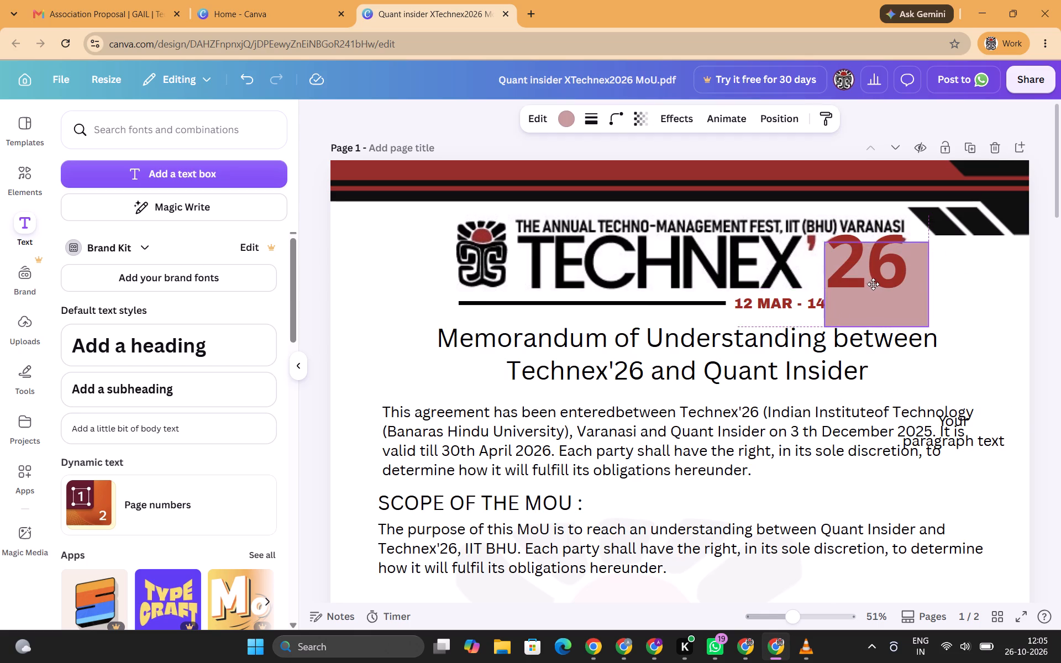
drag(873, 284, 869, 278)
scroll(869, 278, left, 1)
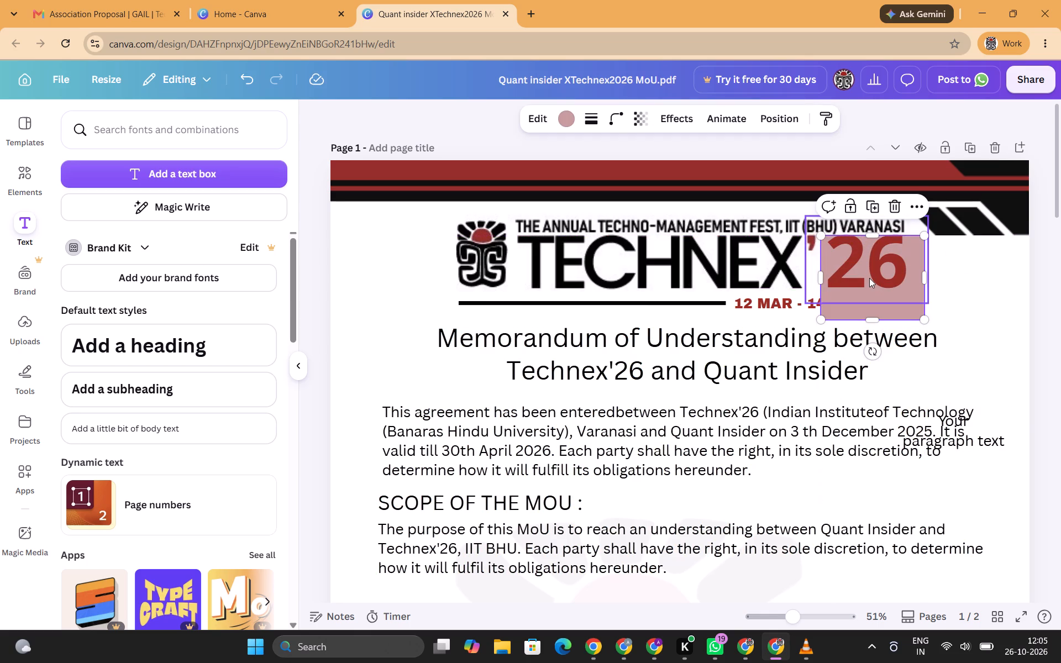
scroll(869, 278, left, 1)
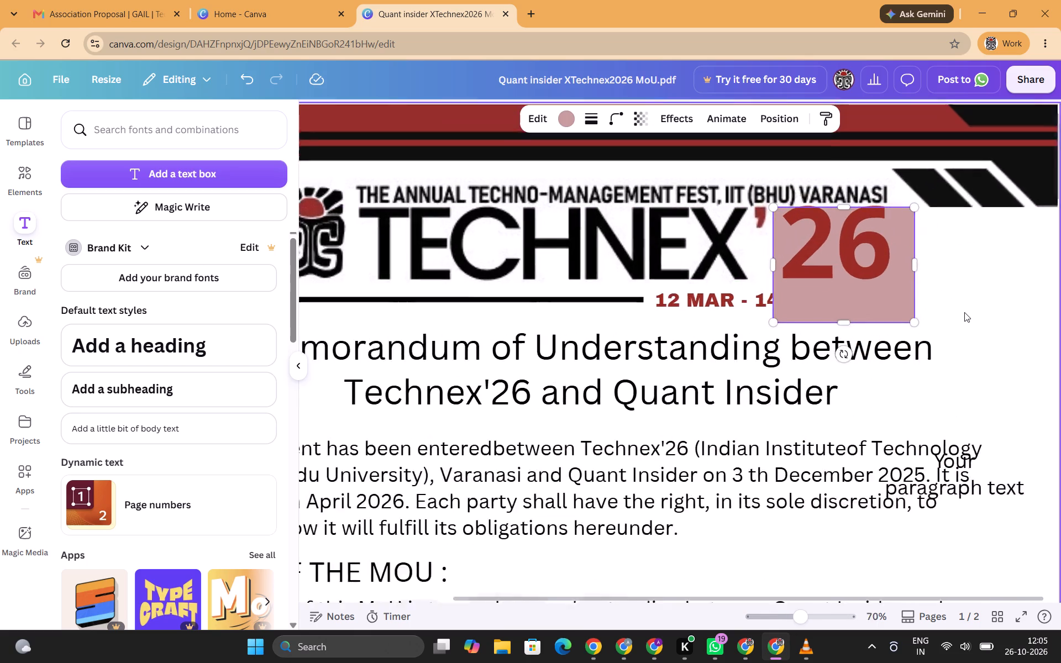
drag(806, 236, 804, 231)
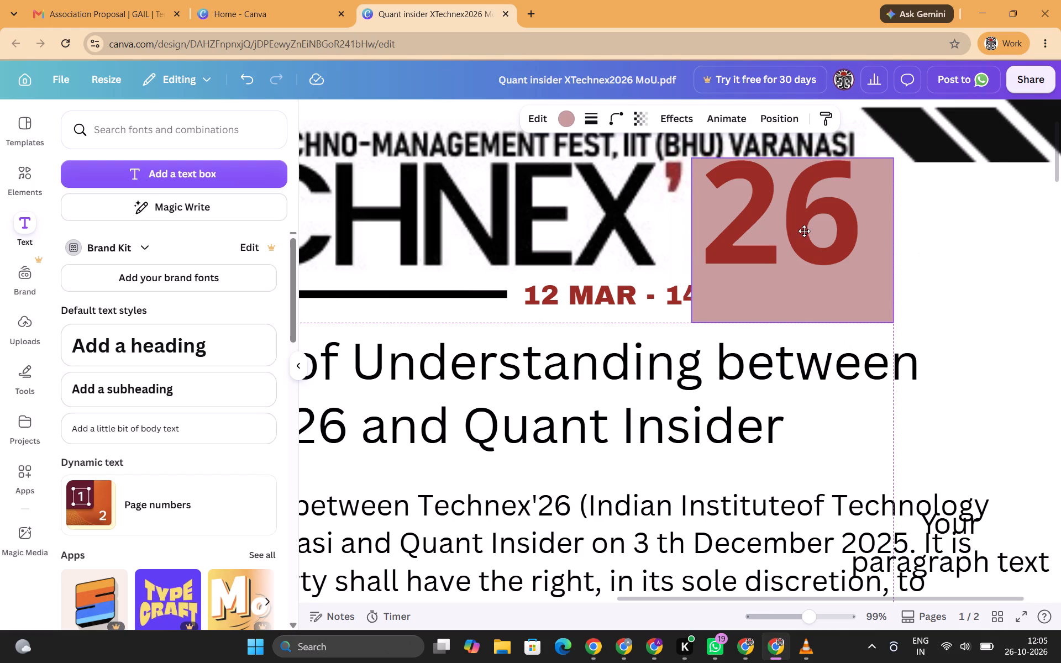
drag(804, 231, 803, 231)
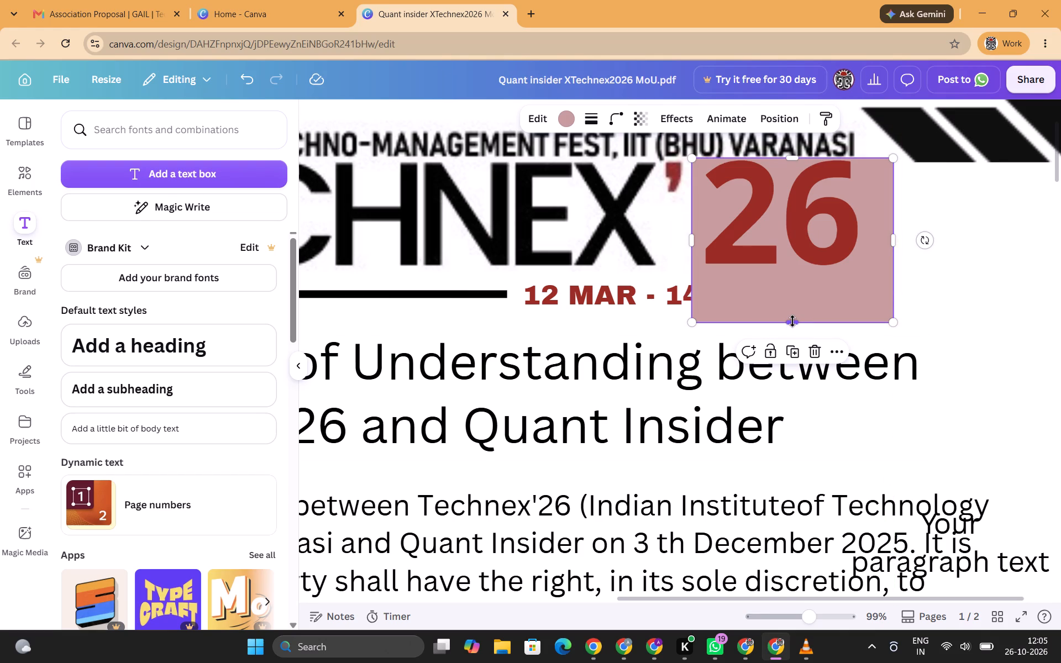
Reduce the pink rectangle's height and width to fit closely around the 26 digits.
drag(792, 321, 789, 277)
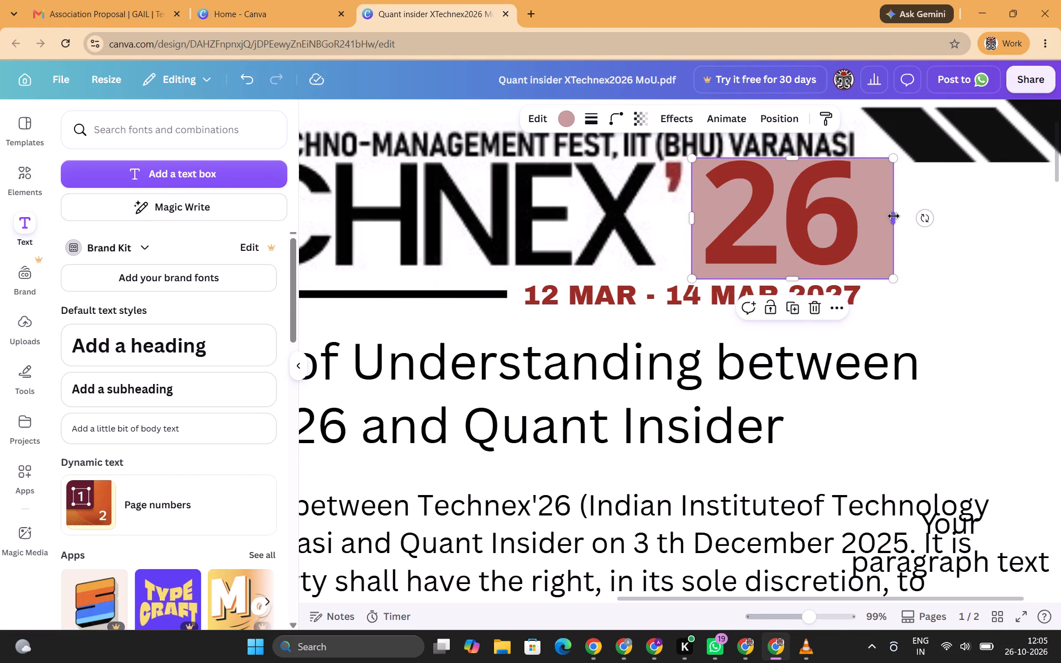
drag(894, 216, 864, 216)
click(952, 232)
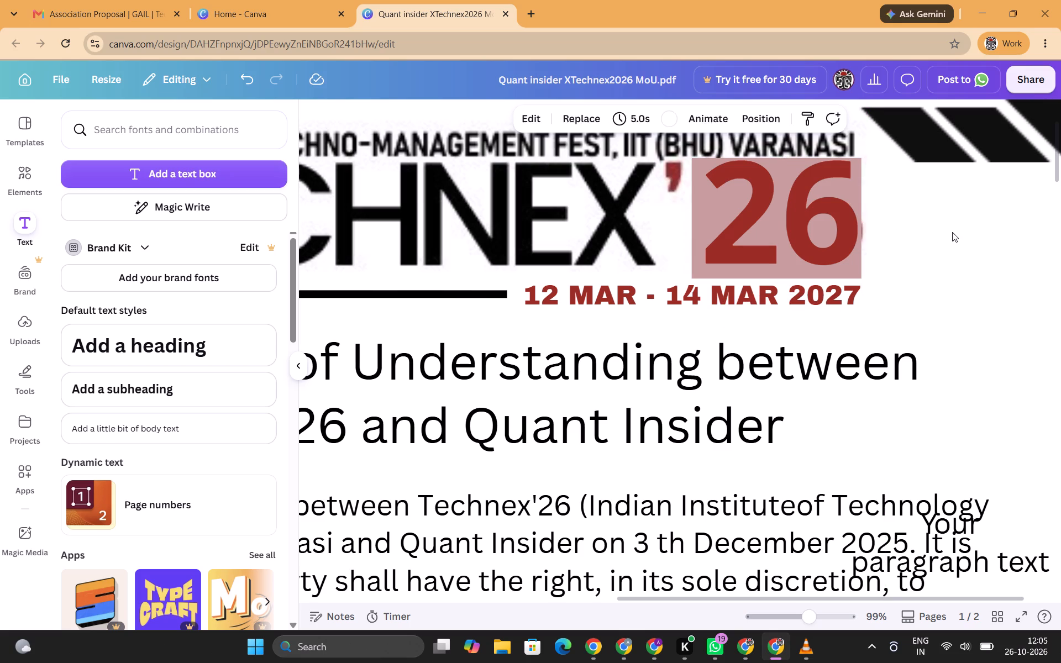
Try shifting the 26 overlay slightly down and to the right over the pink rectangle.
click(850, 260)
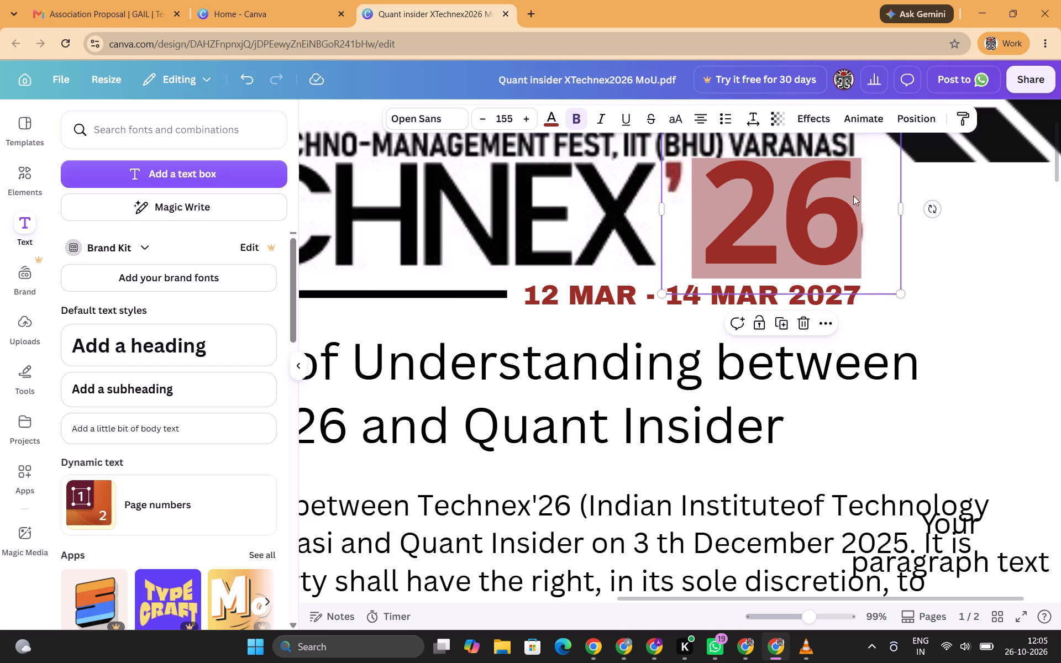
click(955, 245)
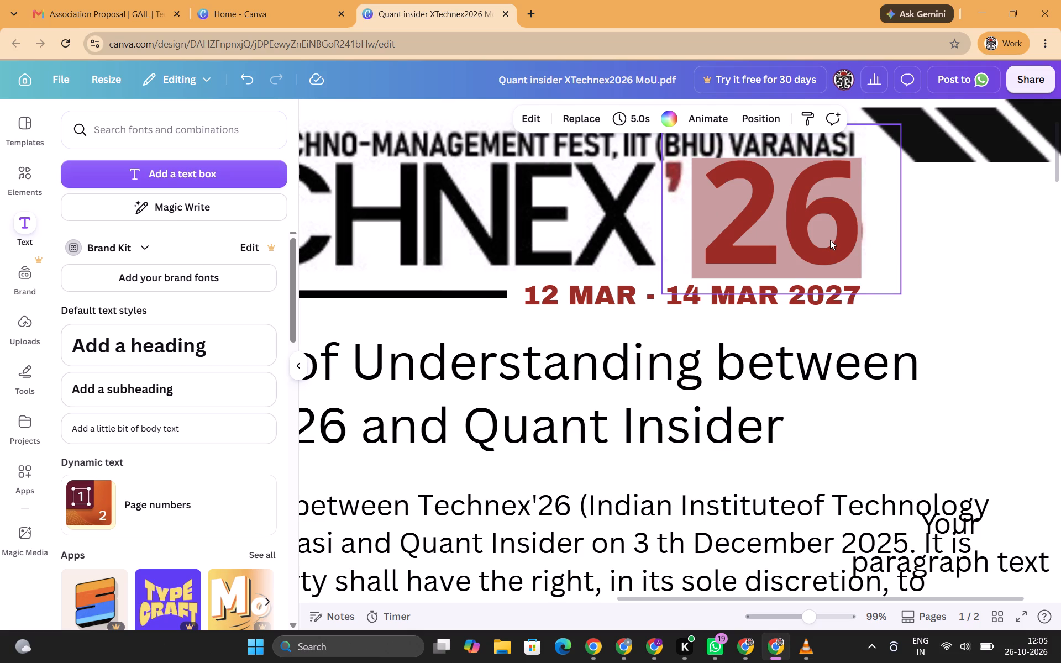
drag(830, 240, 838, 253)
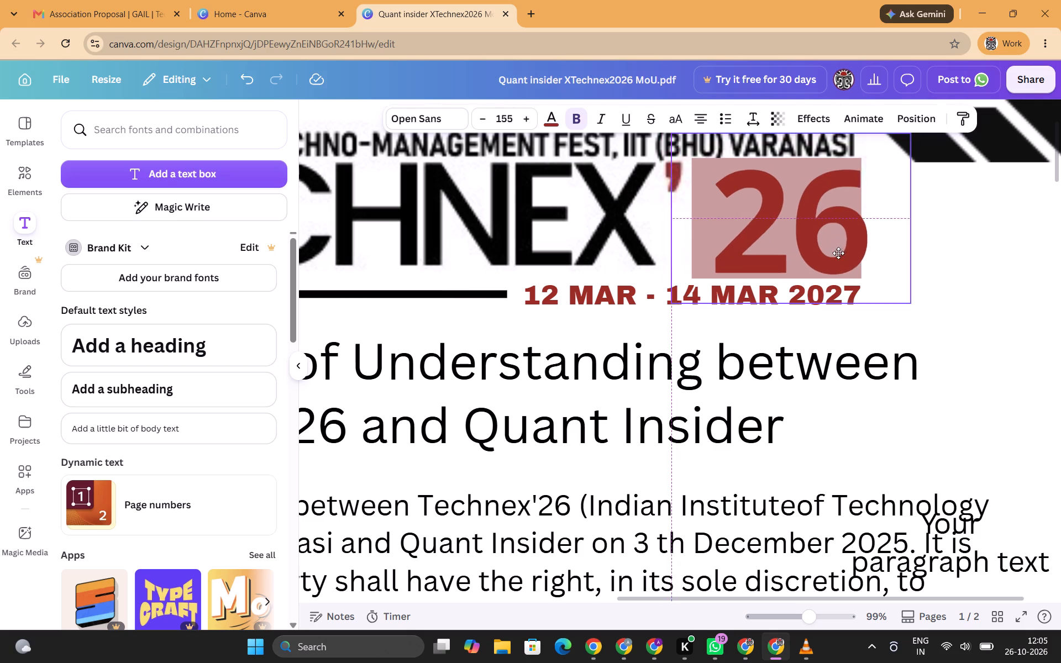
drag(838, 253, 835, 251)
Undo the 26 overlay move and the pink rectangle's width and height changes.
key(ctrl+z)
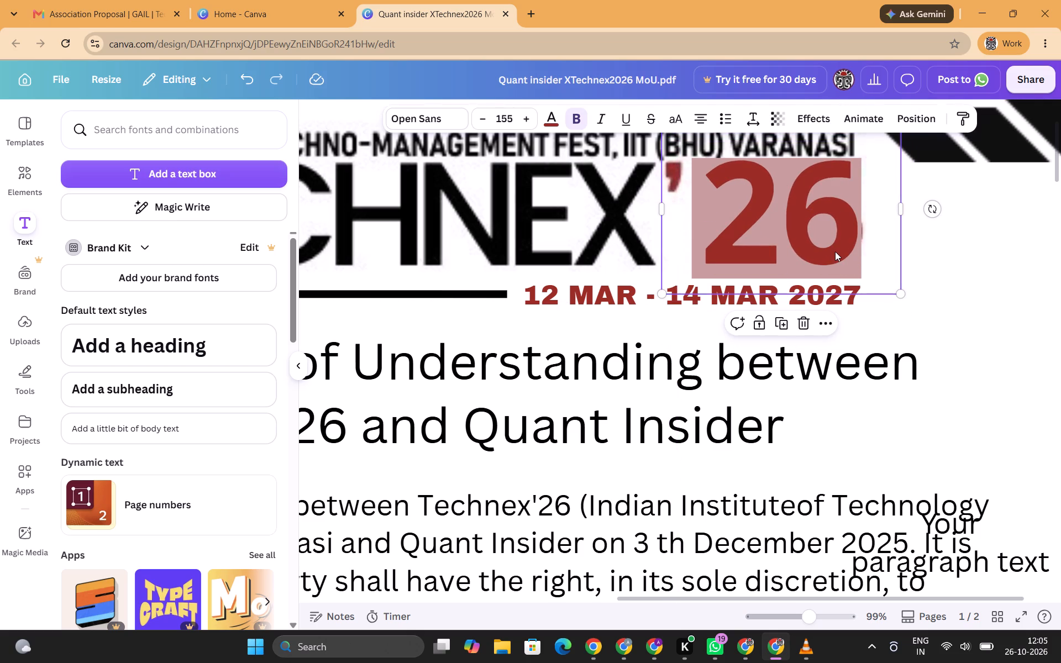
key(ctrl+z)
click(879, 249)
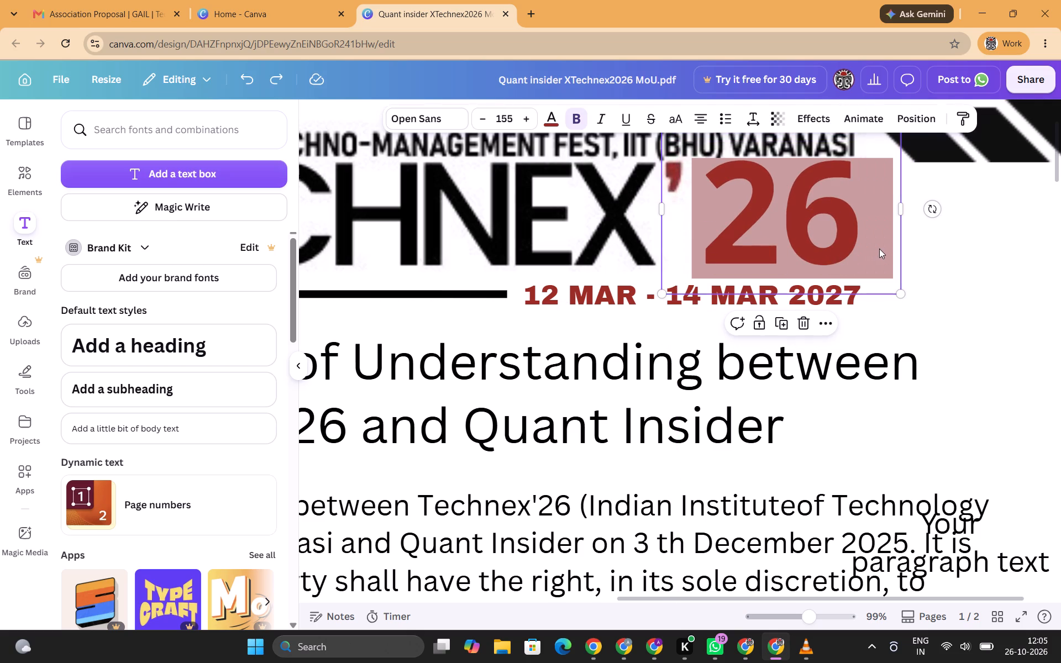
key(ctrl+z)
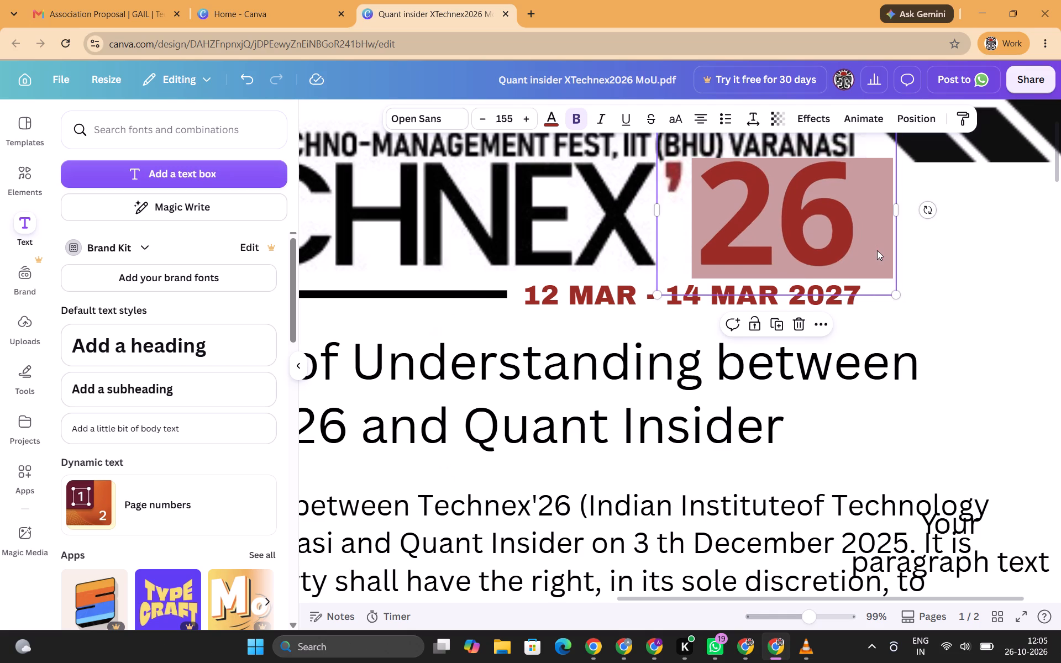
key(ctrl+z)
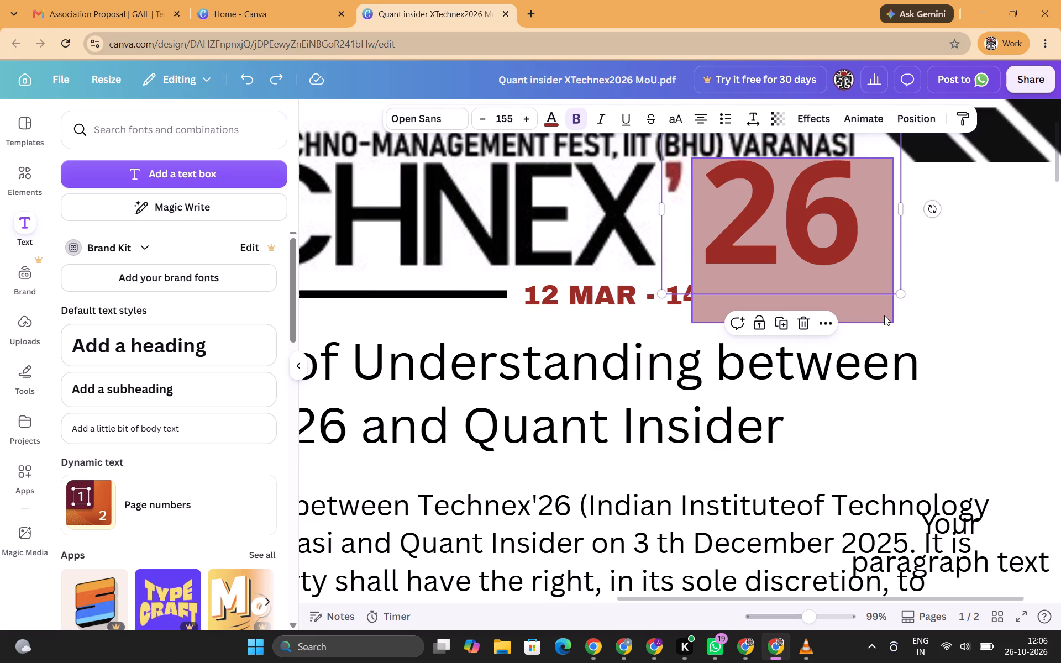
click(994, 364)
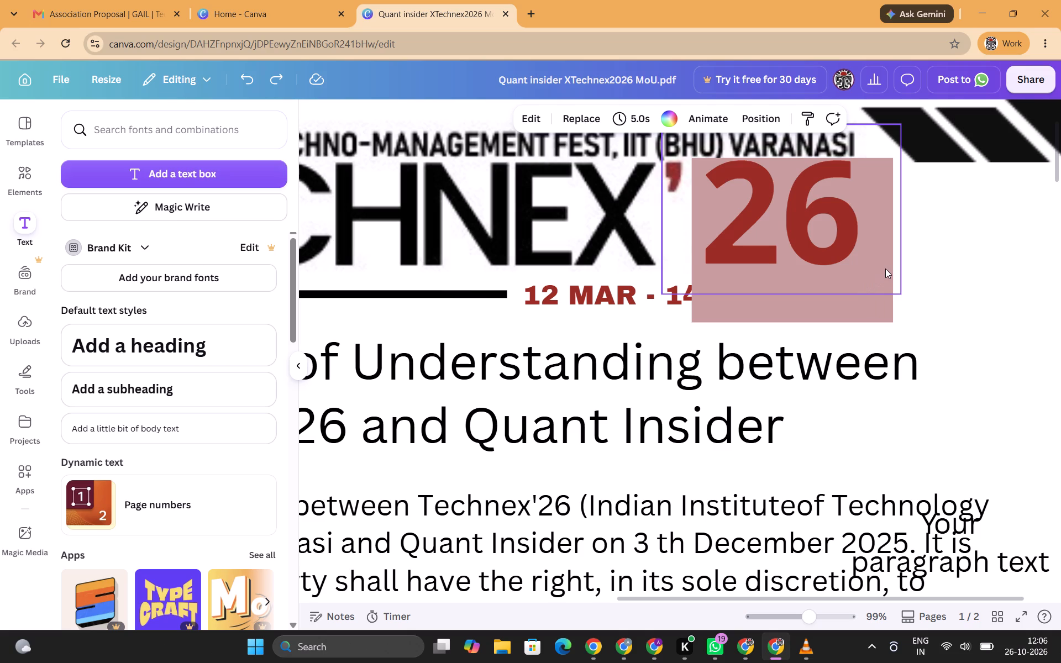
Fill the pink rectangle behind the 26 overlay with white (#ffffff).
click(855, 319)
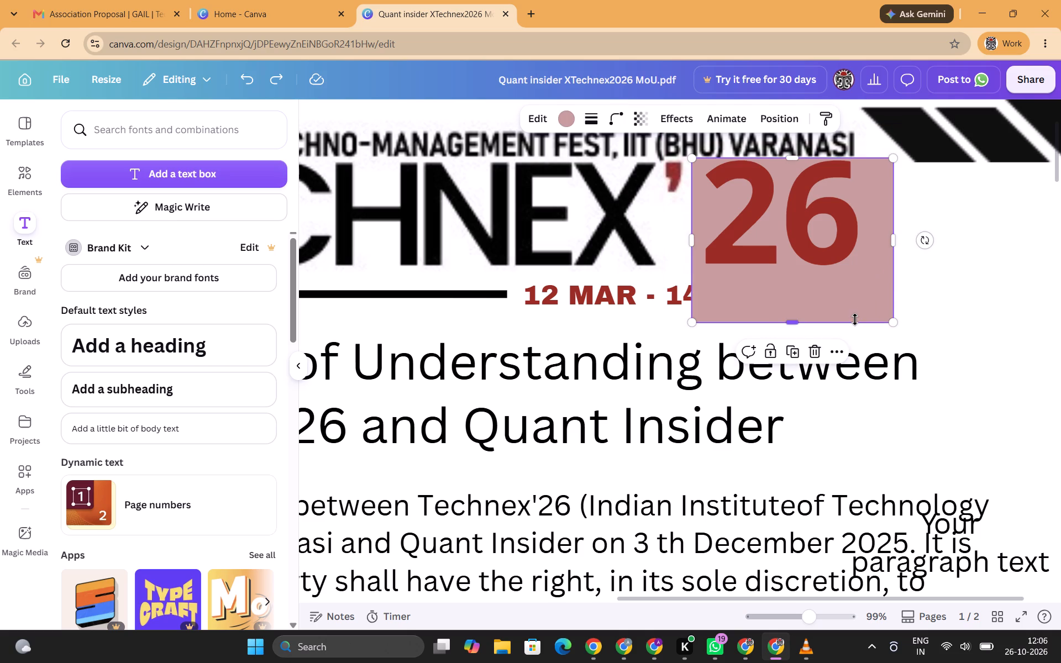
click(566, 119)
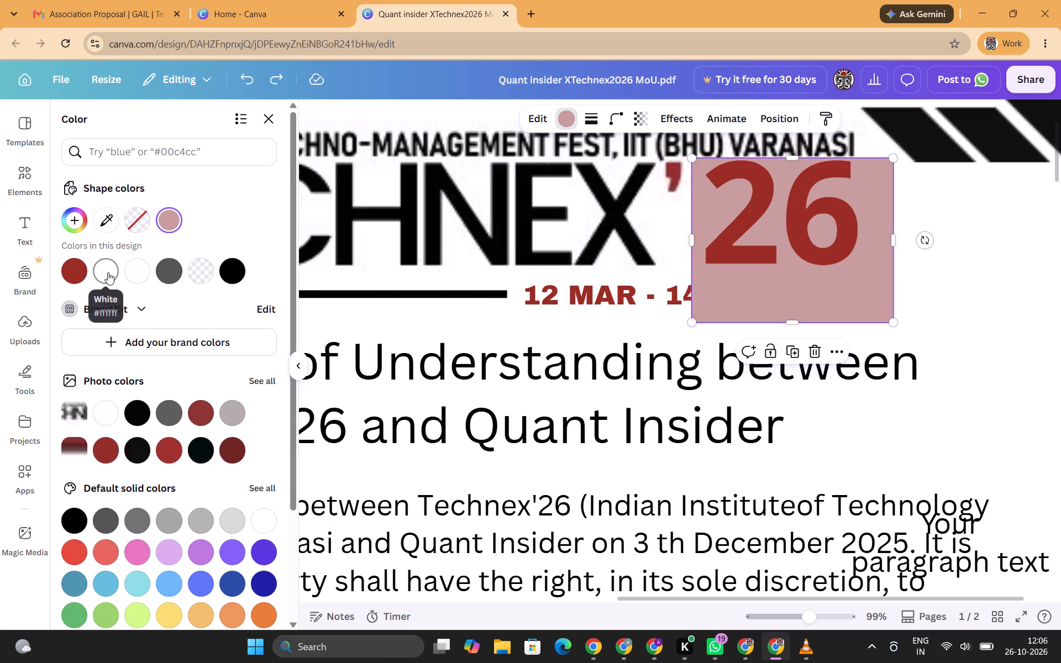
click(108, 272)
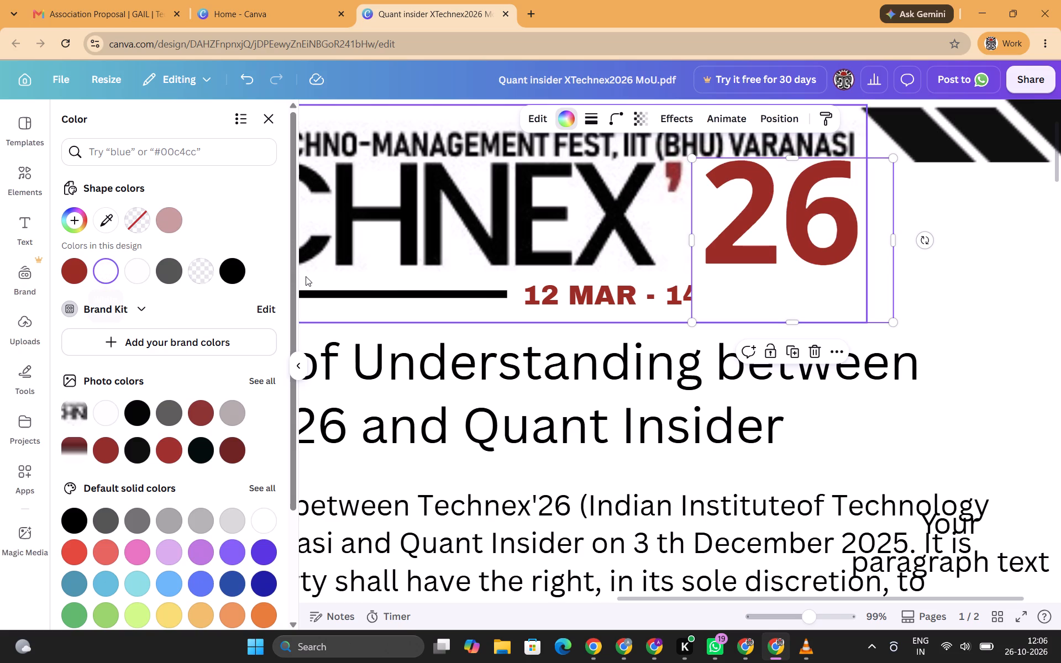
click(957, 264)
Change the logo overlay text from 26 to 27.
click(821, 212)
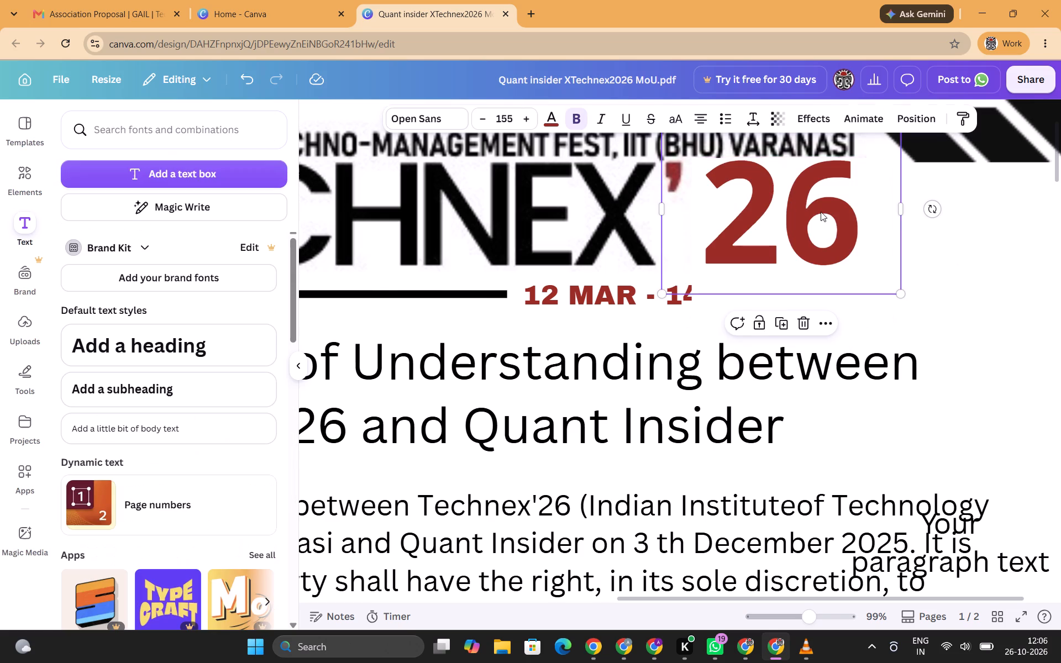
click(821, 212)
key(Right)
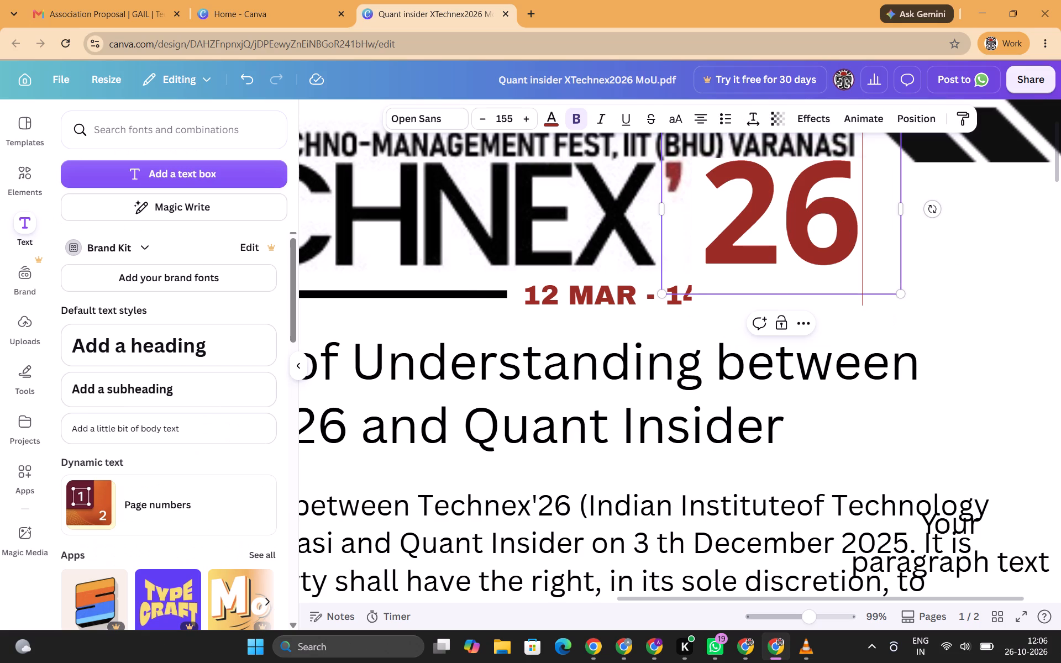
key(BackSpace)
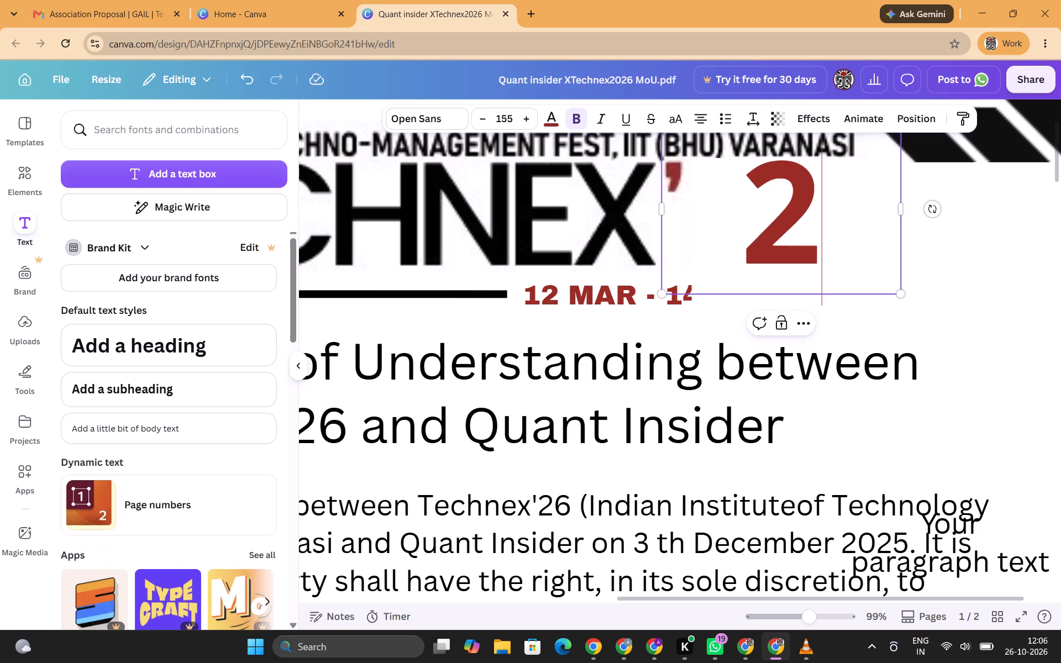
key(7)
click(975, 250)
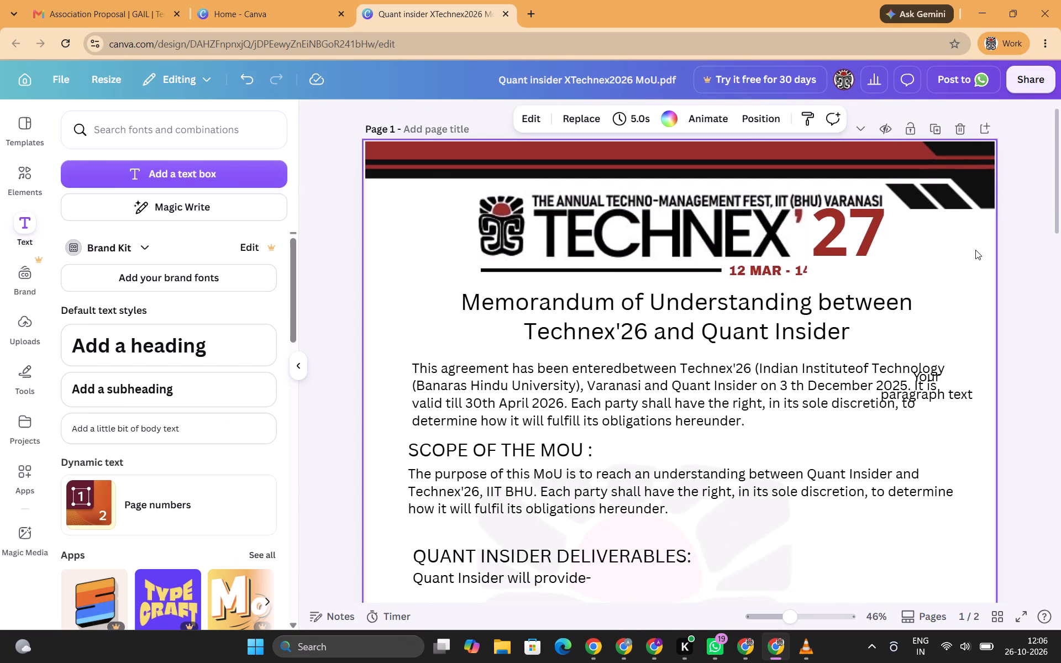
Shorten the white rectangle behind the 27 from its bottom edge so it no longer covers the event date line.
click(991, 328)
scroll(991, 328, down, 1)
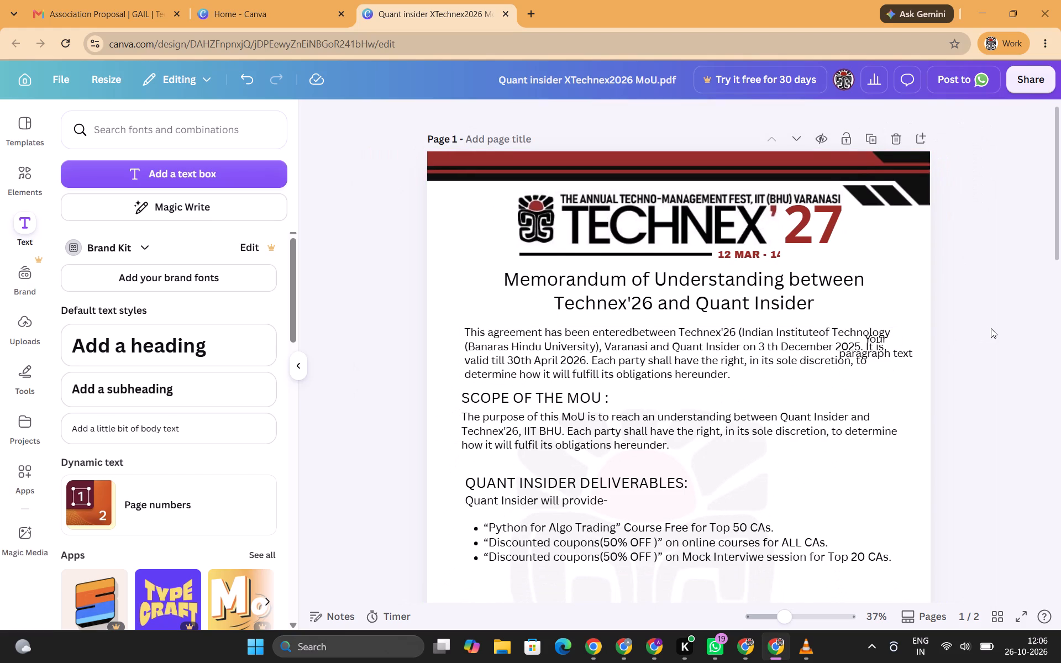
scroll(991, 328, down, 1)
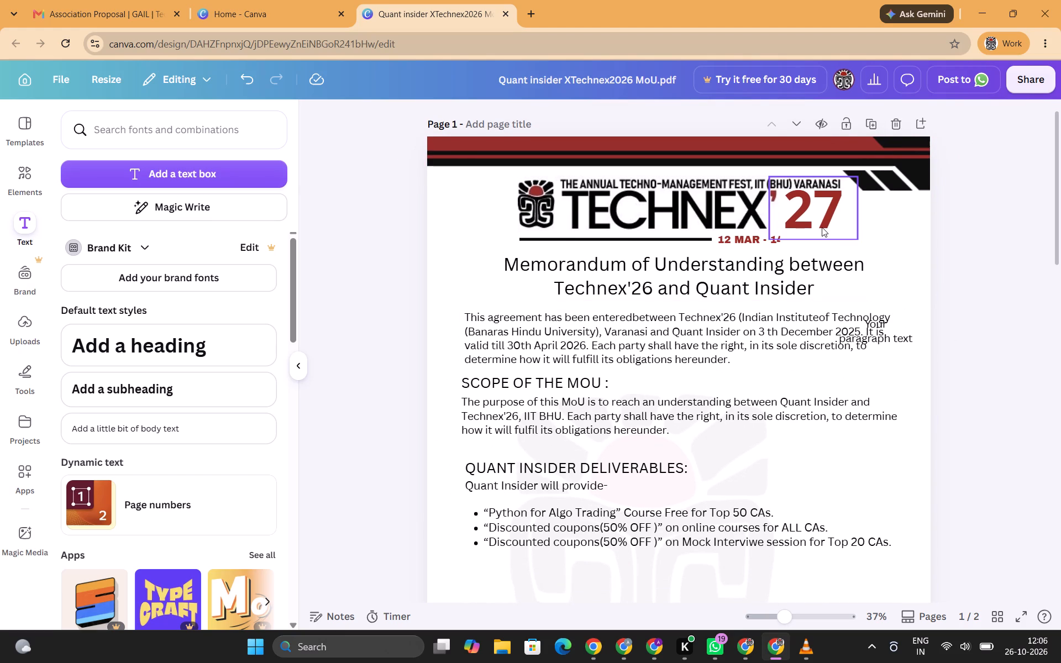
click(849, 246)
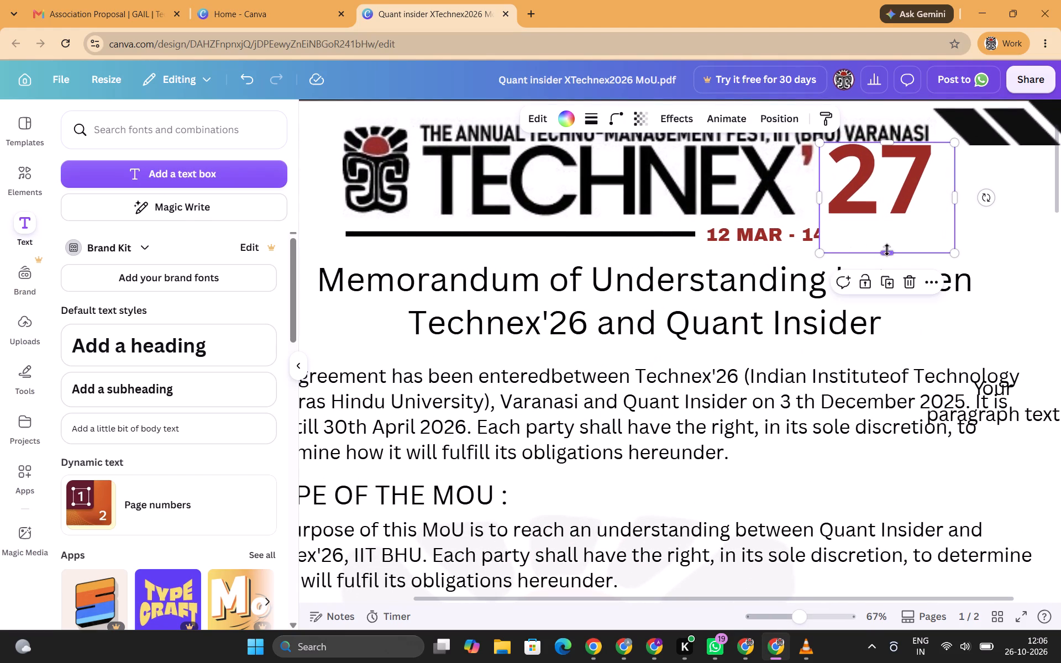
drag(887, 250, 884, 227)
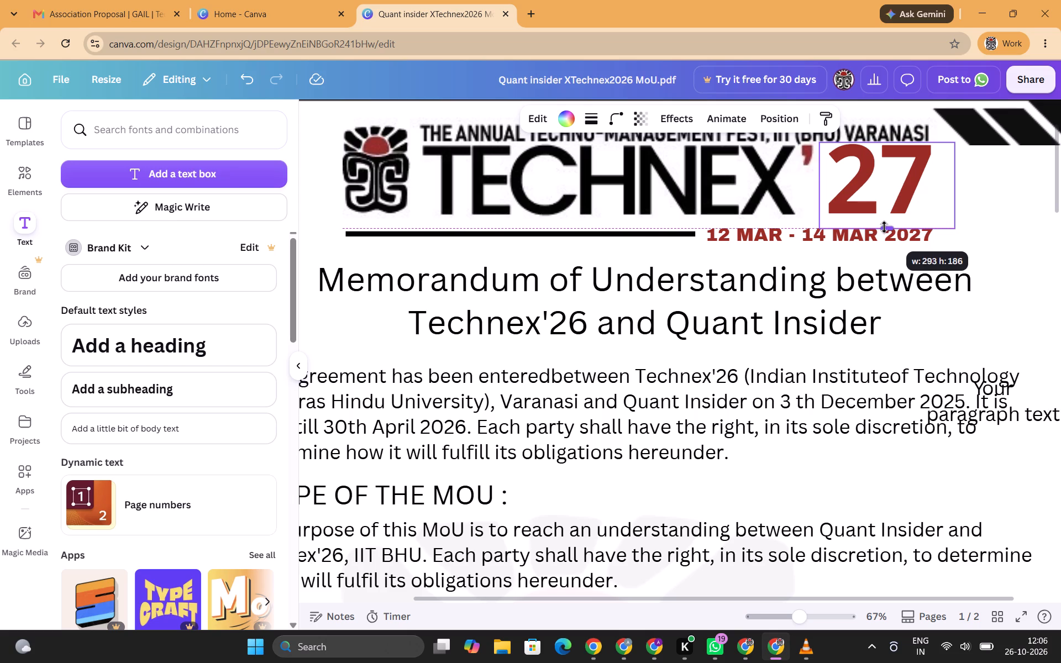
drag(884, 227, 883, 223)
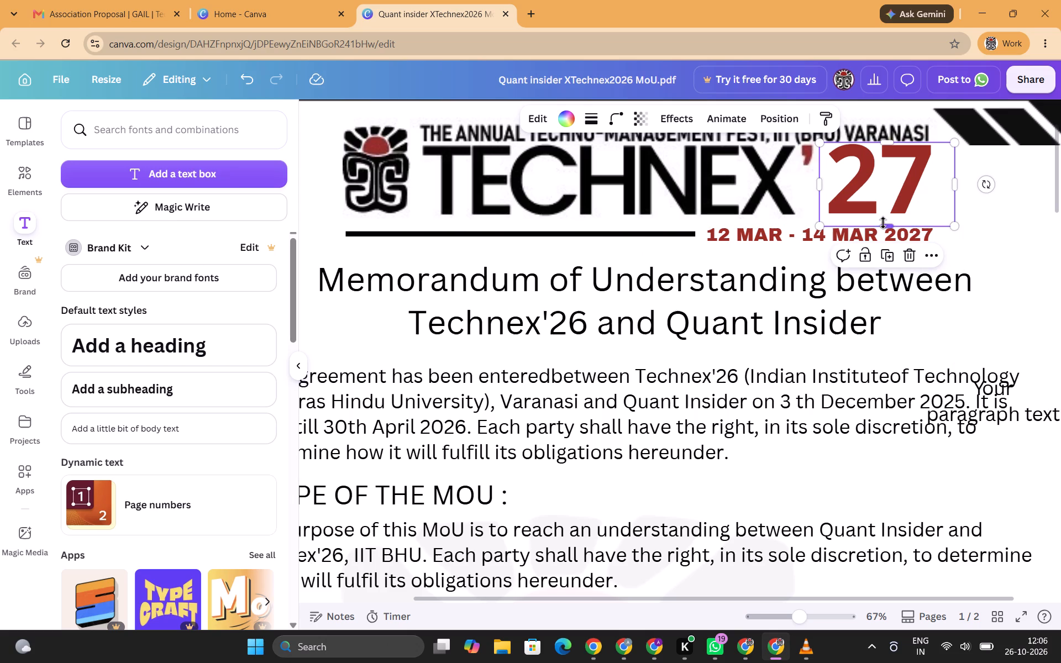
click(1005, 244)
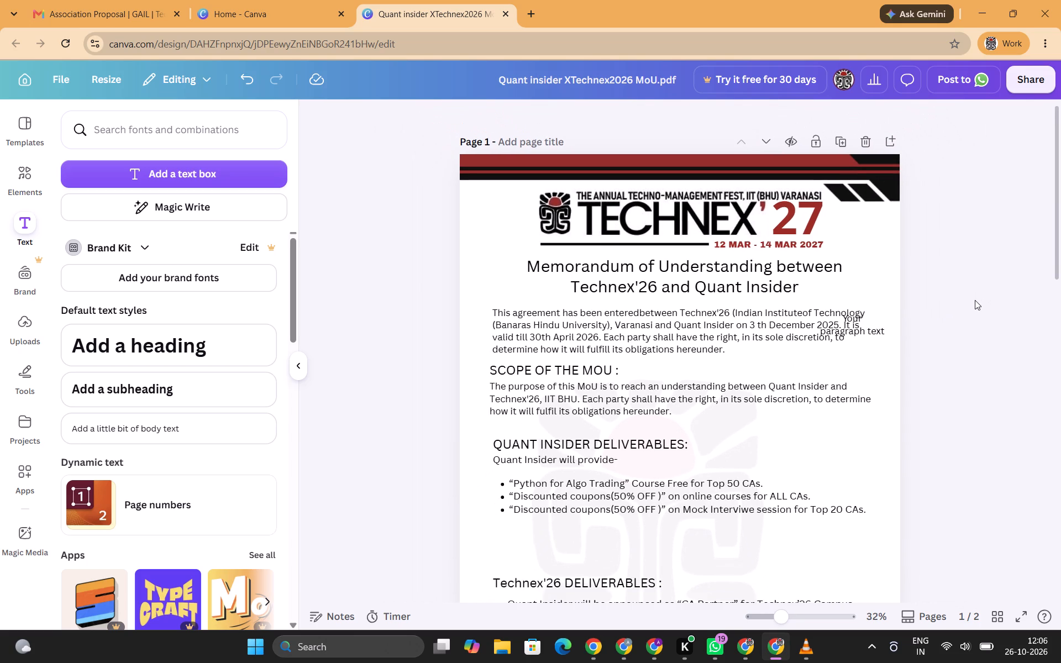
Delete the stray "Your paragraph text" box overlapping the agreement paragraph on page 1.
scroll(975, 300, down, 1)
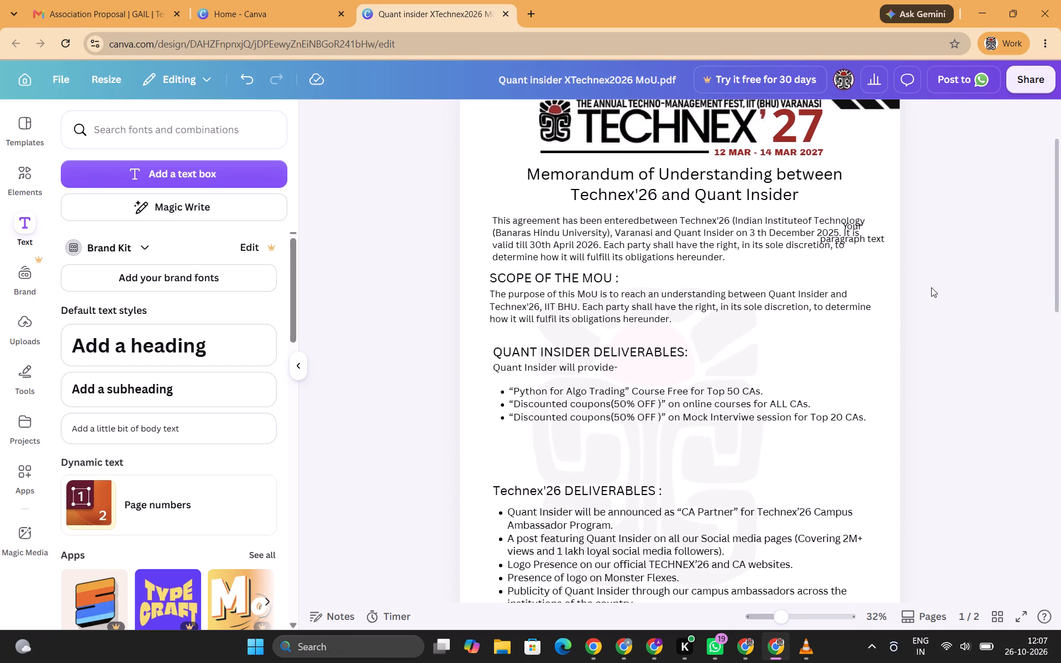
drag(855, 235, 843, 291)
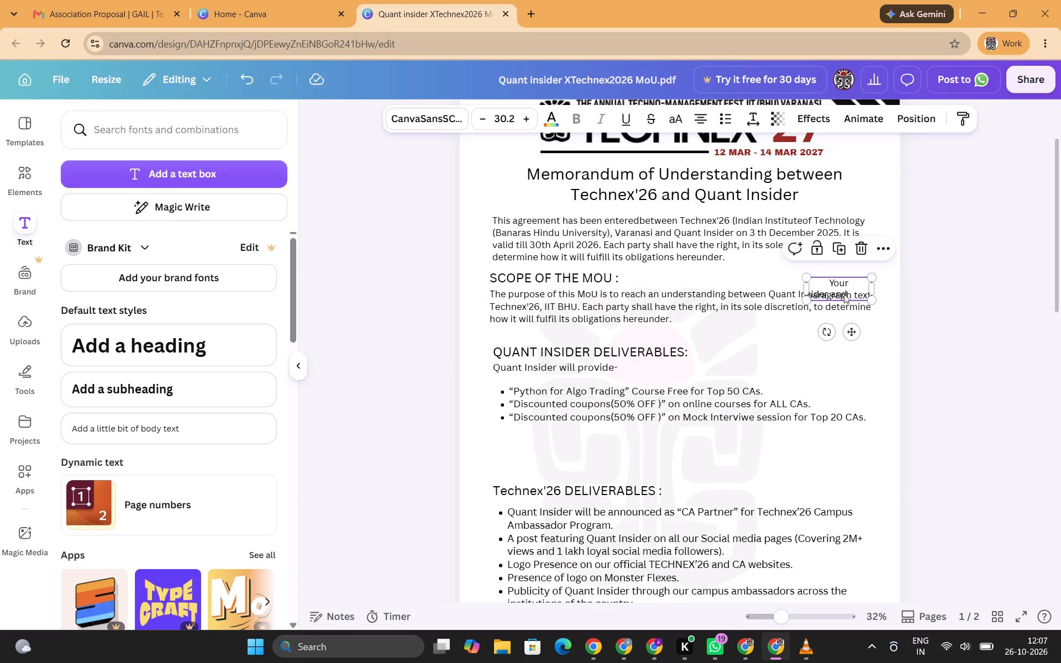
click(860, 249)
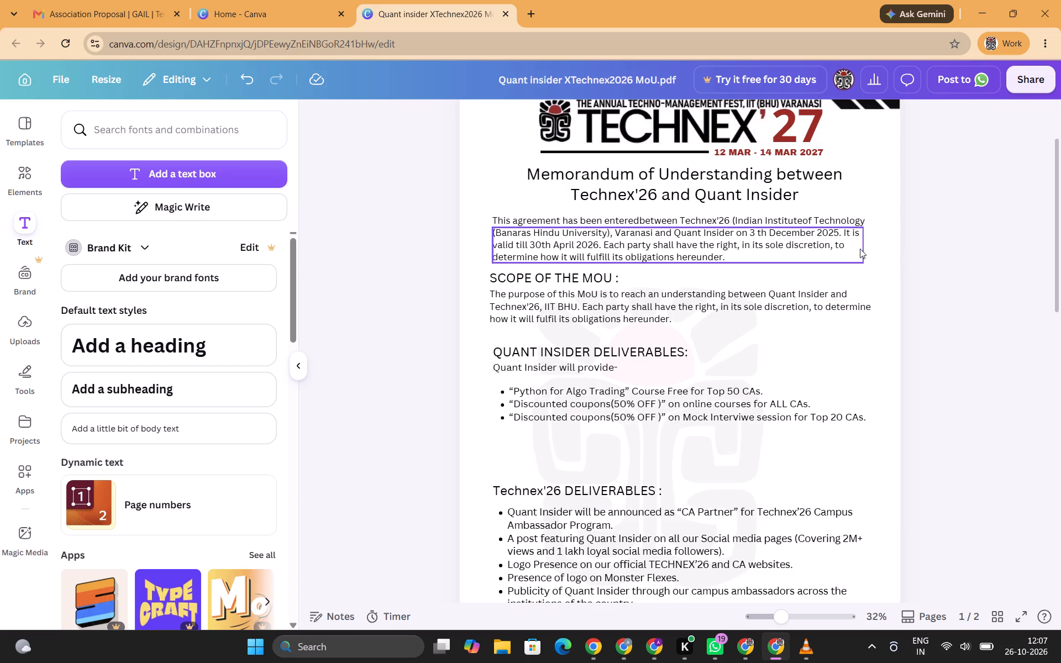
click(927, 291)
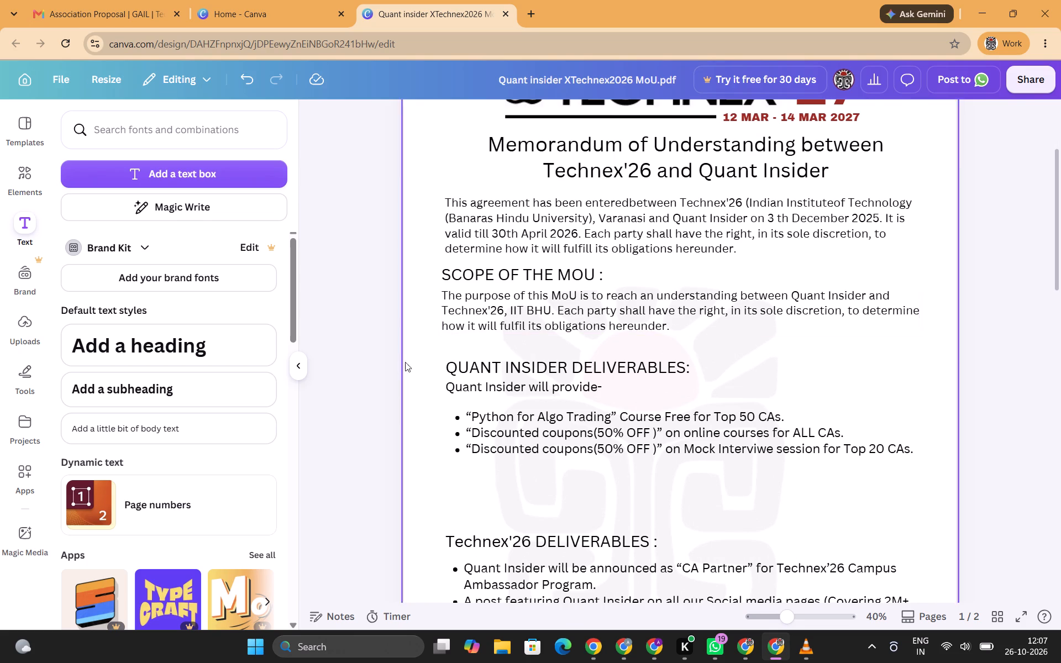
Find every occurrence of Technex'26 in the document and replace them all with Technex'27.
click(300, 367)
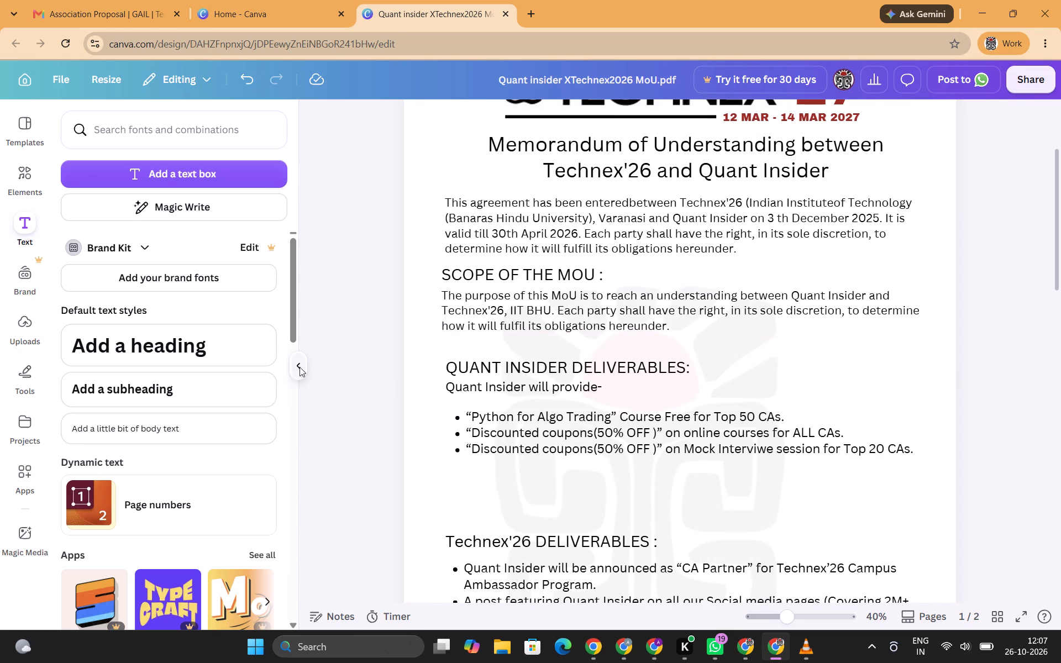
scroll(906, 377, up, 1)
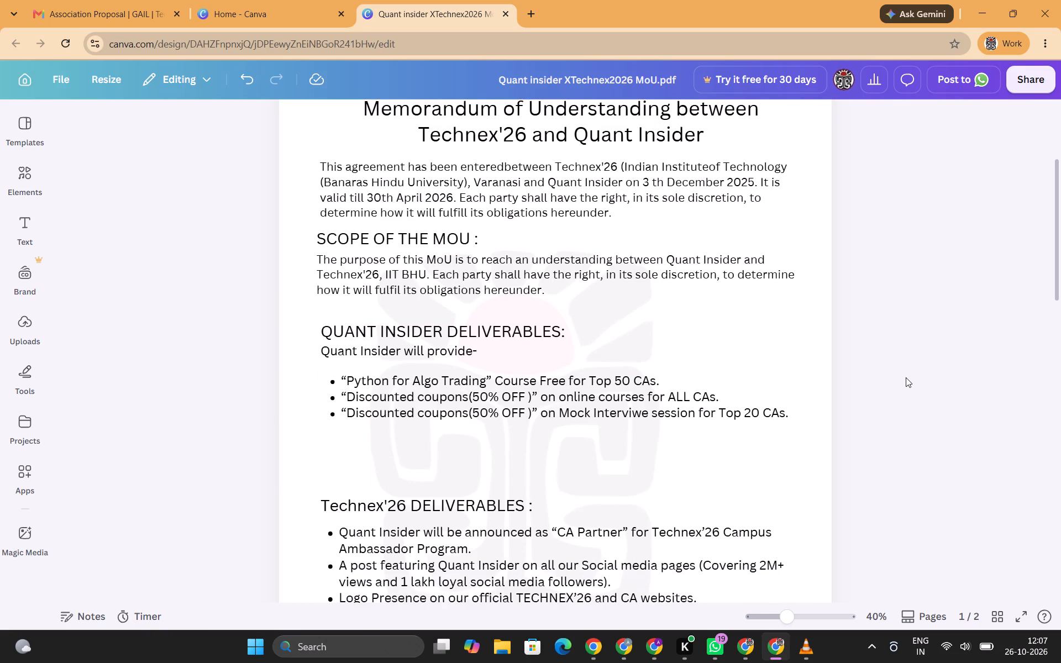
scroll(906, 377, up, 1)
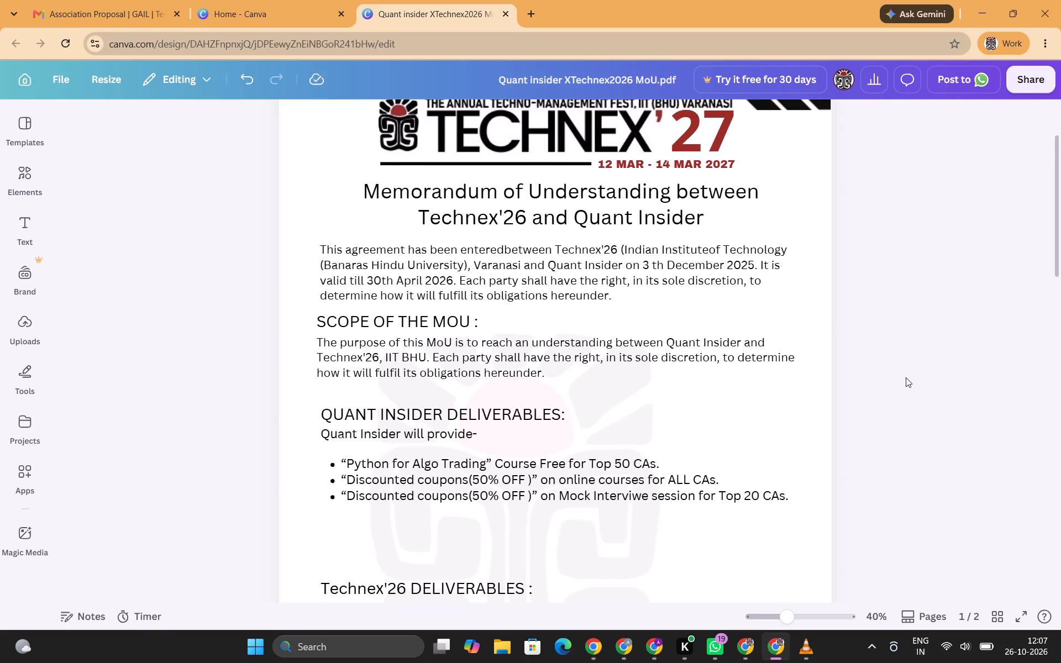
key(ctrl+f)
text(Technex)
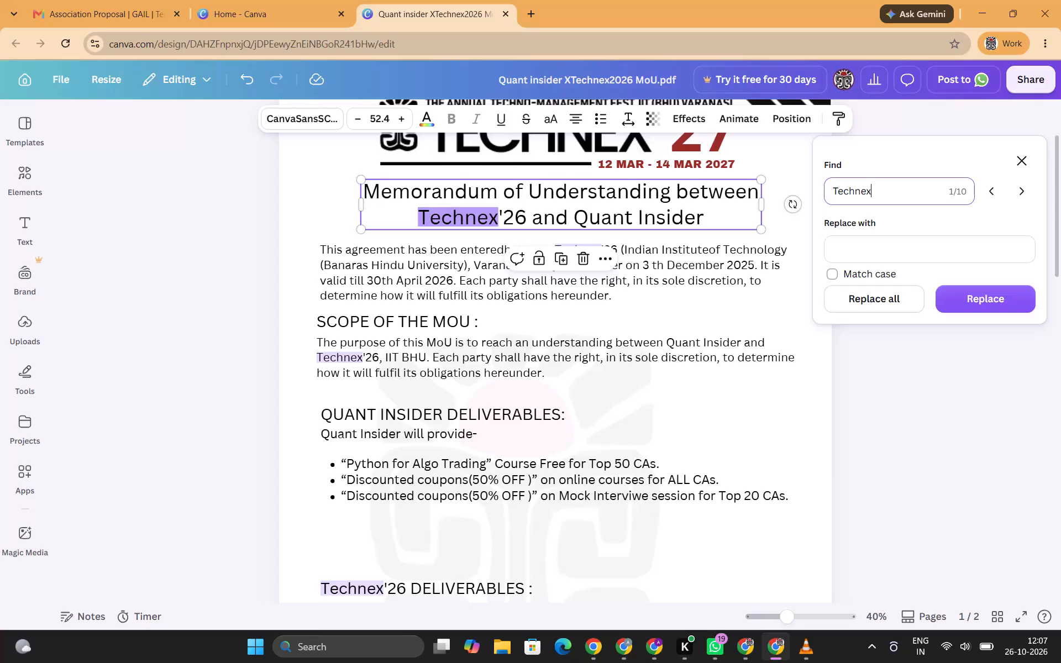
key(apostrophe)
text(26)
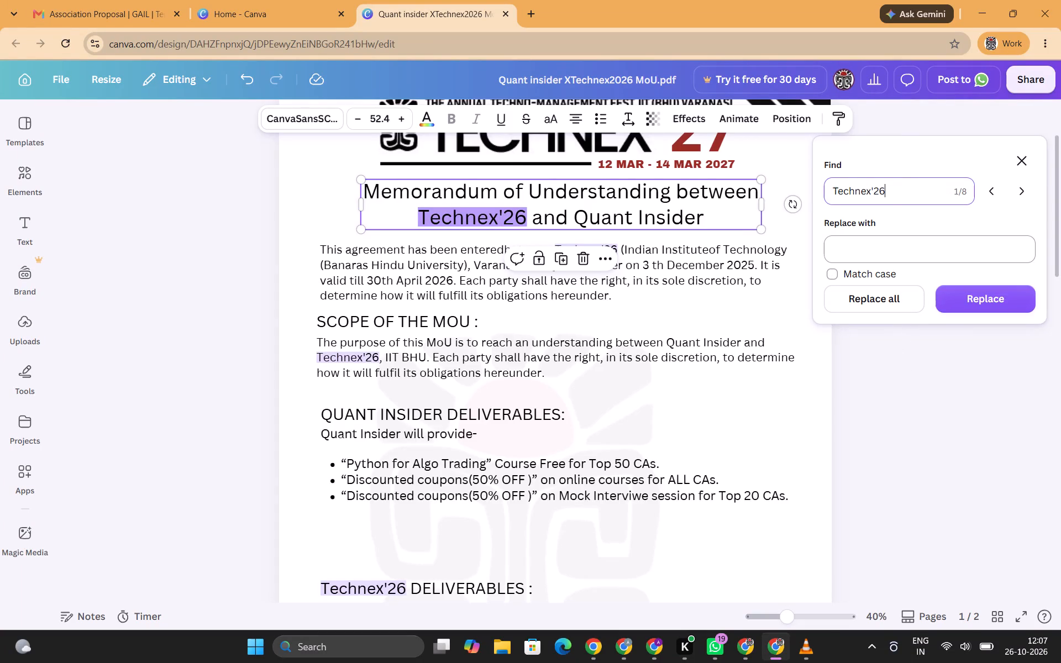
drag(890, 188, 829, 196)
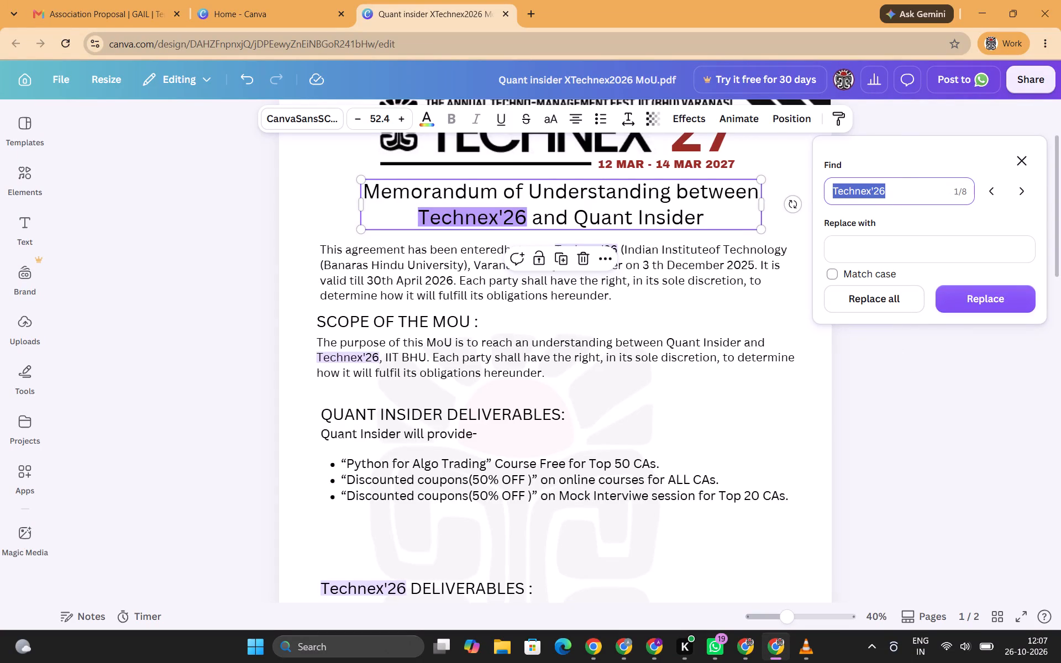
key(ctrl+c)
click(880, 247)
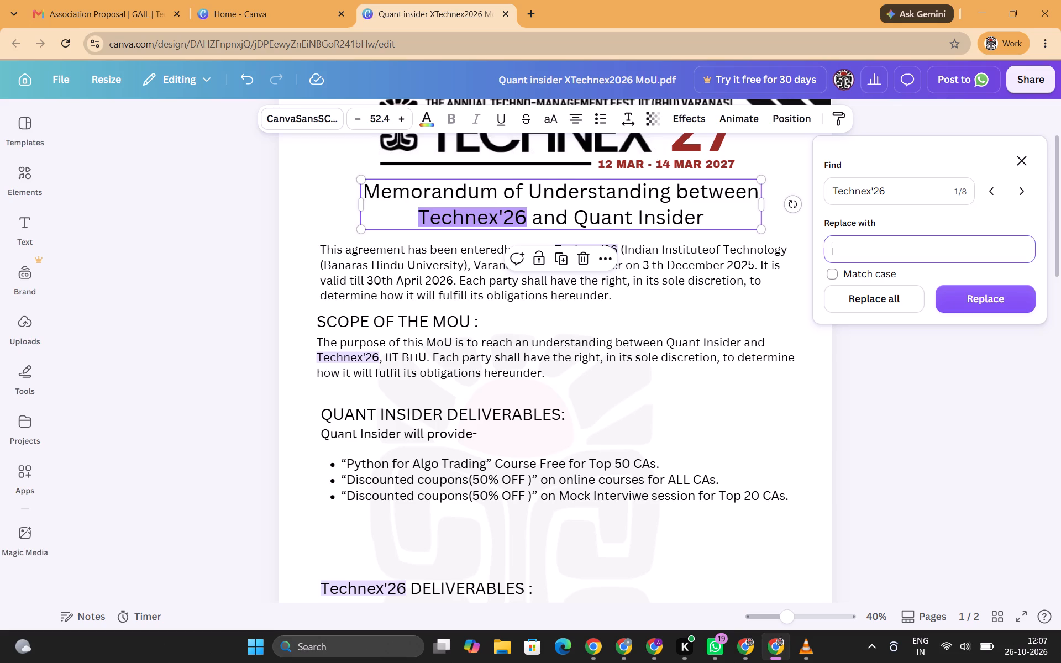
key(ctrl+v)
key(BackSpace)
key(7)
click(880, 298)
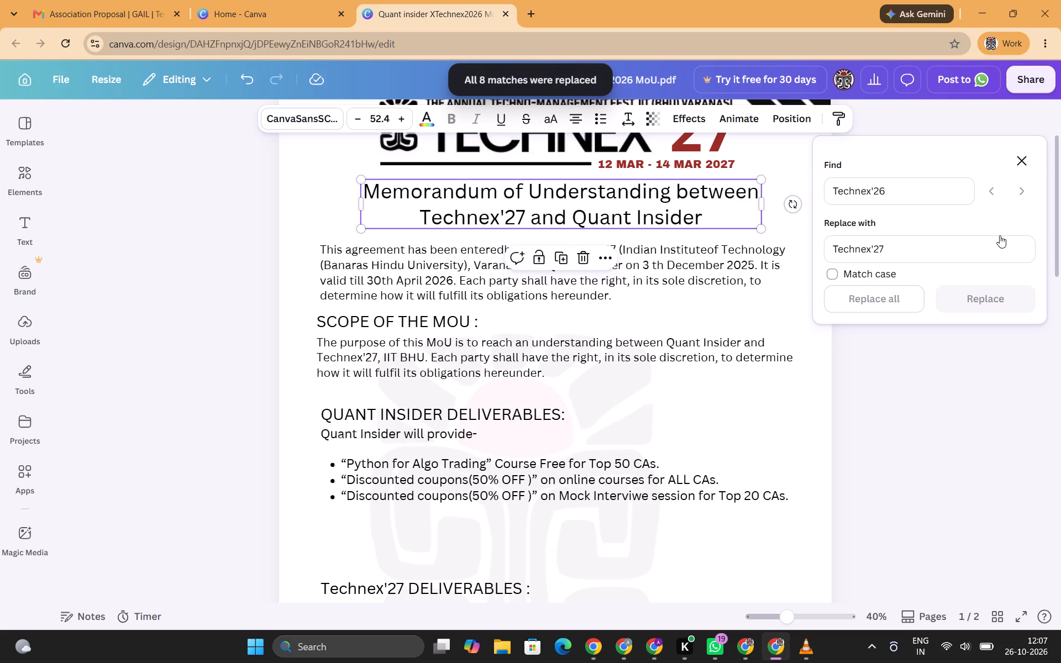
click(1022, 157)
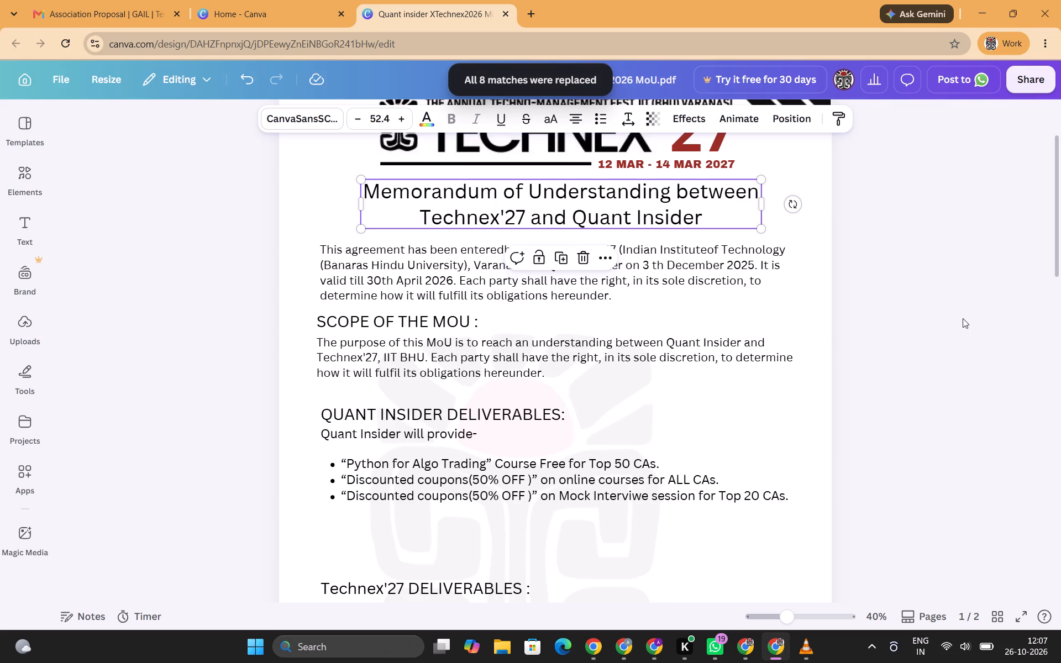
click(963, 318)
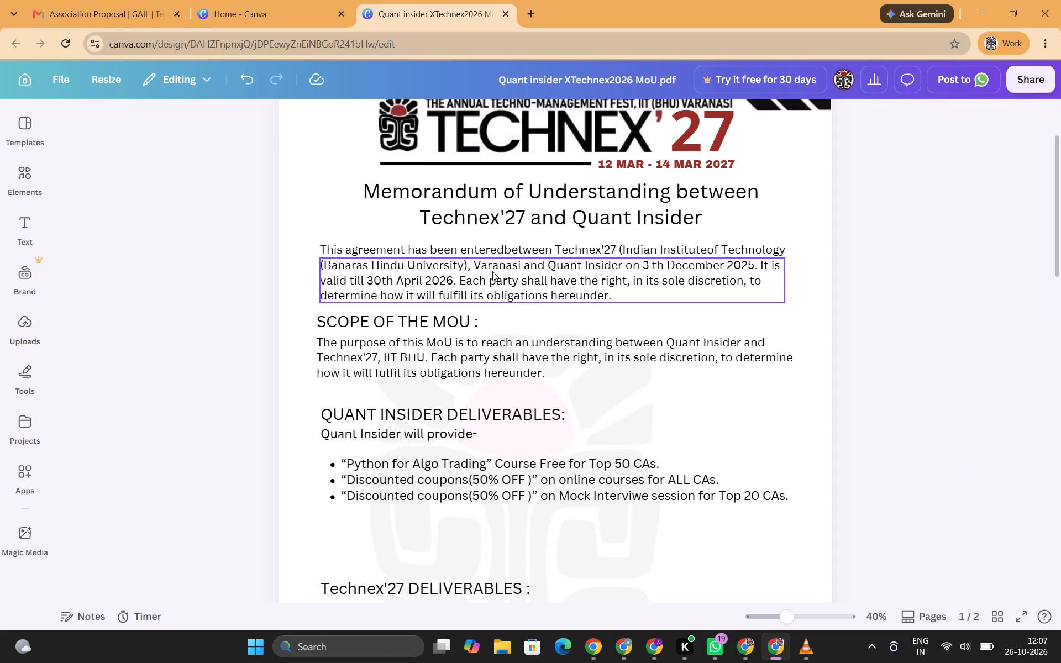
Change the validity date's year in the agreement paragraph to 2027, so it reads 30th April 2027.
click(450, 280)
click(450, 280)
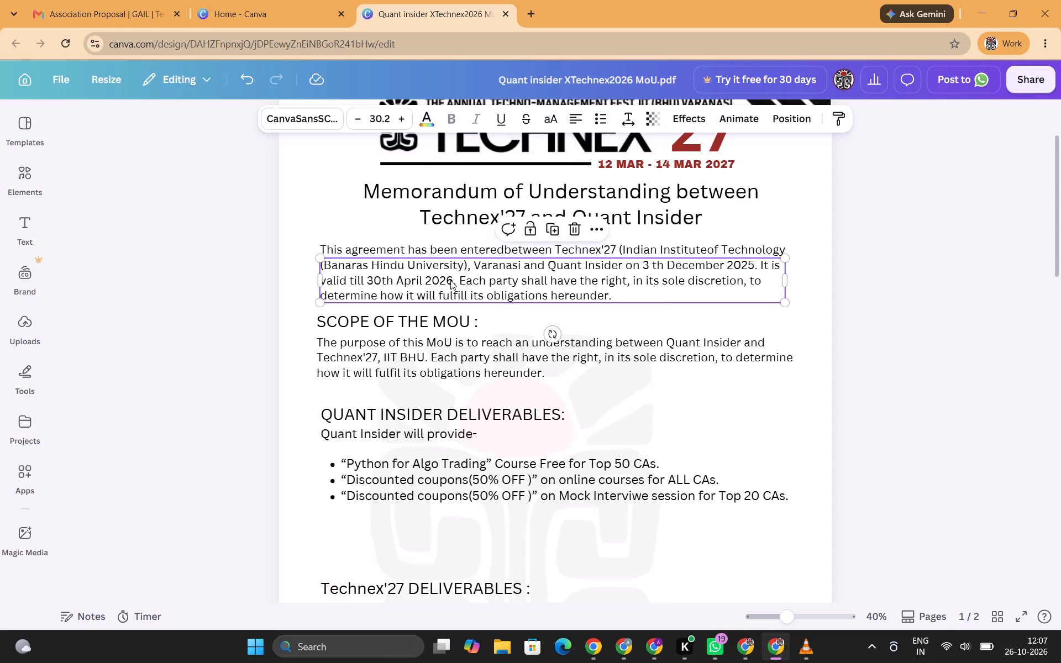
click(450, 280)
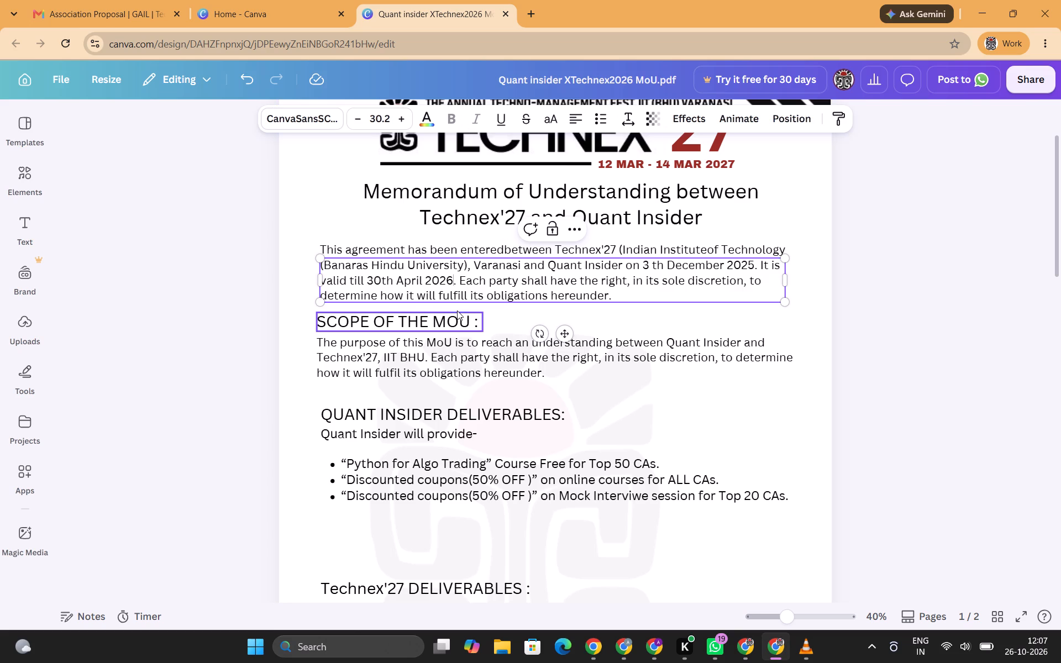
key(BackSpace)
key(7)
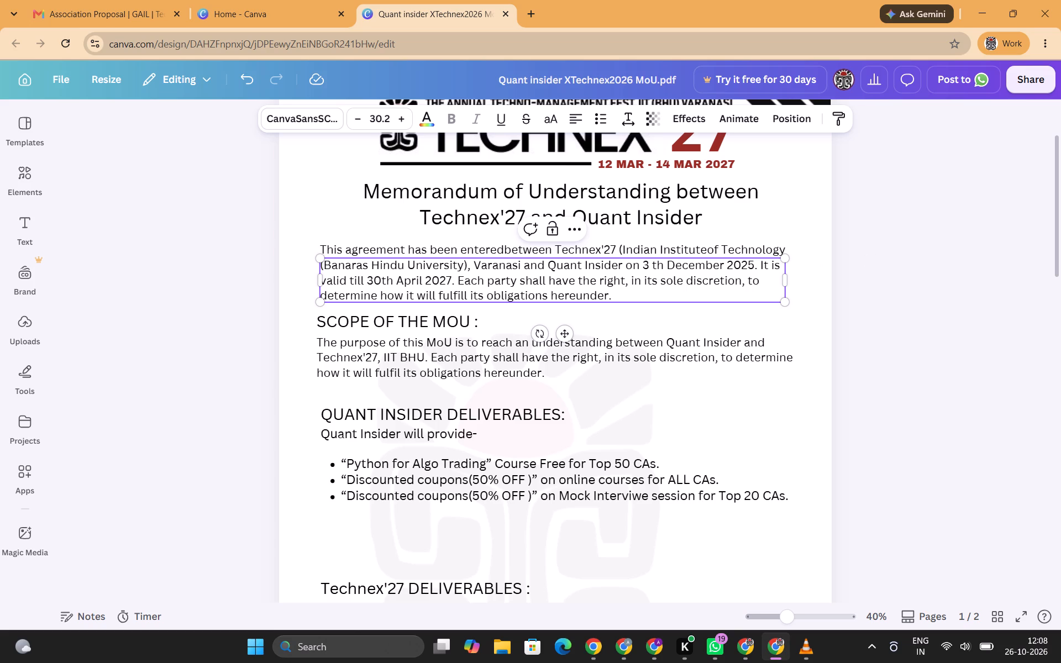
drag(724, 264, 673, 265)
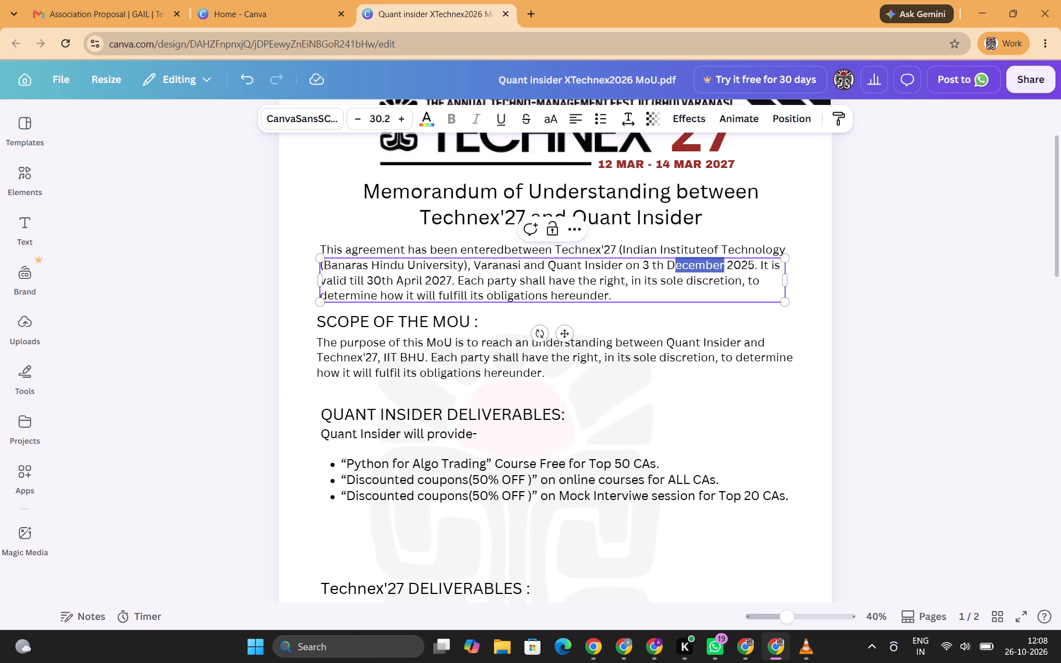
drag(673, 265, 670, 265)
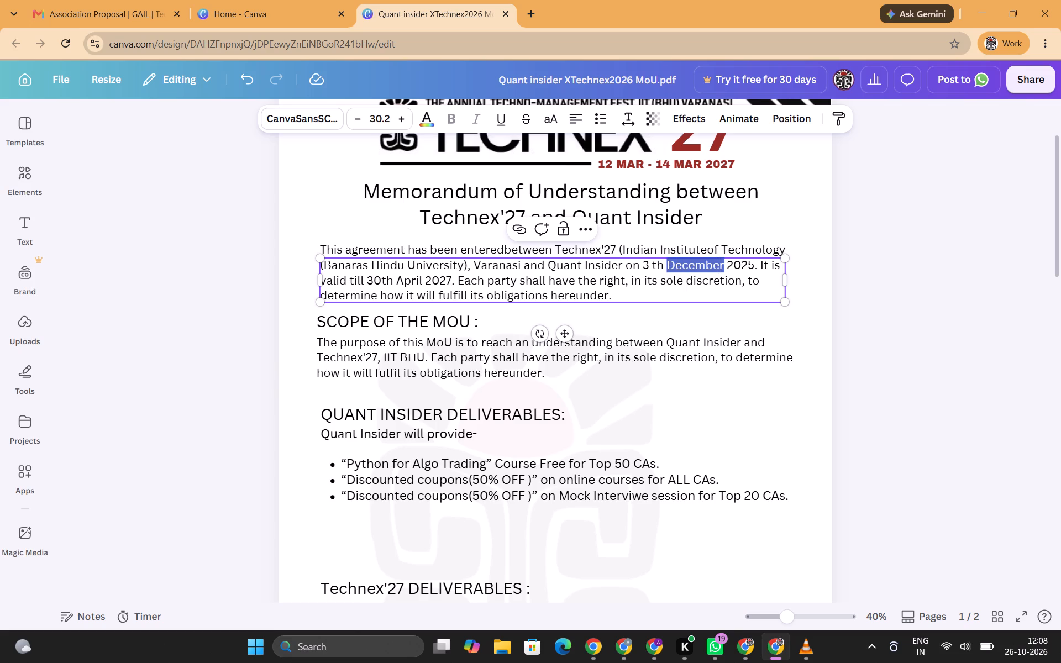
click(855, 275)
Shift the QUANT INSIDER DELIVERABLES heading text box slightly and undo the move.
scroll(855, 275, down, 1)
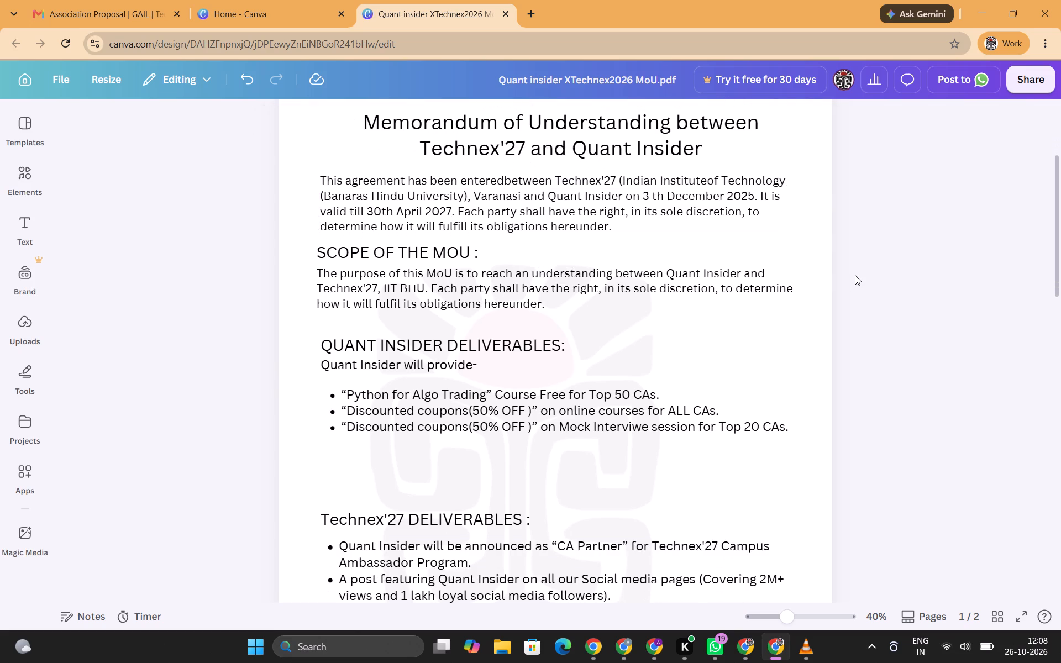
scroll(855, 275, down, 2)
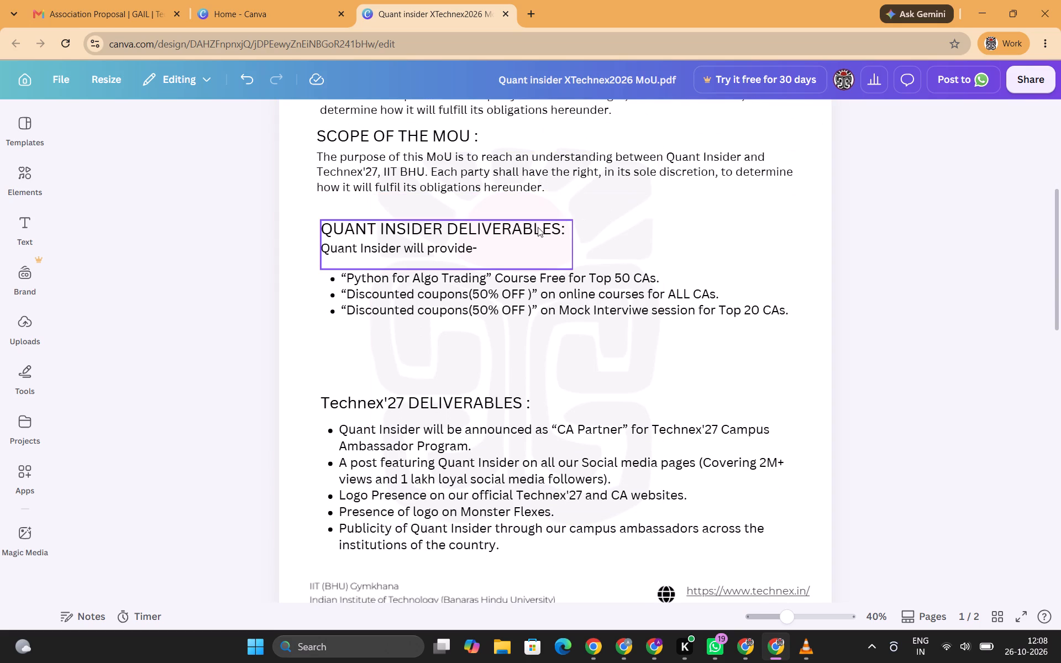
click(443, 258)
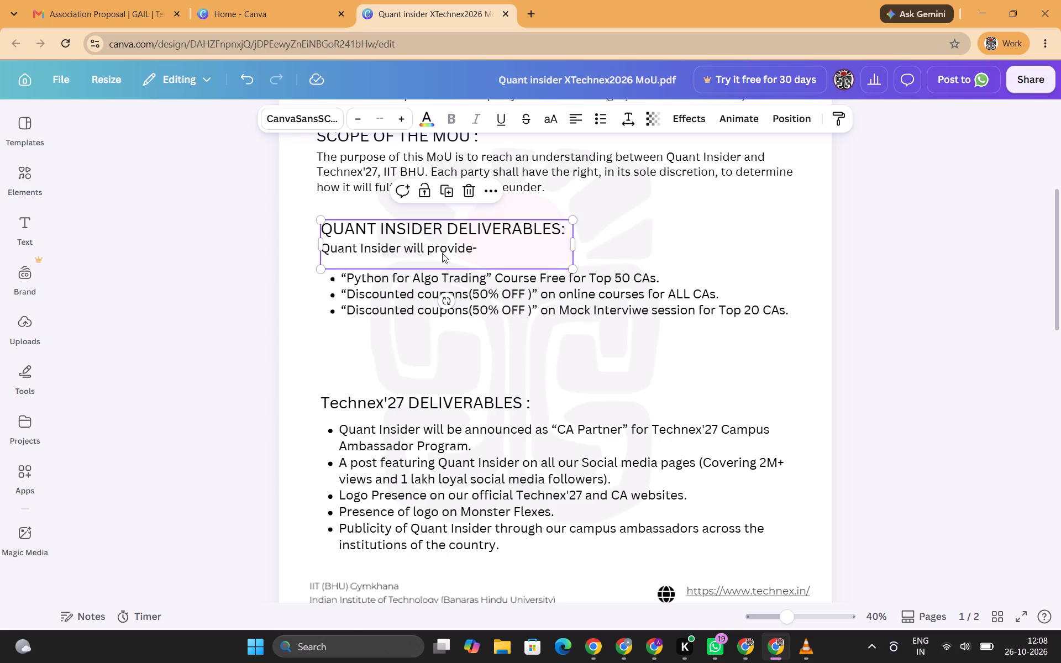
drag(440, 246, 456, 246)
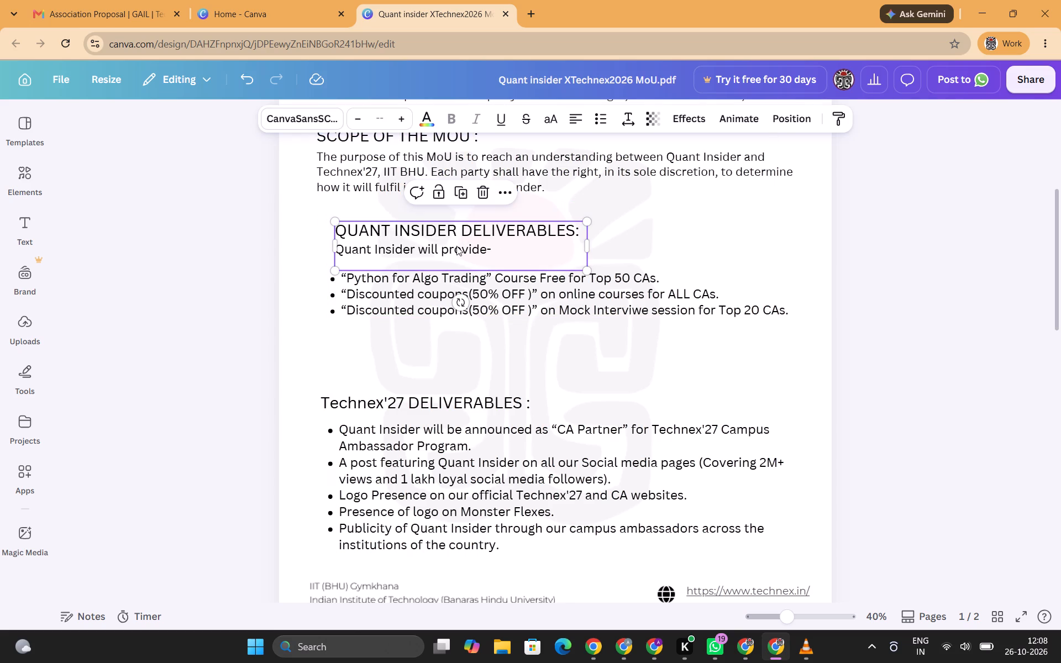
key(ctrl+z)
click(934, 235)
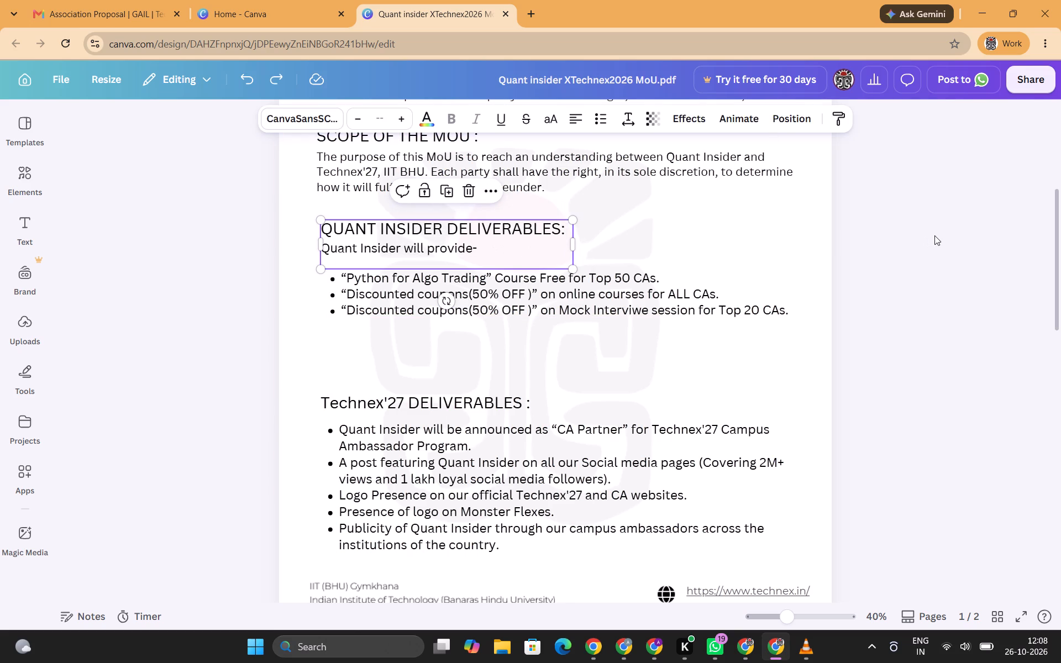
Replace the Technex co-convenor's first name under the stamp in the page 2 signature table with Ayush.
scroll(934, 235, down, 2)
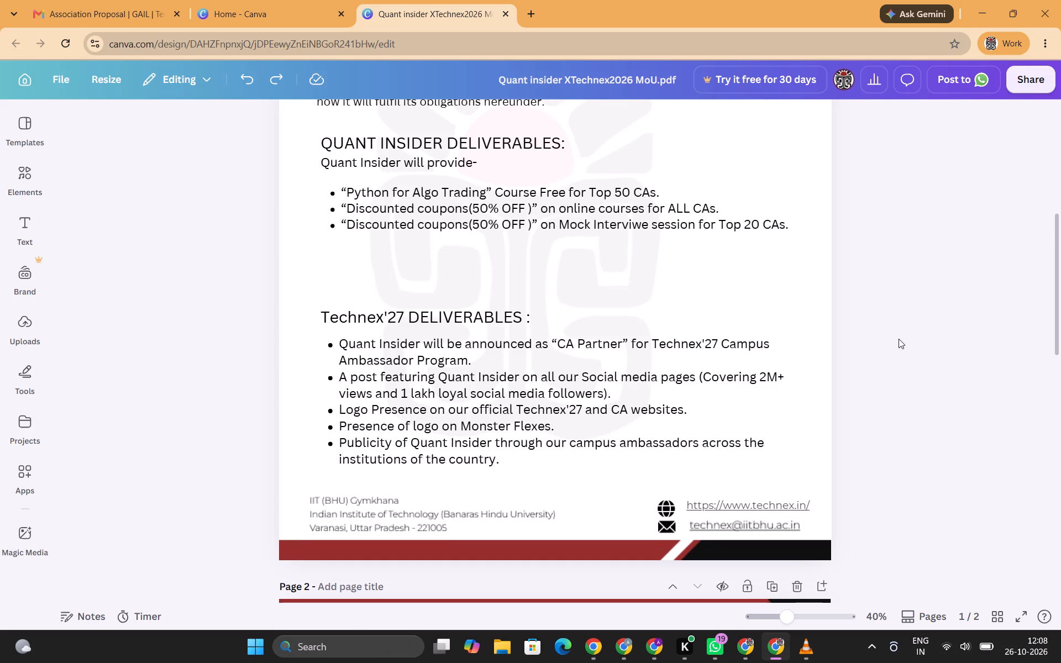
scroll(899, 339, down, 5)
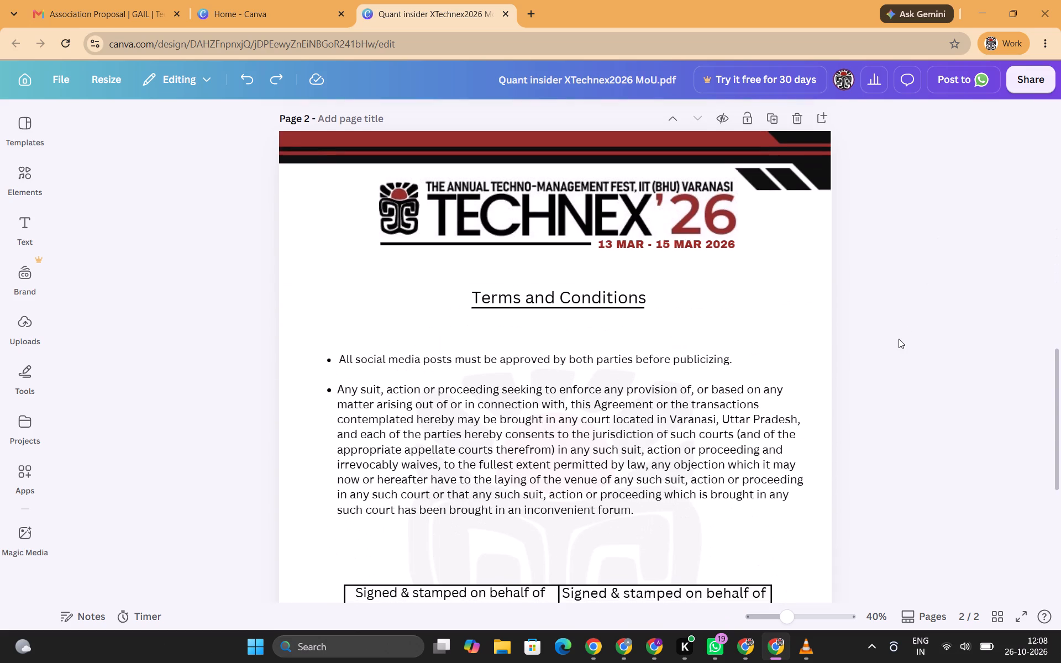
scroll(899, 339, down, 6)
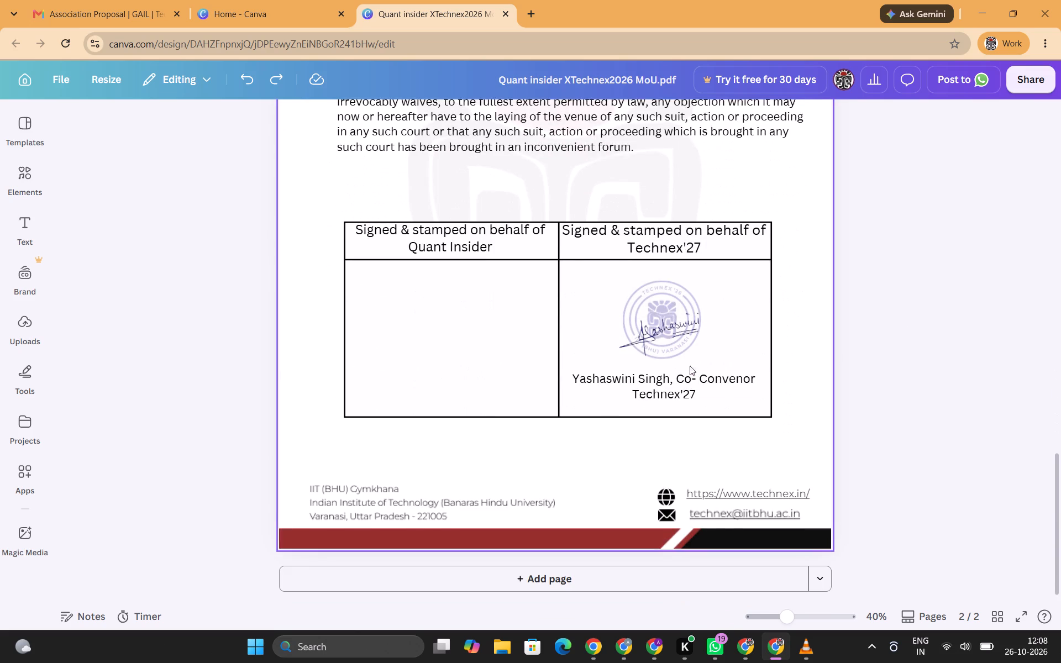
click(624, 376)
click(624, 376)
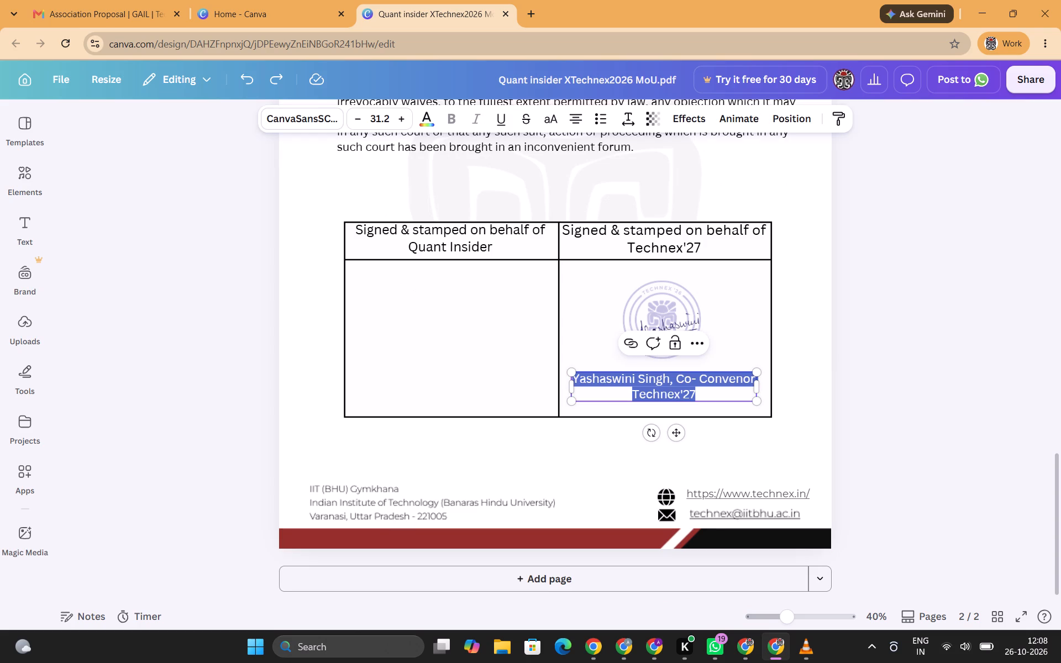
click(634, 378)
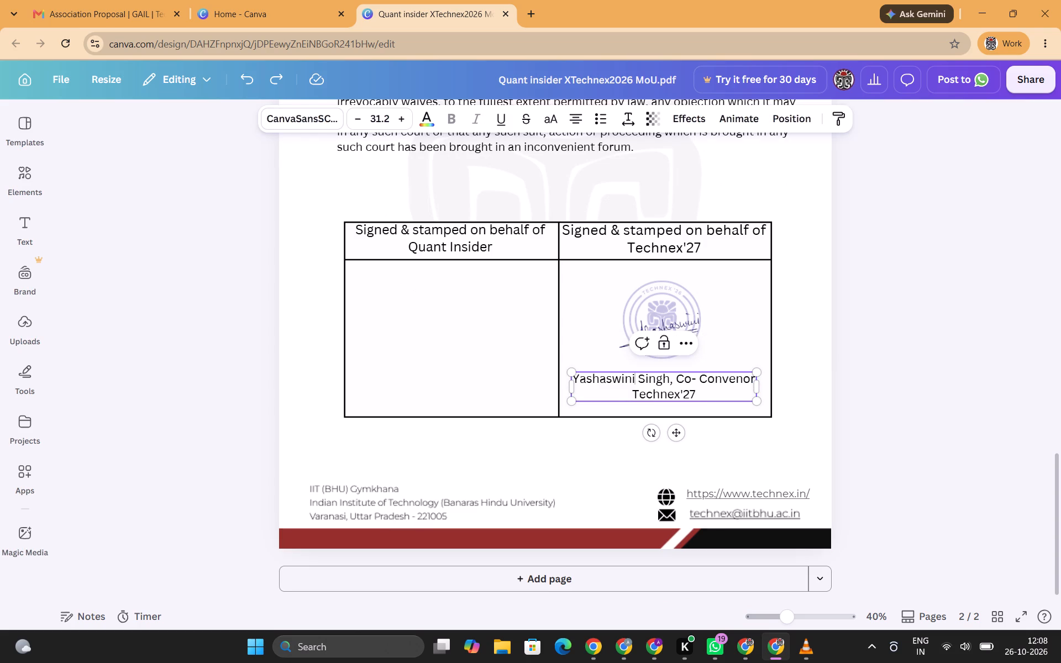
drag(636, 378, 572, 377)
key(BackSpace)
text(Ayush)
key(space)
key(BackSpace)
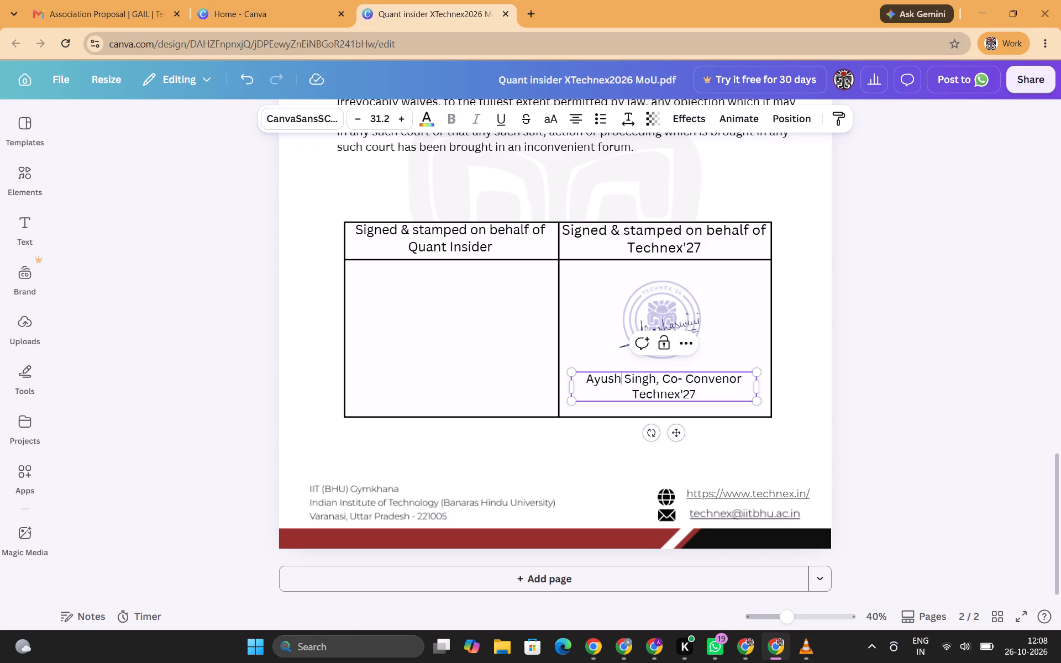
click(851, 327)
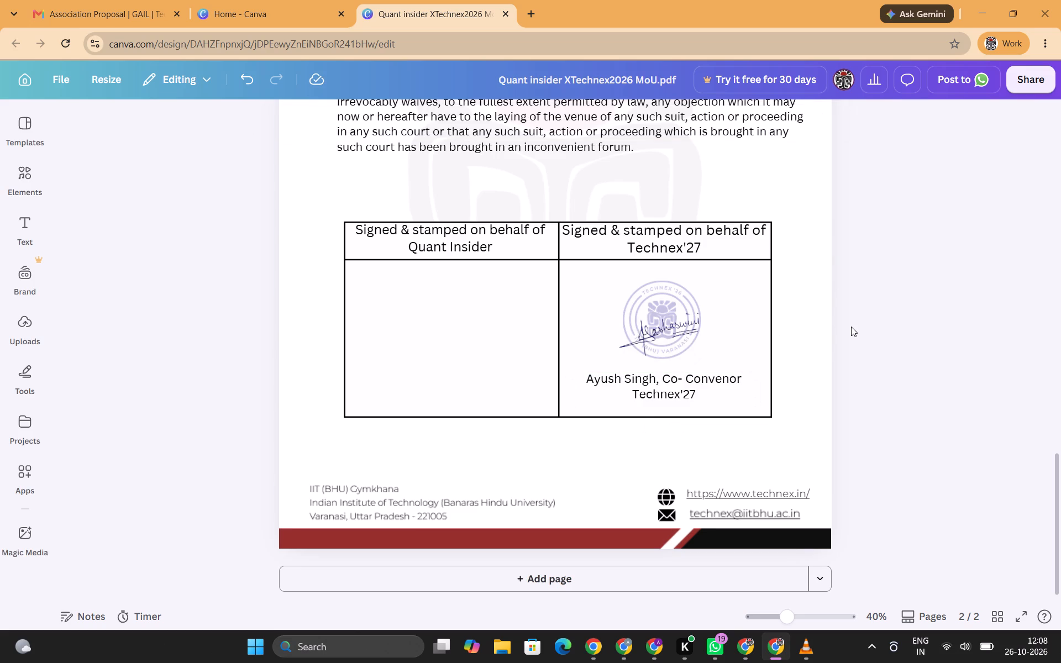
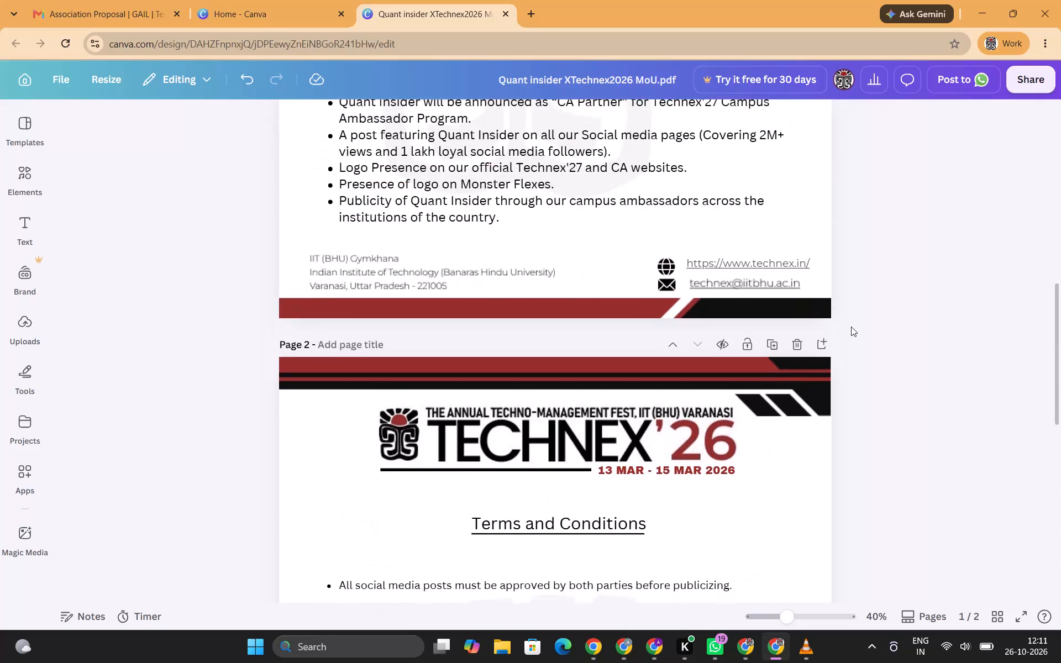
Group all the header elements on page 1: the banner, Technex logo, '27 text, line and date; undo any accidental shift.
scroll(851, 327, up, 7)
click(851, 327)
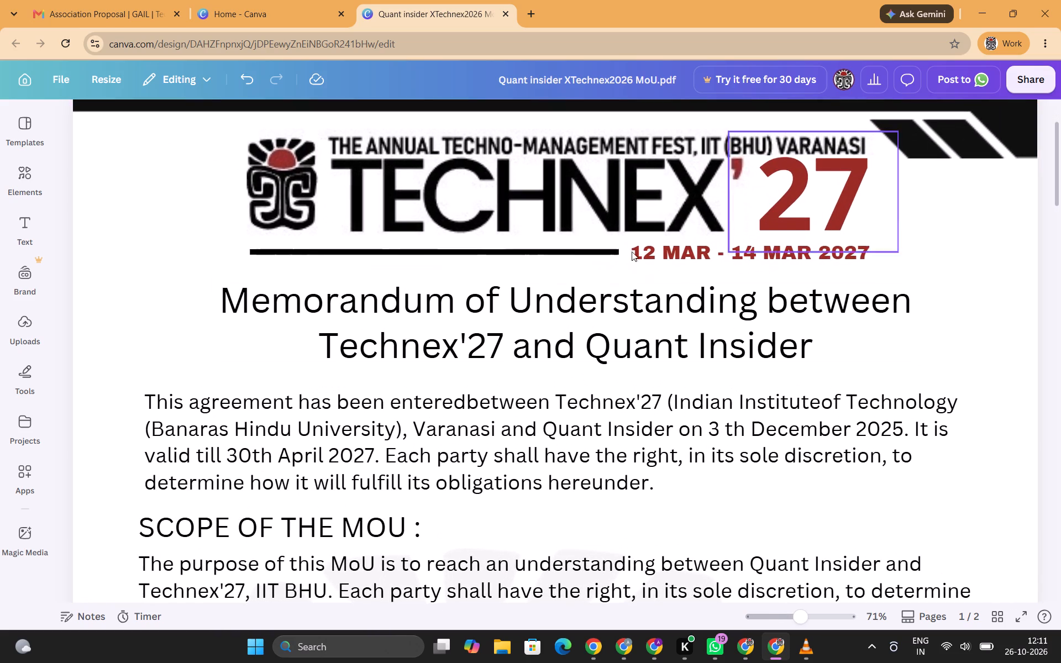
scroll(327, 185, up, 1)
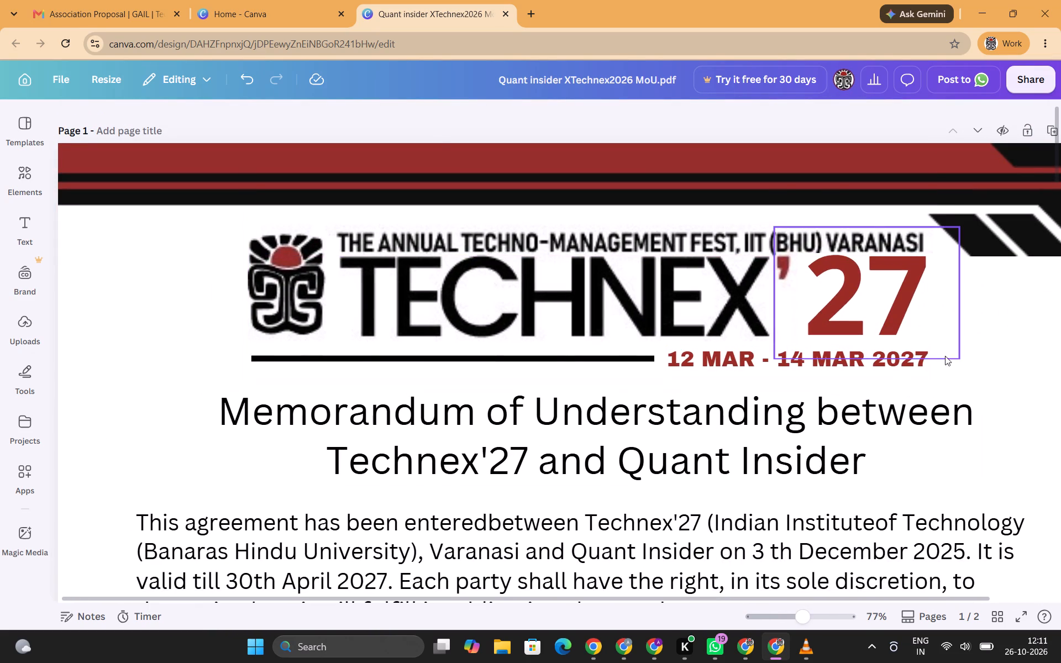
drag(971, 368, 409, 231)
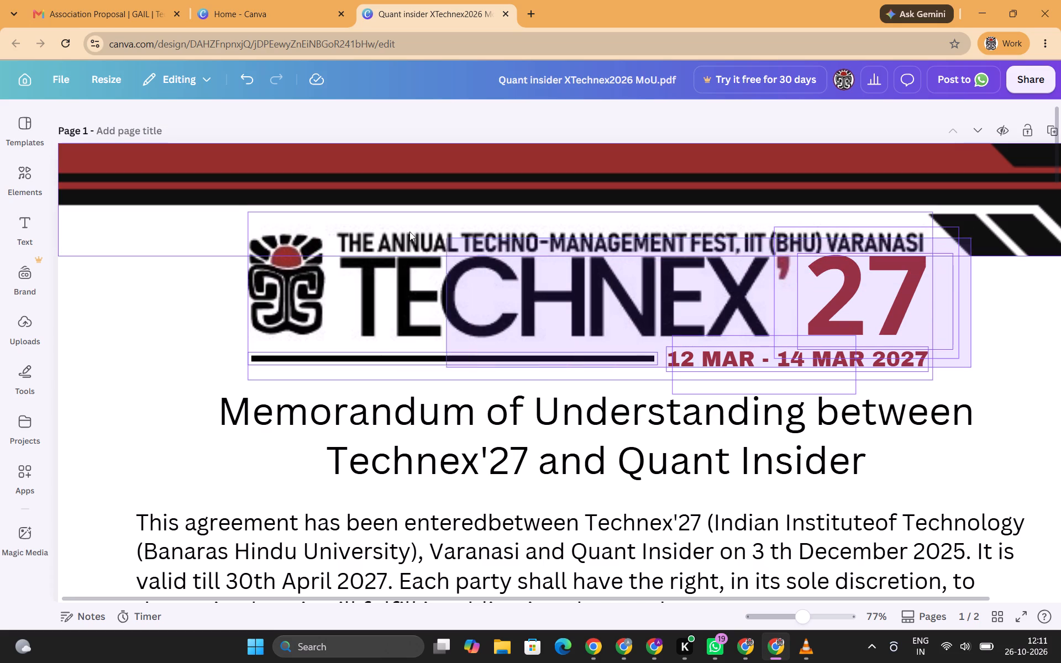
drag(409, 231, 229, 208)
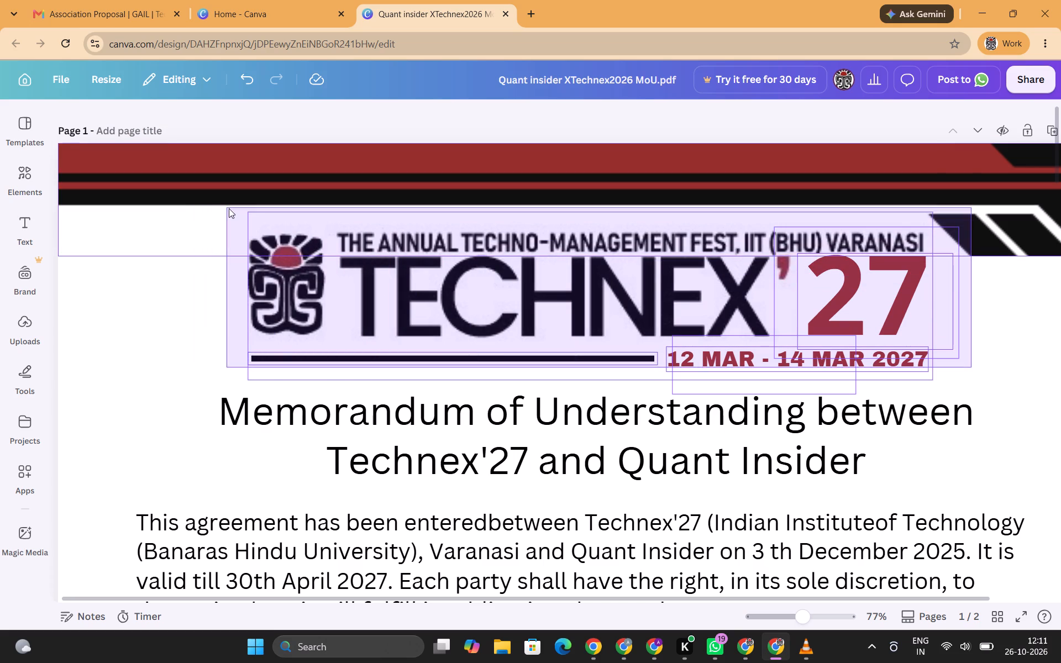
drag(229, 208, 244, 217)
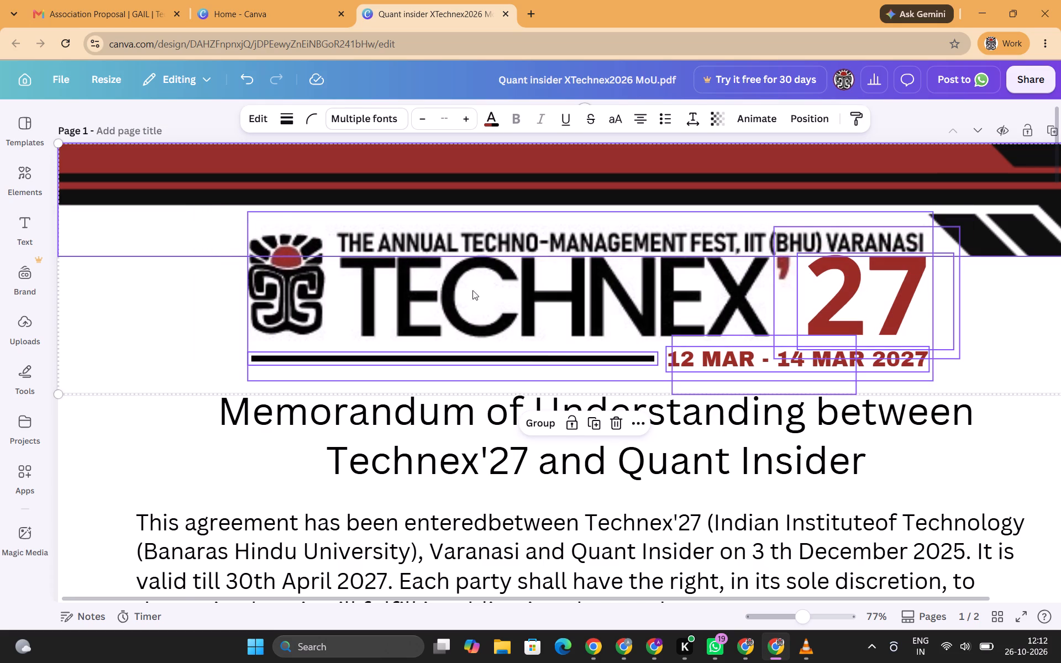
scroll(477, 292, up, 1)
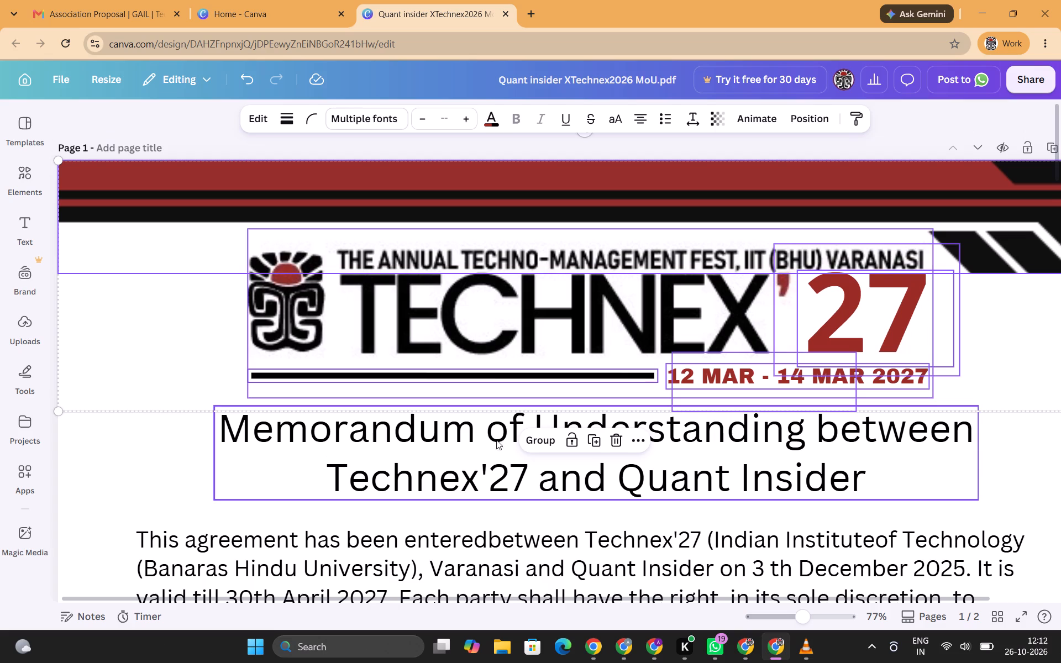
click(536, 443)
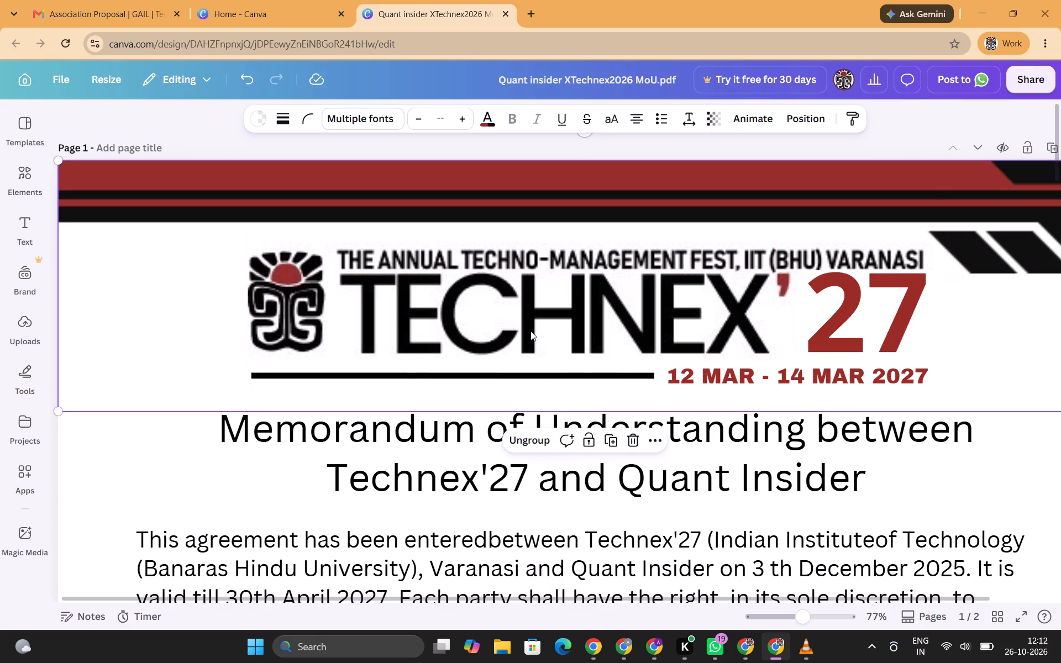
drag(530, 331, 535, 343)
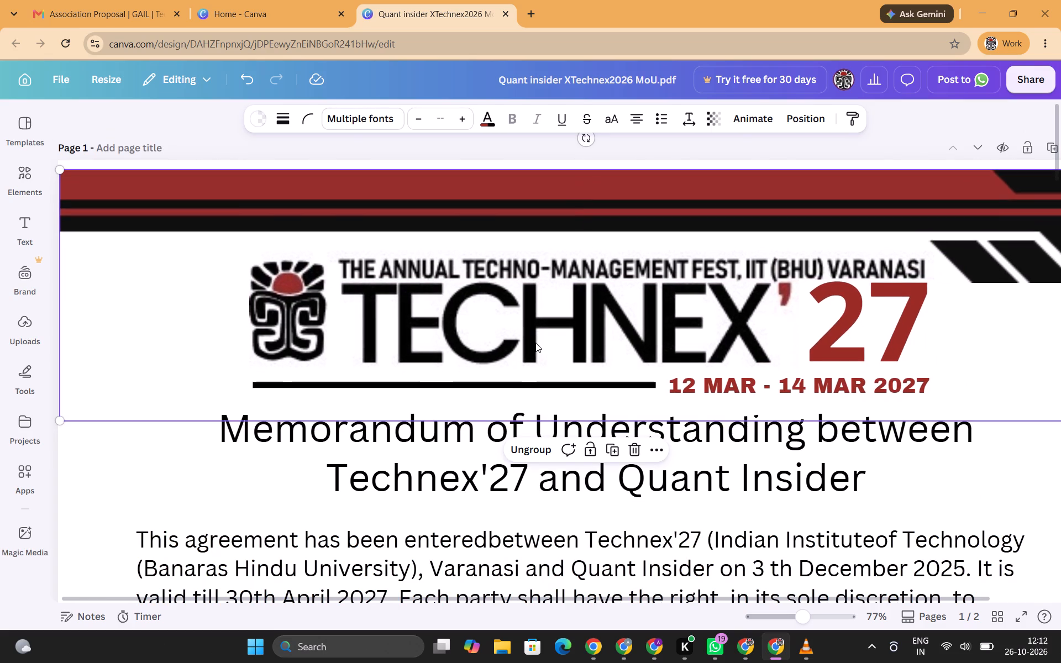
key(ctrl+z)
Delete the old Technex'26 header from page 2, including the logo image and frame, banner, date text and black line.
scroll(535, 343, down, 8)
scroll(535, 343, up, 1)
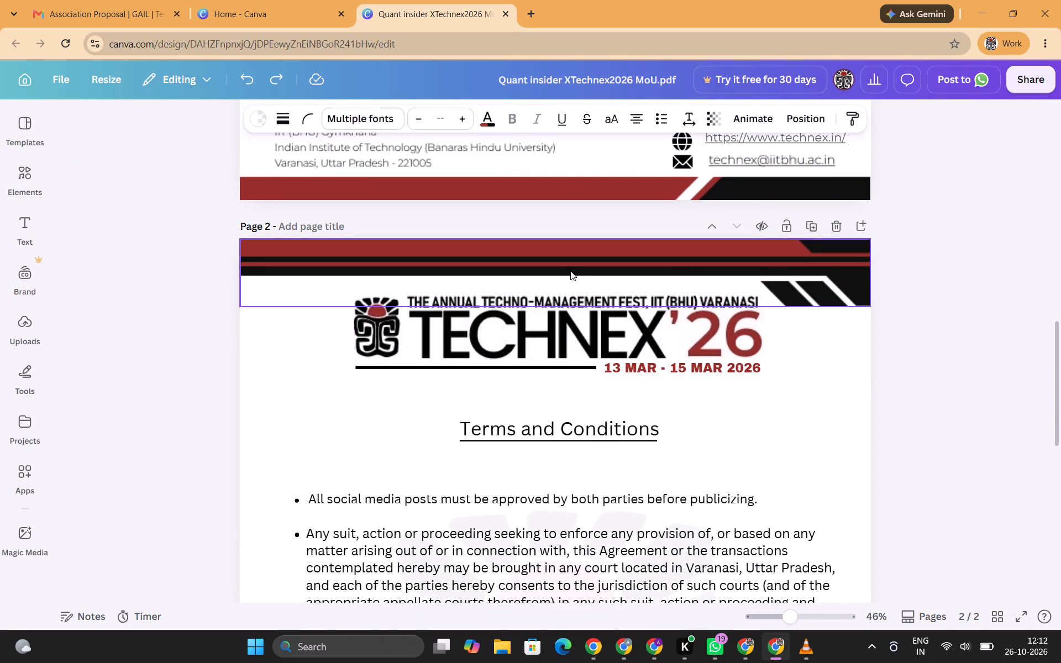
click(566, 323)
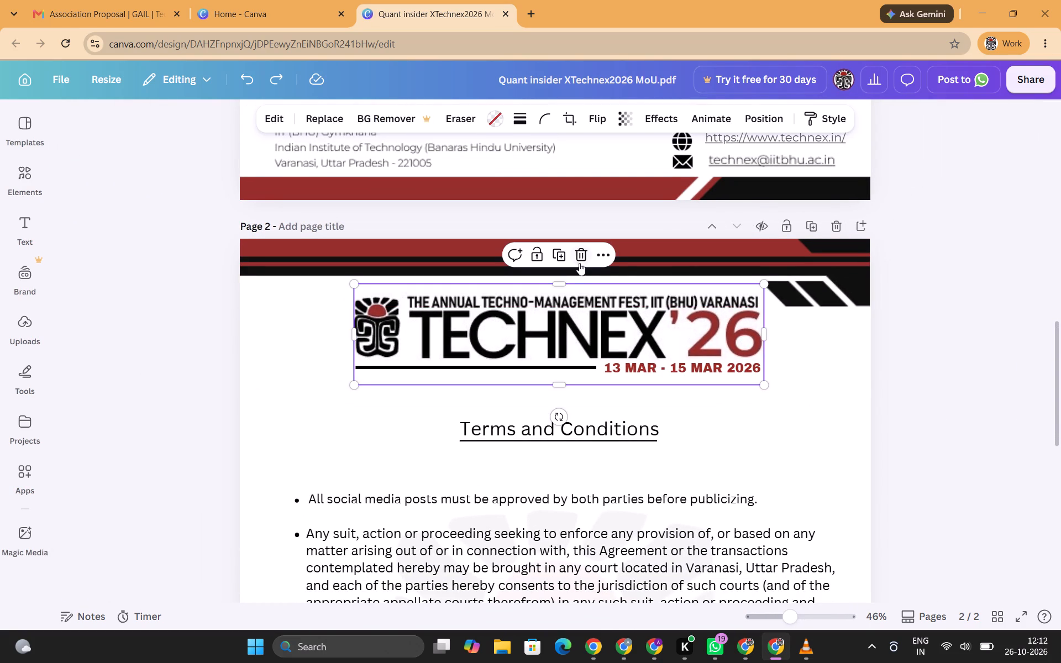
click(579, 262)
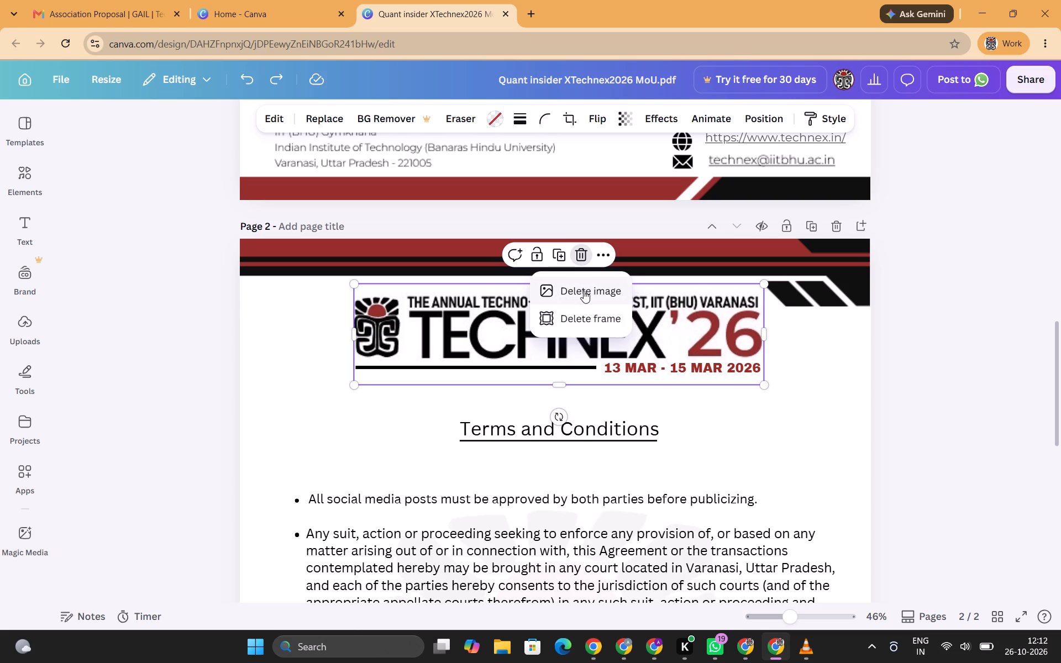
click(584, 291)
click(584, 291)
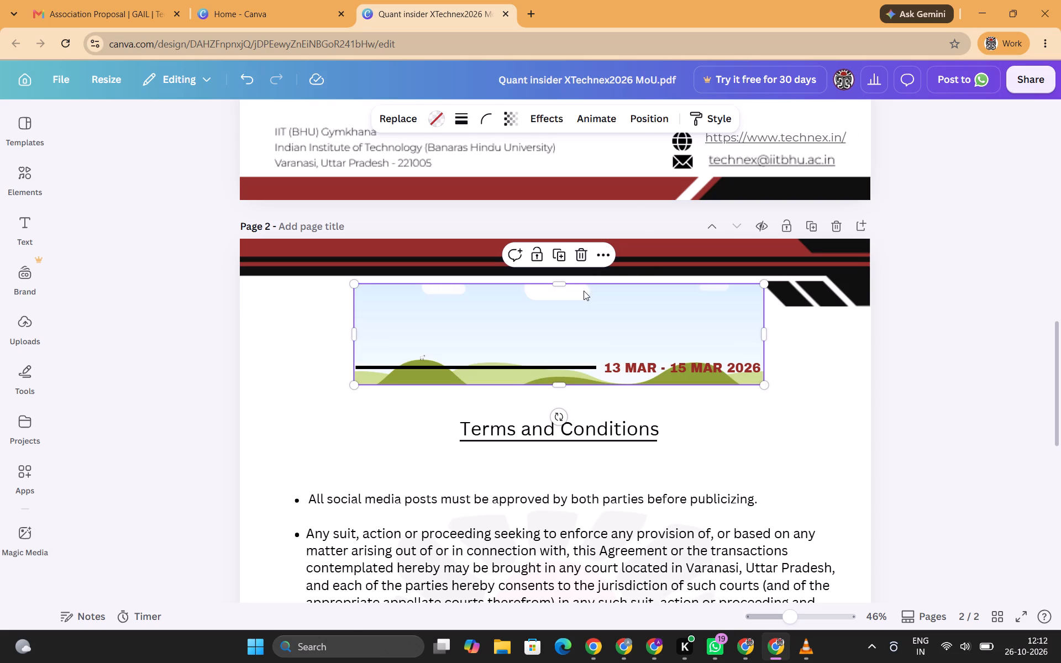
click(584, 320)
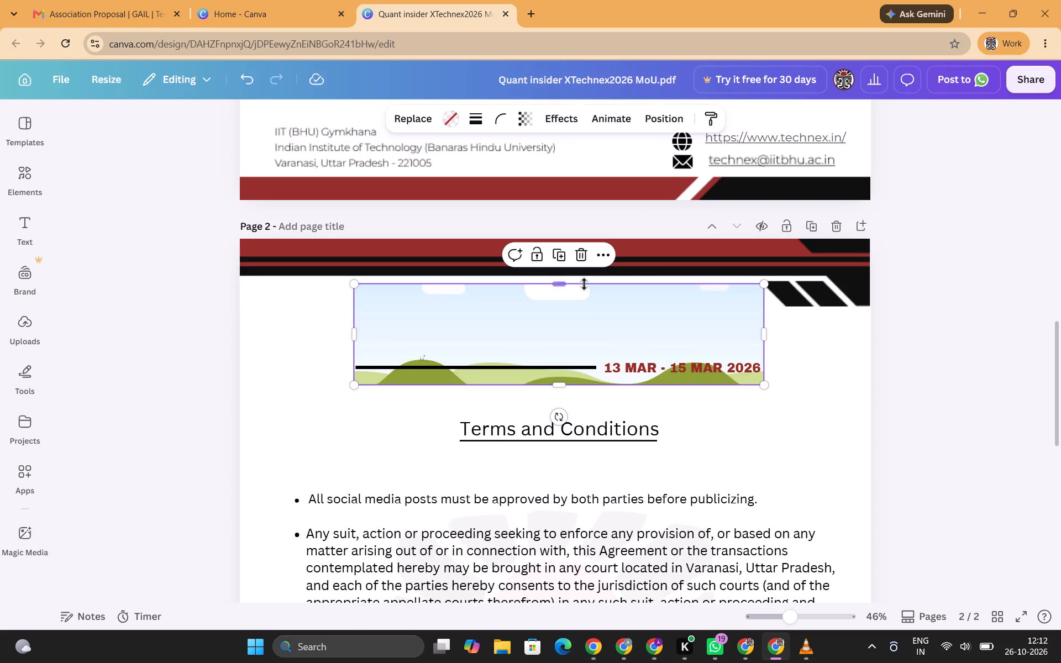
drag(796, 386, 702, 318)
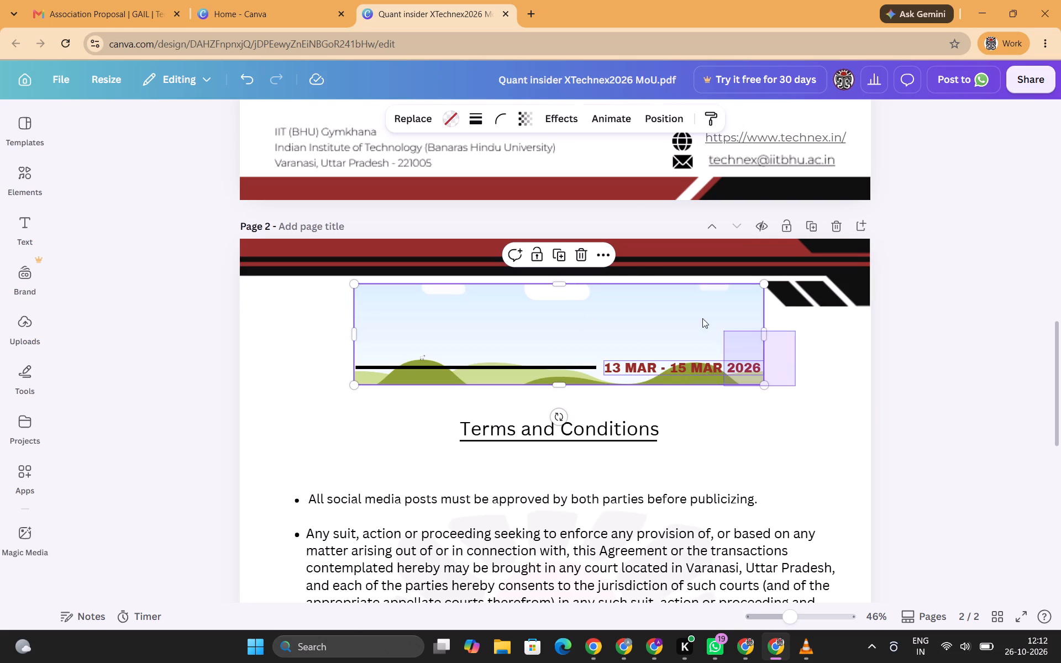
drag(702, 318, 604, 238)
click(586, 200)
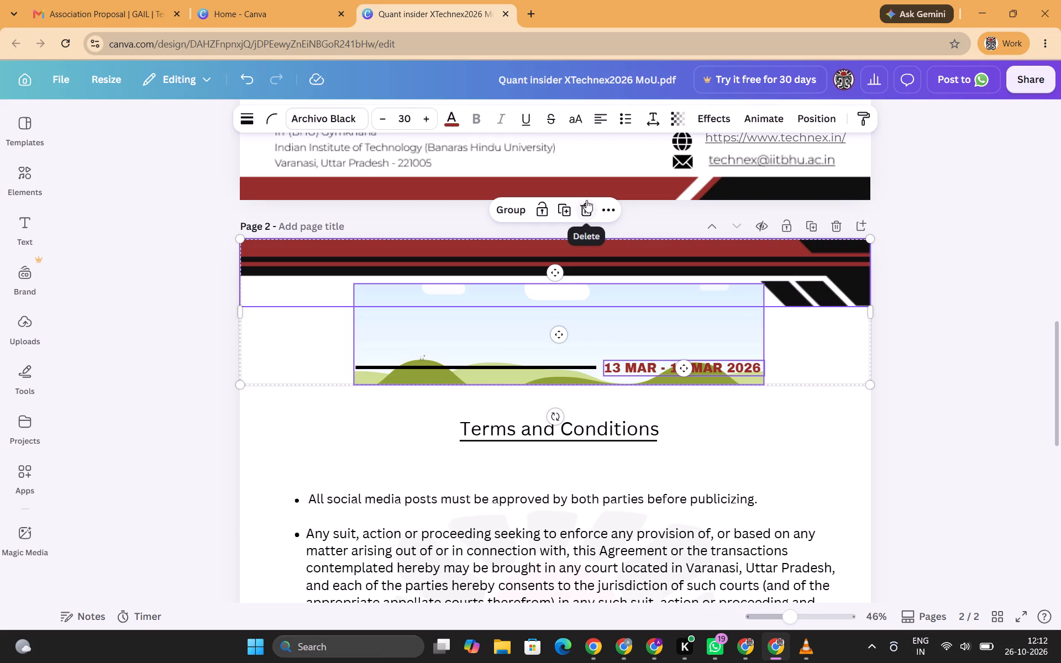
click(552, 366)
click(496, 338)
scroll(496, 338, up, 3)
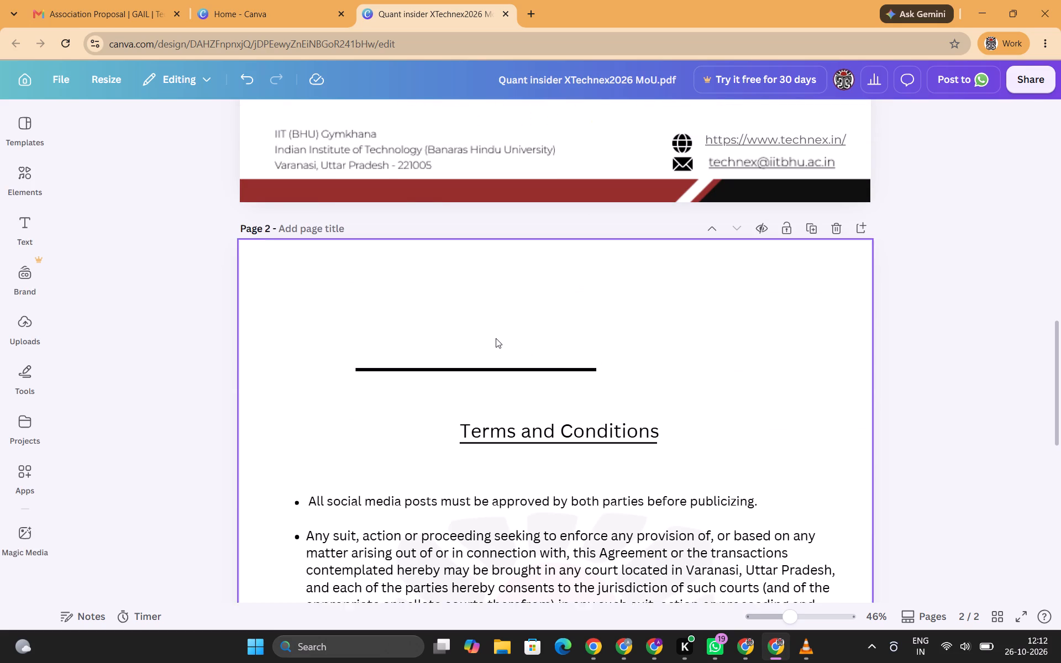
scroll(496, 338, up, 4)
scroll(496, 338, down, 6)
scroll(496, 338, up, 2)
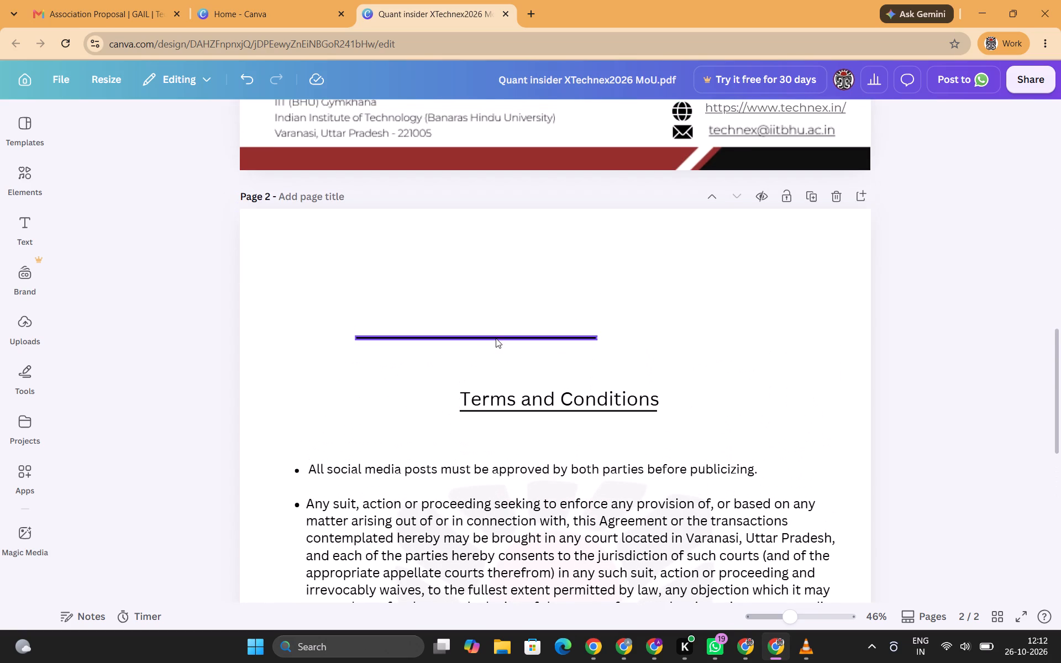
click(496, 338)
click(496, 312)
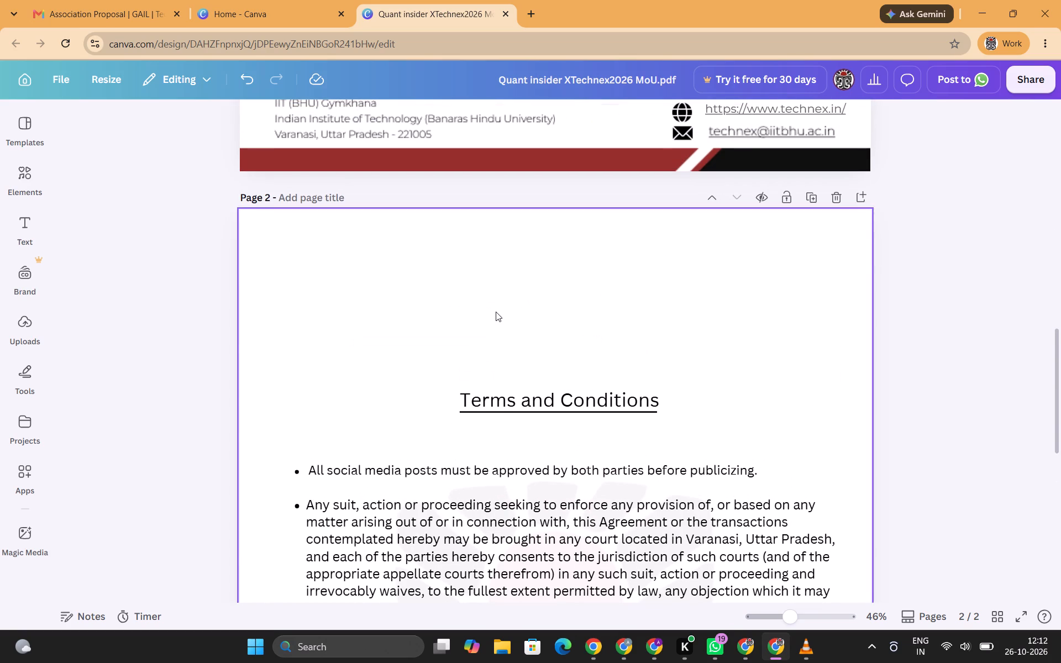
Copy the grouped Technex'27 header from page 1 and paste it at the top of page 2.
scroll(496, 312, up, 8)
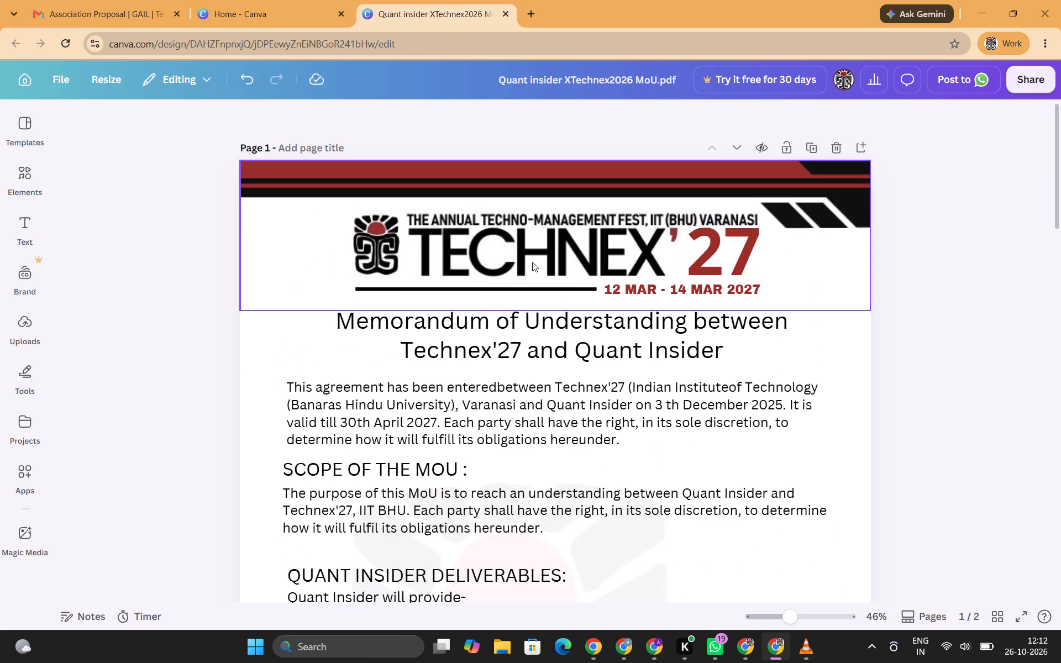
click(537, 259)
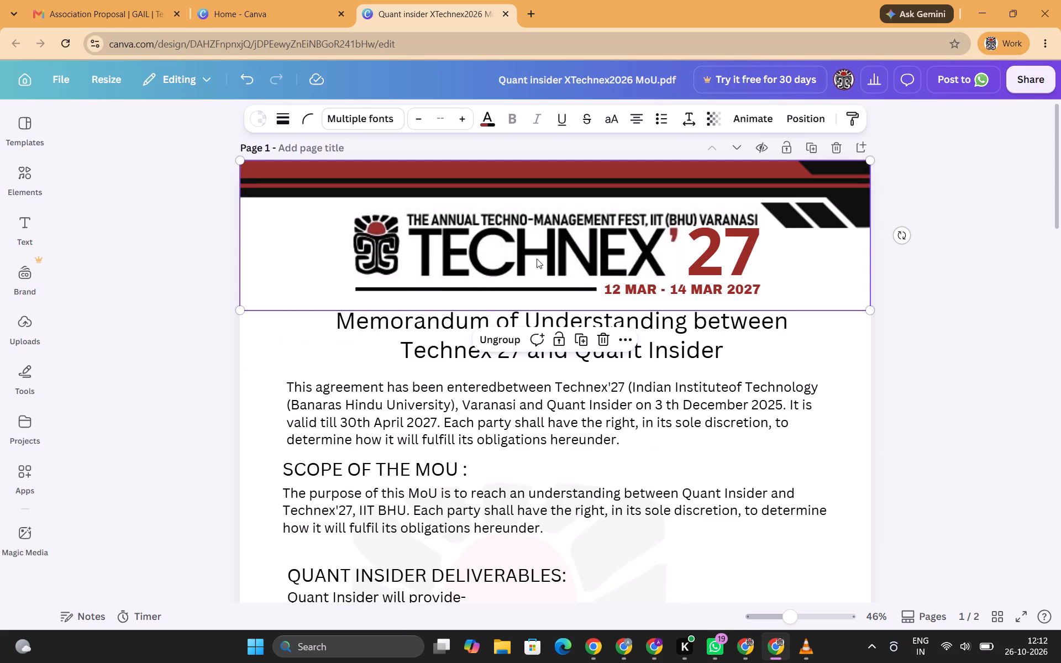
key(ctrl+c)
scroll(537, 259, down, 6)
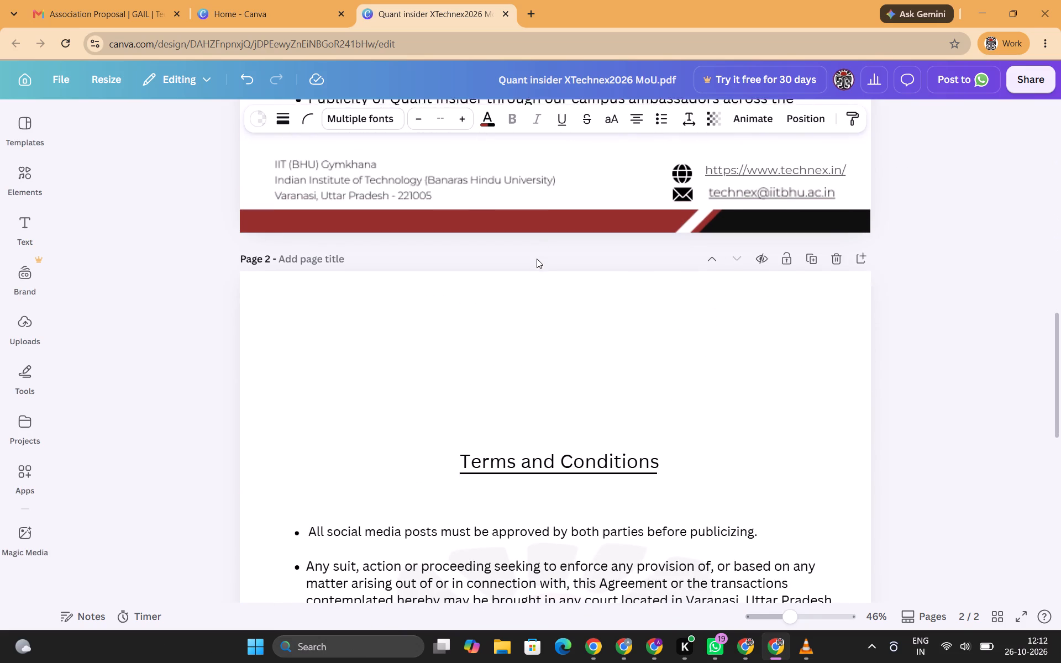
click(546, 319)
key(ctrl+v)
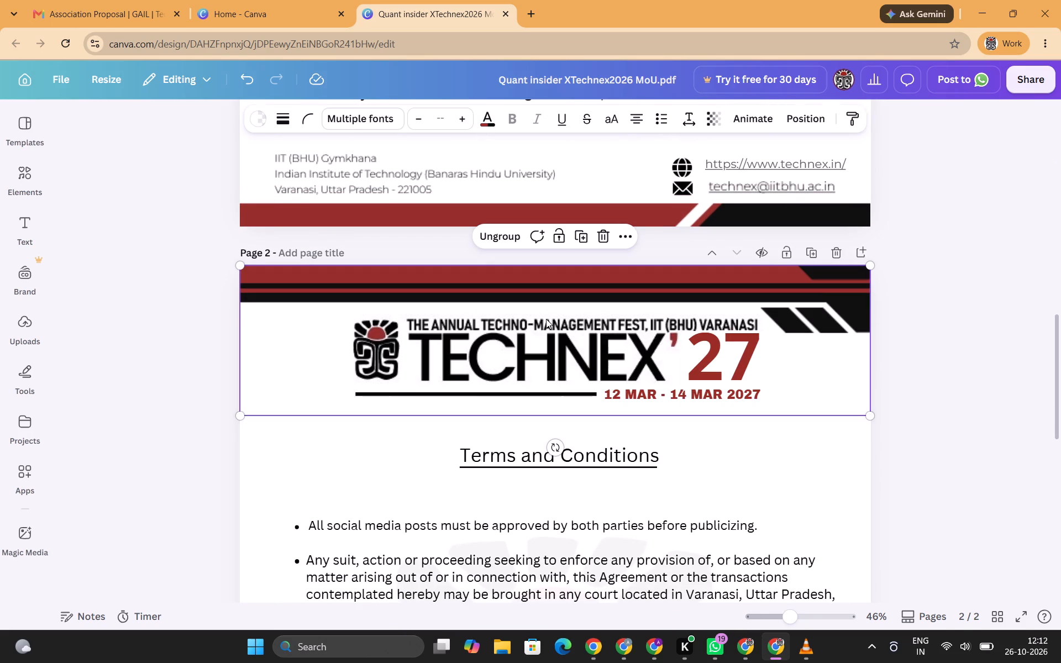
click(998, 267)
Review both pages of the MoU, checking the headers, agreement paragraph and deliverables.
scroll(998, 267, up, 4)
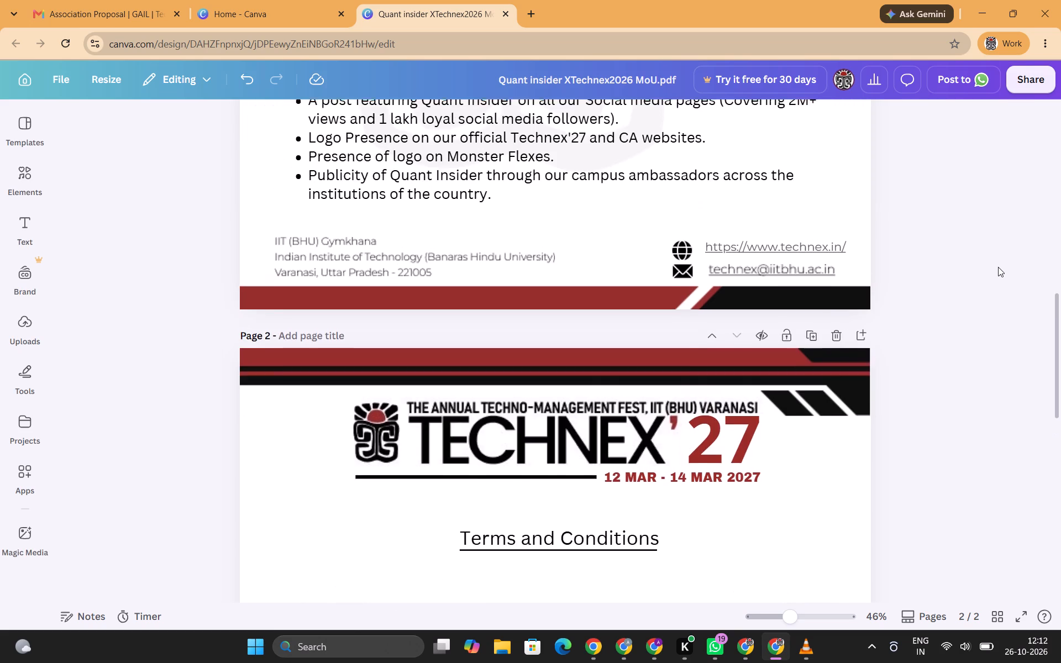
scroll(998, 267, up, 5)
scroll(998, 267, down, 3)
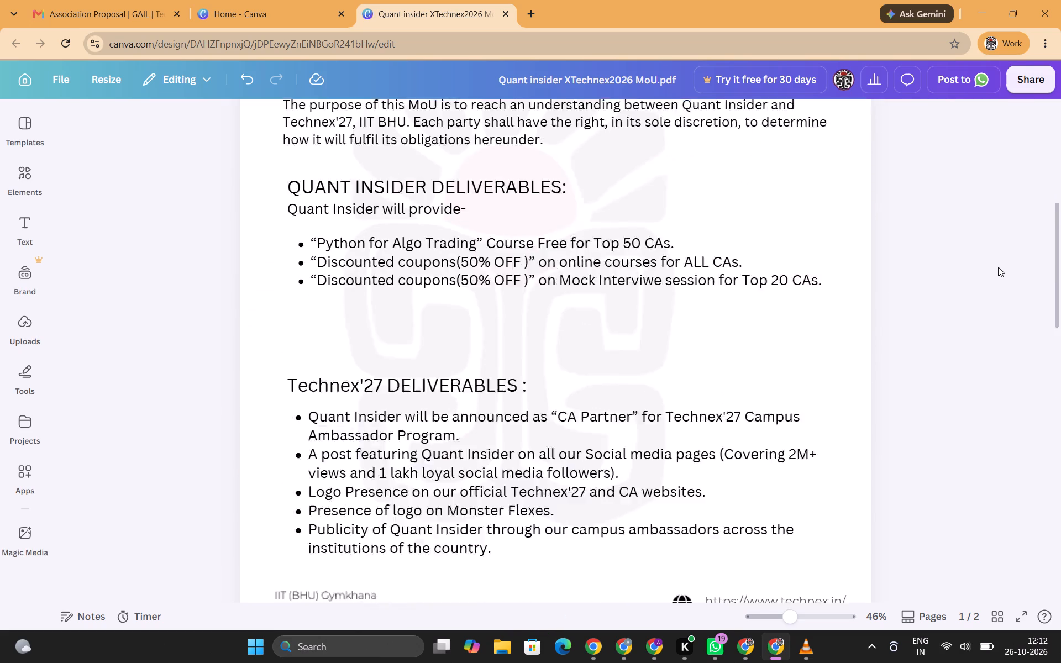
scroll(998, 267, down, 2)
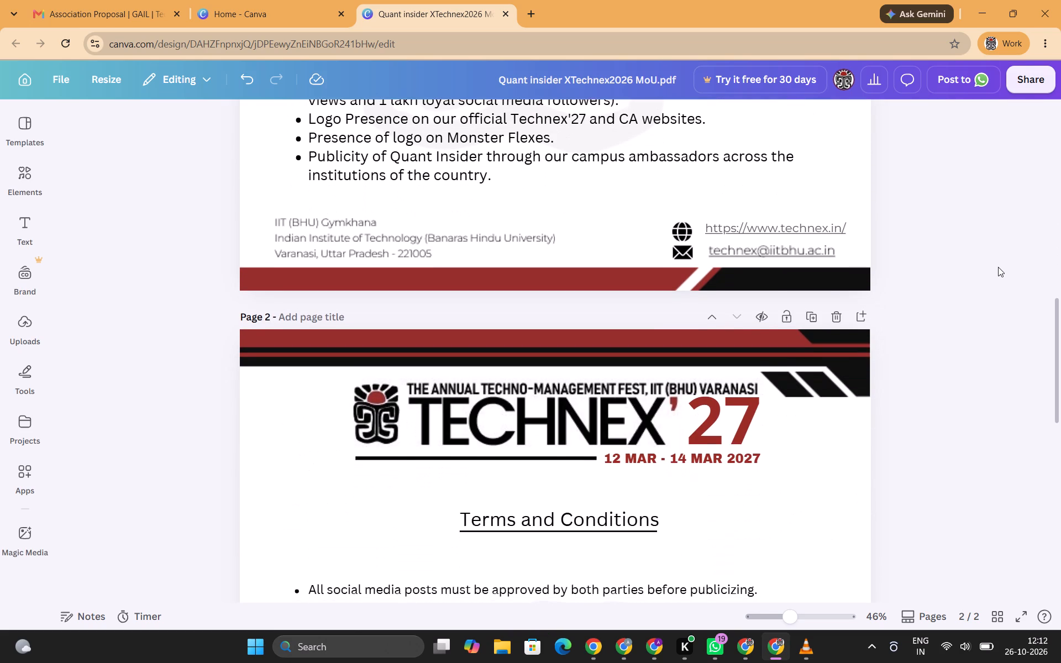
scroll(998, 267, up, 8)
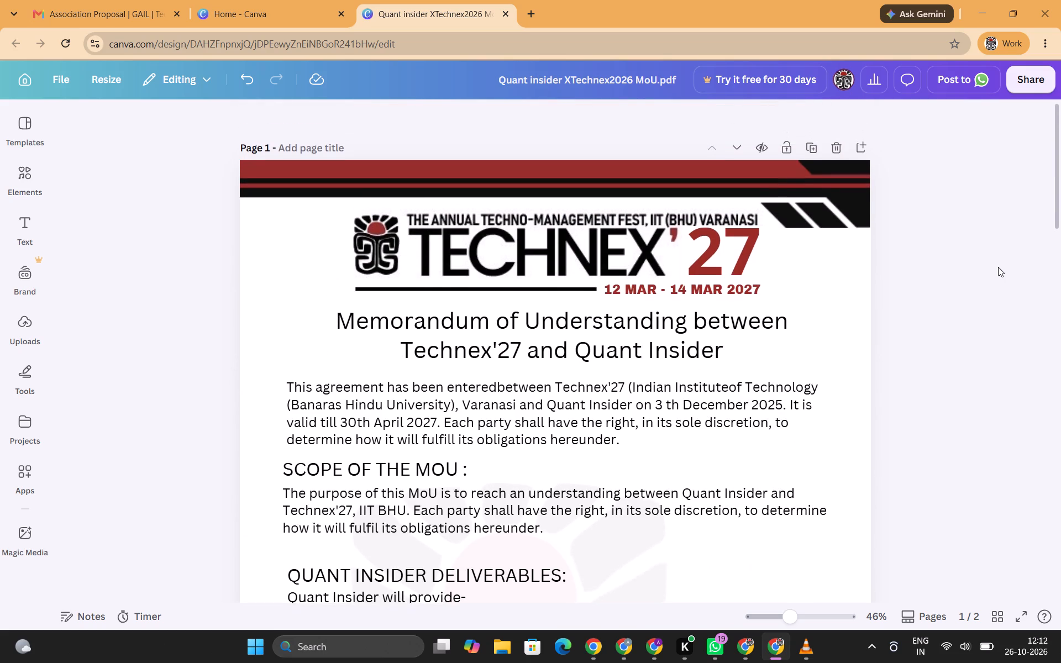
scroll(998, 267, down, 1)
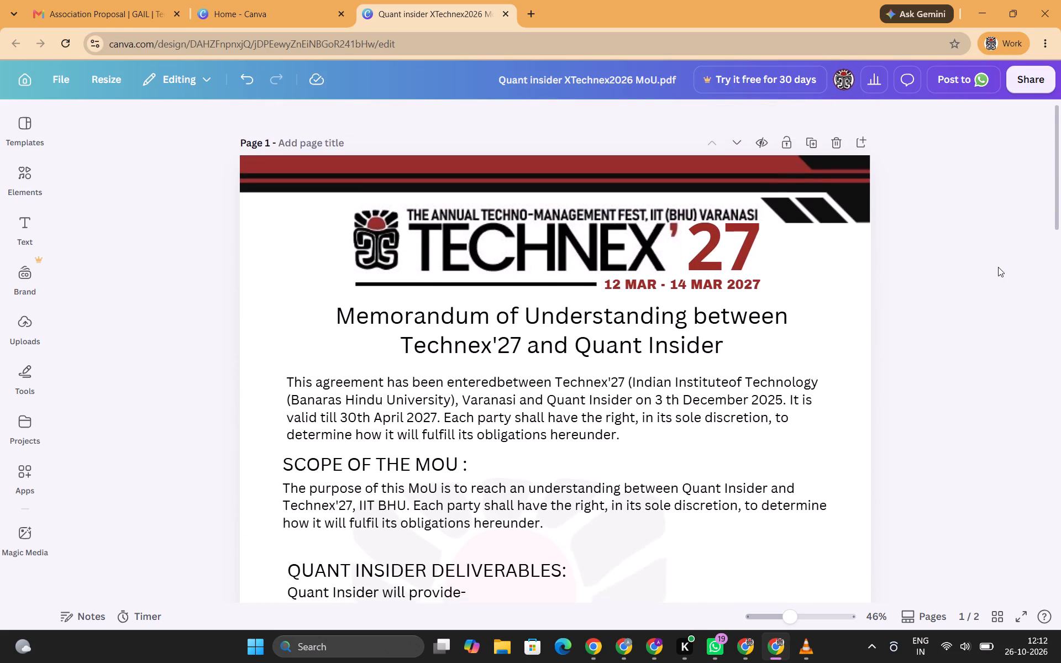
scroll(998, 267, down, 2)
scroll(981, 305, up, 1)
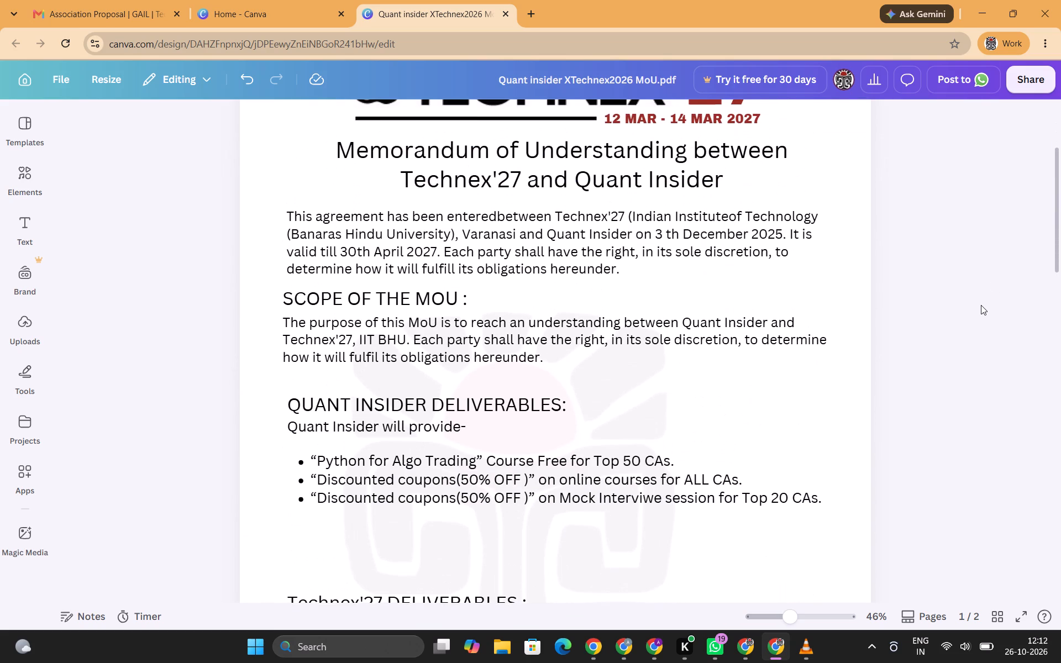
Change the month of the signing date in the agreement paragraph to October.
scroll(981, 305, up, 2)
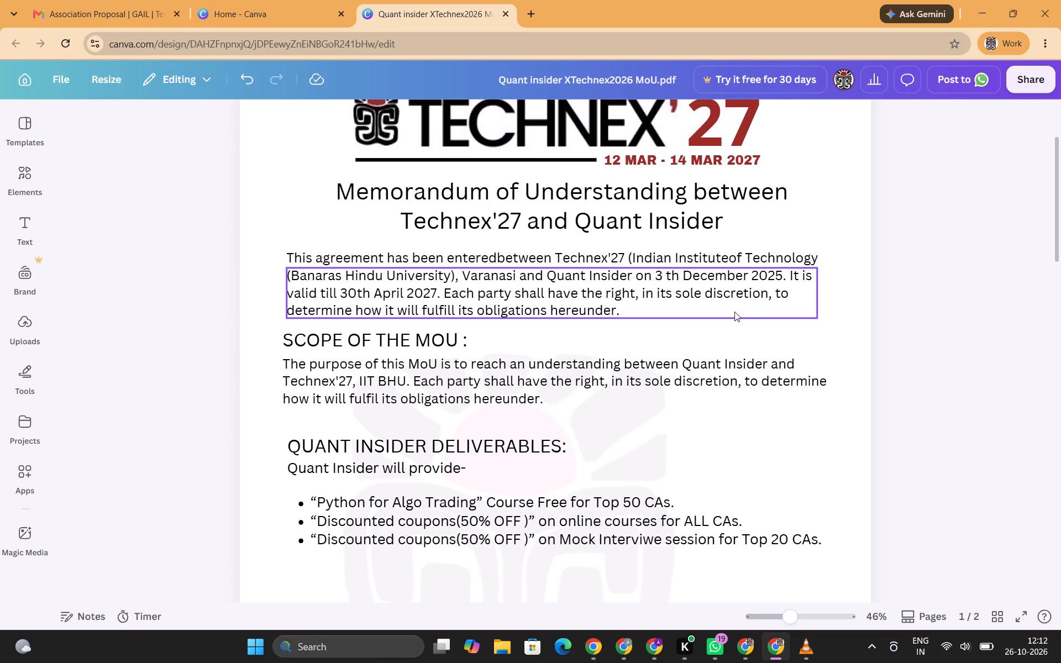
double_click(714, 275)
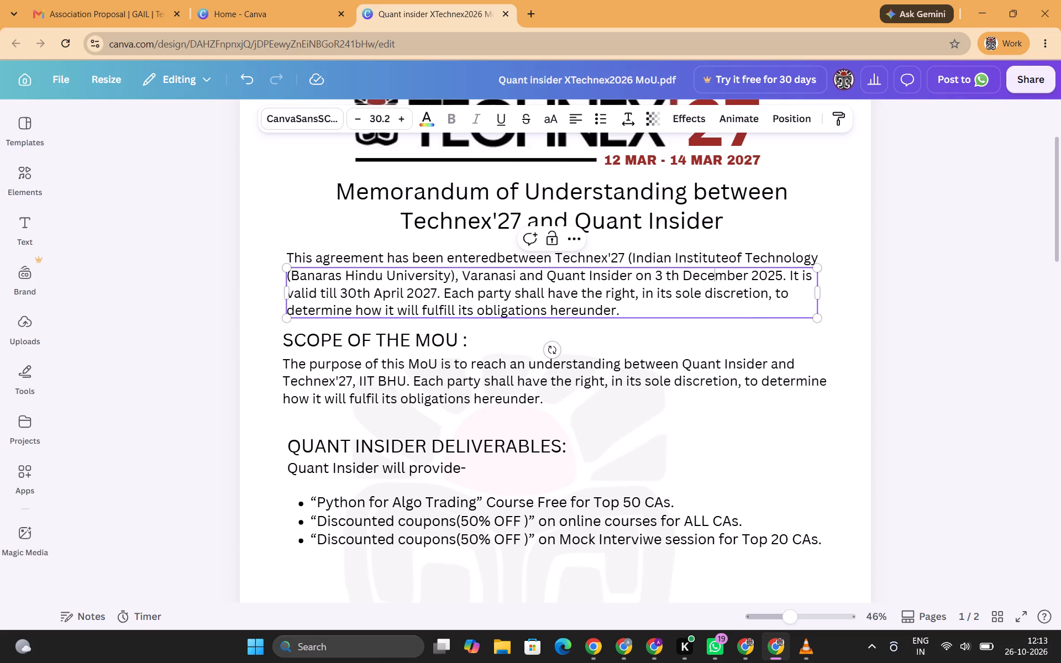
double_click(714, 275)
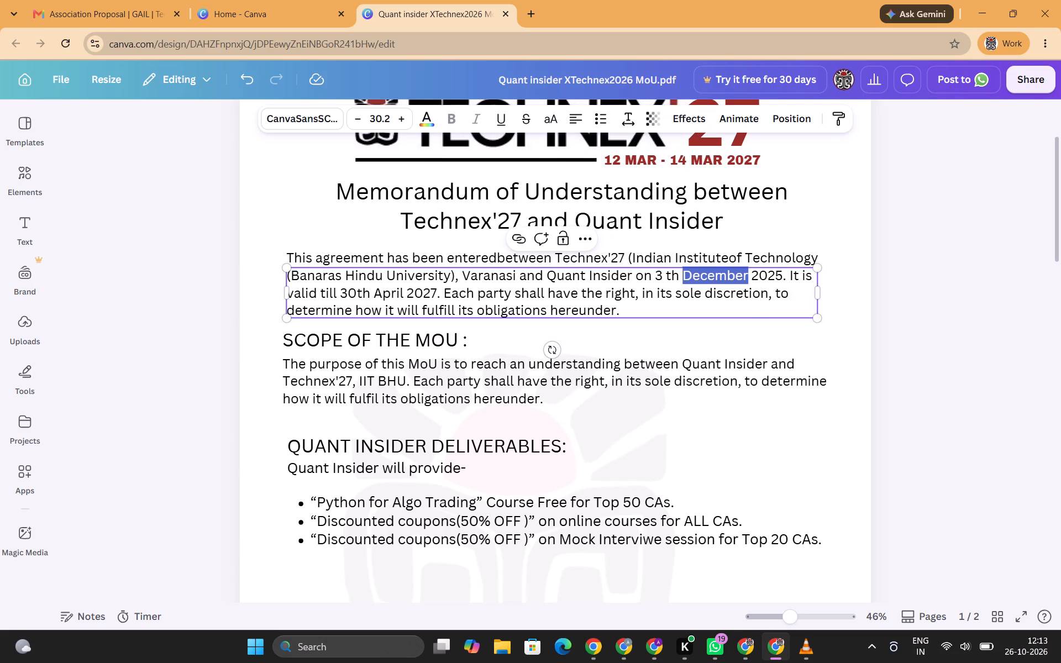
key(BackSpace)
text(October)
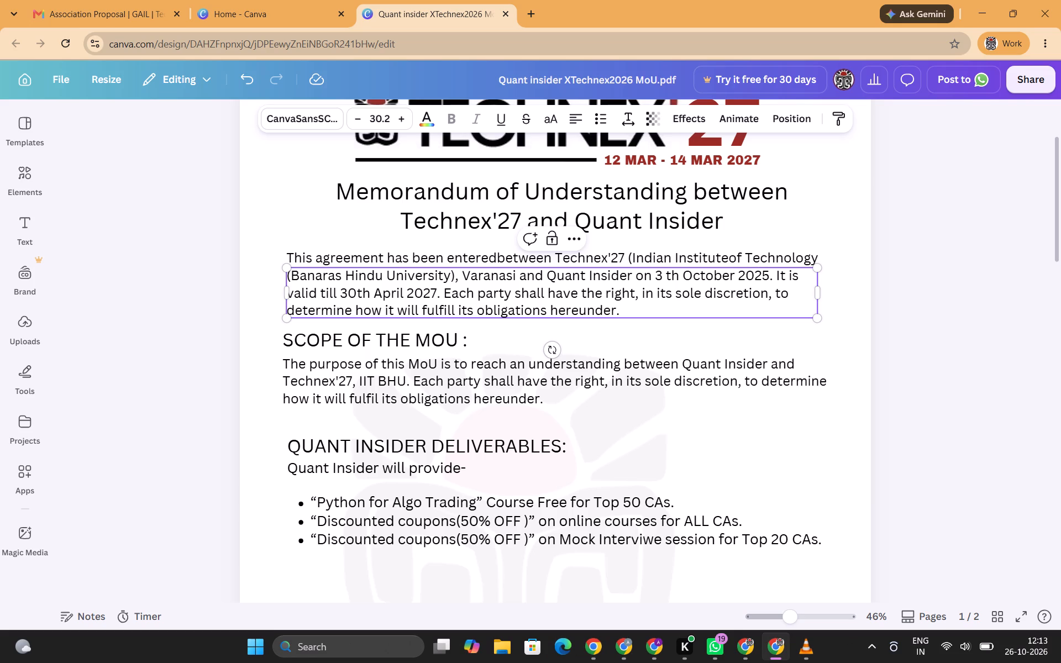
click(917, 278)
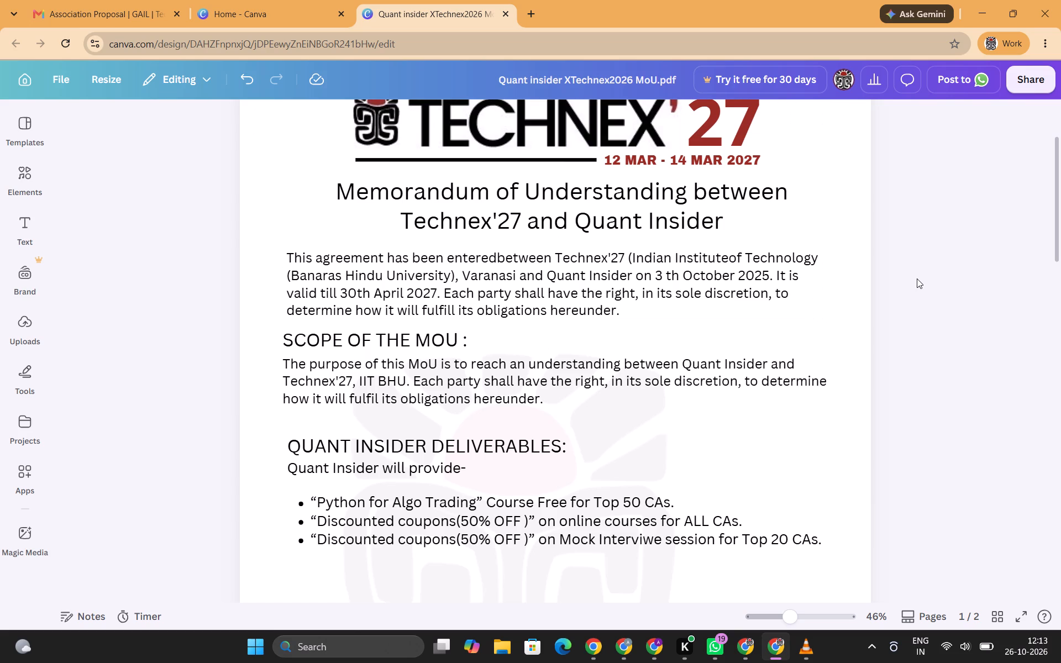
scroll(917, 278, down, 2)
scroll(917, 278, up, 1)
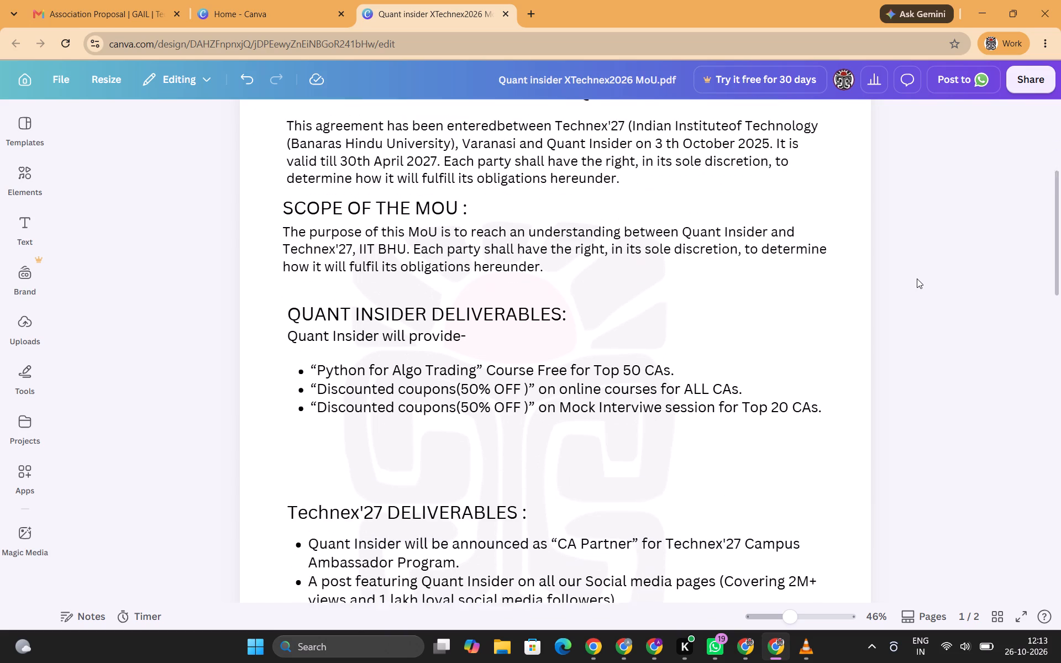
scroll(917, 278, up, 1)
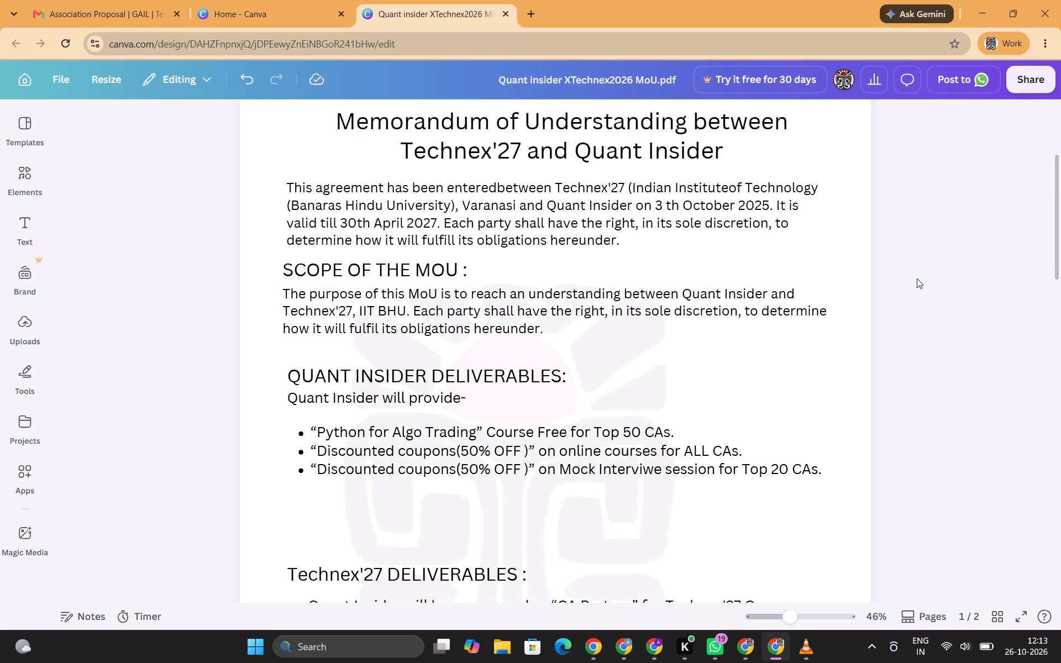
Review page 1 of the MoU from the header through the agreement, scope and both parties' deliverables to the footer.
scroll(917, 278, down, 2)
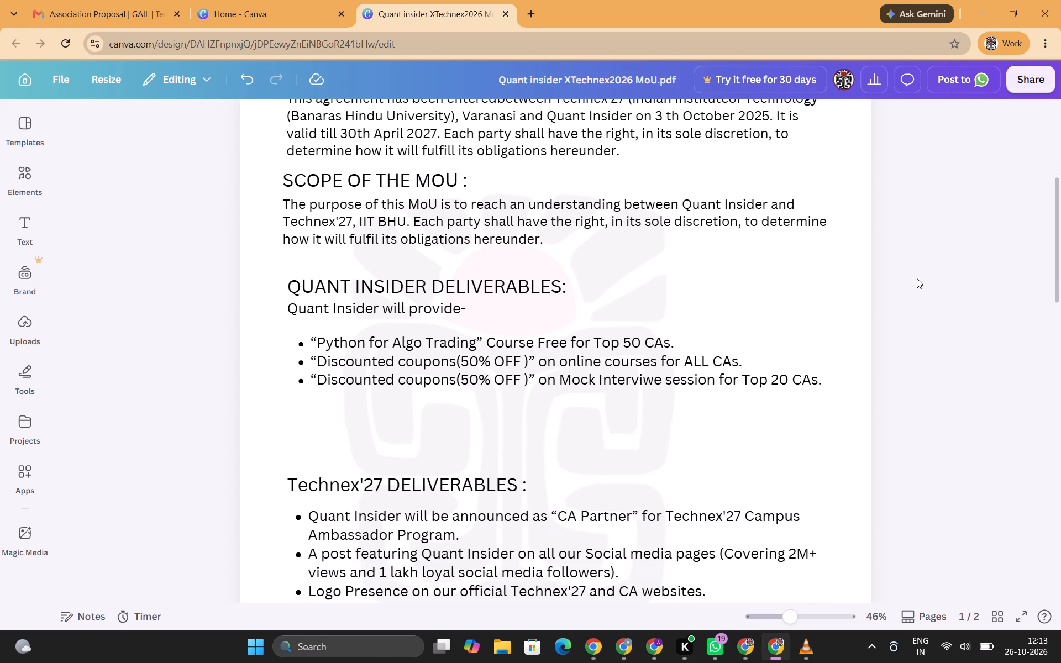
scroll(917, 278, down, 3)
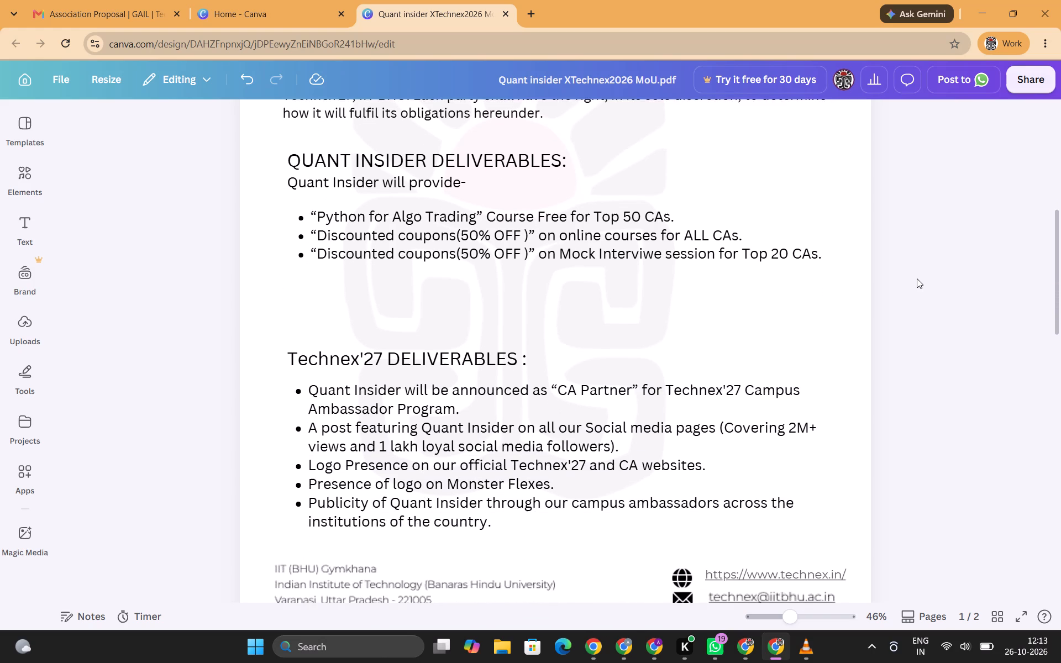
scroll(917, 278, down, 1)
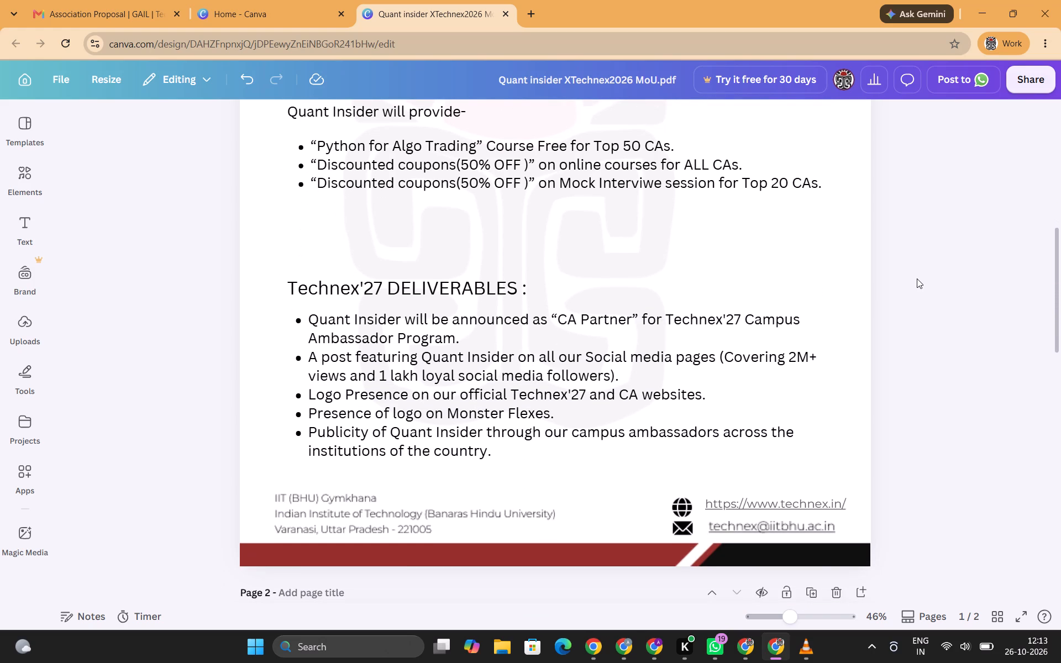
scroll(917, 278, up, 2)
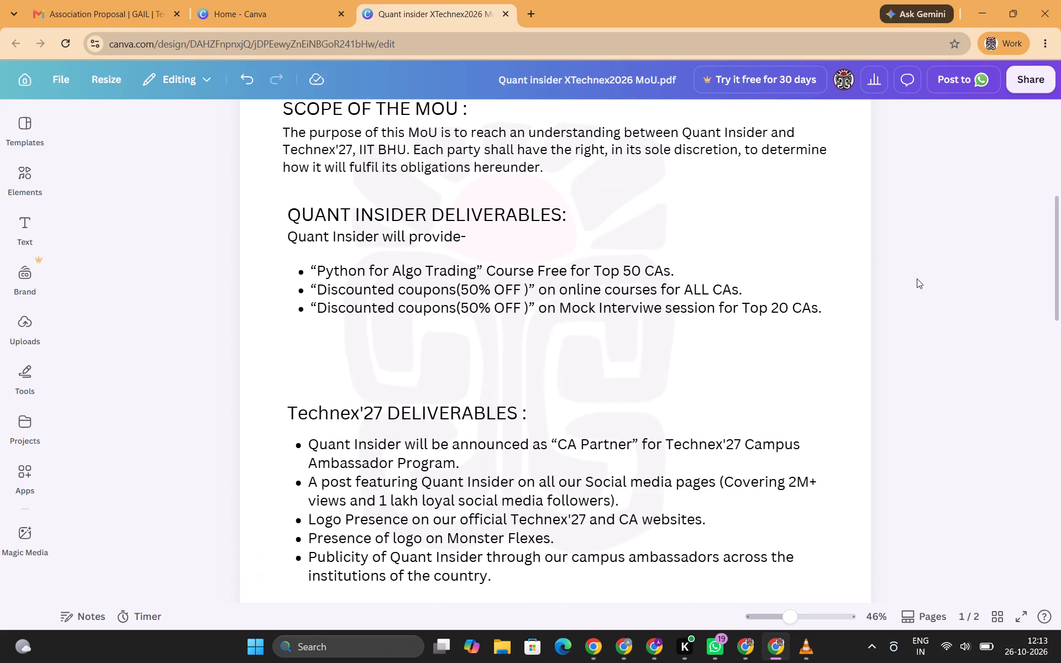
scroll(917, 278, up, 1)
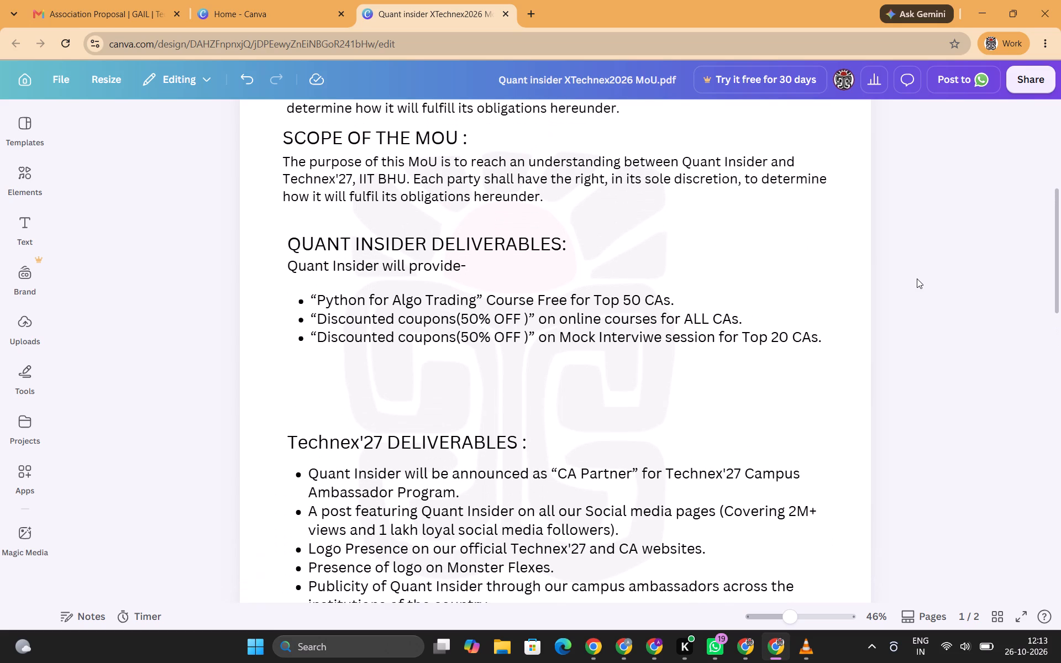
scroll(917, 278, up, 3)
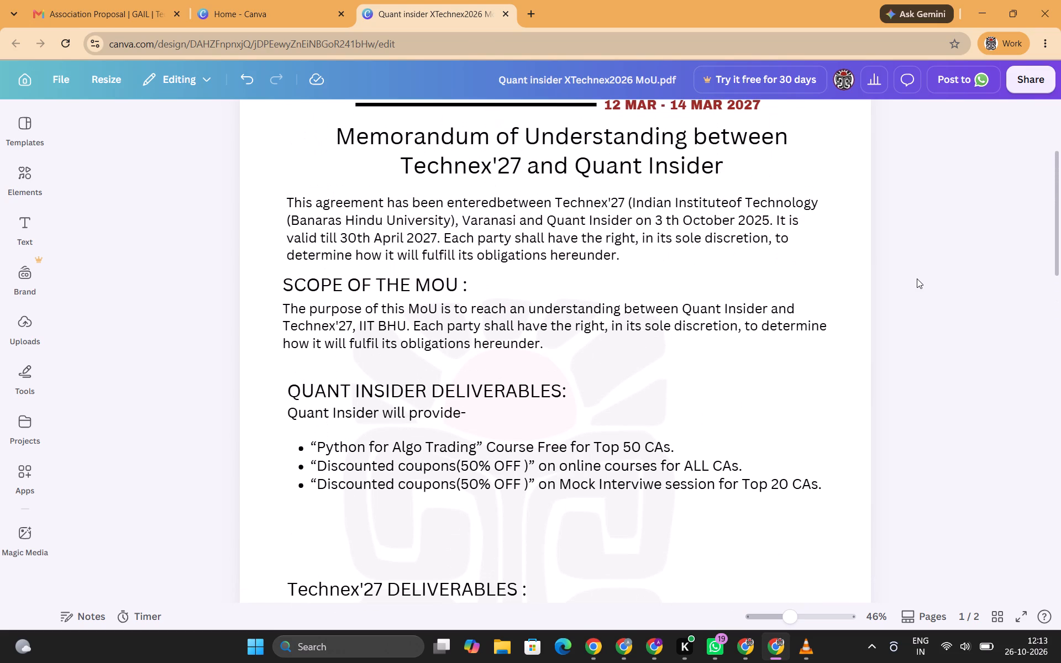
scroll(917, 278, up, 3)
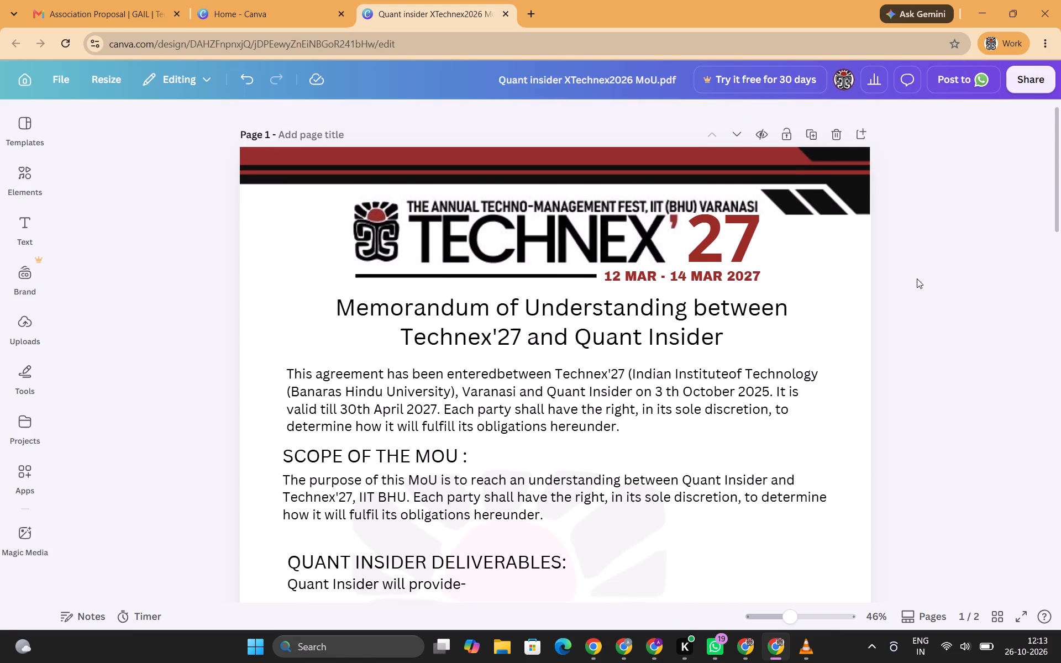
scroll(917, 278, up, 1)
scroll(917, 278, down, 2)
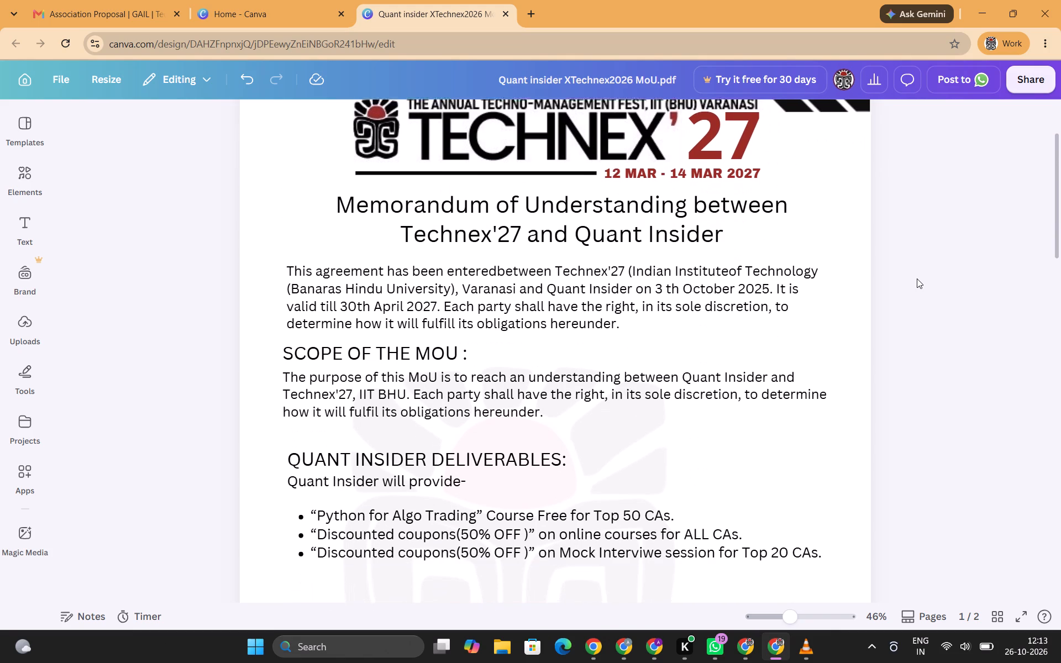
scroll(917, 278, down, 3)
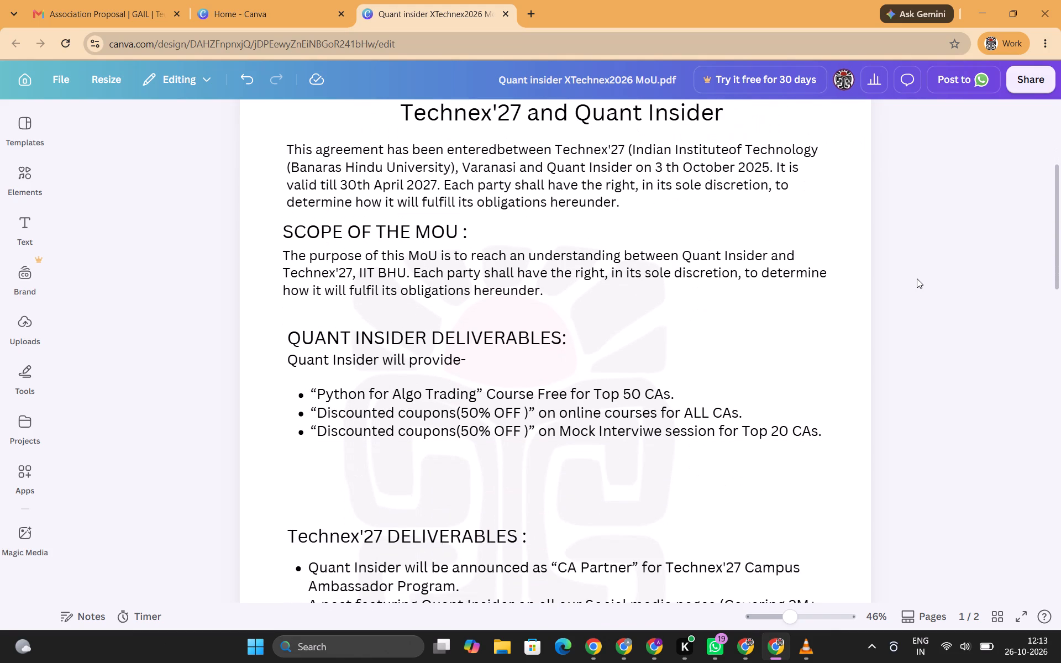
scroll(917, 278, down, 3)
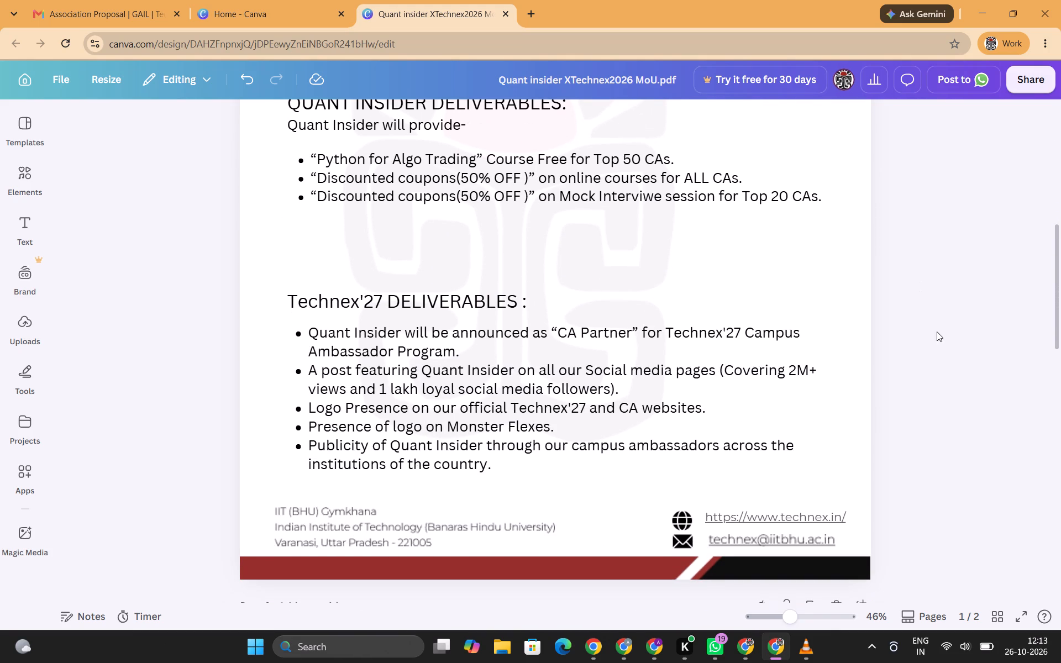
scroll(937, 333, down, 1)
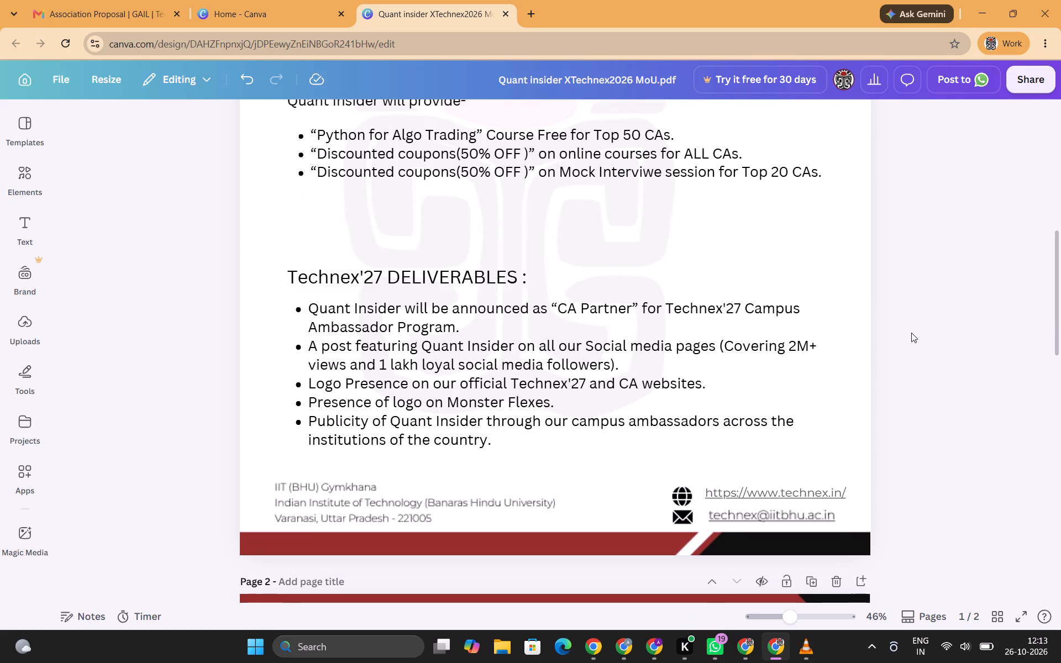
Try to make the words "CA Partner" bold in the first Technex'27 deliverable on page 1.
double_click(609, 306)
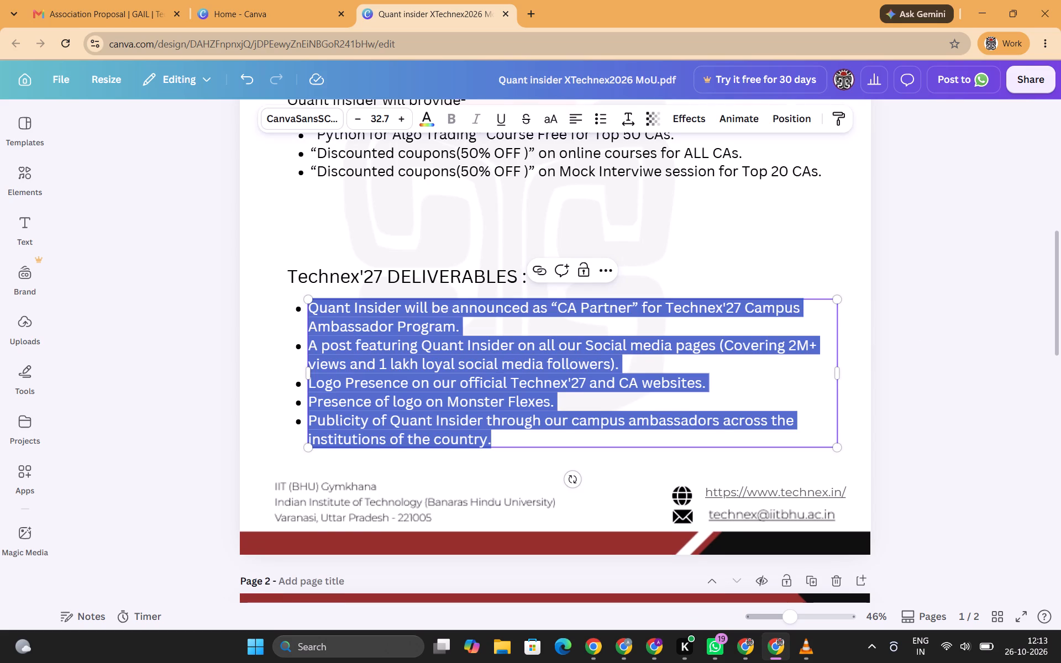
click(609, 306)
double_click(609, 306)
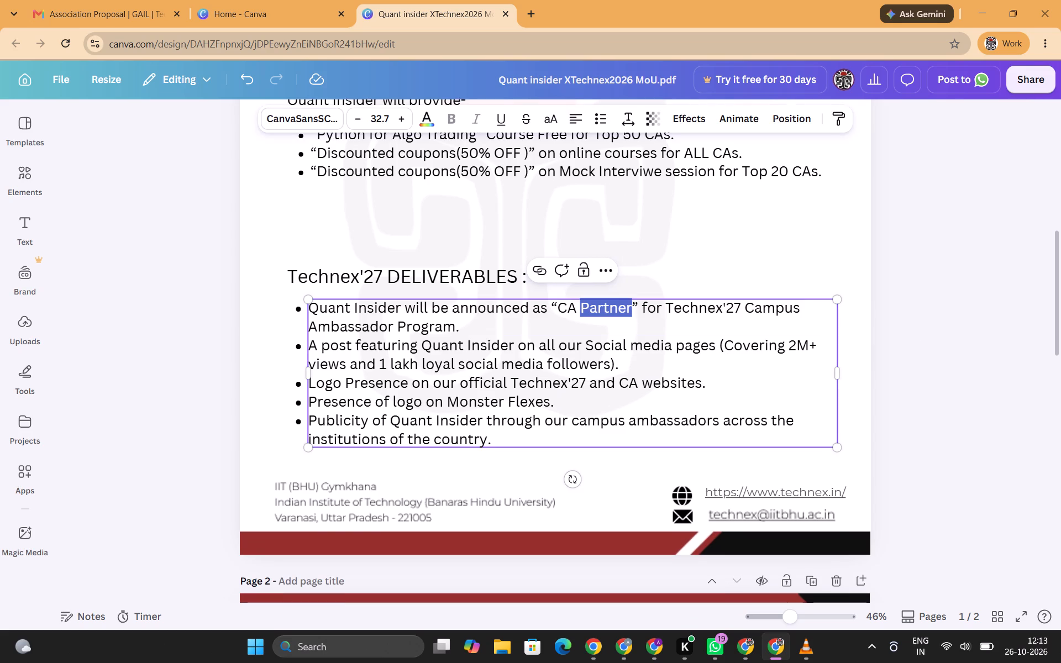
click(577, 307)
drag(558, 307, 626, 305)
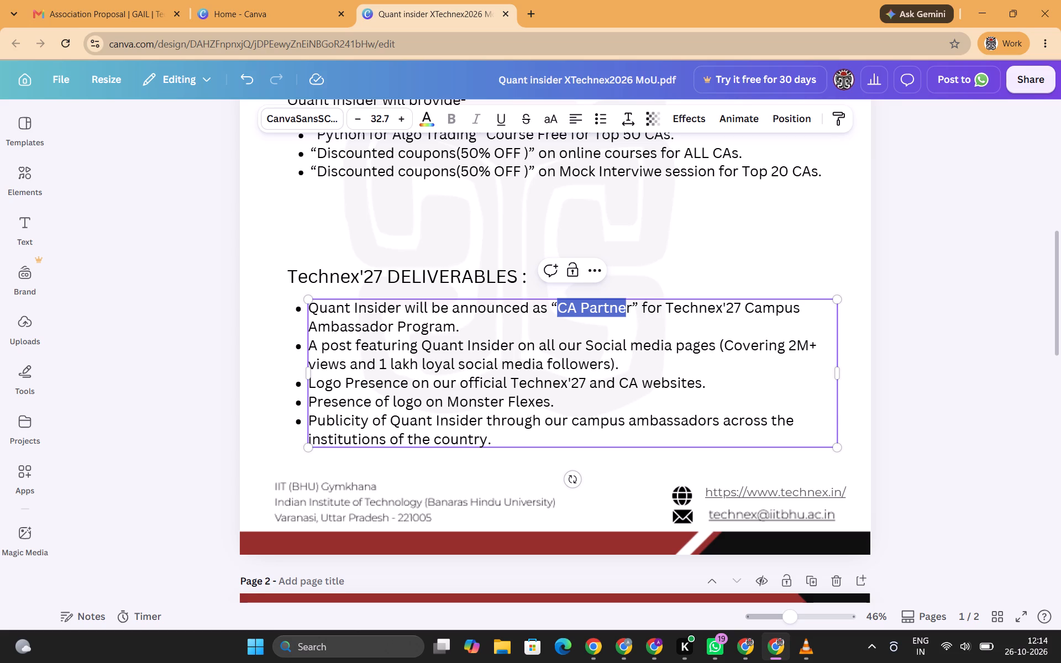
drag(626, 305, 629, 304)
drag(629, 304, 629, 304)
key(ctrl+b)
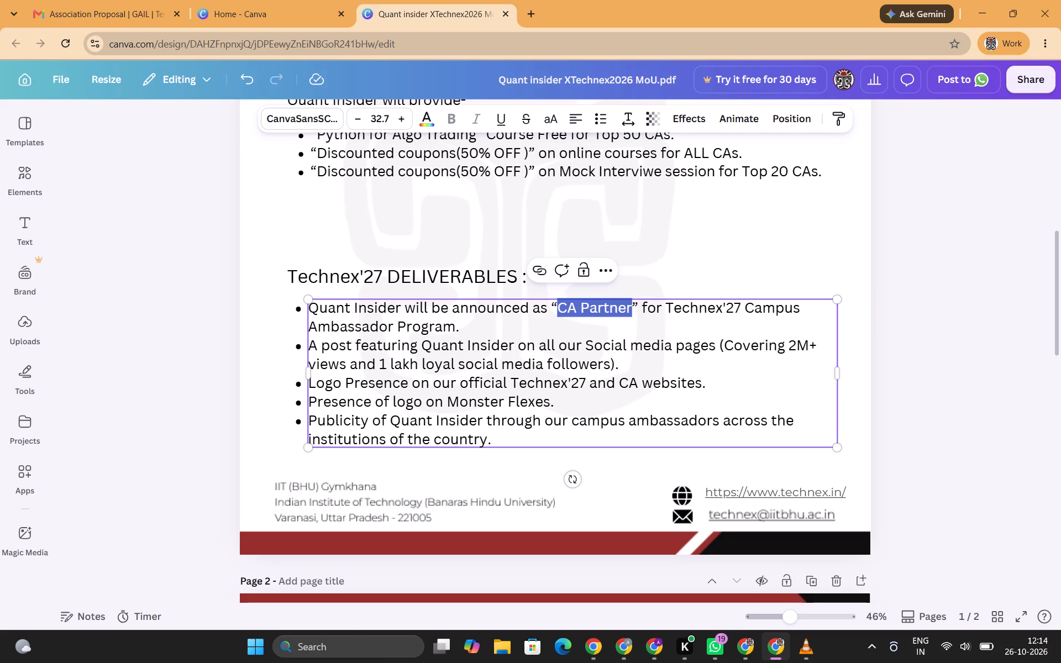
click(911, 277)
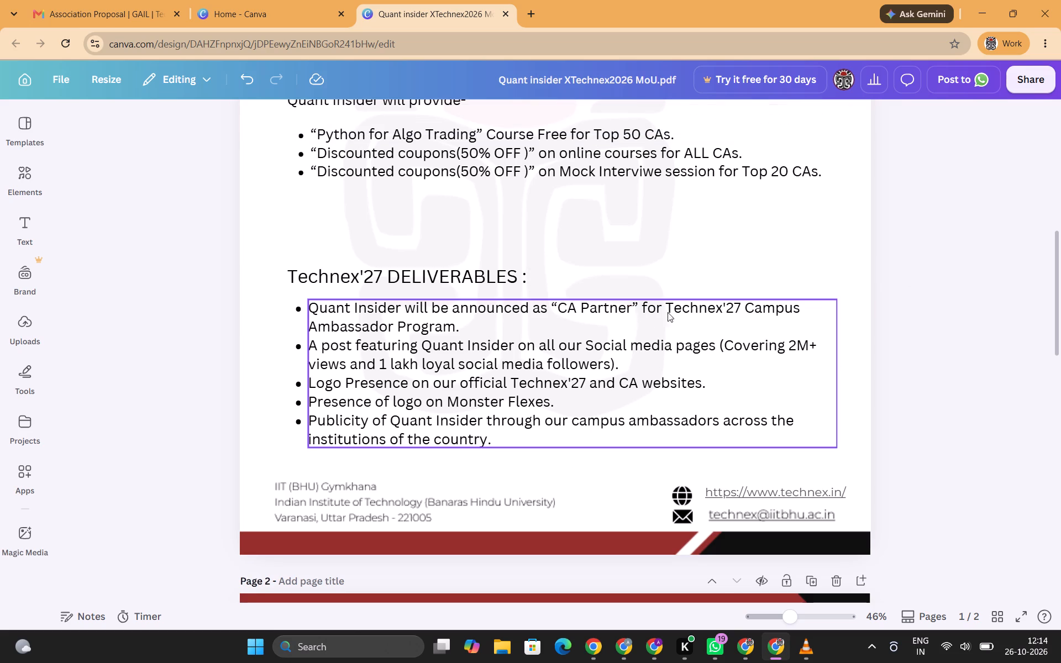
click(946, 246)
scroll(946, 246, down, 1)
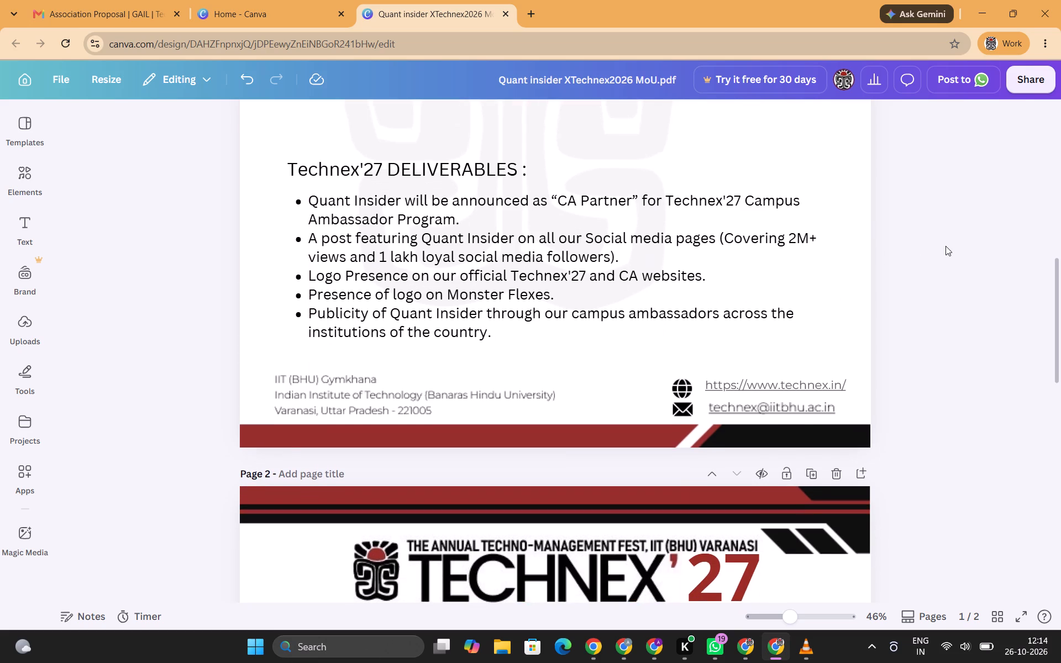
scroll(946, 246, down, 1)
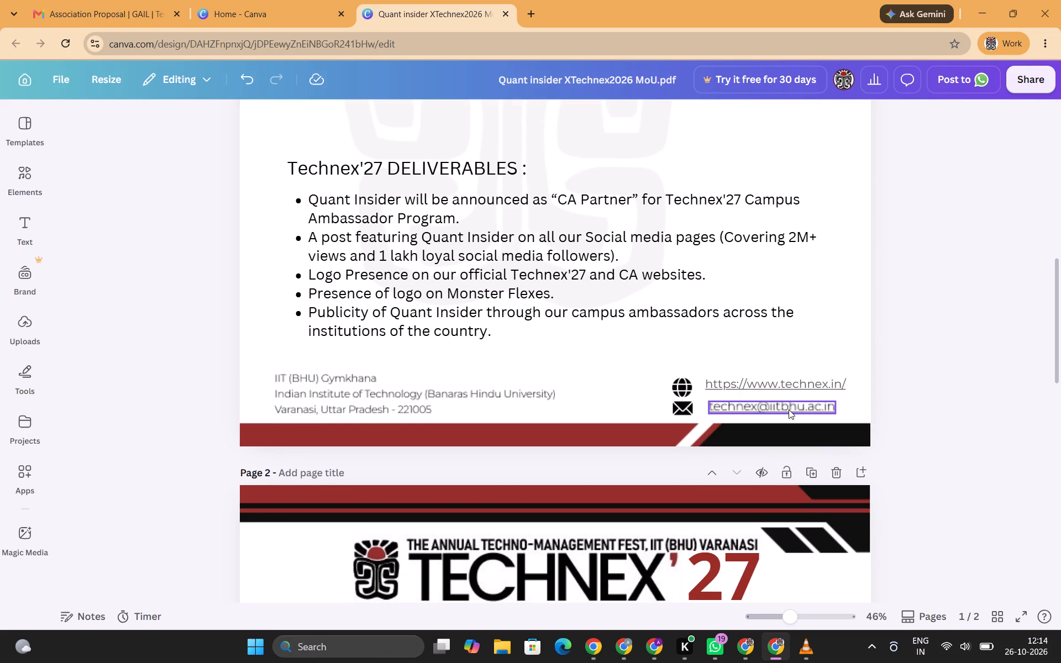
Review the page 1 footer contact links, and page 2's header, Terms and Conditions and signature table.
scroll(981, 349, down, 1)
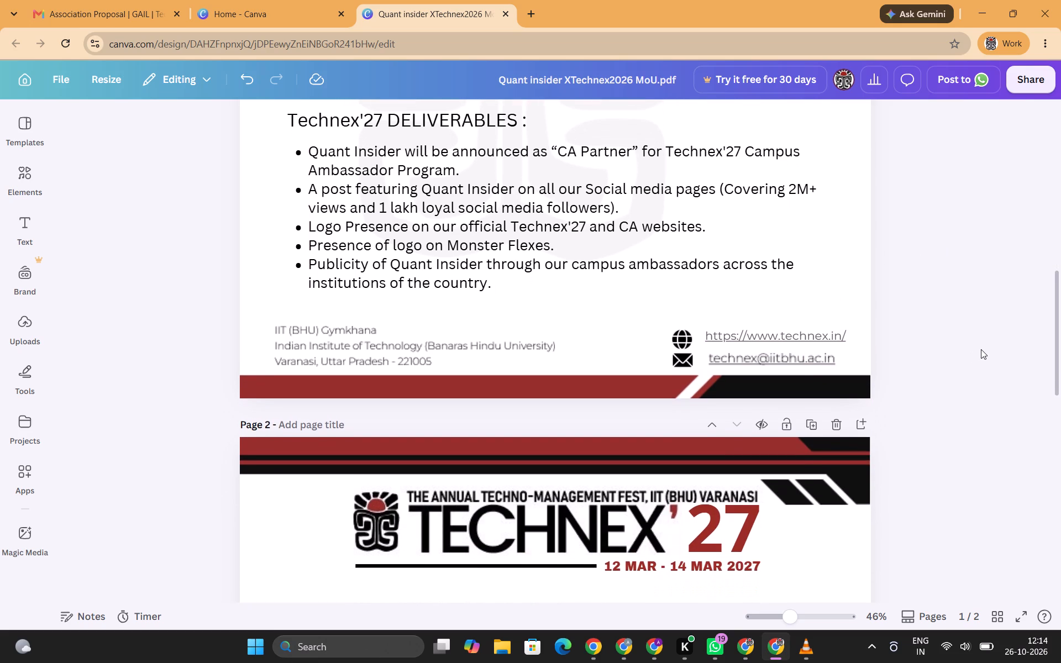
click(804, 336)
click(957, 335)
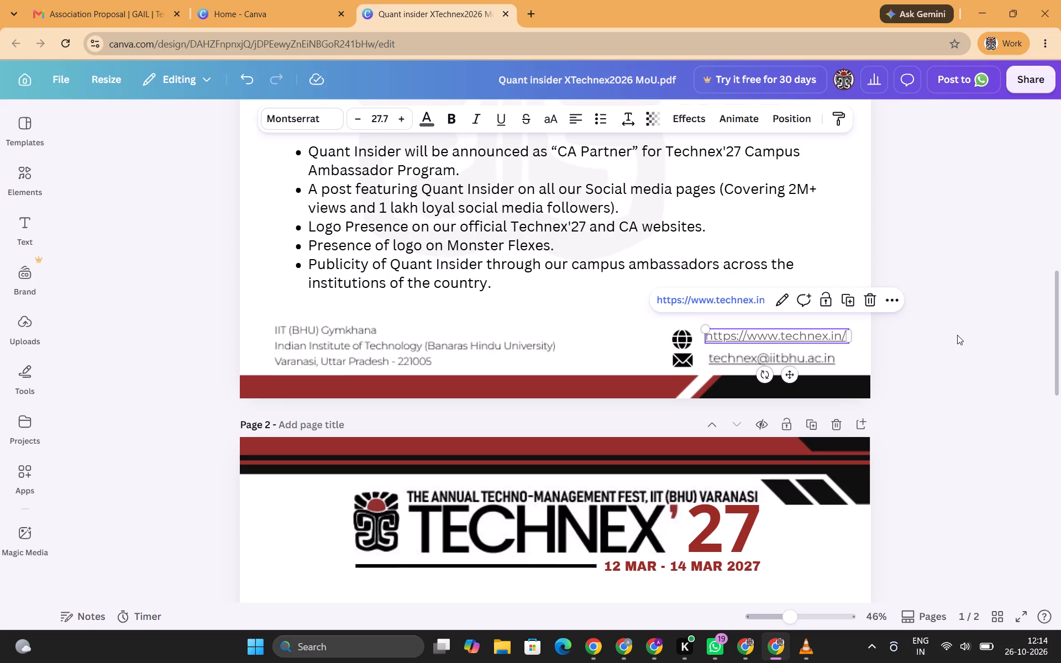
scroll(957, 335, down, 2)
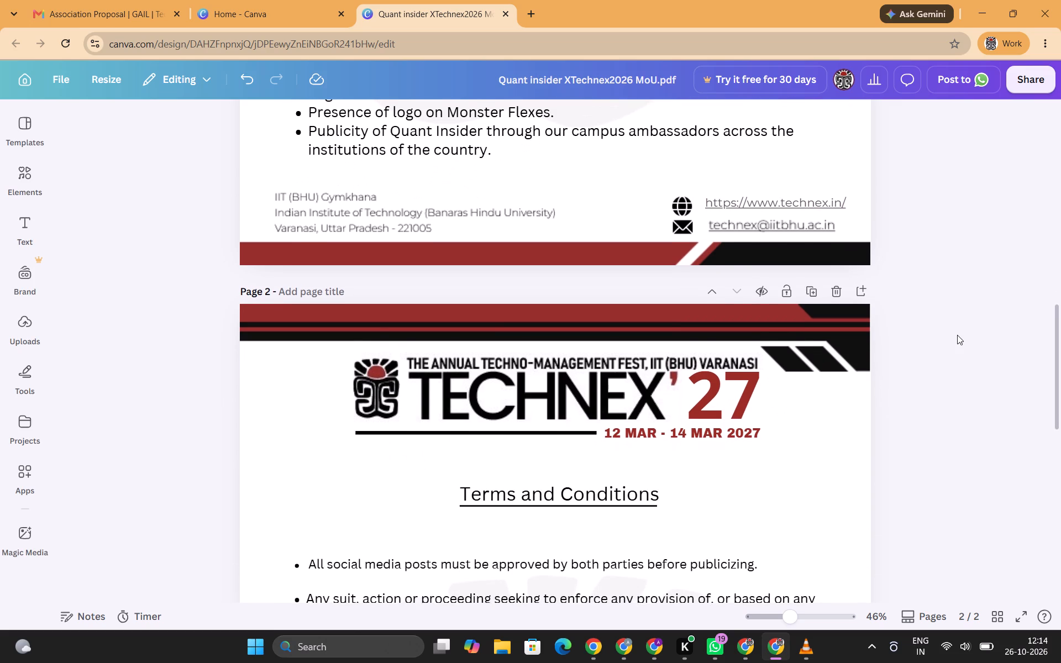
scroll(957, 335, down, 3)
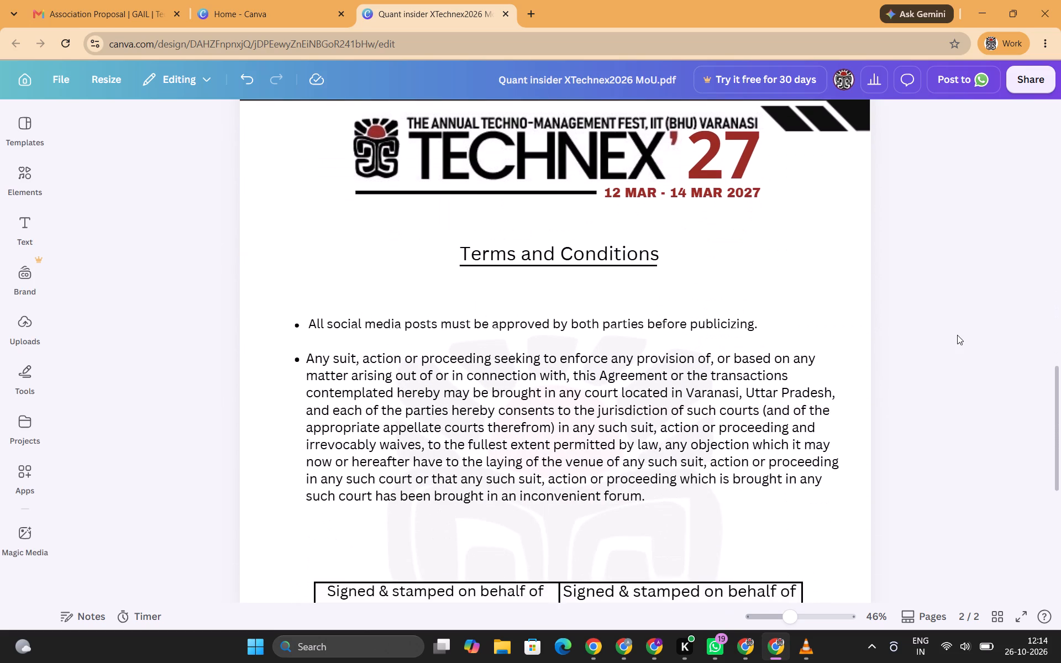
scroll(957, 335, down, 3)
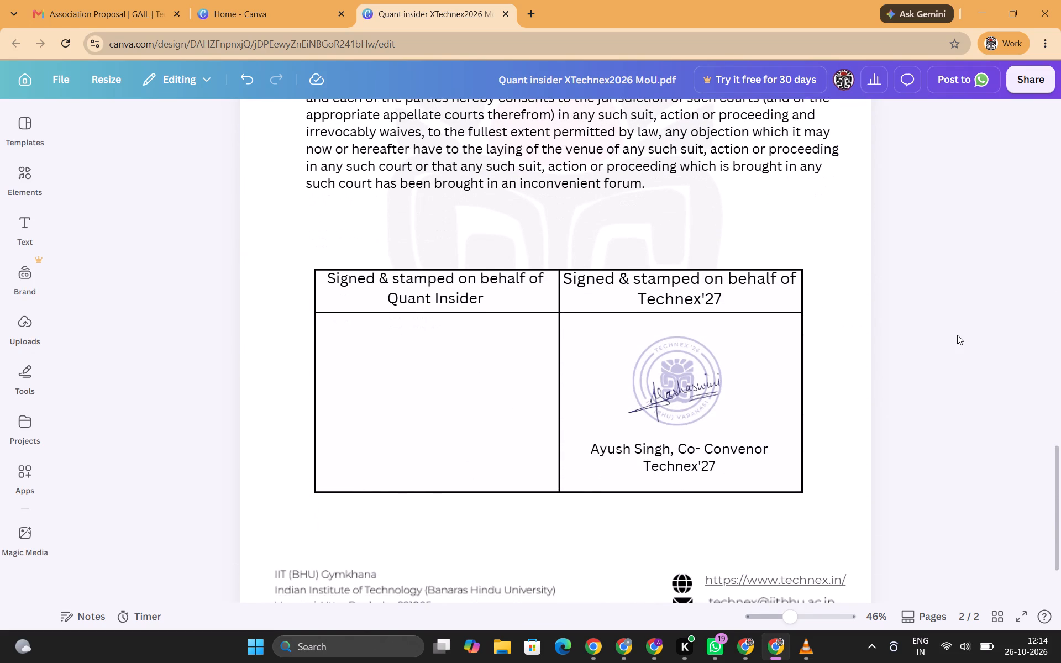
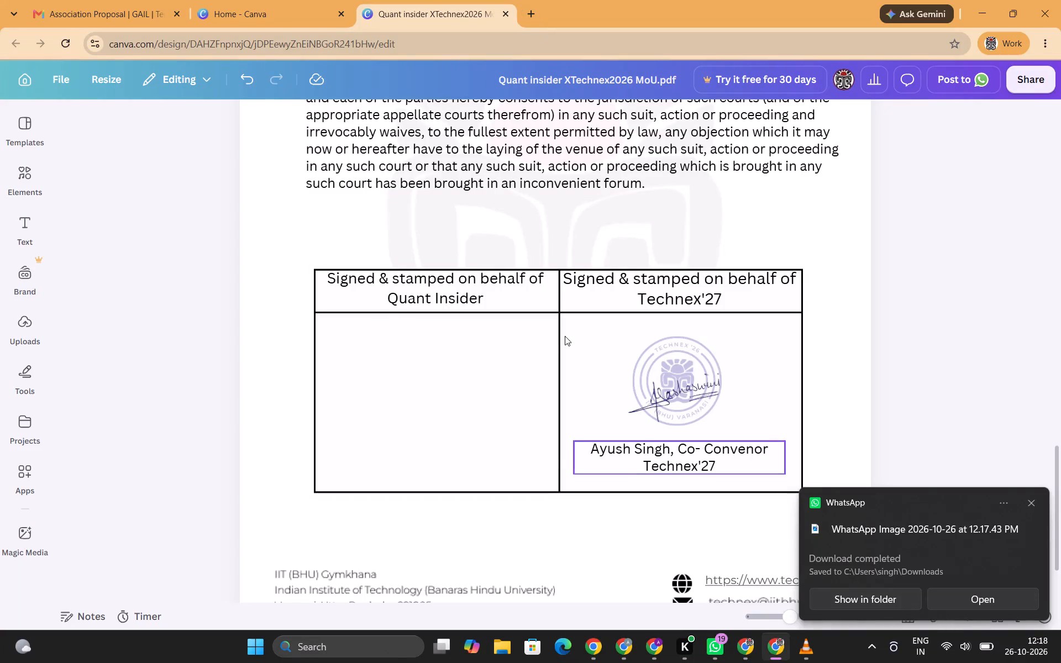
Switch to the School-profile Chrome window, close the old MoU PDF, and open the remove.bg website from a Google search.
click(653, 650)
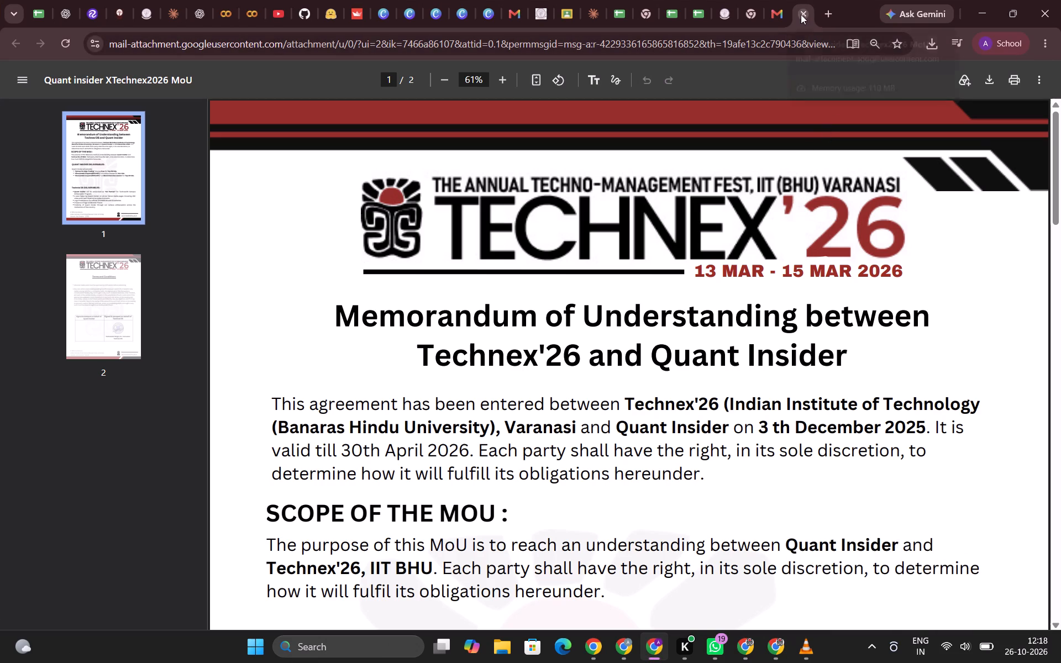
click(801, 14)
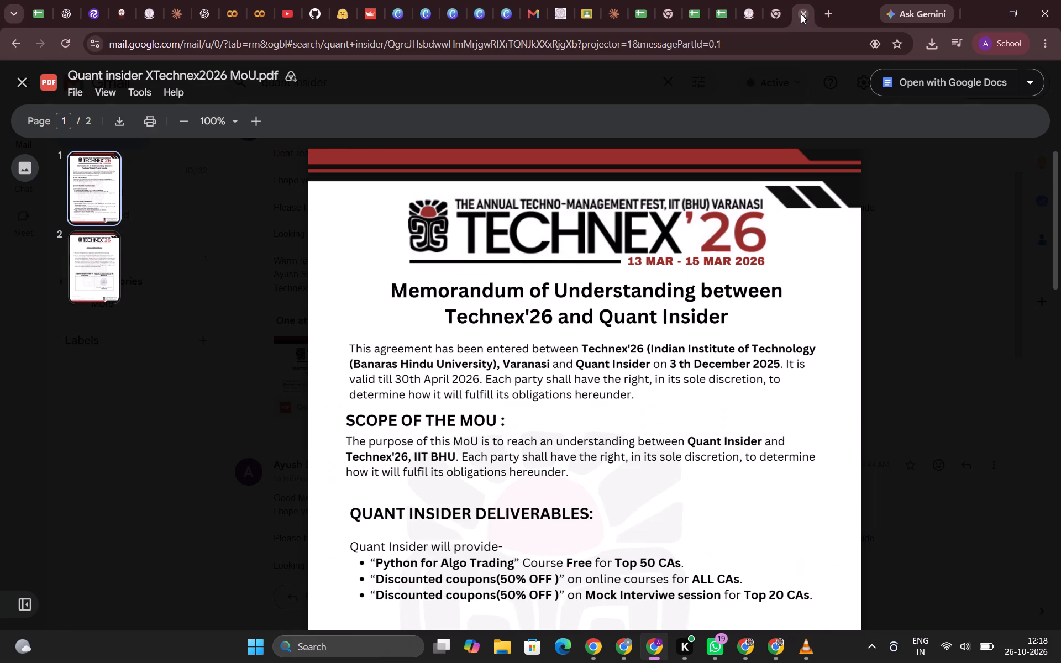
click(777, 13)
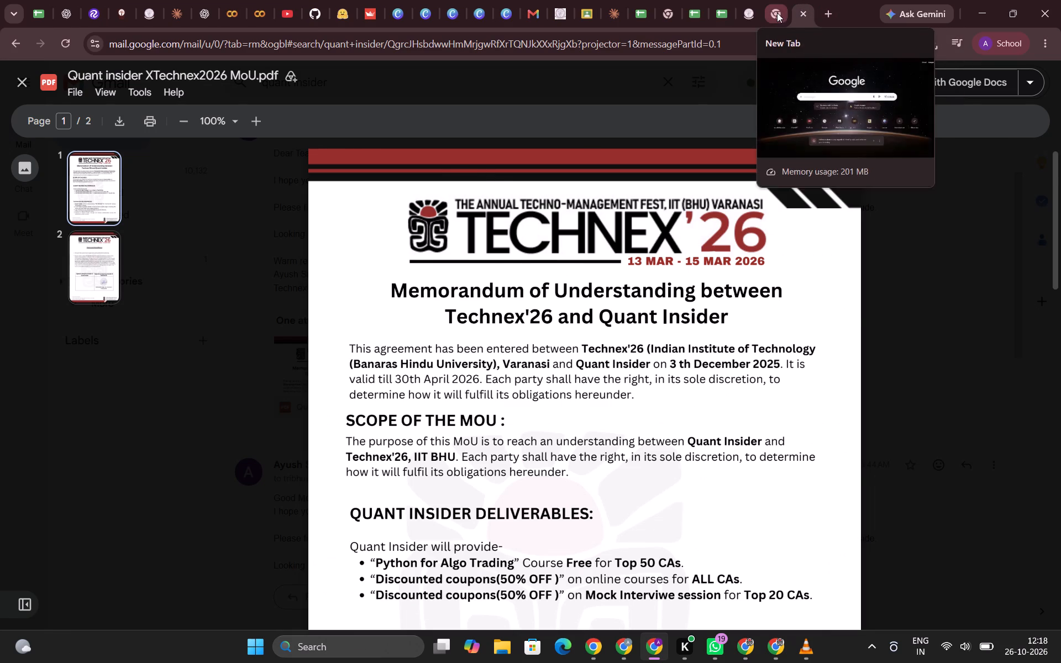
click(517, 275)
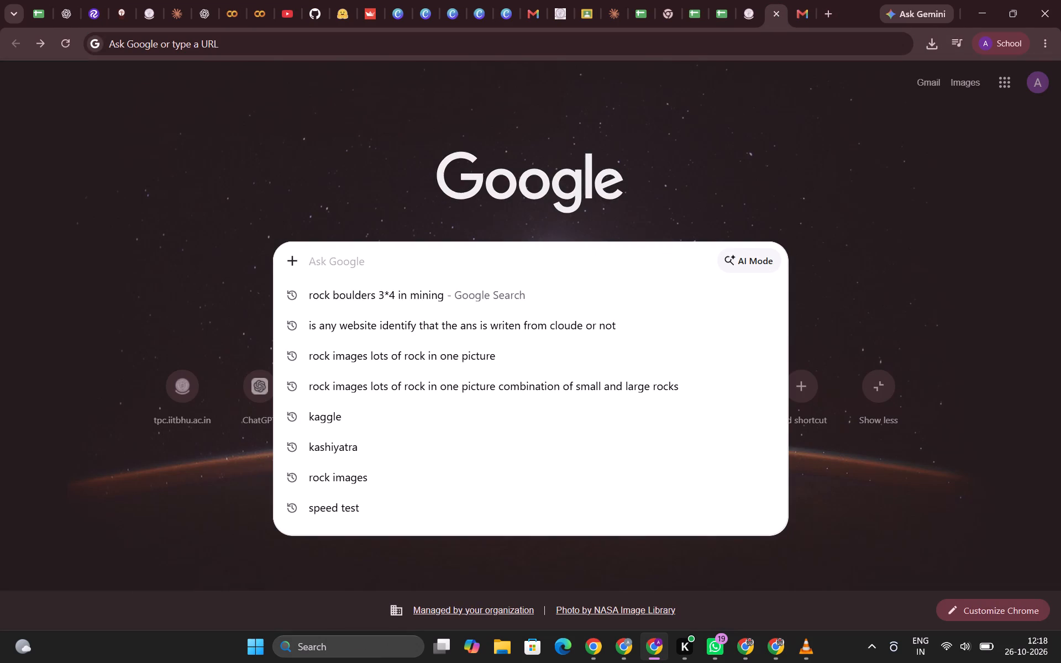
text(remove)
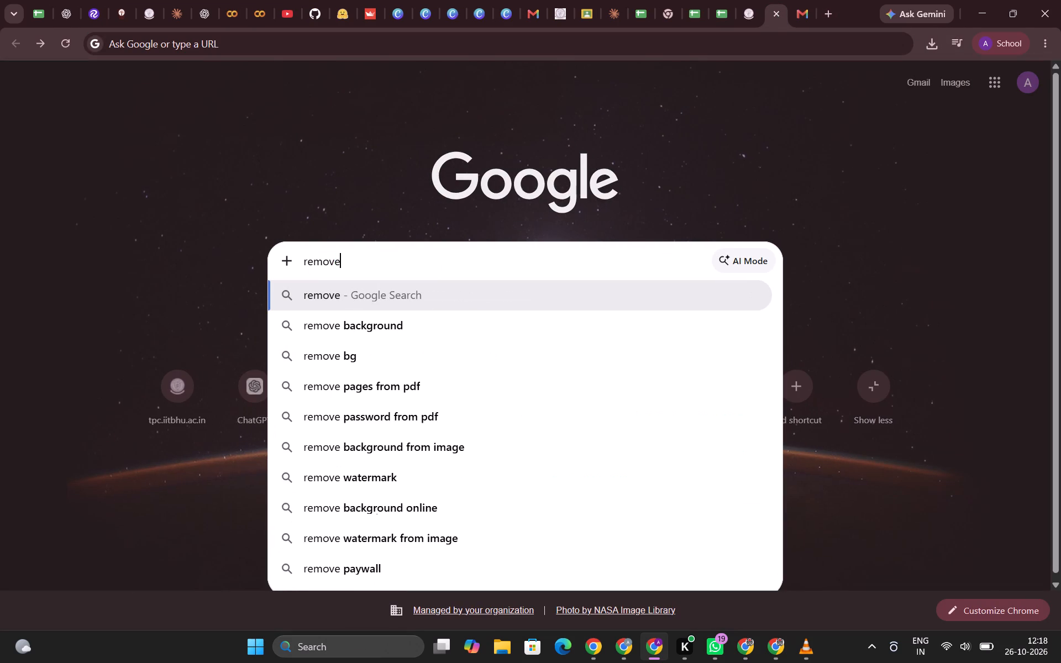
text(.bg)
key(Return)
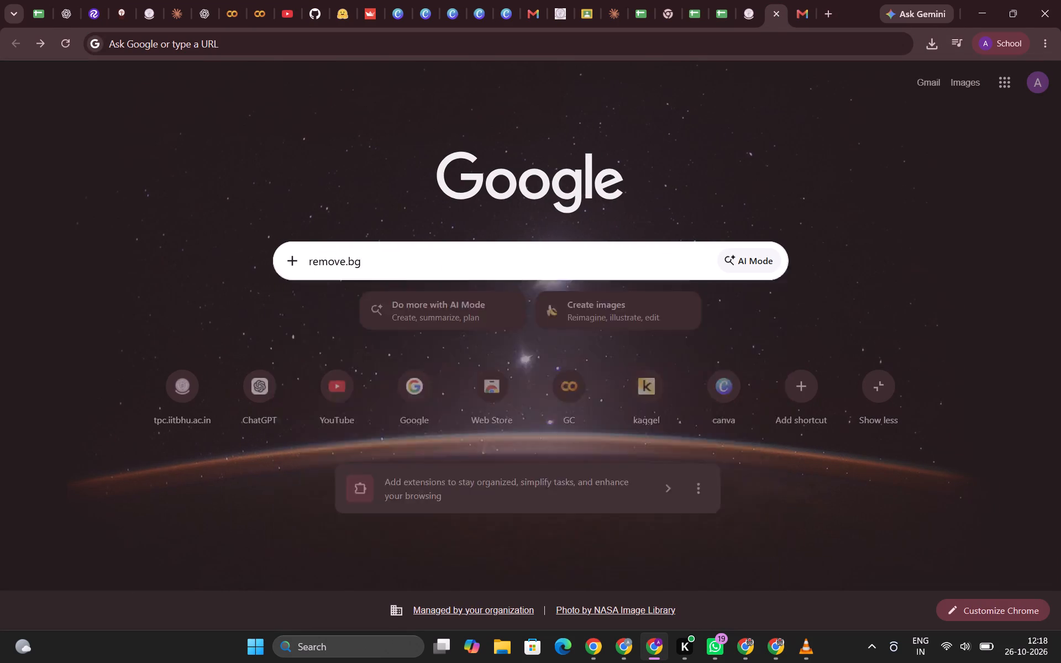
click(252, 222)
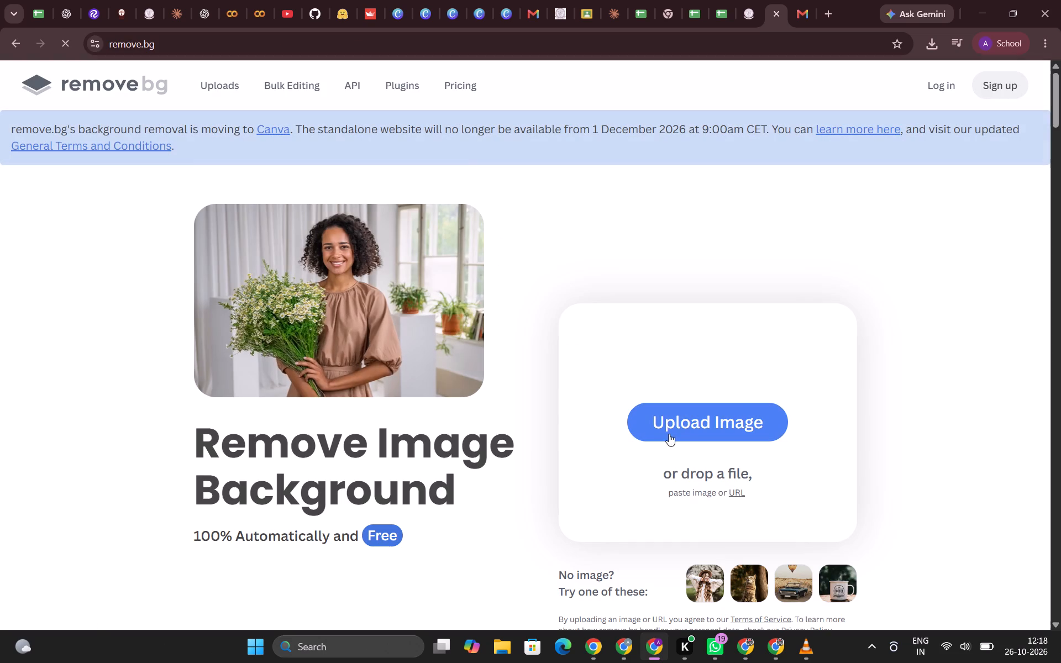
Open the file chooser for uploading an image to remove.bg.
click(684, 425)
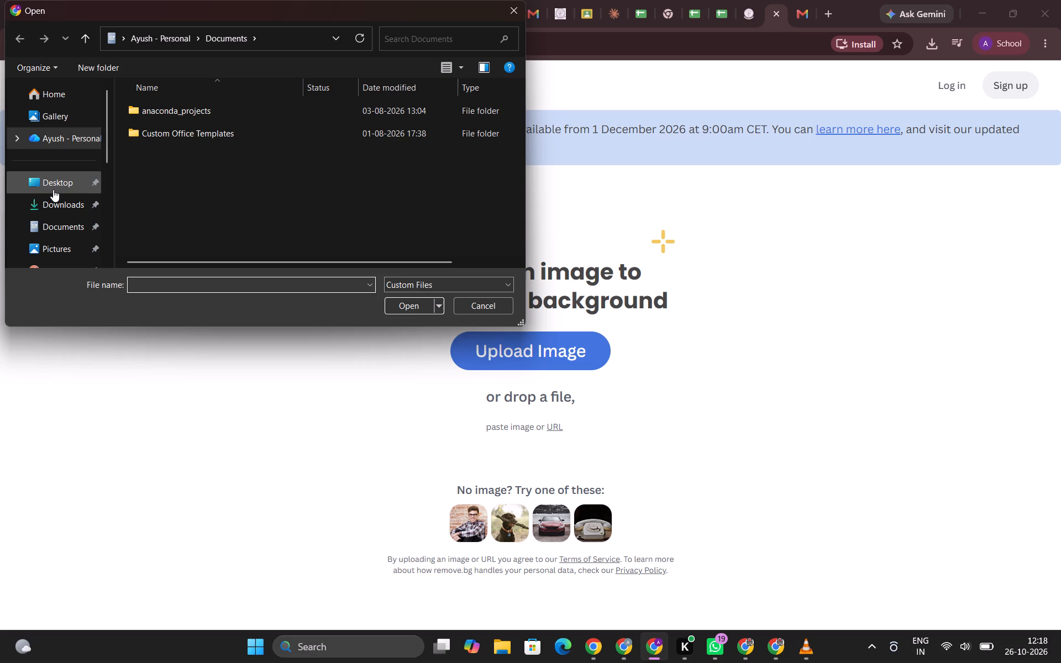
Look through the Pictures folder in the remove.bg upload dialog for the image whose background needs removing.
click(54, 102)
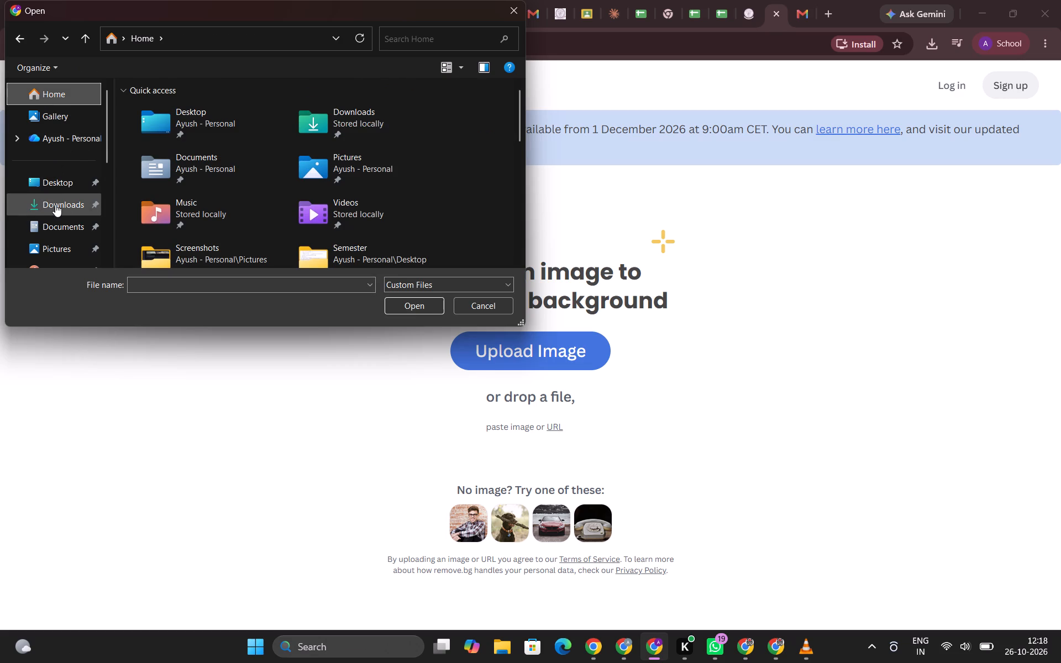
double_click(48, 252)
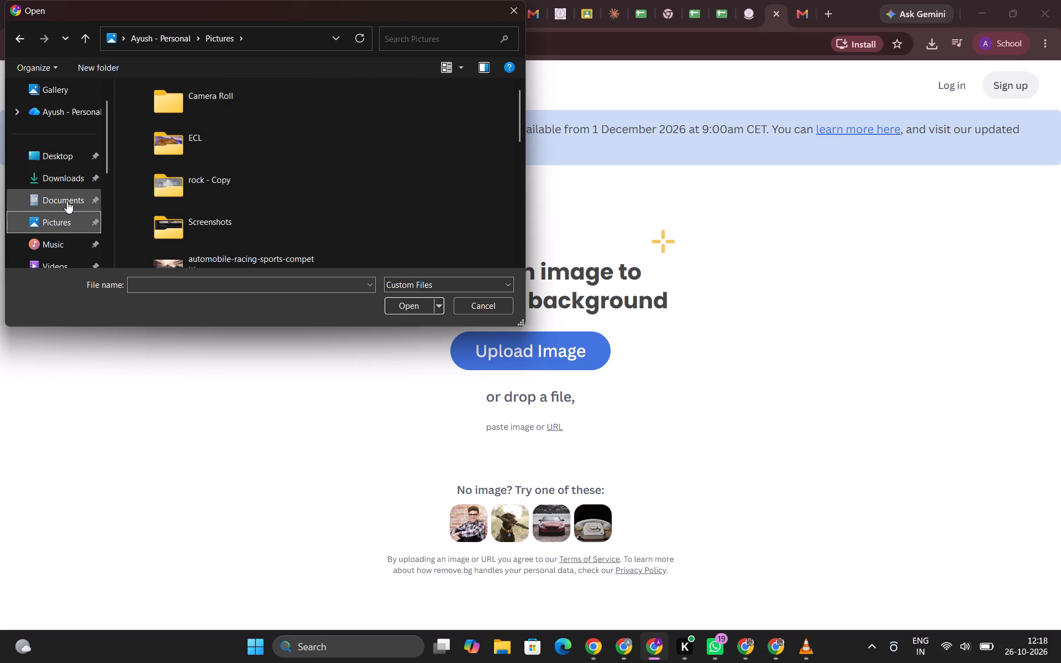
scroll(203, 202, down, 3)
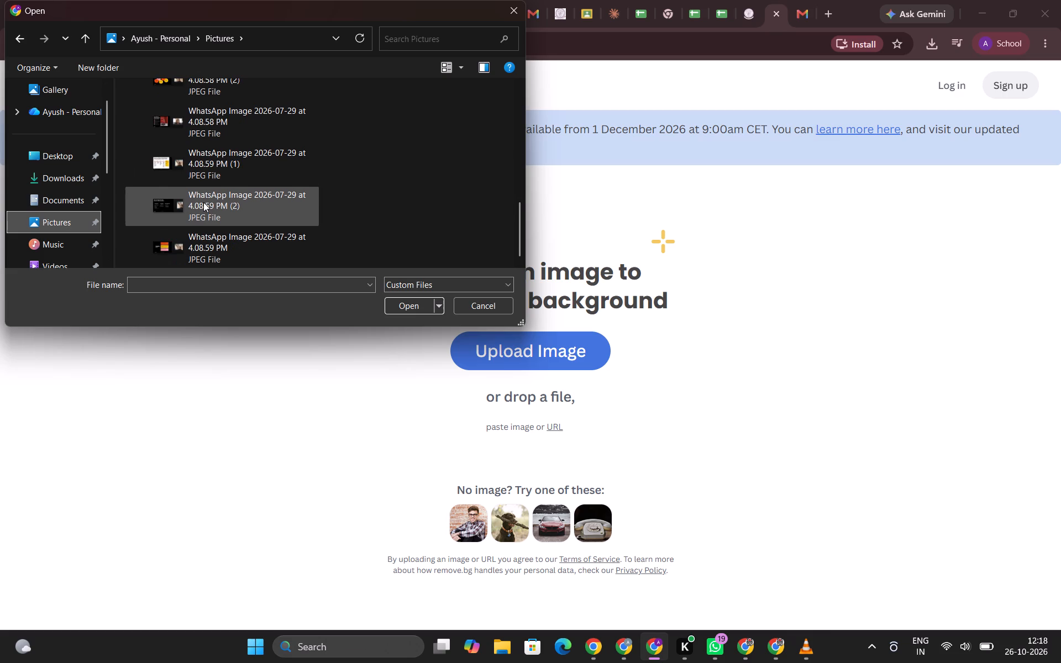
scroll(203, 202, down, 9)
scroll(203, 202, up, 6)
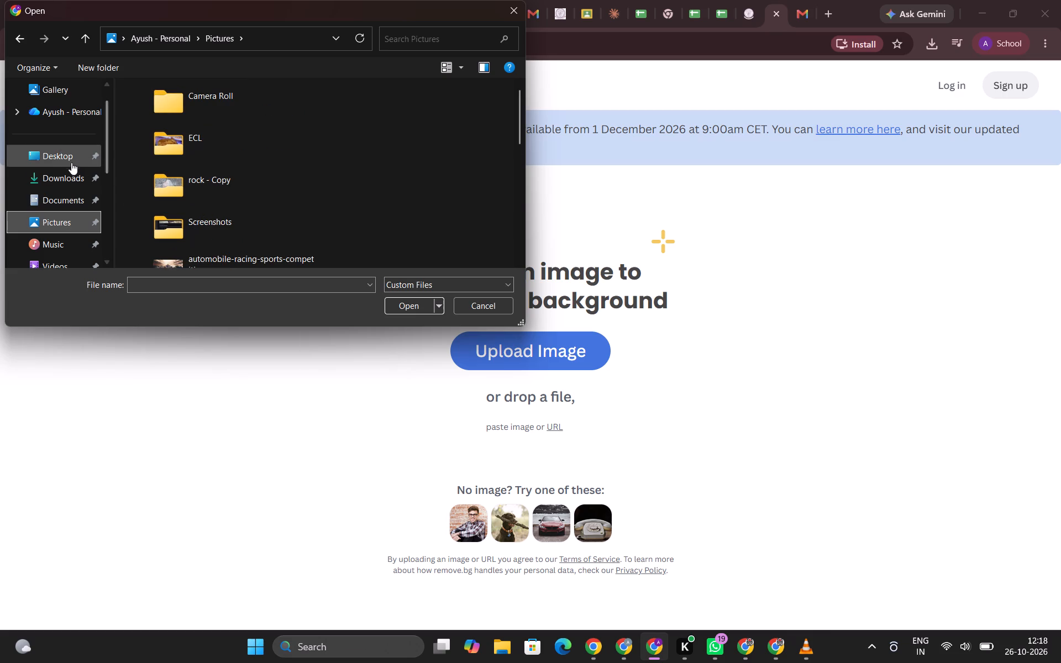
Open the Pictures folder from within the personal OneDrive folder and look through its subfolders and image files for the image to upload.
click(60, 113)
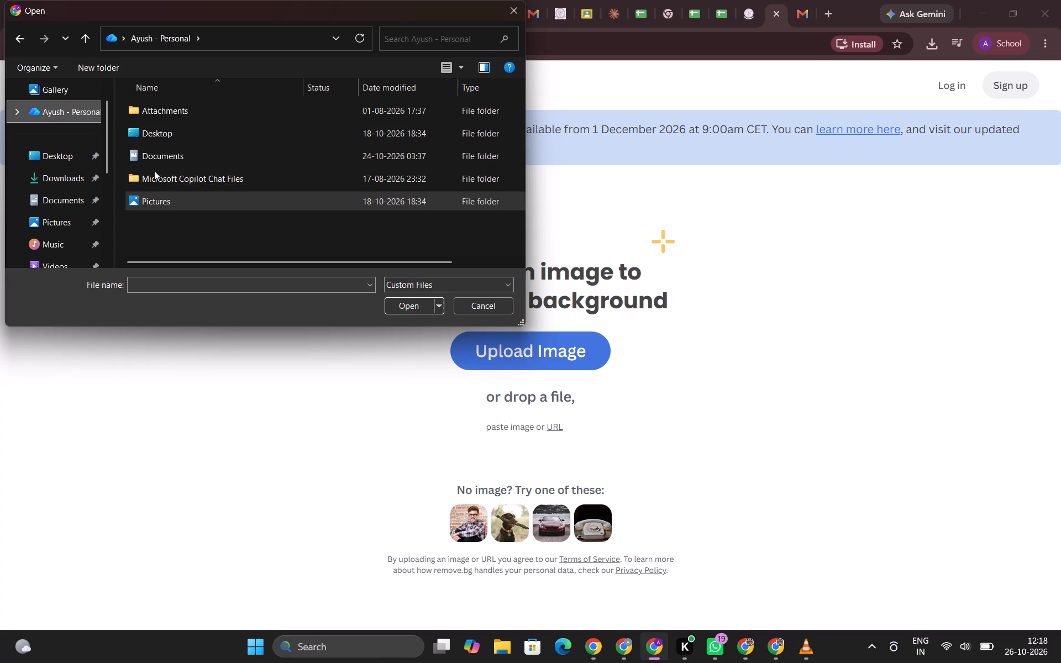
click(156, 198)
click(156, 198)
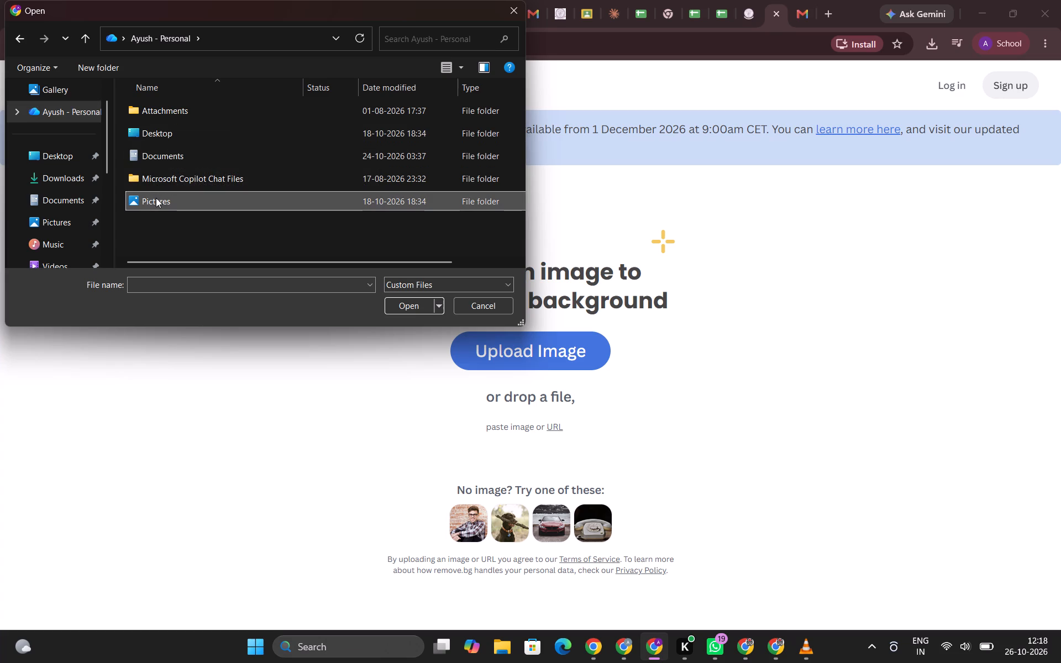
double_click(156, 198)
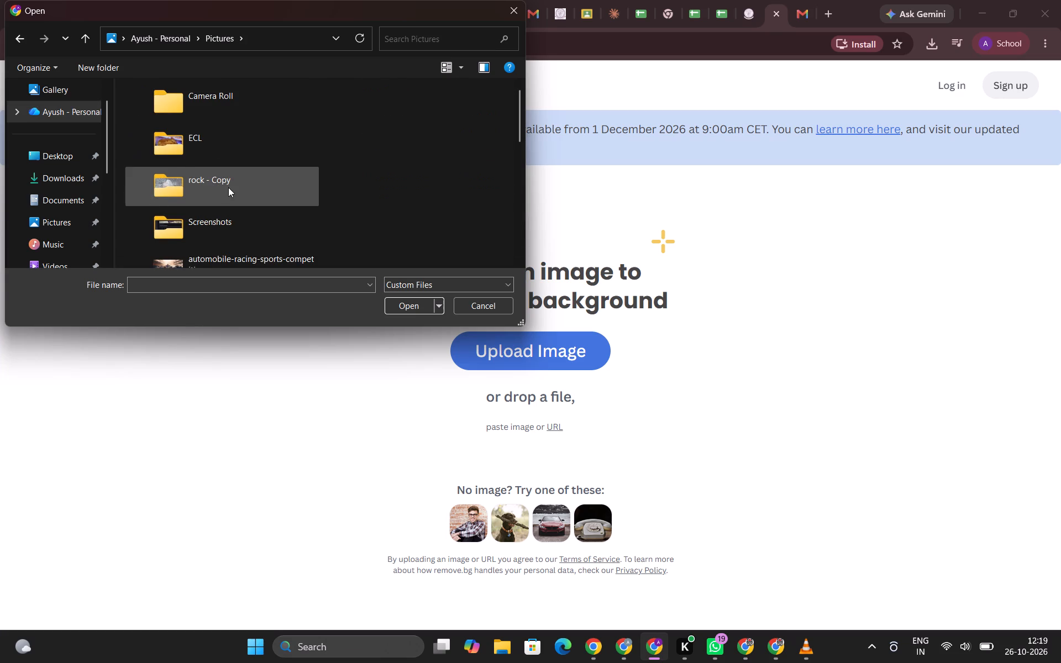
scroll(228, 187, down, 1)
scroll(228, 187, up, 1)
scroll(228, 187, down, 13)
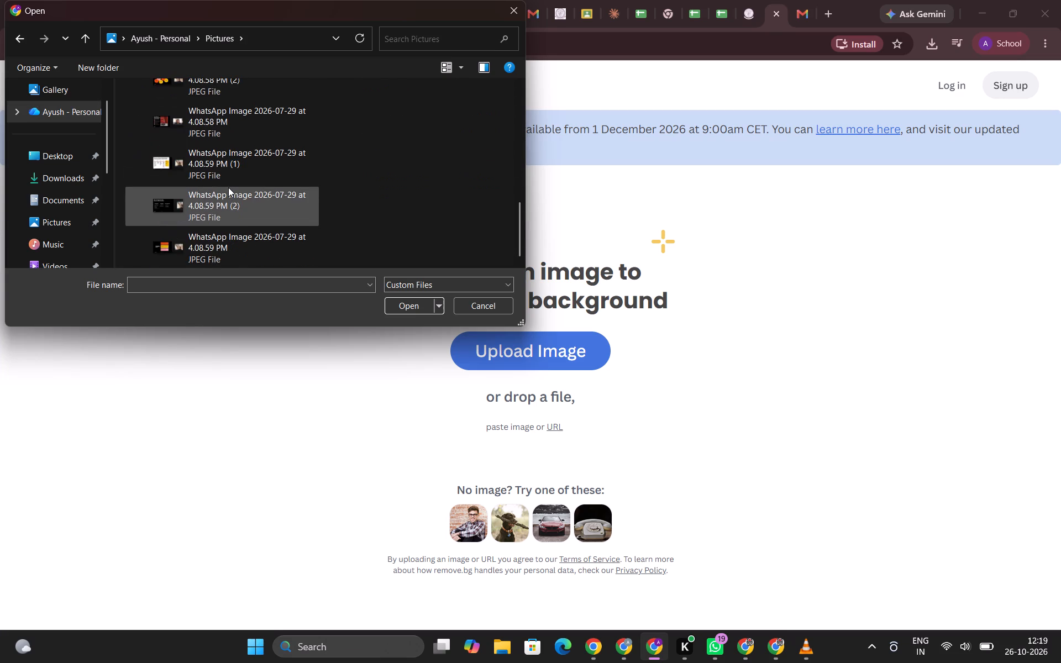
scroll(228, 187, up, 8)
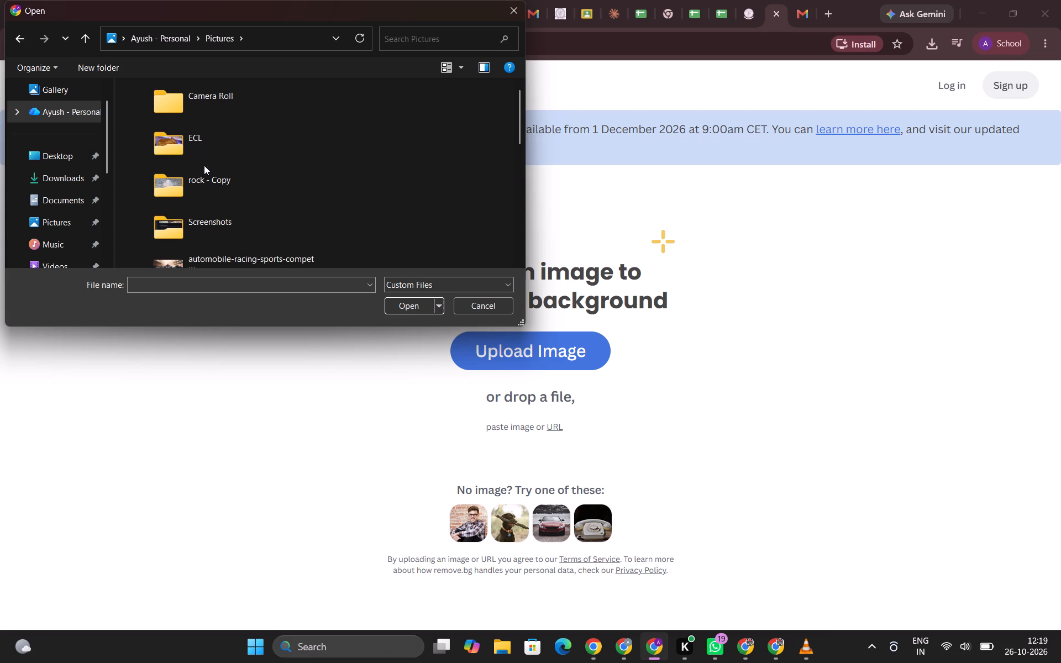
scroll(216, 194, down, 2)
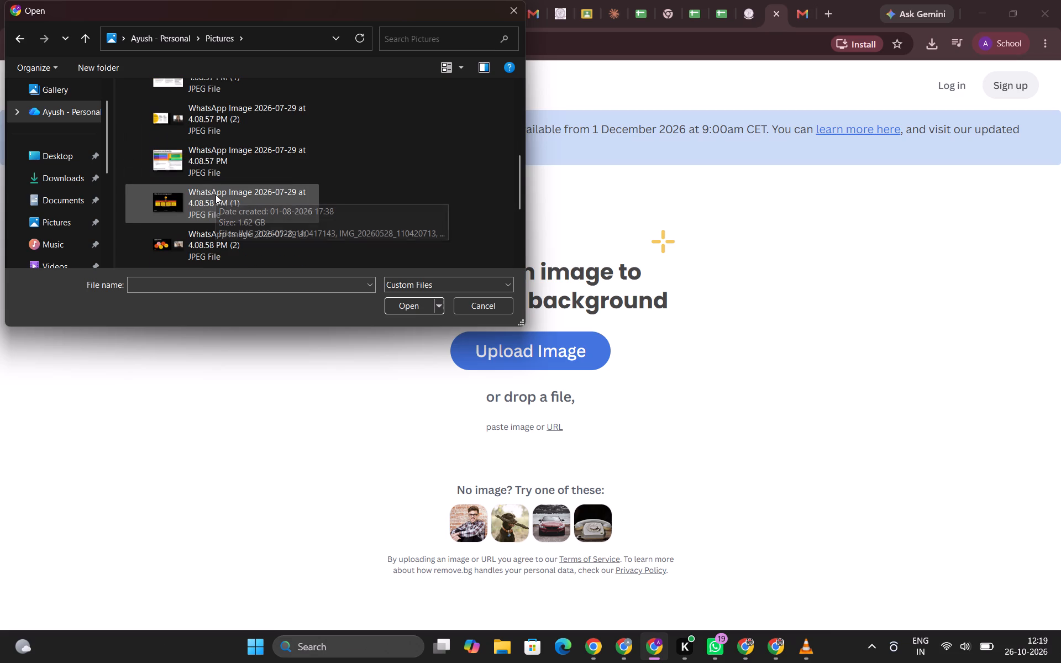
scroll(216, 194, down, 1)
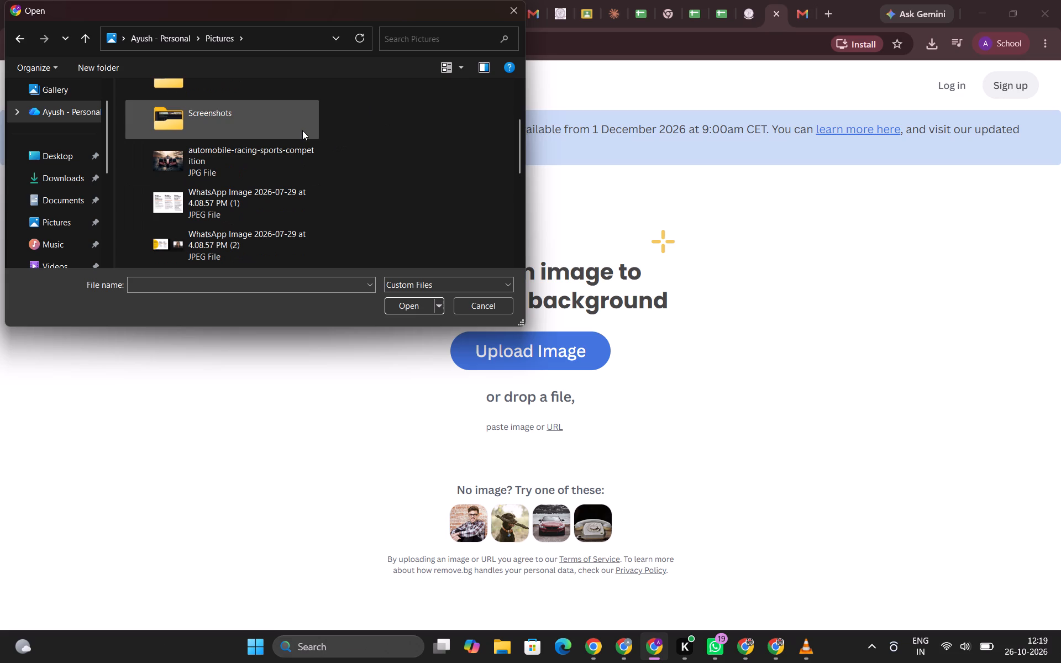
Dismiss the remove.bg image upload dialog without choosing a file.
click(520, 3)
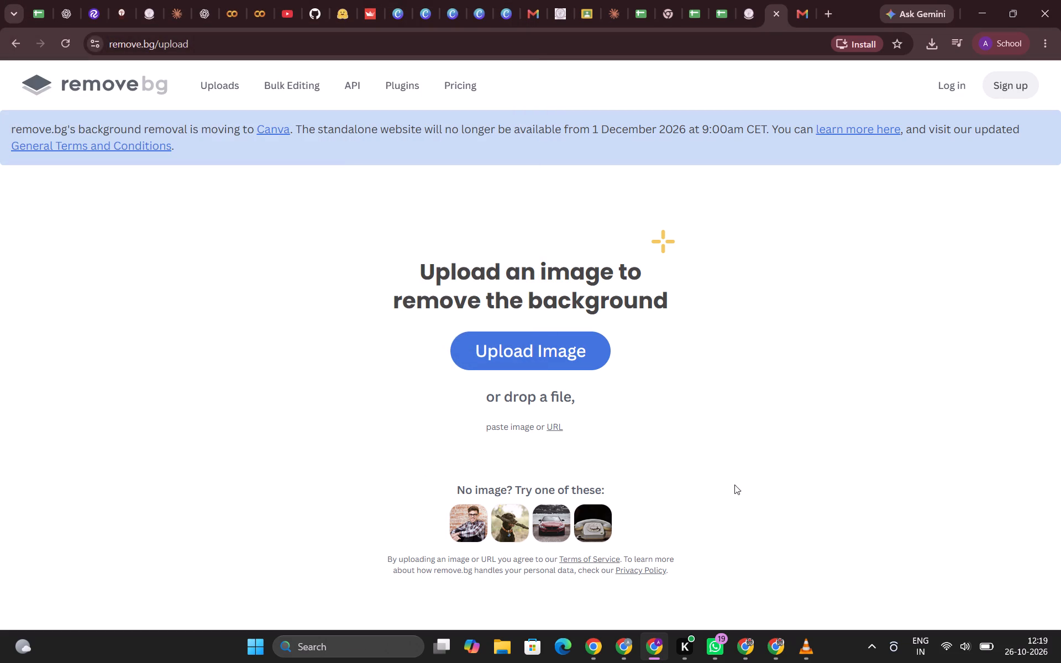
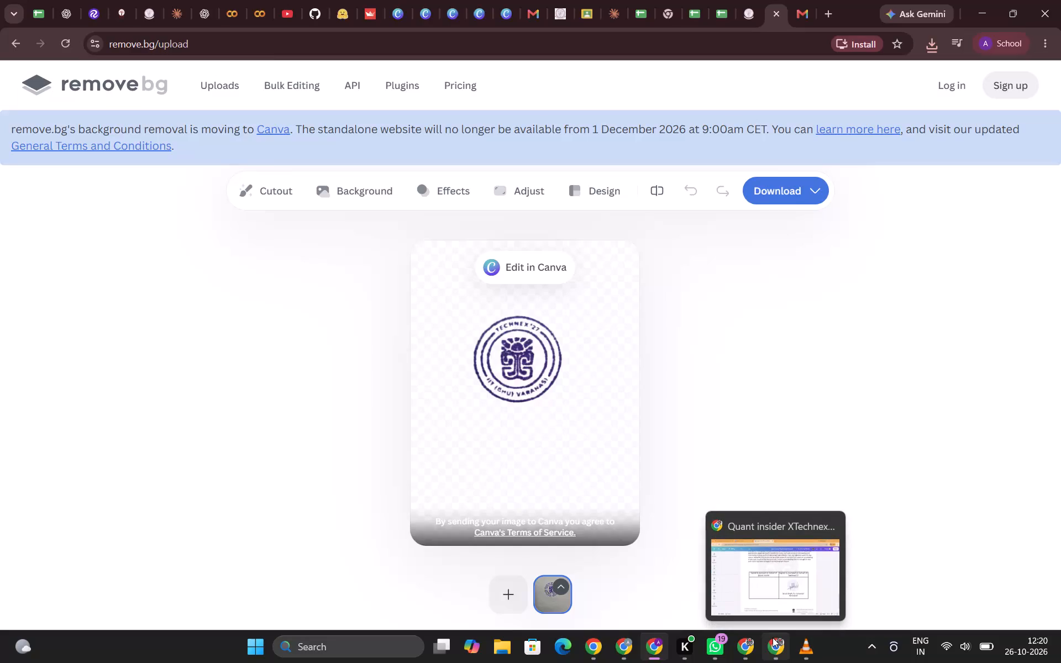
Switch to the Quant Insider MoU in Canva and move the old Technex'26 stamp off the signature to above the signing table.
click(773, 638)
click(684, 360)
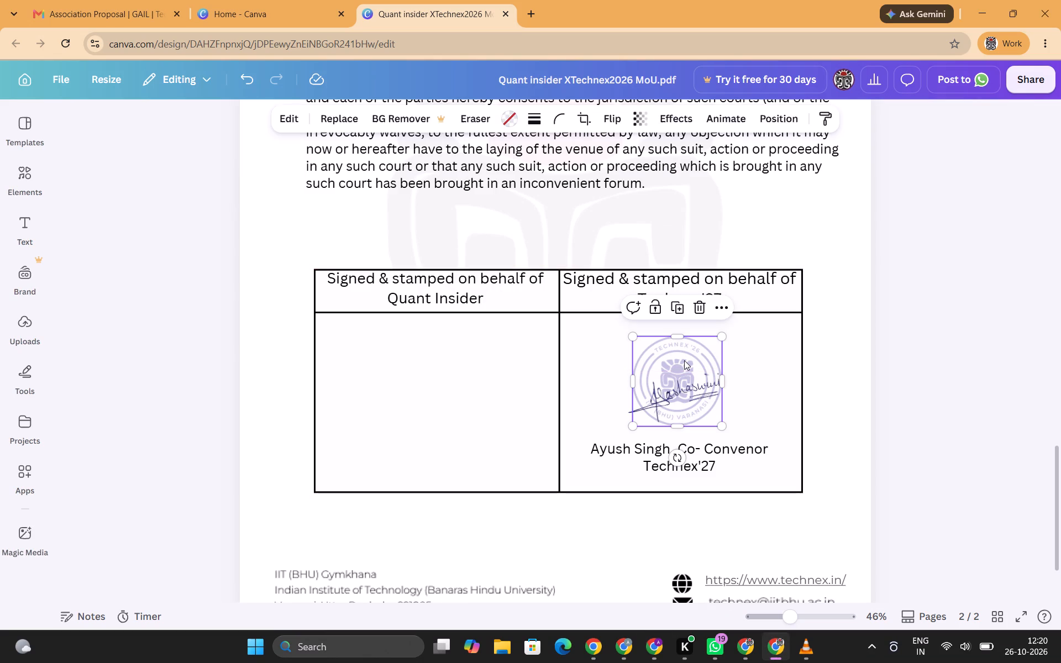
drag(684, 360, 828, 362)
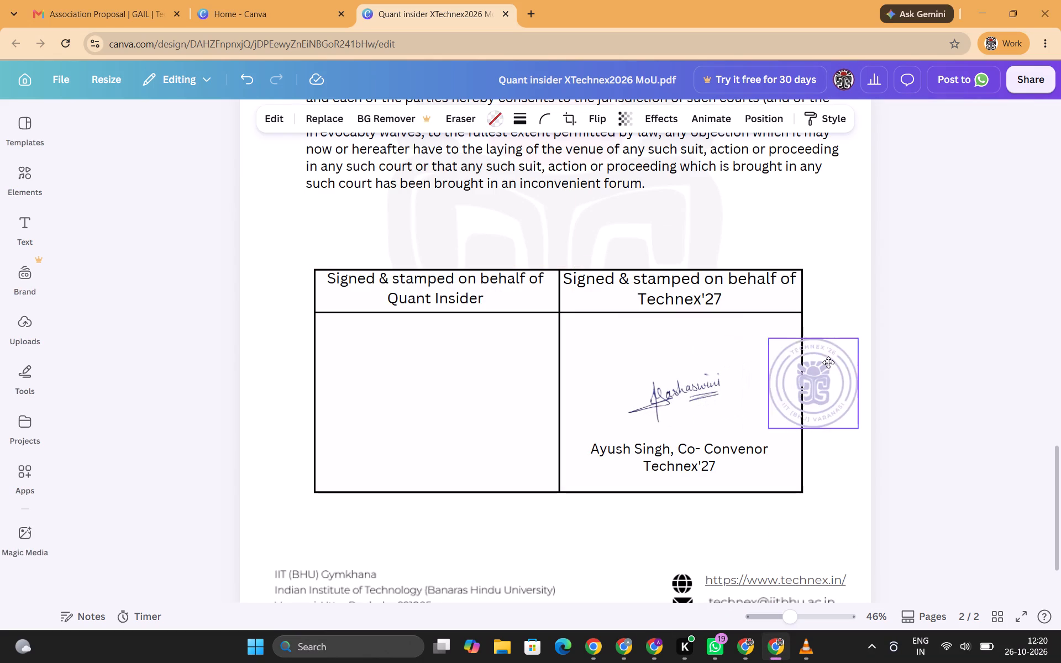
drag(828, 362, 815, 199)
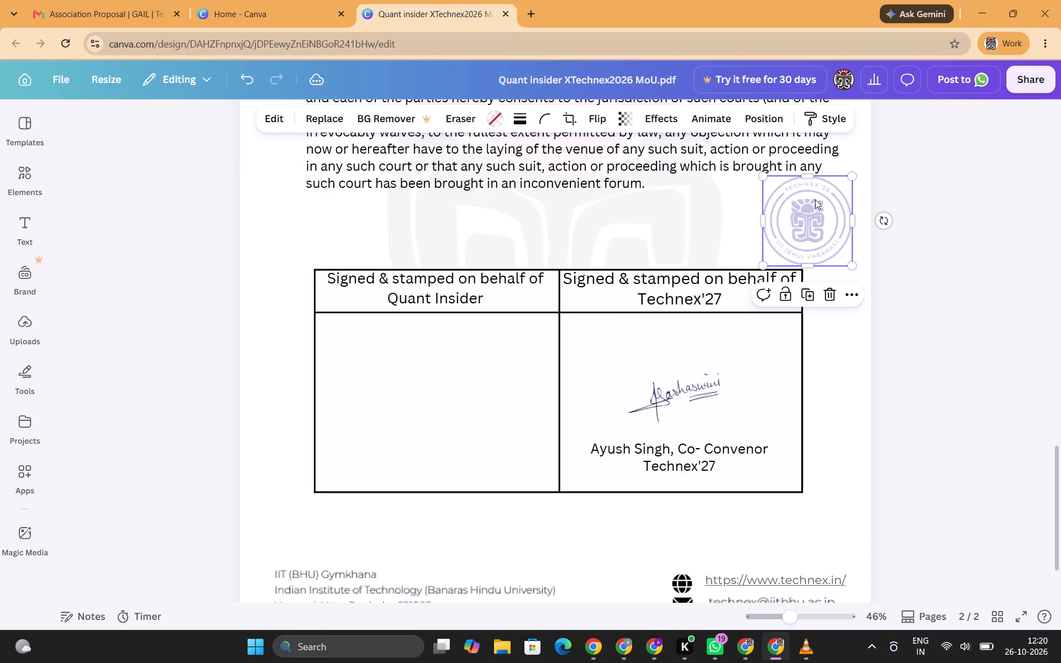
Upload the background-removed stamp image, the removebg-preview PNG from Downloads, to the Canva uploads.
click(28, 318)
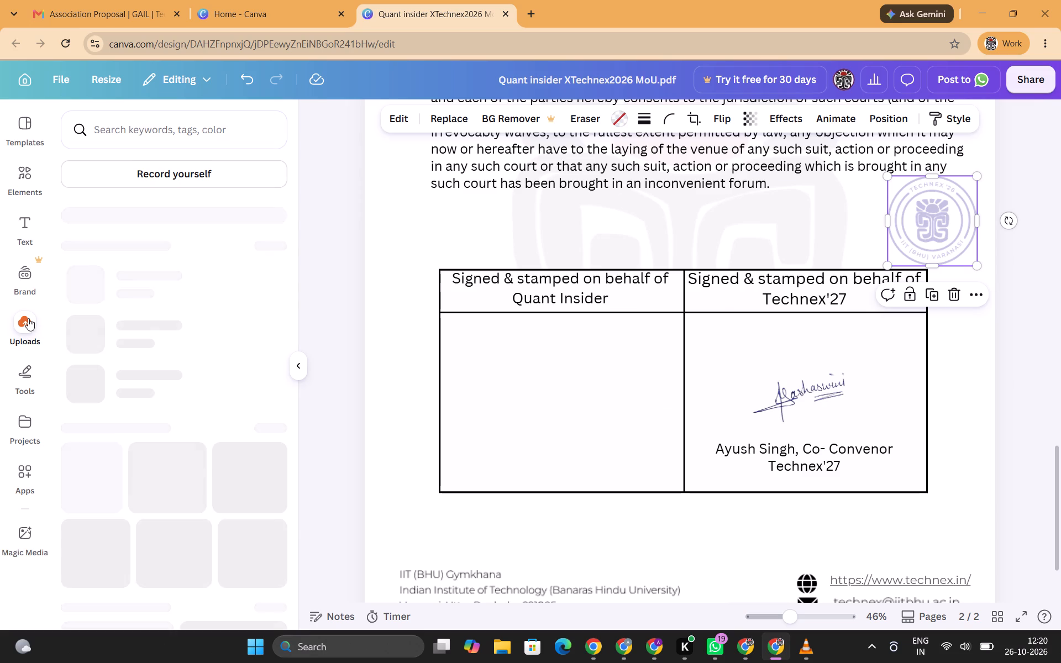
click(116, 170)
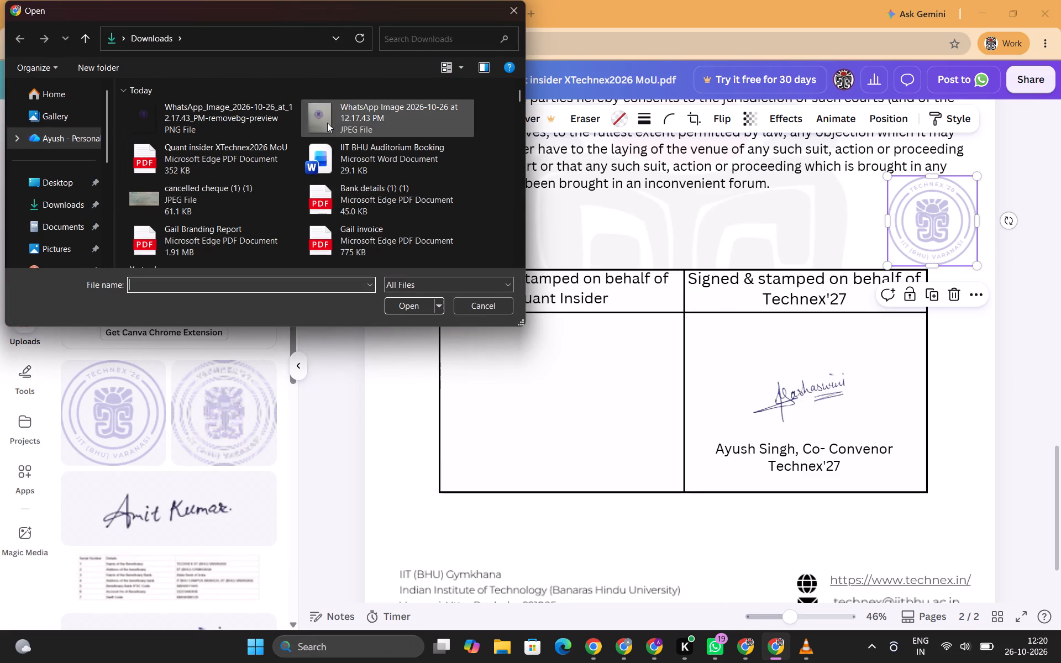
click(212, 113)
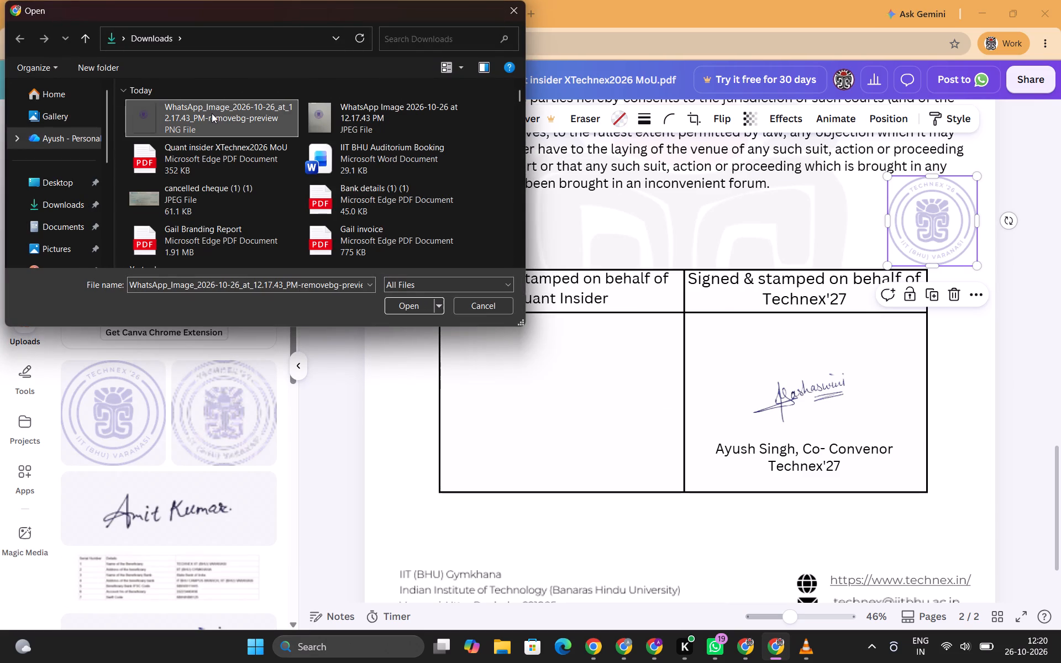
click(398, 306)
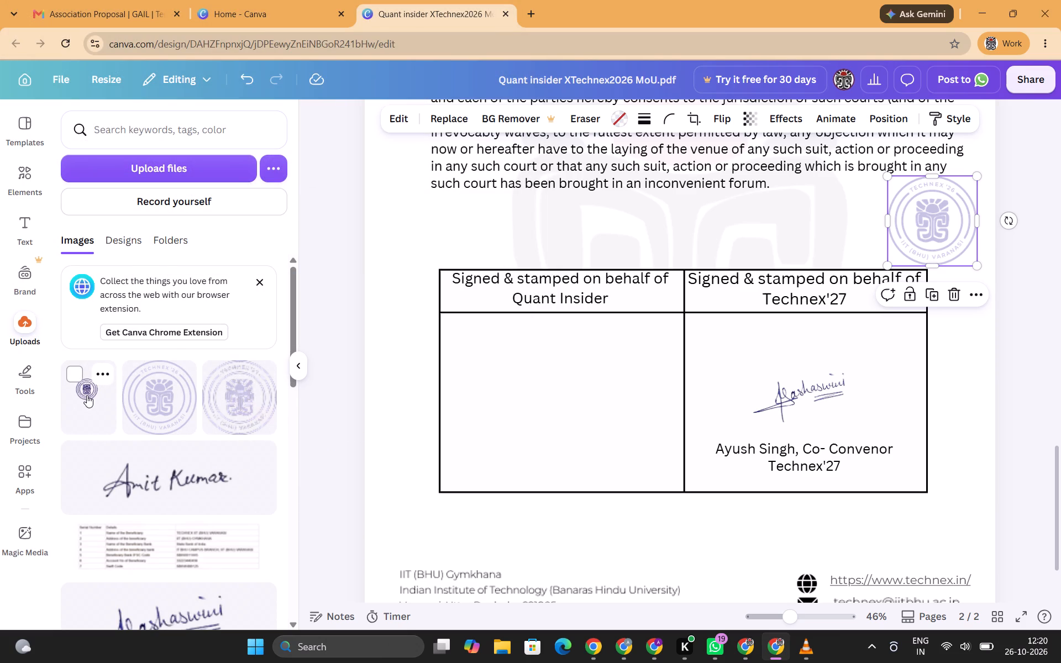
Insert the uploaded Technex'27 stamp on page 2 and shrink it to a small size near the signing table.
click(87, 395)
drag(598, 348, 486, 583)
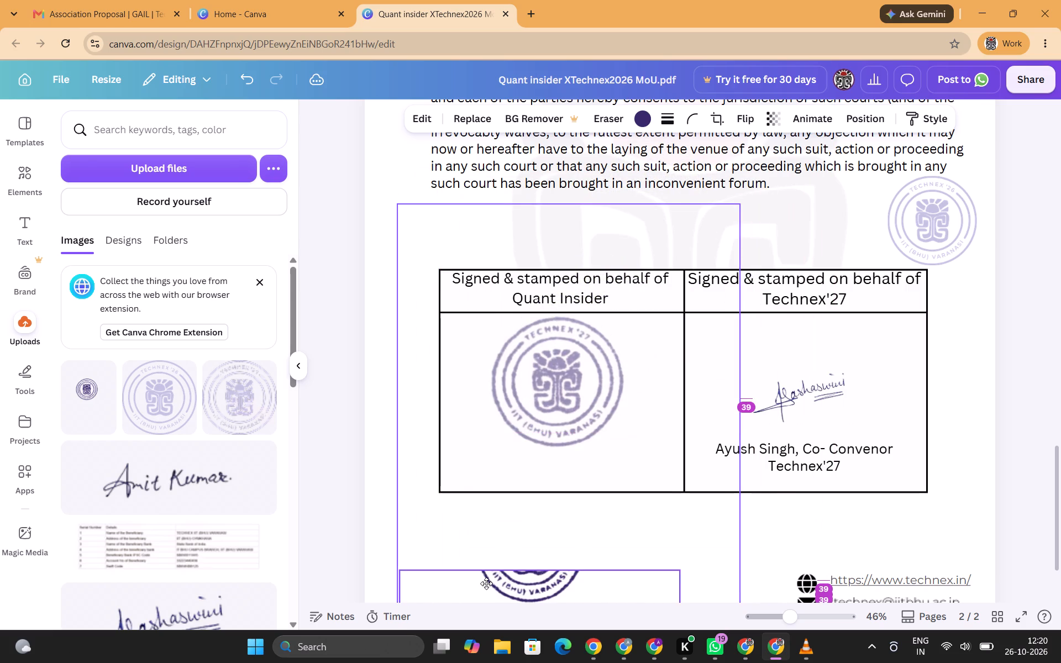
drag(486, 583, 509, 522)
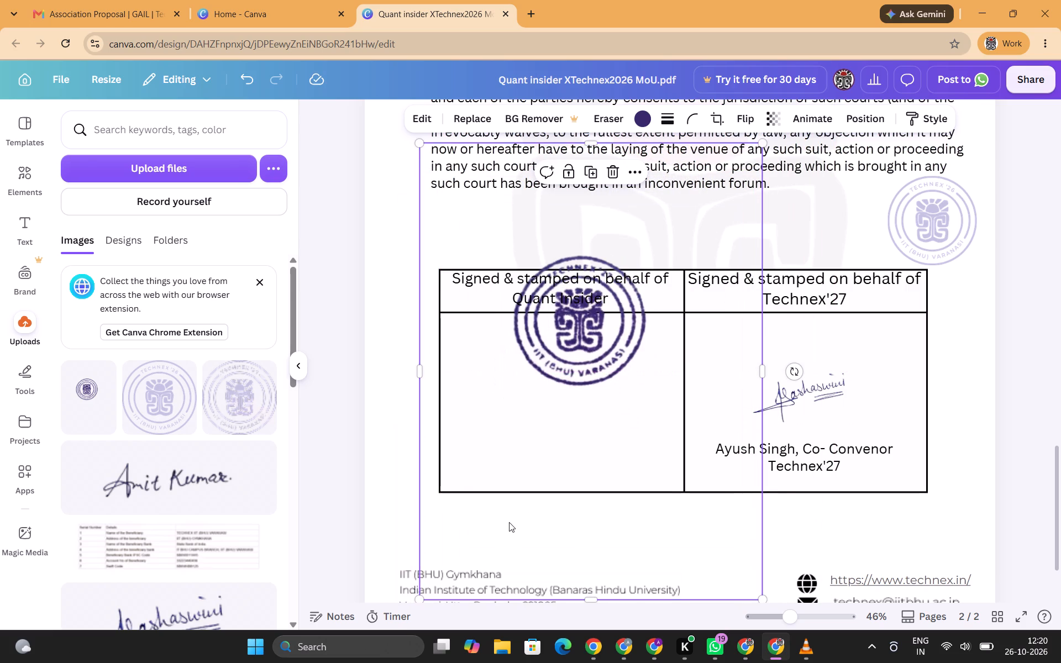
drag(764, 596, 745, 578)
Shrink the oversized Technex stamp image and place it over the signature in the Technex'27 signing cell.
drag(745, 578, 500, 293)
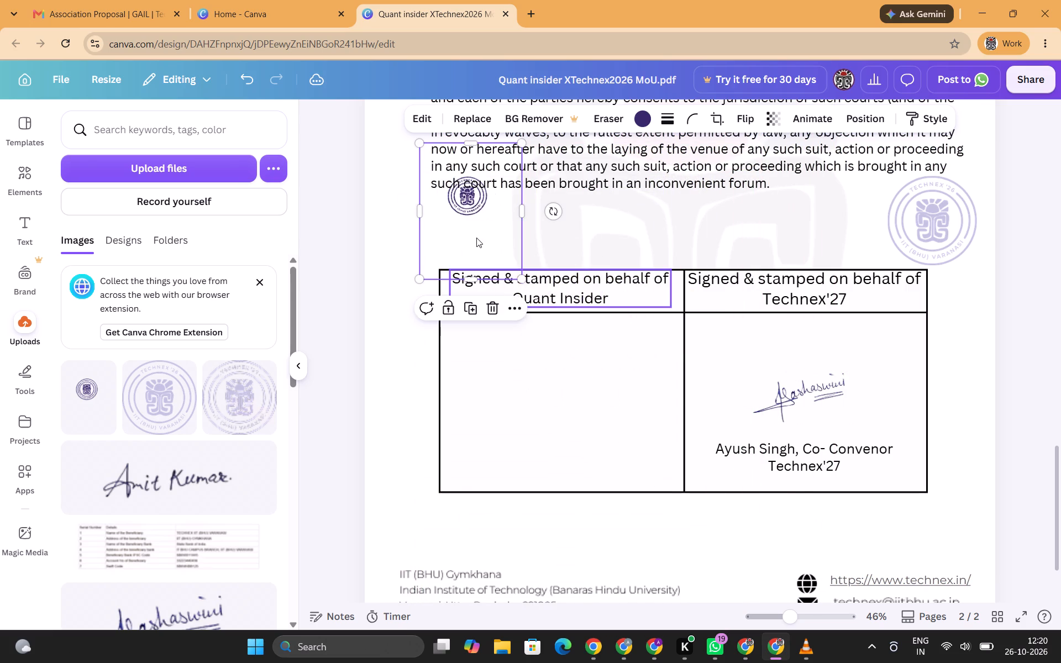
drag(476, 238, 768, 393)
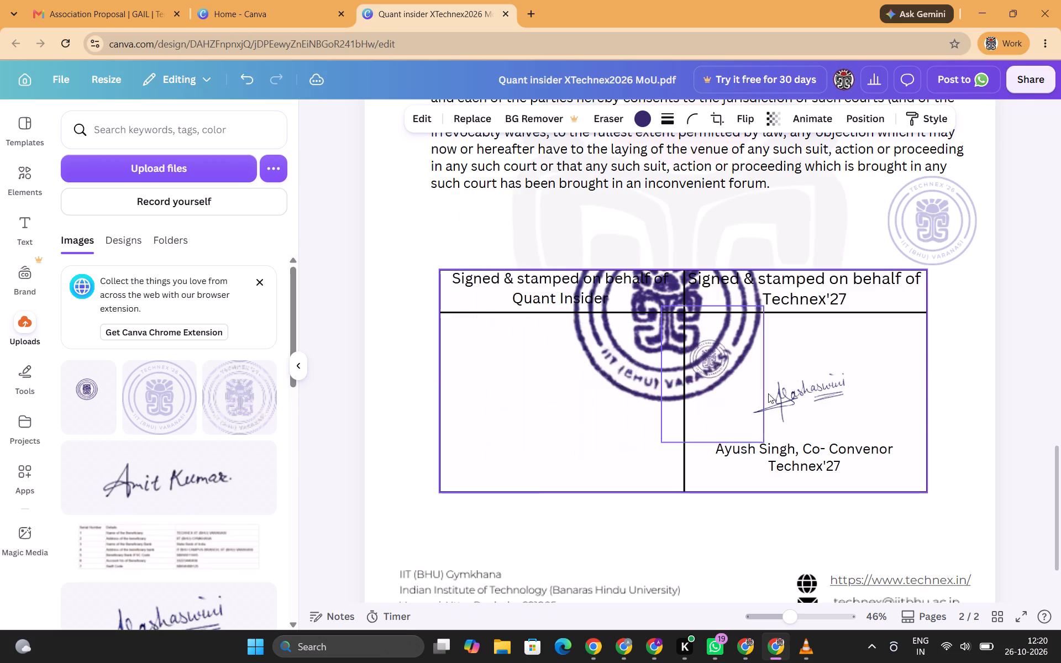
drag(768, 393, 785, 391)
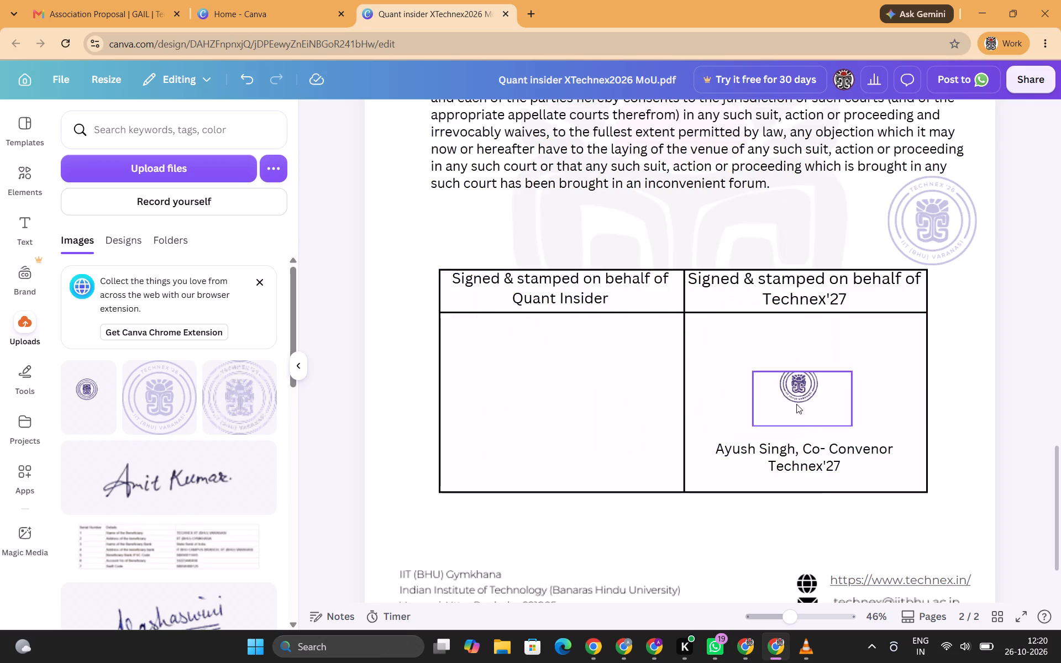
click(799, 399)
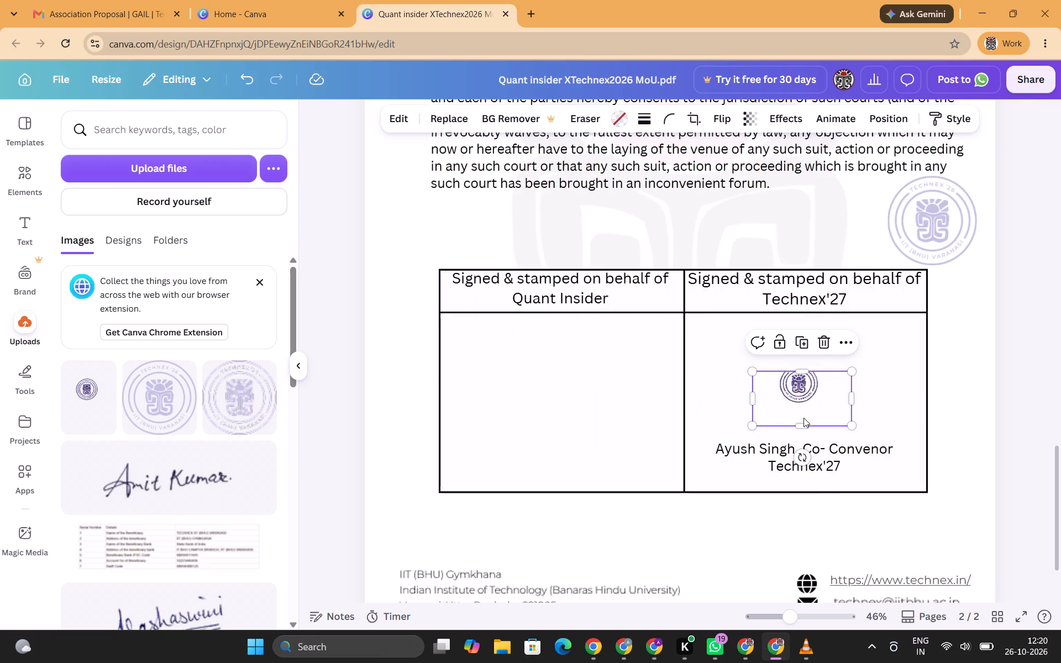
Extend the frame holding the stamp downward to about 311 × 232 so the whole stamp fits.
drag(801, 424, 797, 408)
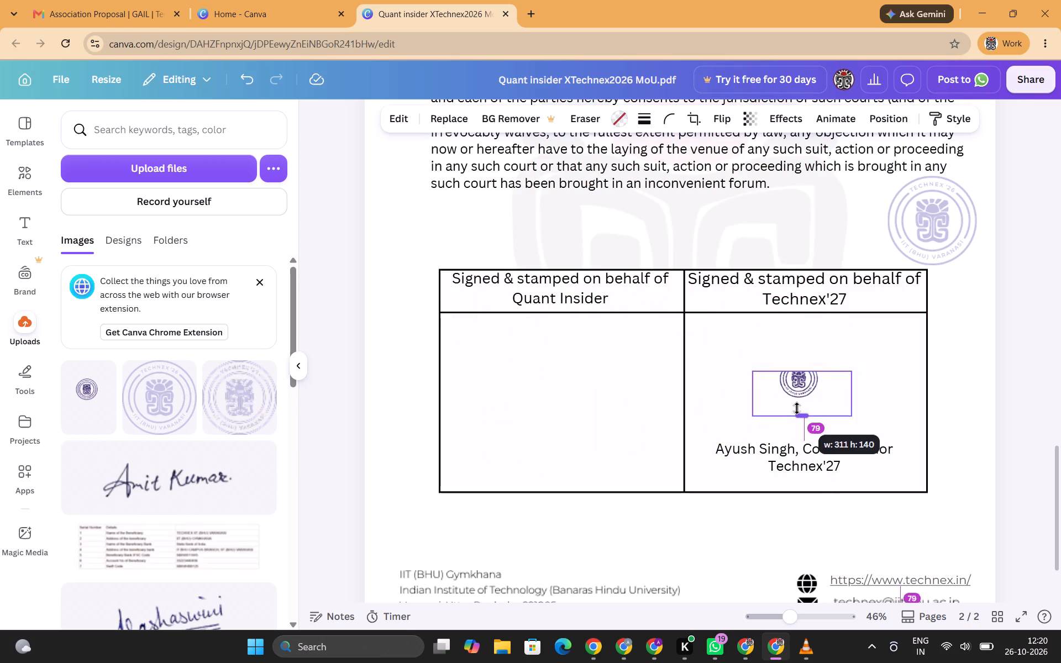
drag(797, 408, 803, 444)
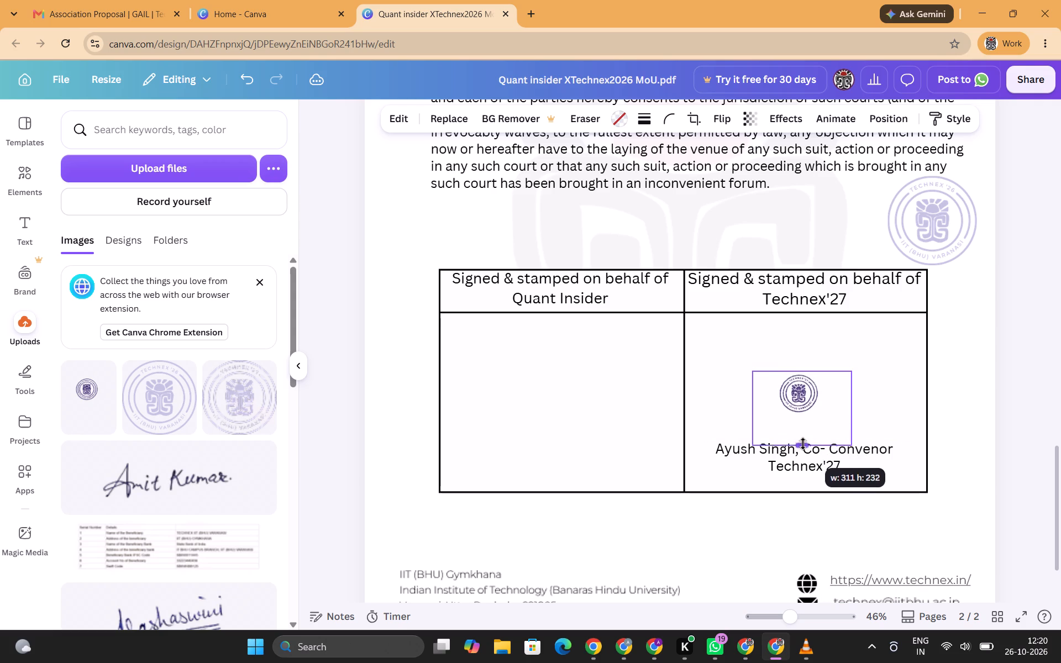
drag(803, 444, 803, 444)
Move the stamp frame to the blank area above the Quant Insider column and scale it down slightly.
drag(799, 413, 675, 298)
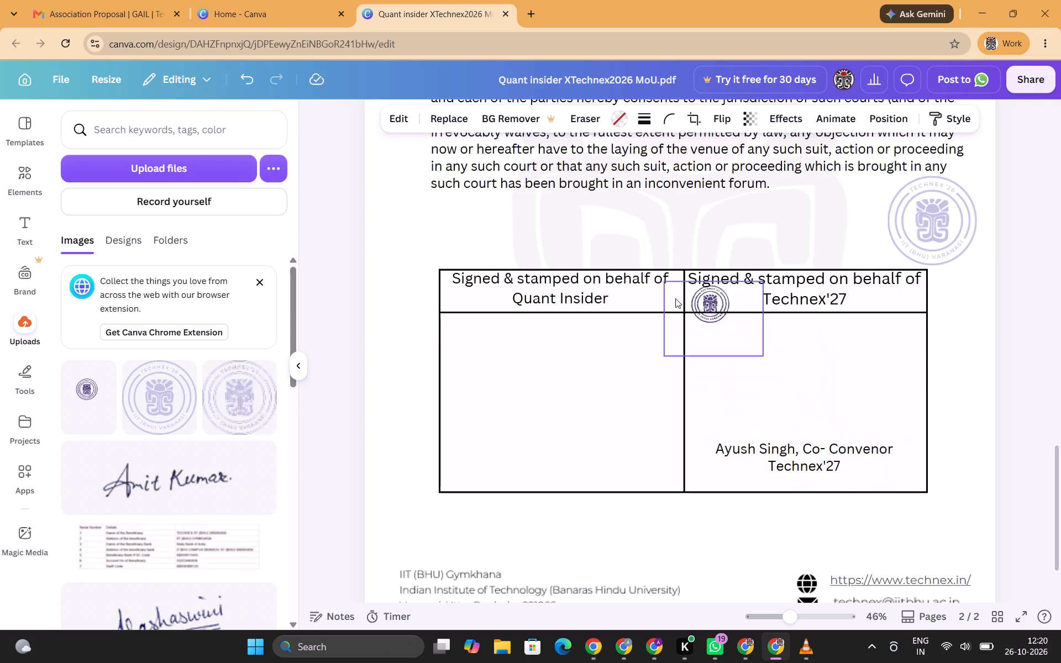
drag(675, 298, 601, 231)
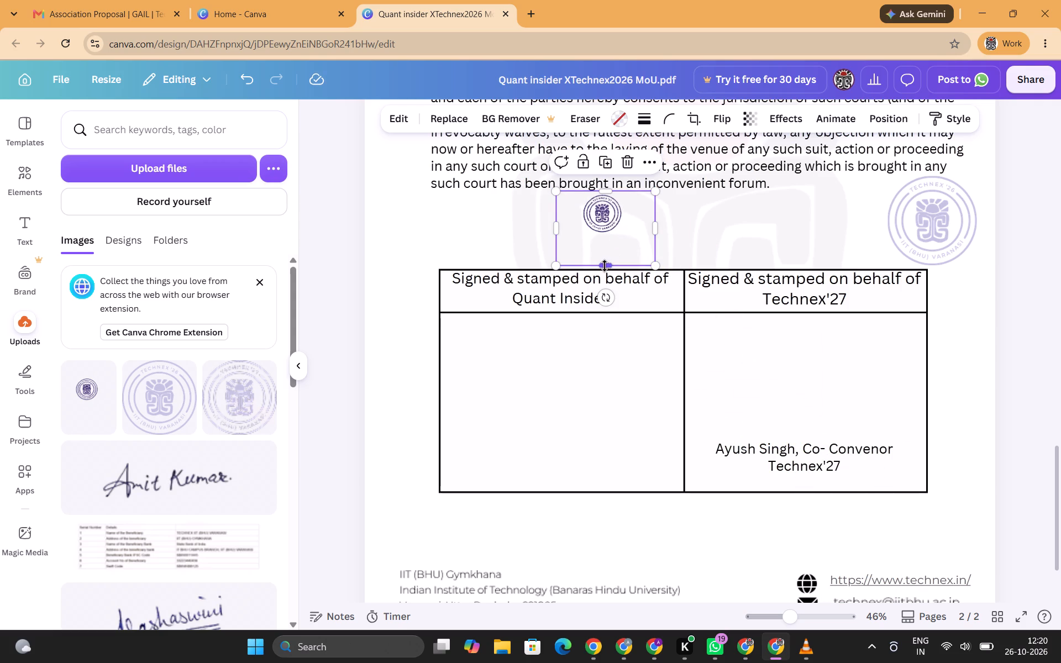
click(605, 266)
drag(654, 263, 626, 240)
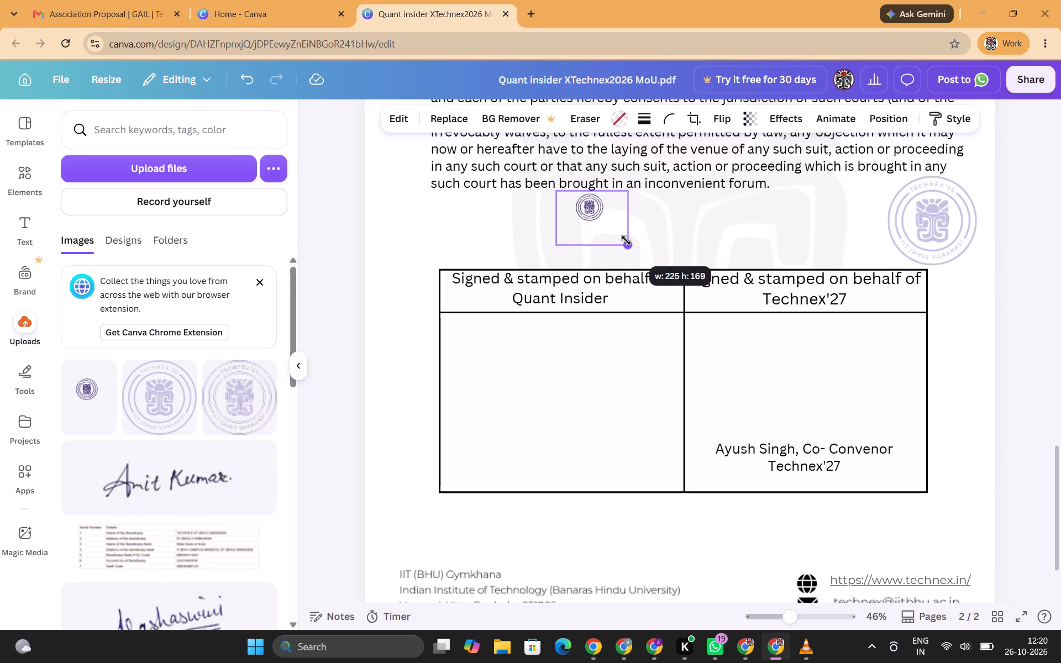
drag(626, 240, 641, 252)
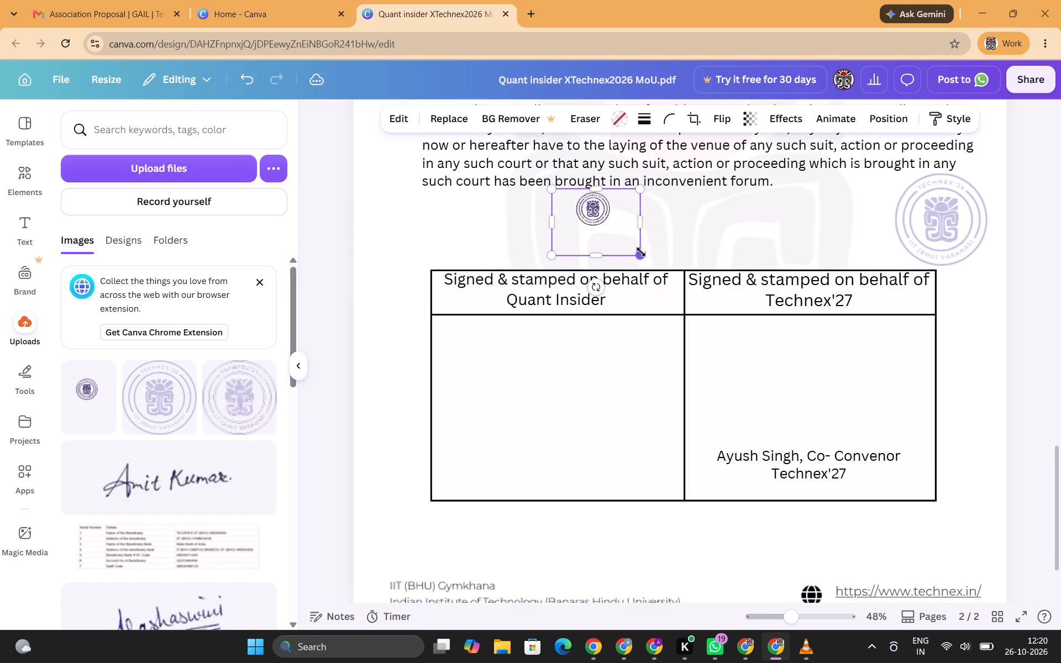
Examine the framed stamp closely and look through its image-editing tools and further options for a way to trim it.
click(572, 223)
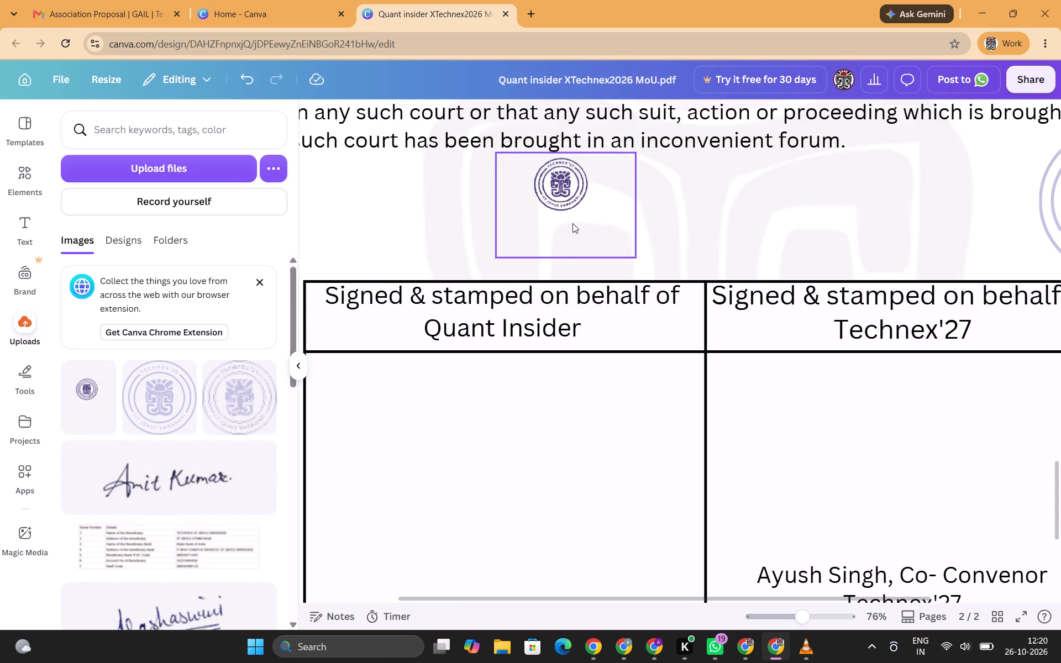
double_click(562, 188)
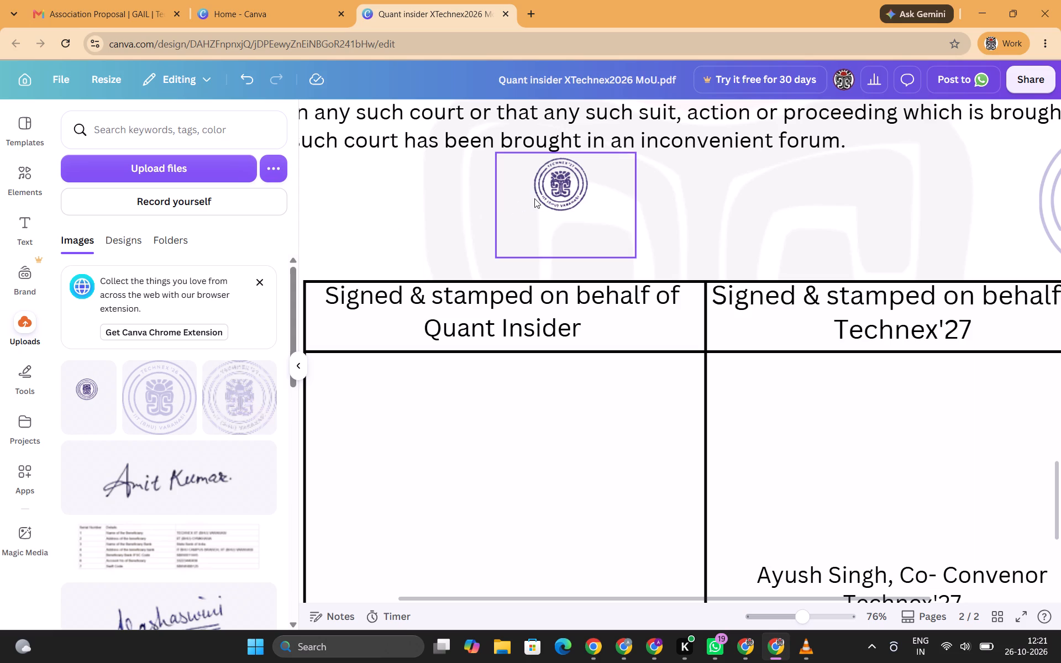
drag(534, 198, 501, 227)
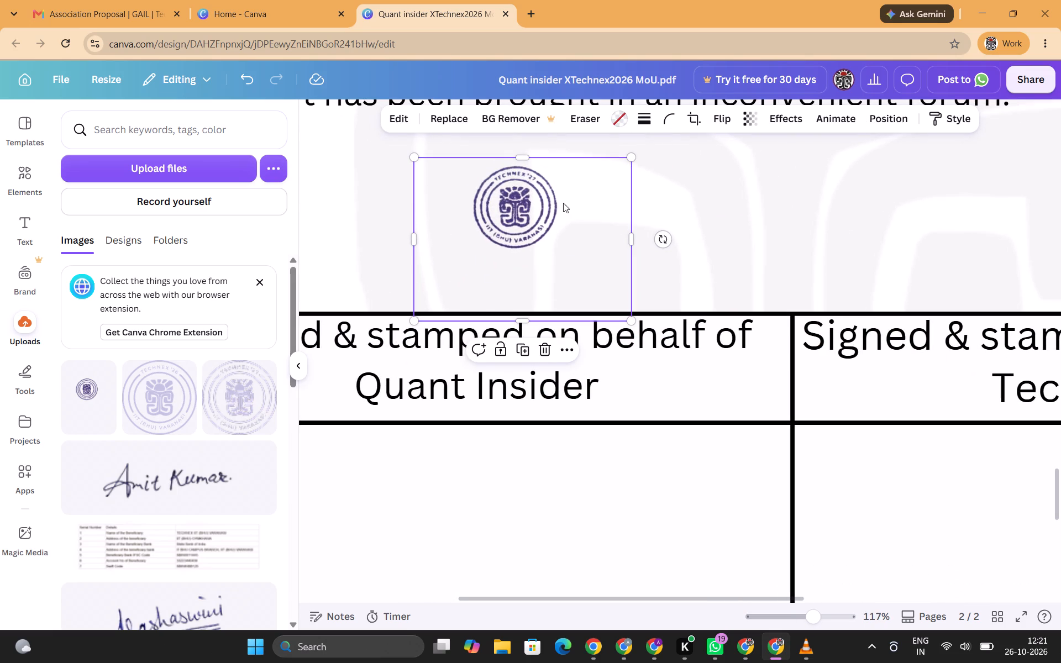
click(407, 117)
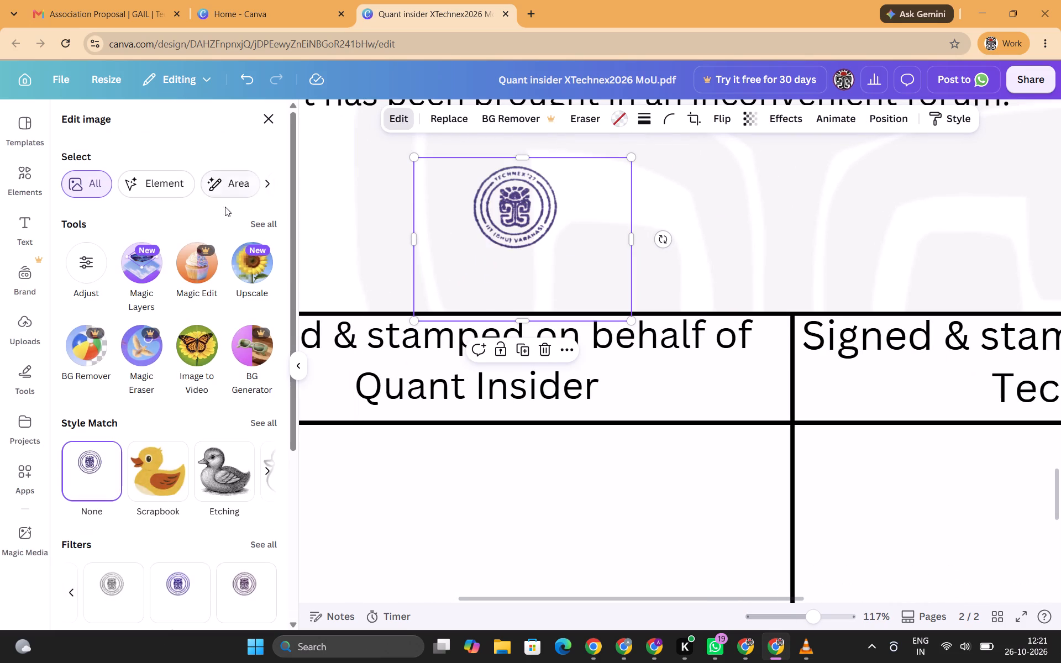
scroll(174, 334, down, 3)
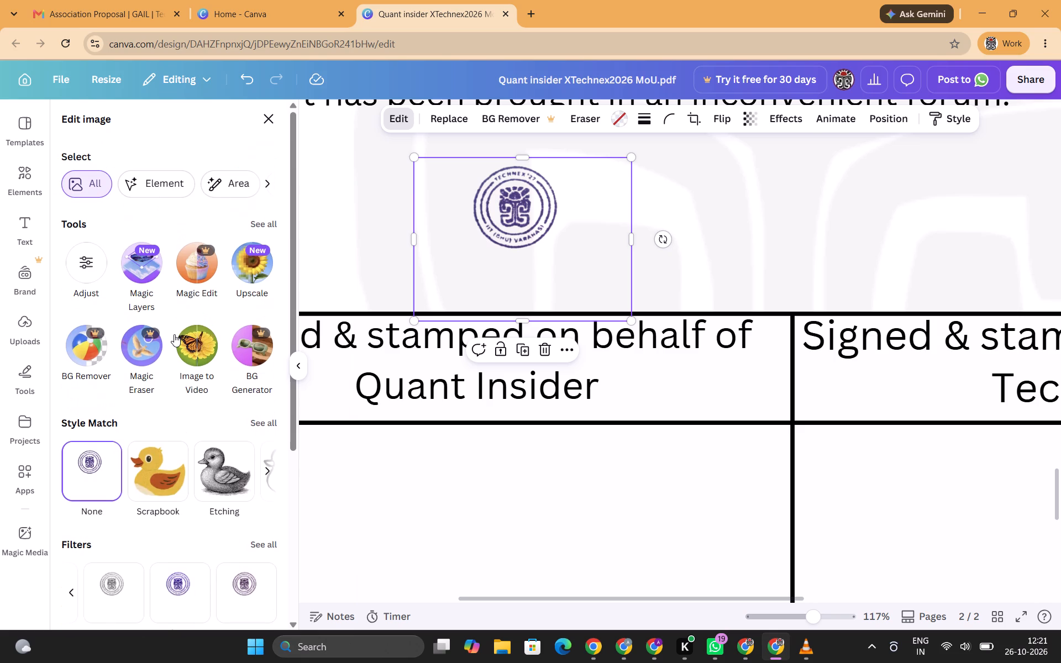
scroll(174, 334, down, 3)
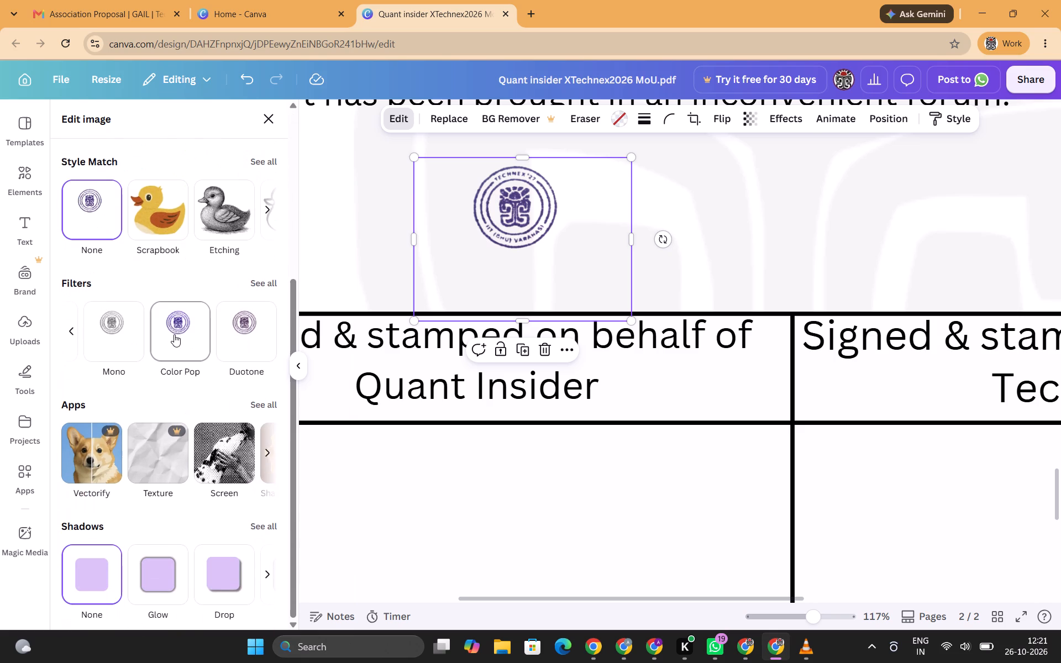
scroll(174, 334, up, 6)
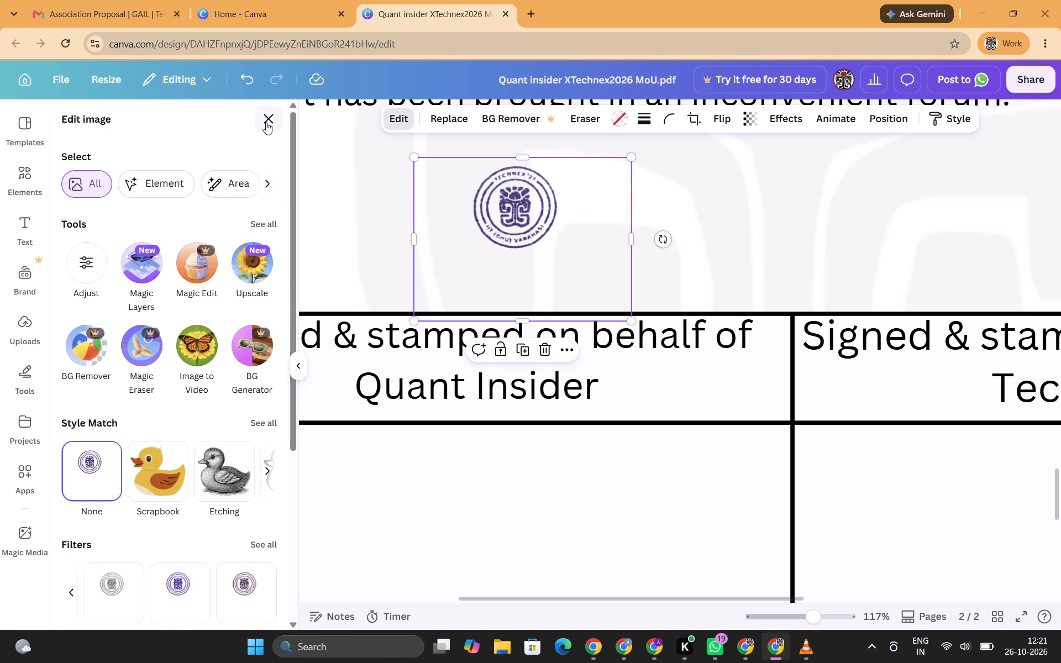
click(266, 122)
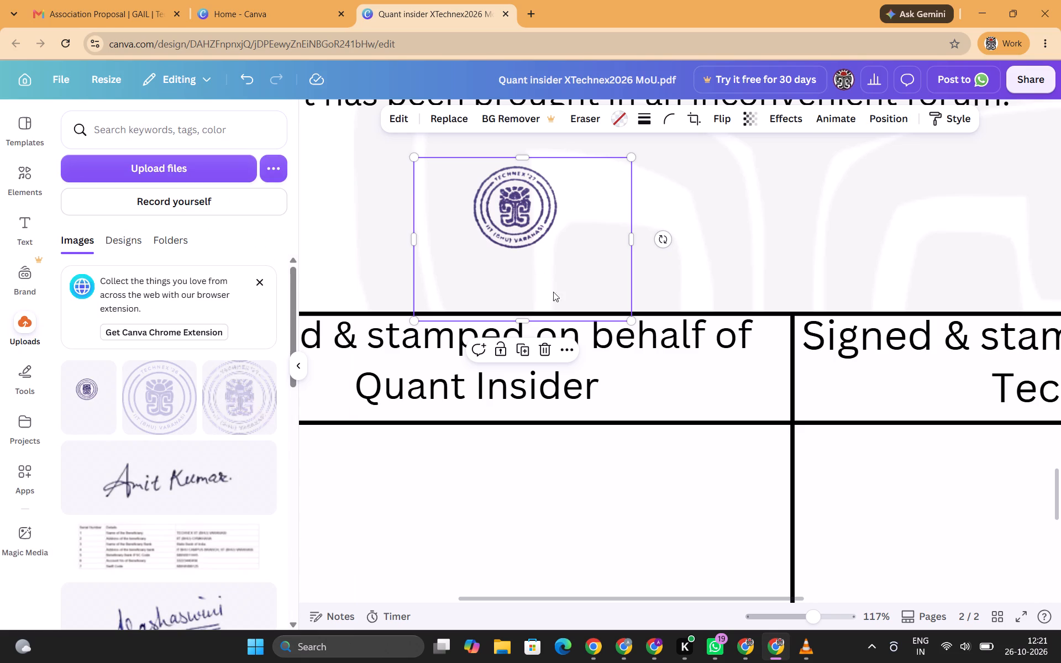
click(566, 347)
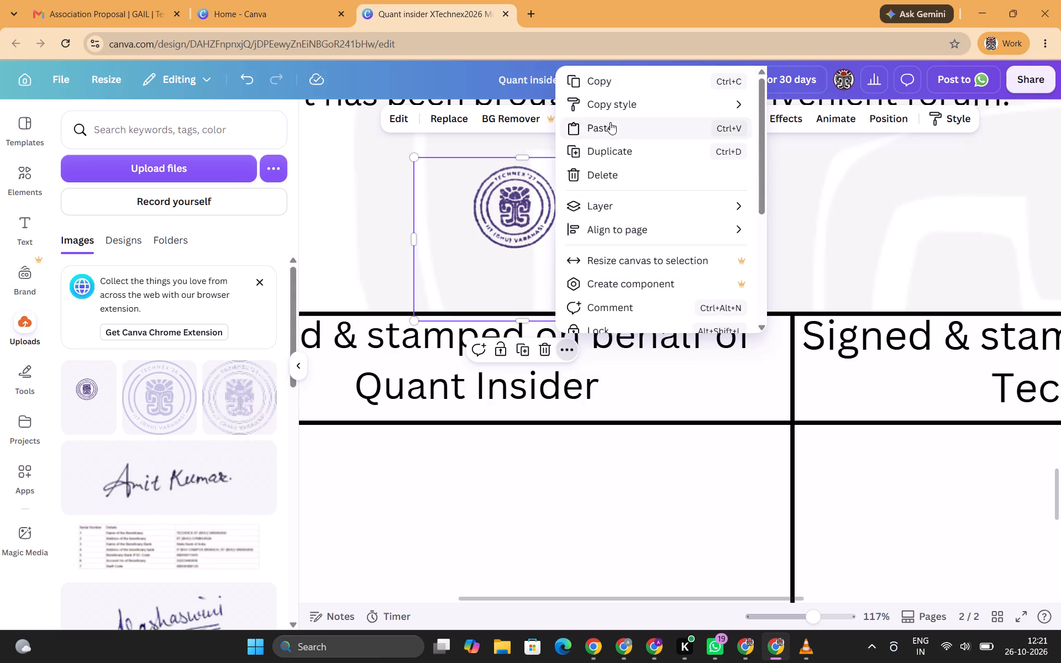
scroll(612, 189, down, 2)
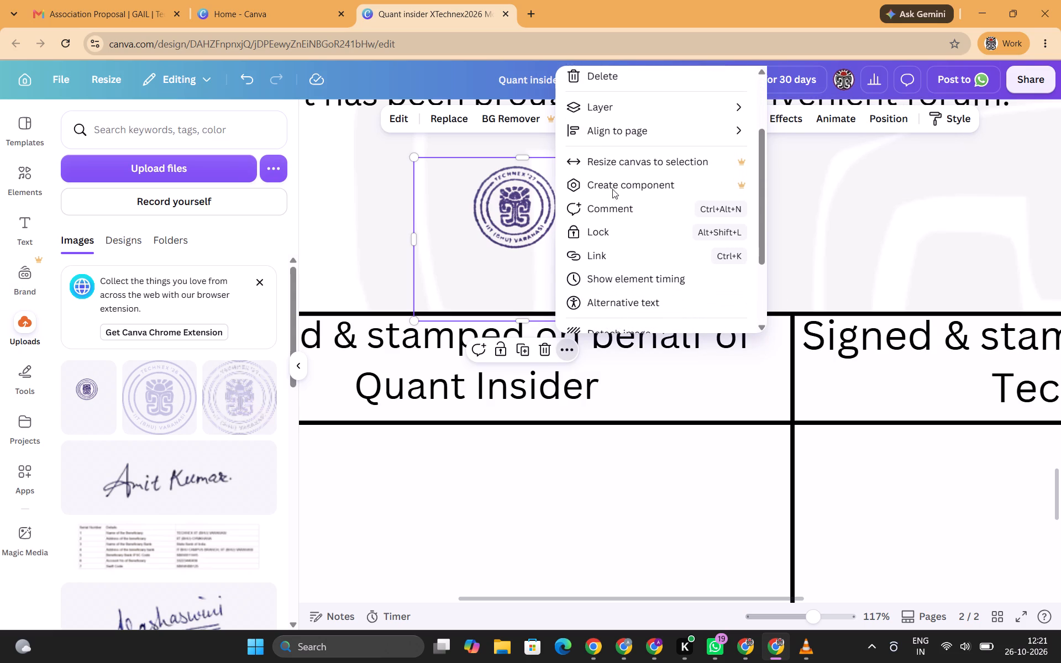
scroll(612, 189, down, 4)
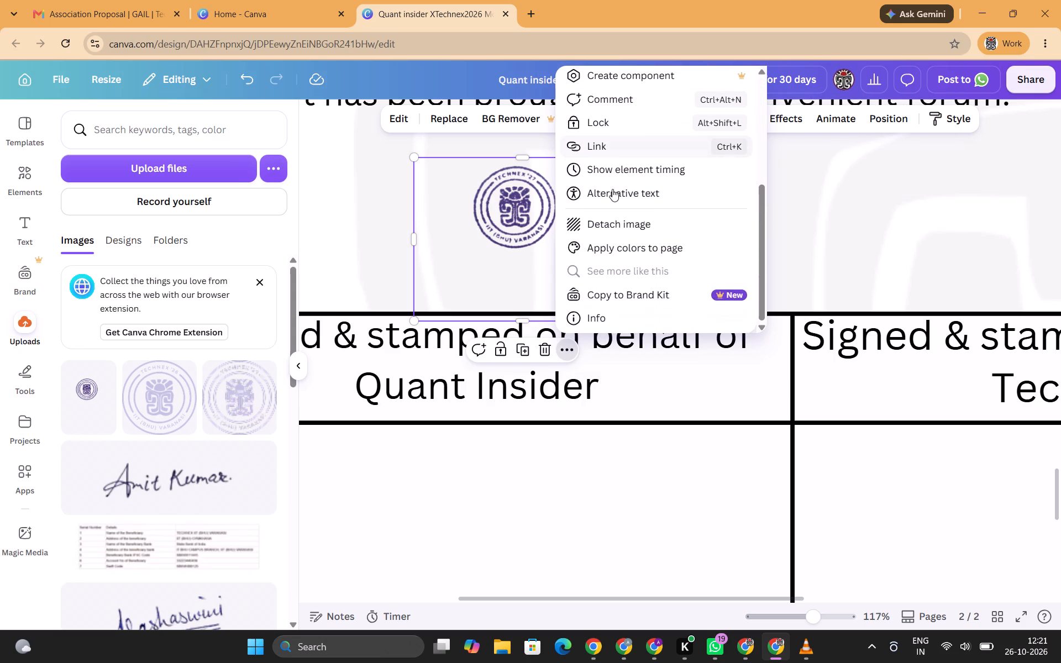
click(832, 249)
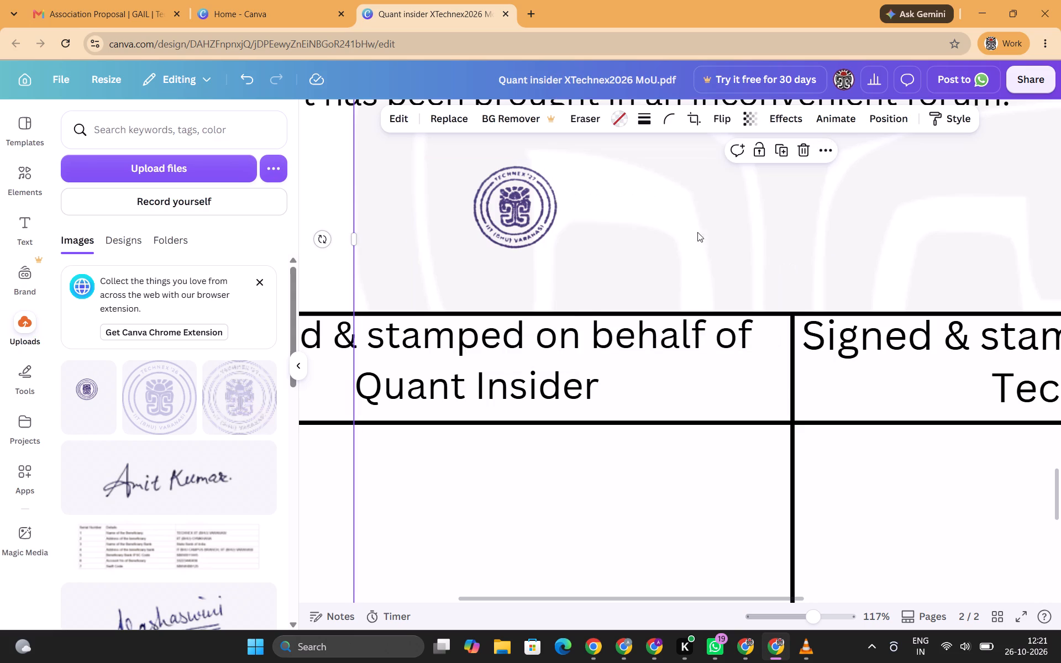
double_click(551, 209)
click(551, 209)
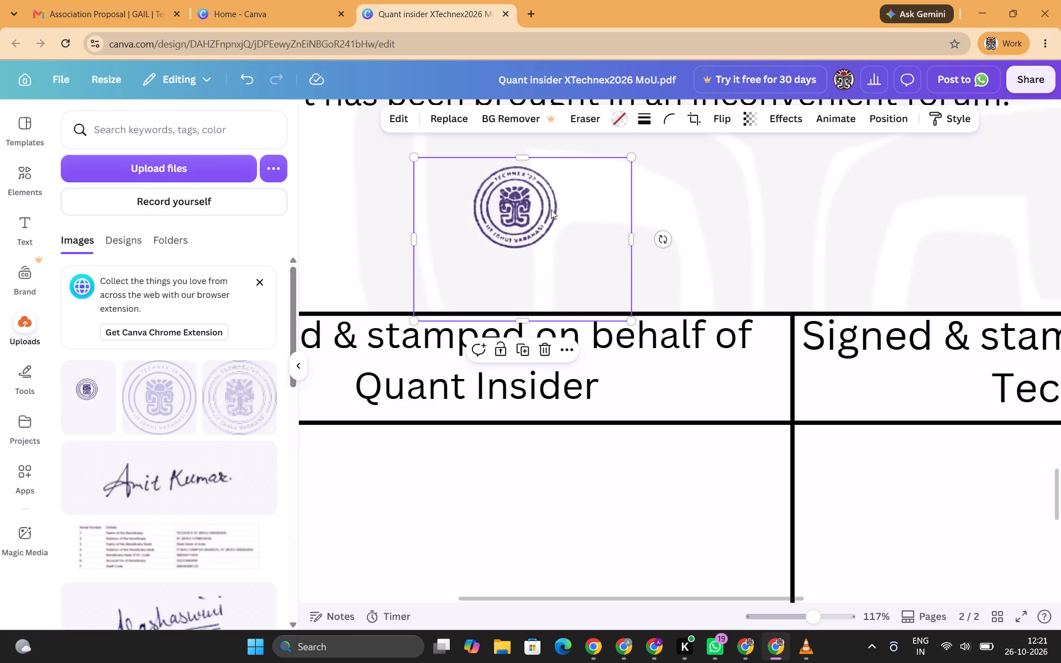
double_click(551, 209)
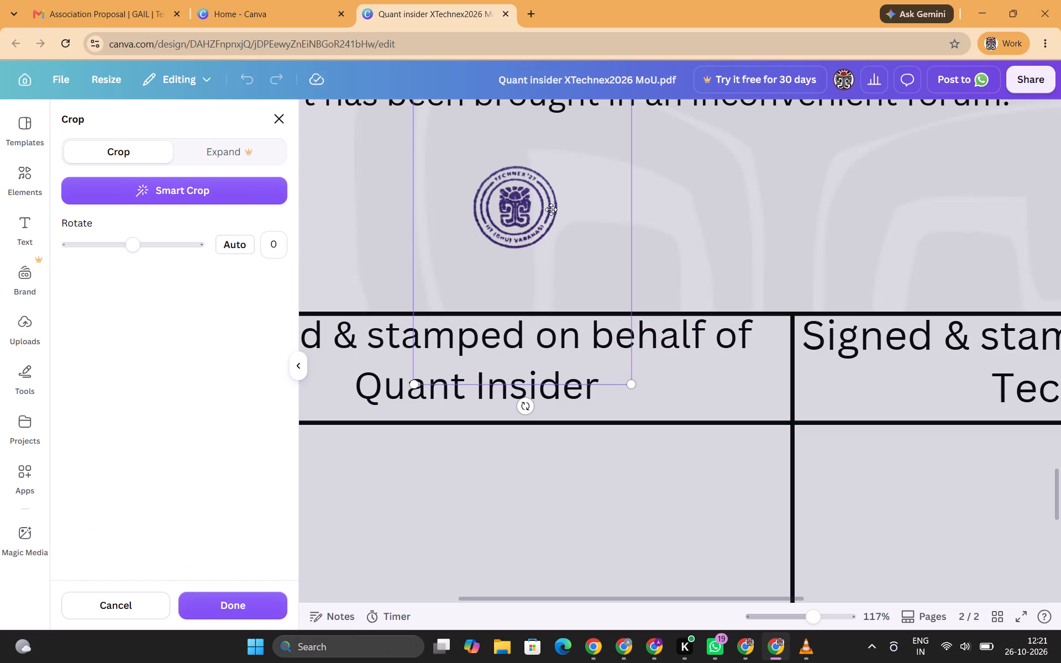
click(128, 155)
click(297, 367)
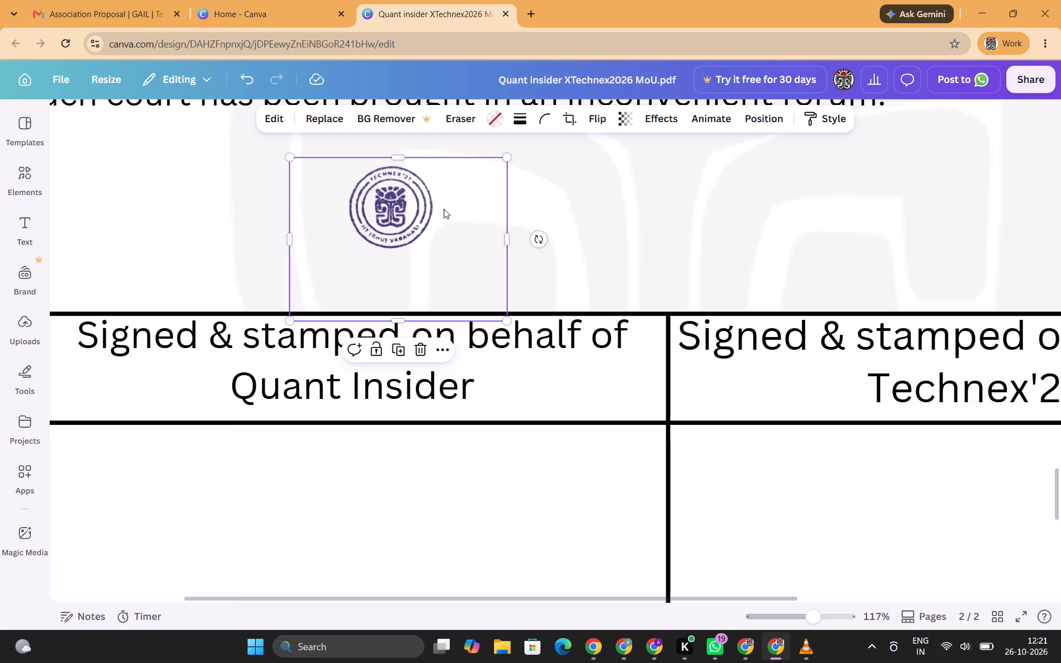
Delete the stamp together with its frame from above the signing table.
click(658, 217)
click(400, 185)
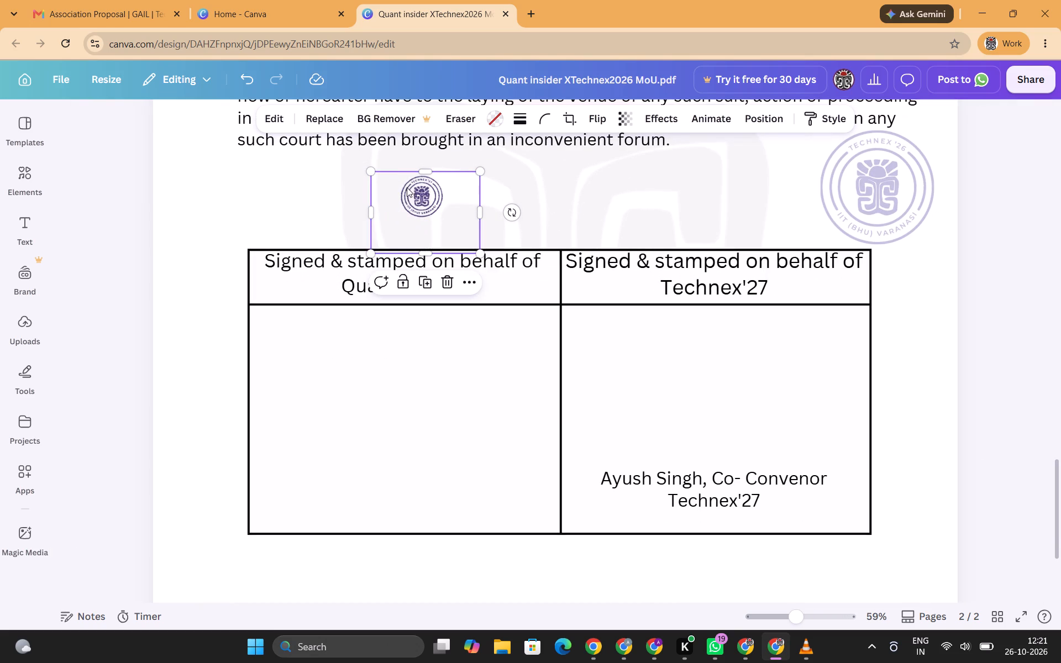
click(448, 280)
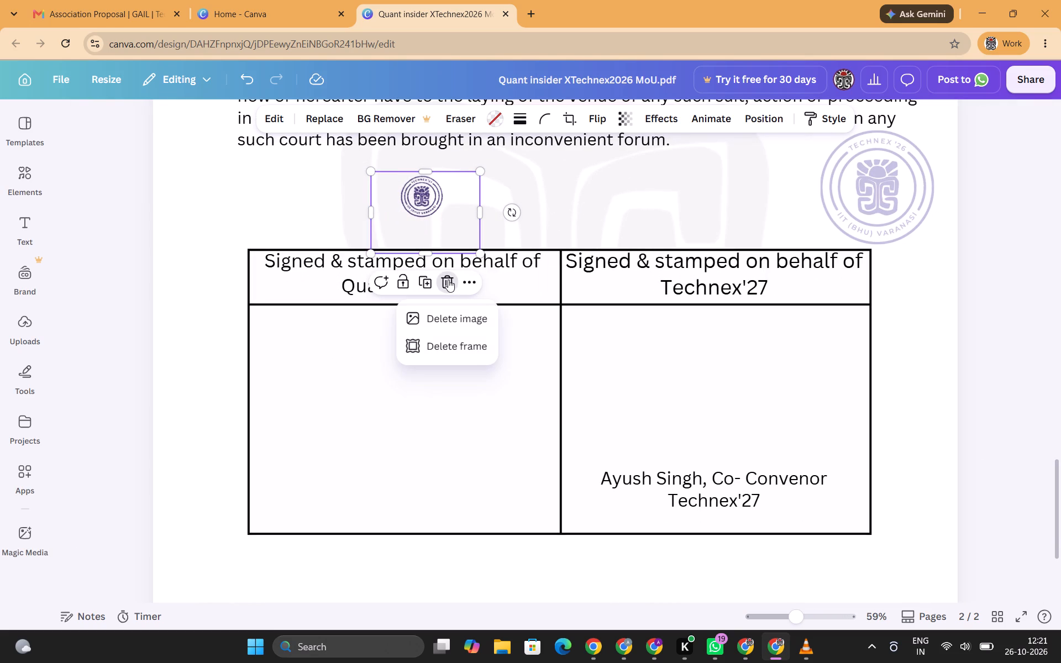
click(448, 343)
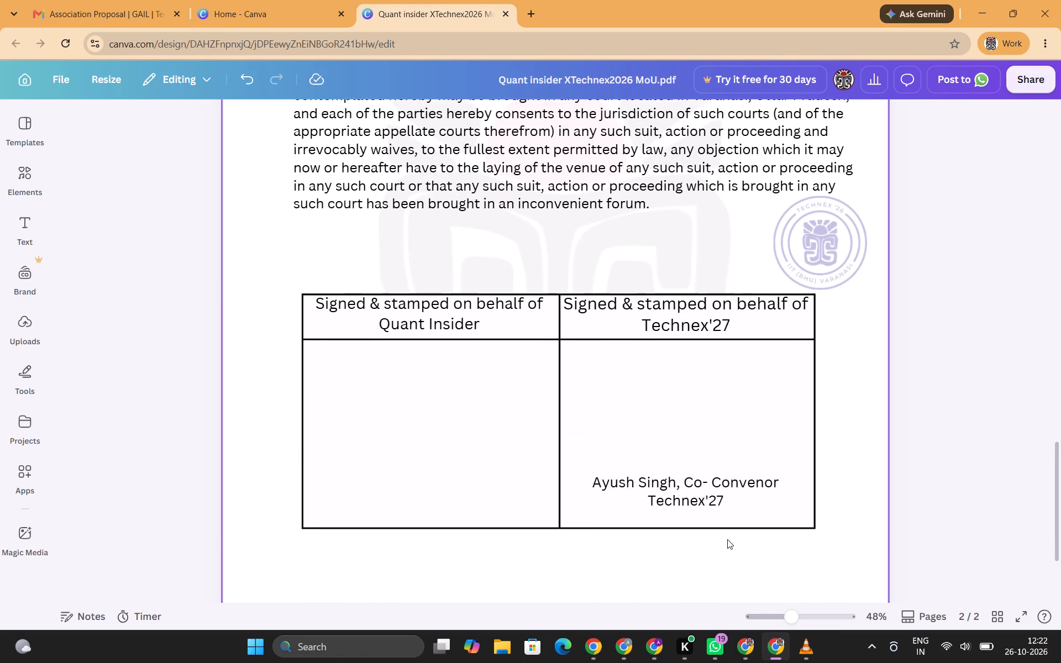
Open the background-removed stamp PNG in Photos and crop it closely around the Technex'27 stamp to 188 x 188 pixels.
click(500, 654)
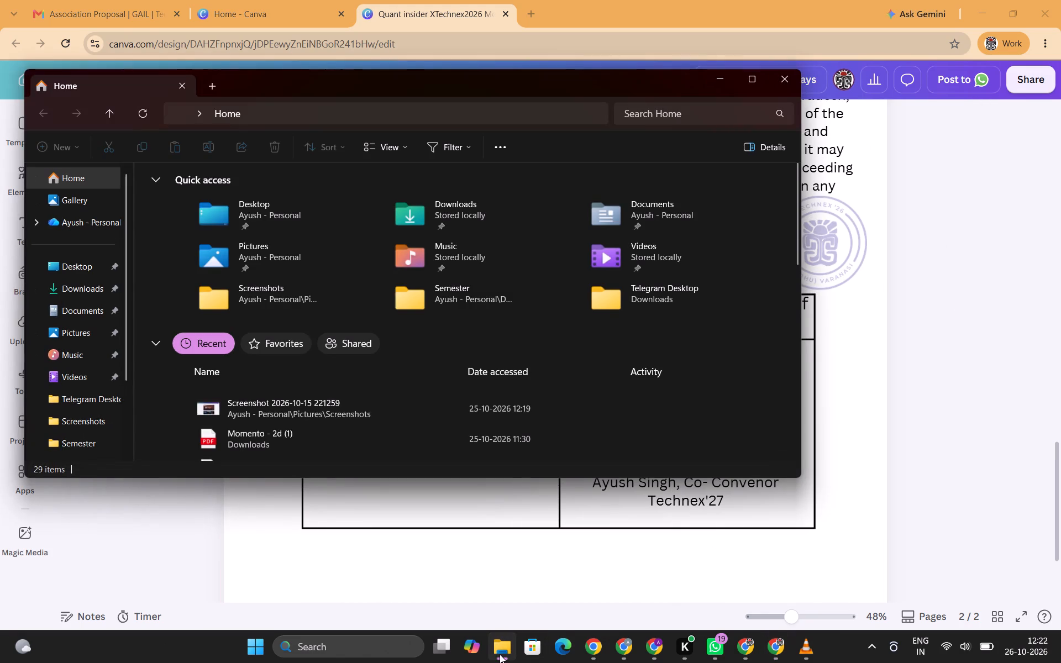
double_click(290, 402)
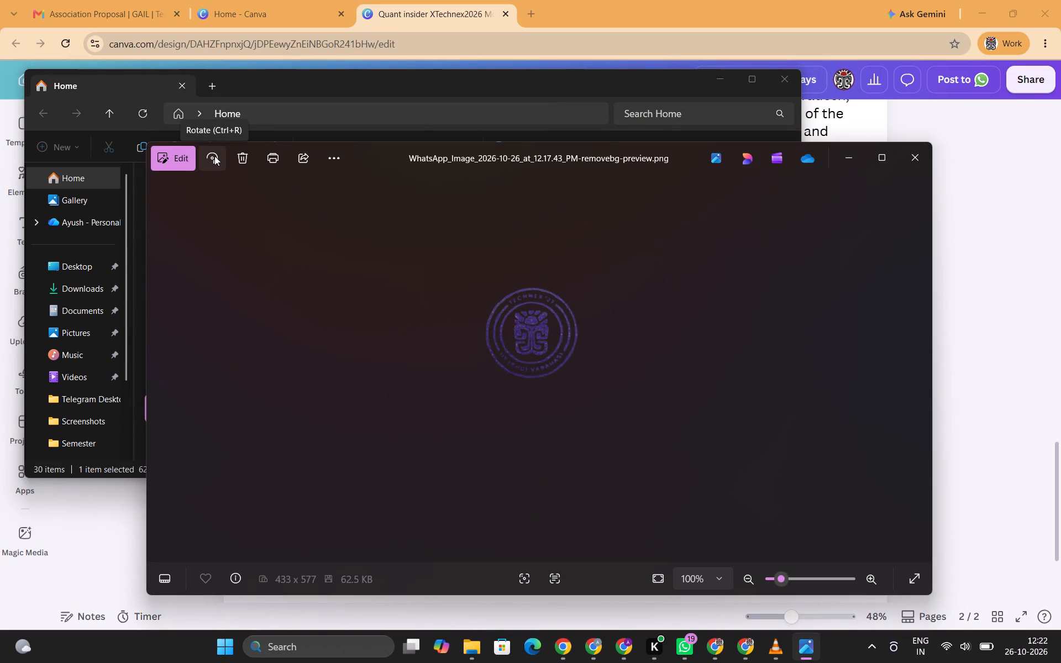
click(178, 158)
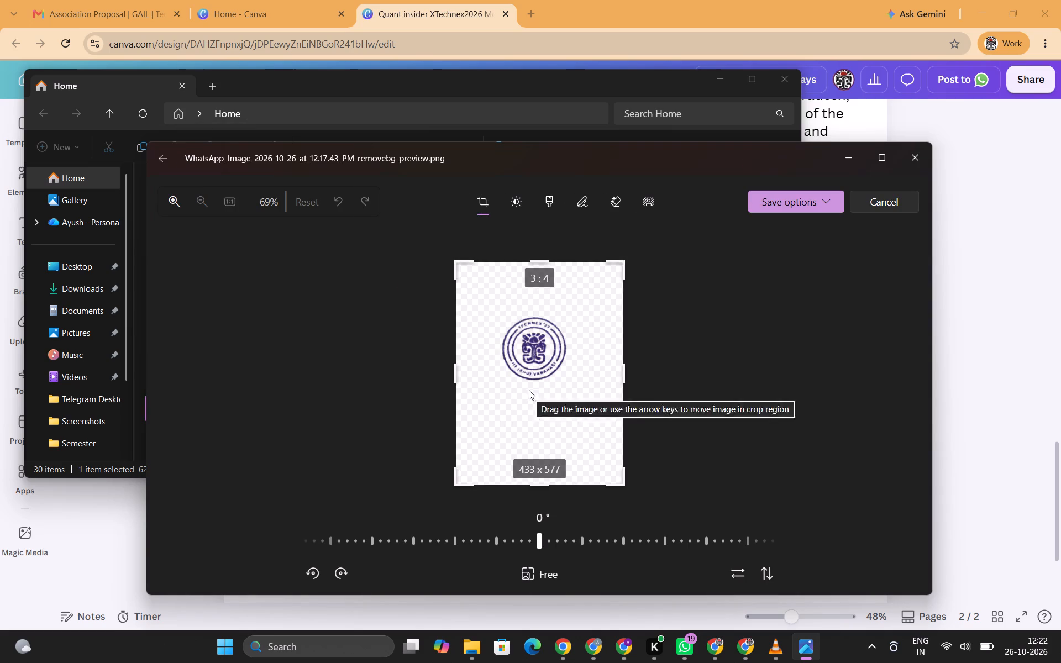
drag(539, 483, 531, 427)
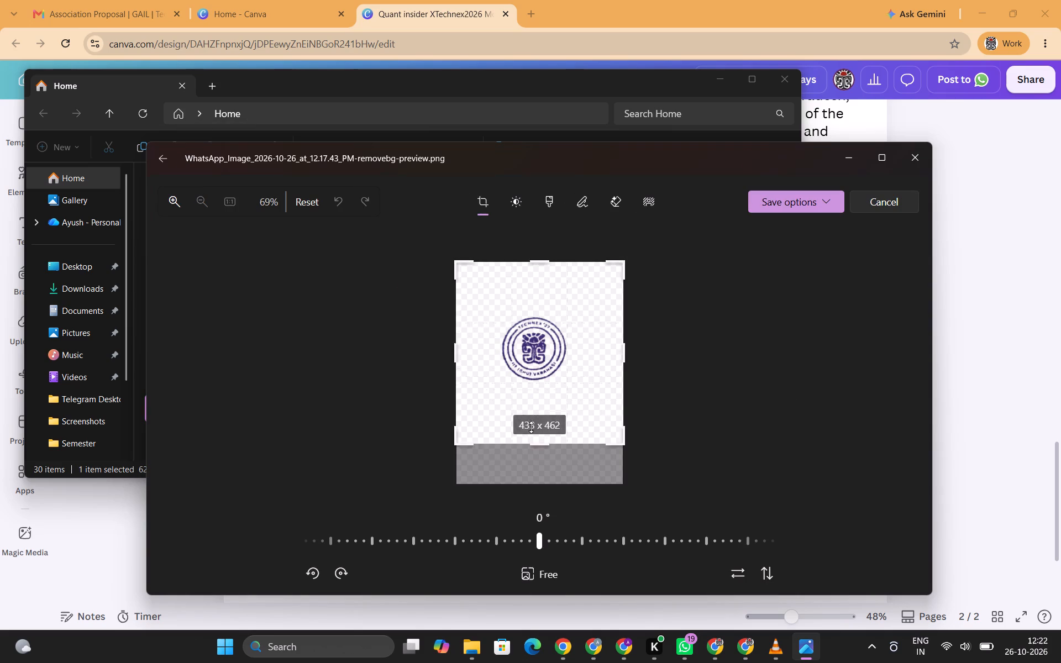
drag(531, 427, 529, 386)
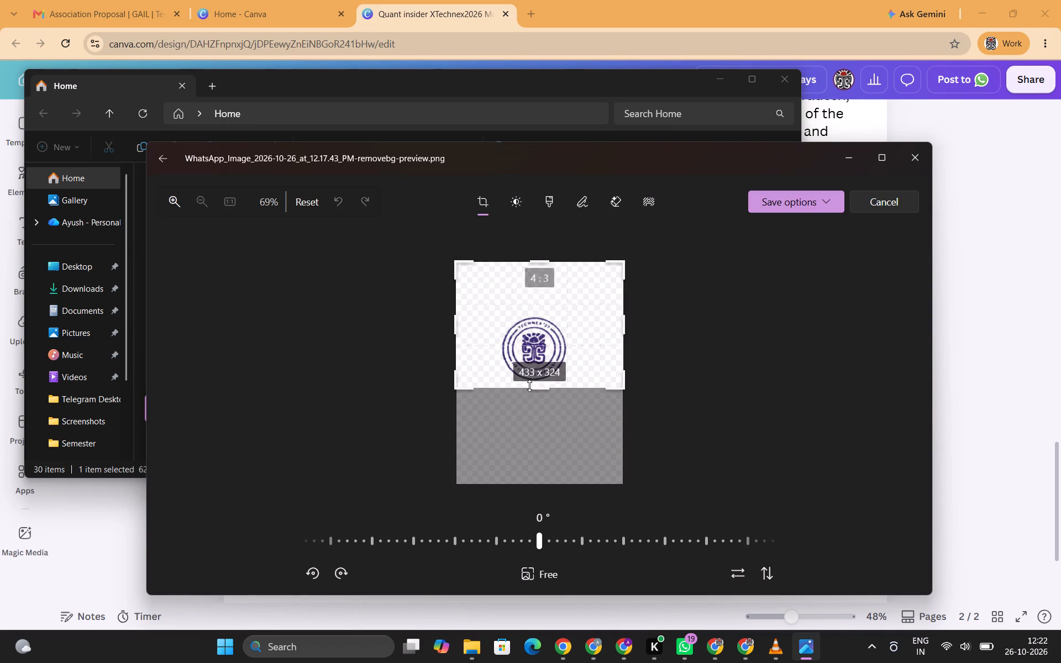
drag(529, 386, 529, 383)
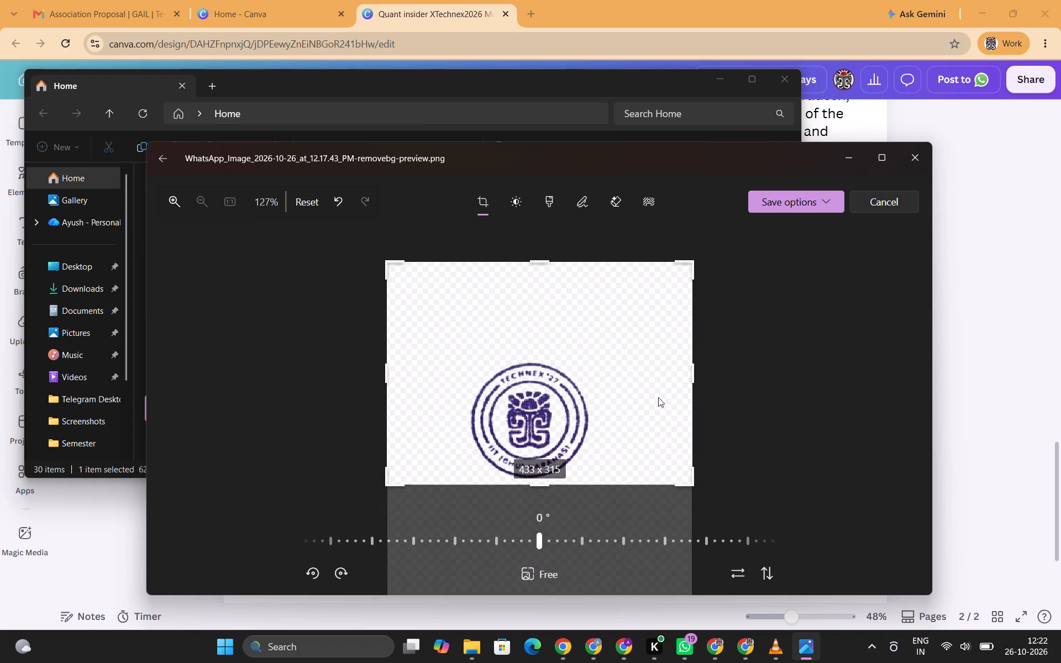
drag(695, 382, 642, 386)
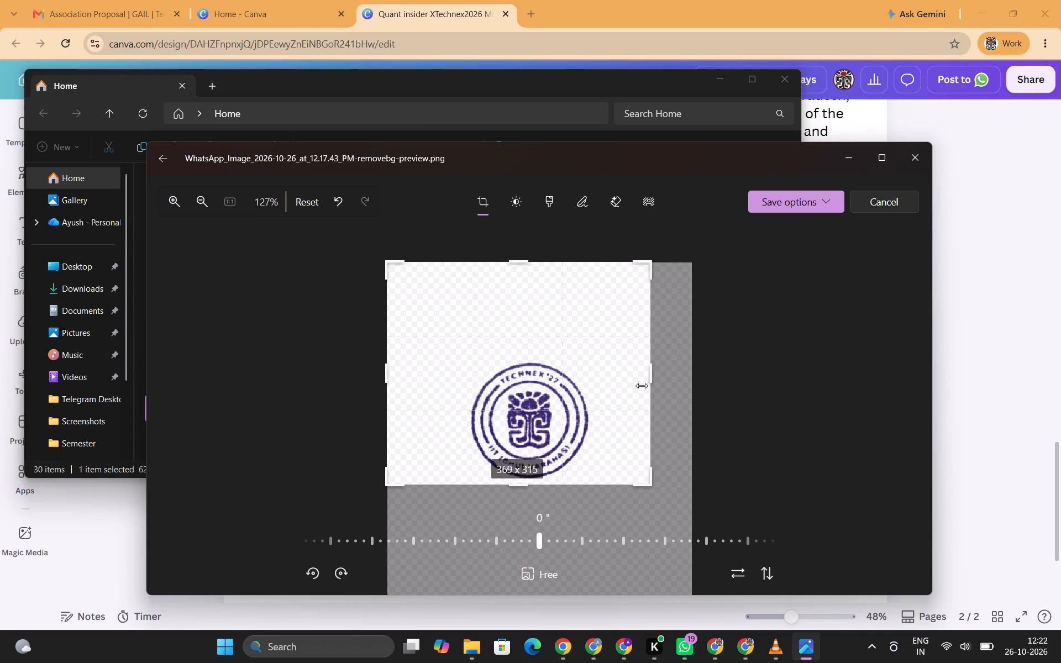
drag(642, 386, 600, 391)
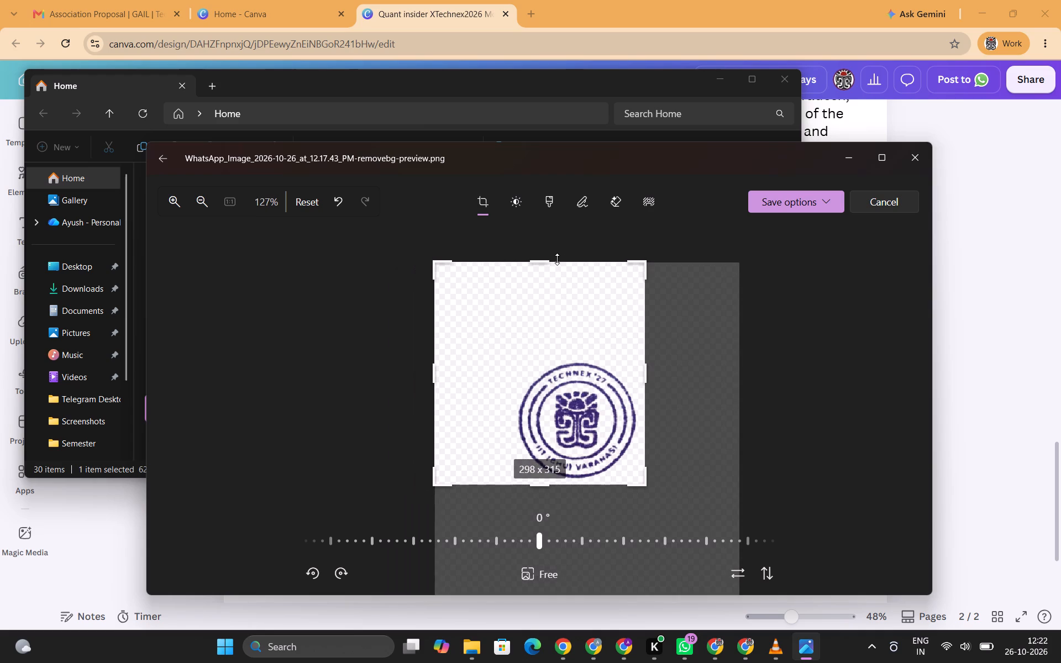
drag(549, 262, 555, 351)
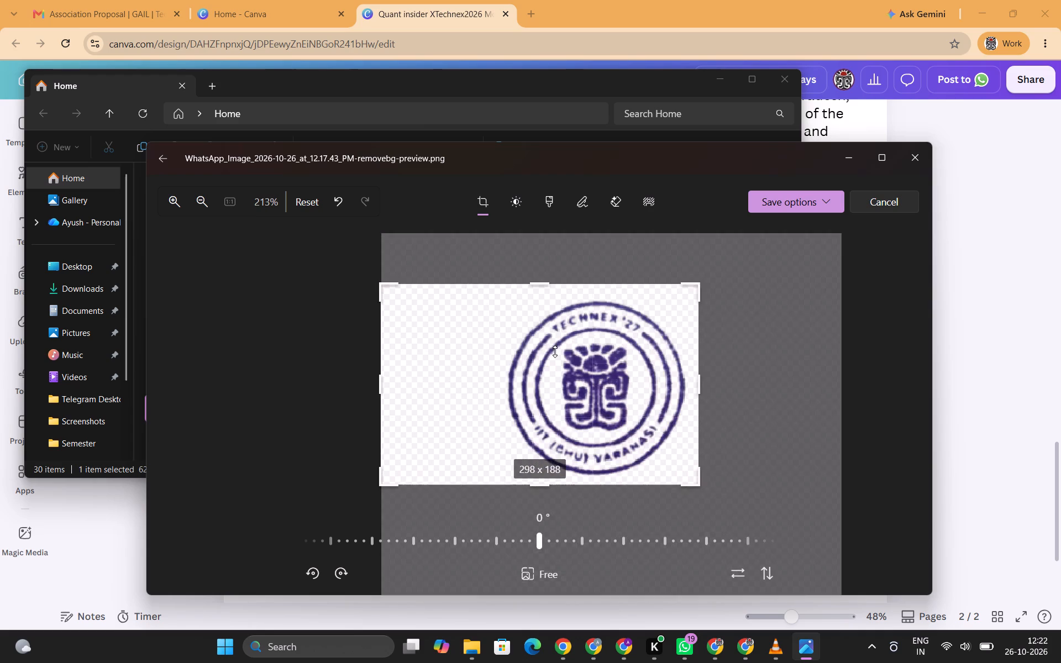
drag(360, 378, 470, 380)
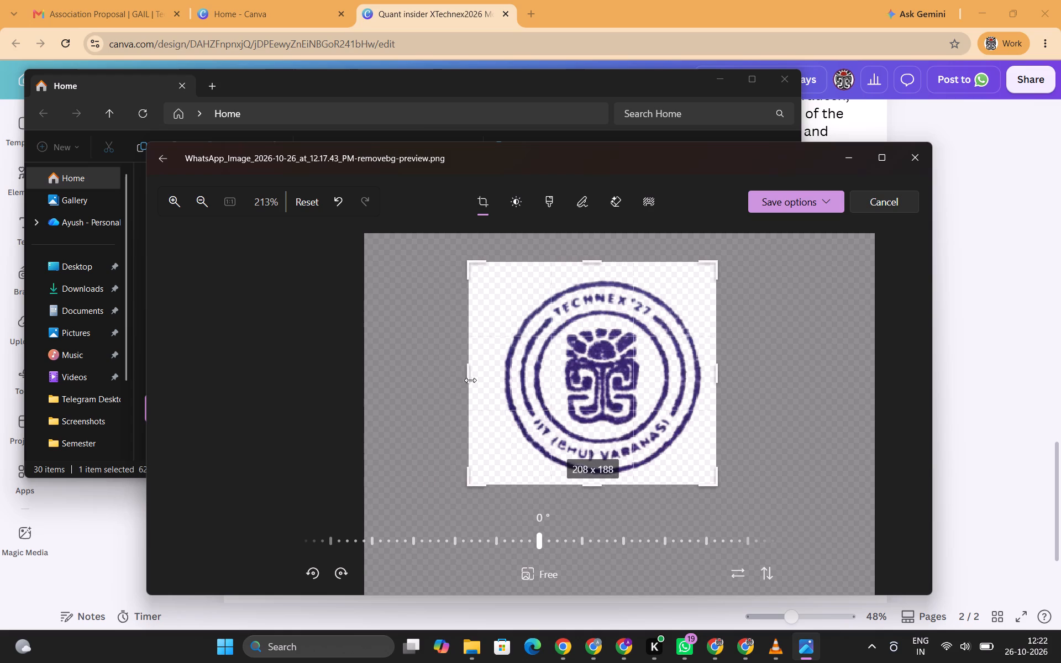
drag(470, 380, 490, 381)
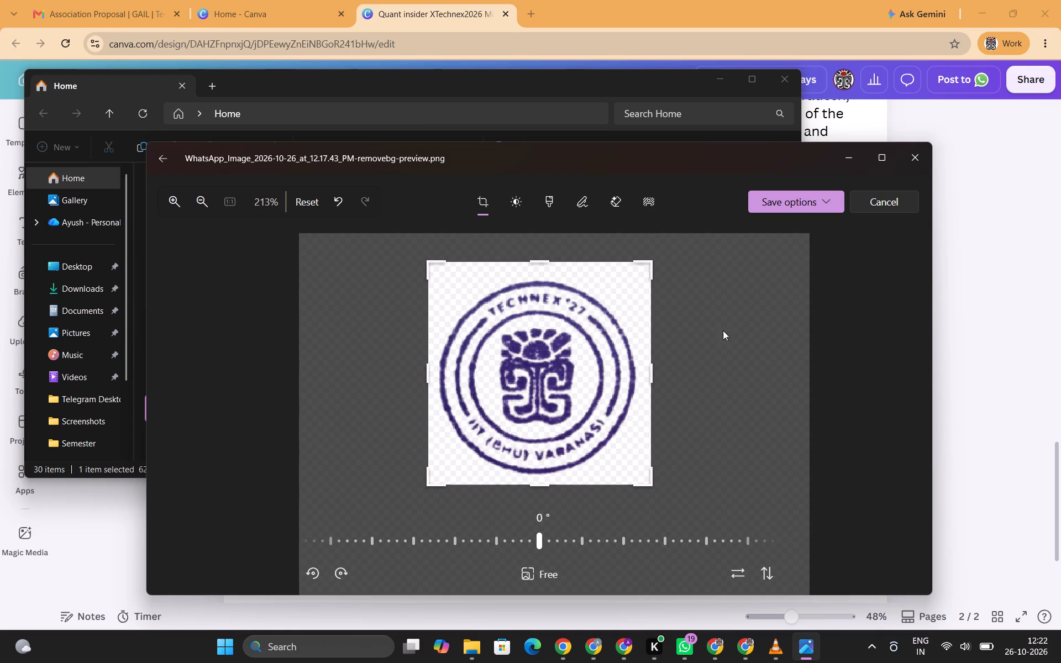
Save the cropped stamp as a copy in Downloads, replacing the existing removebg-preview PNG, and close the image viewer and file browser.
click(769, 206)
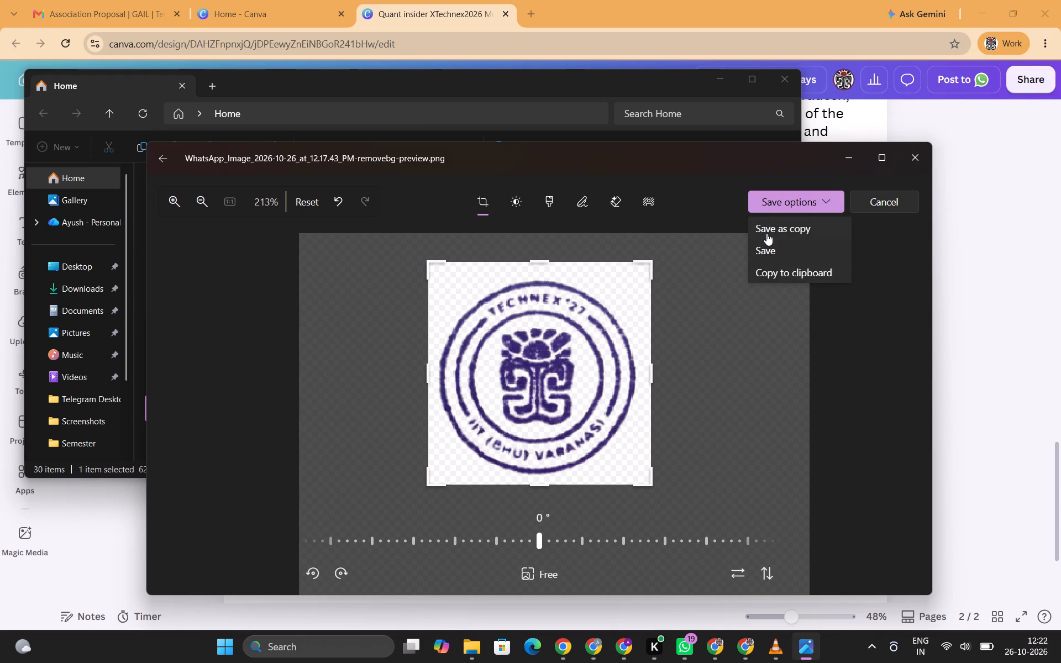
click(766, 230)
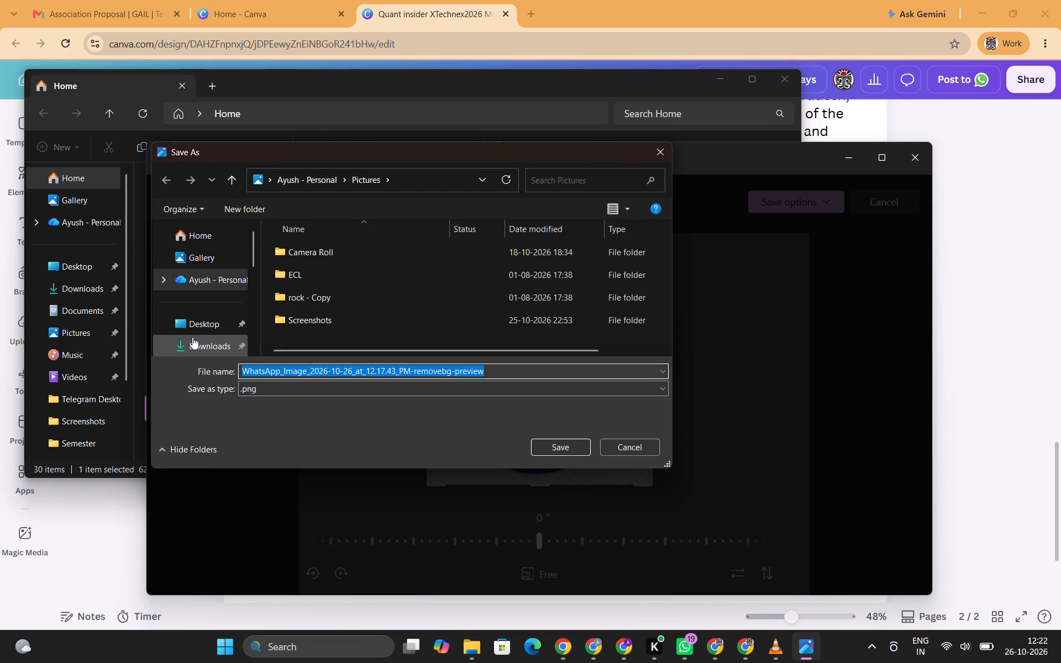
click(193, 338)
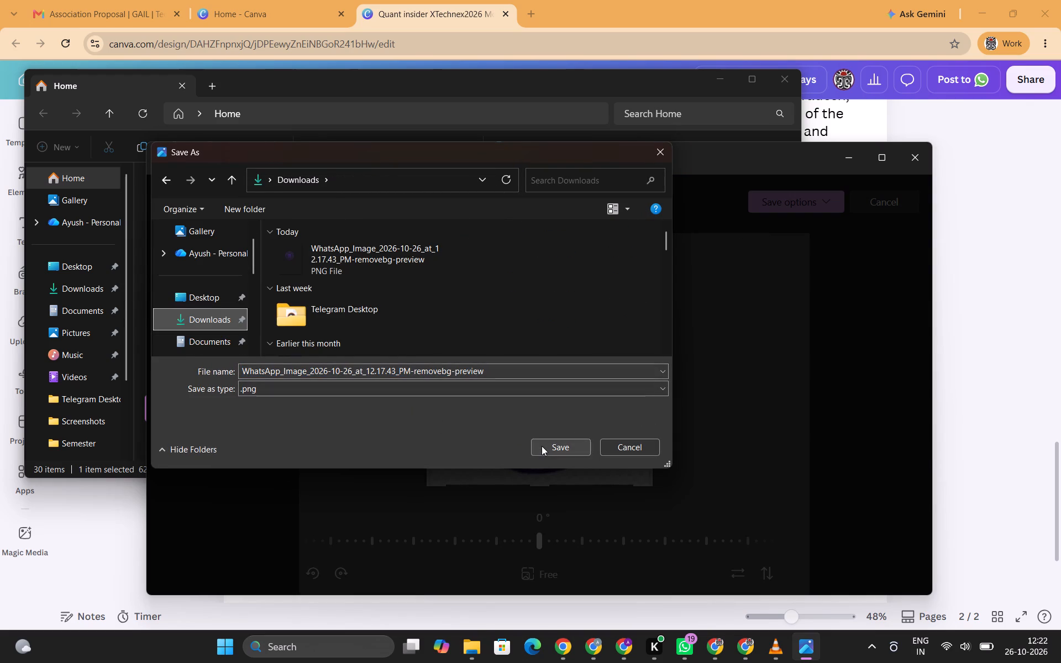
click(542, 446)
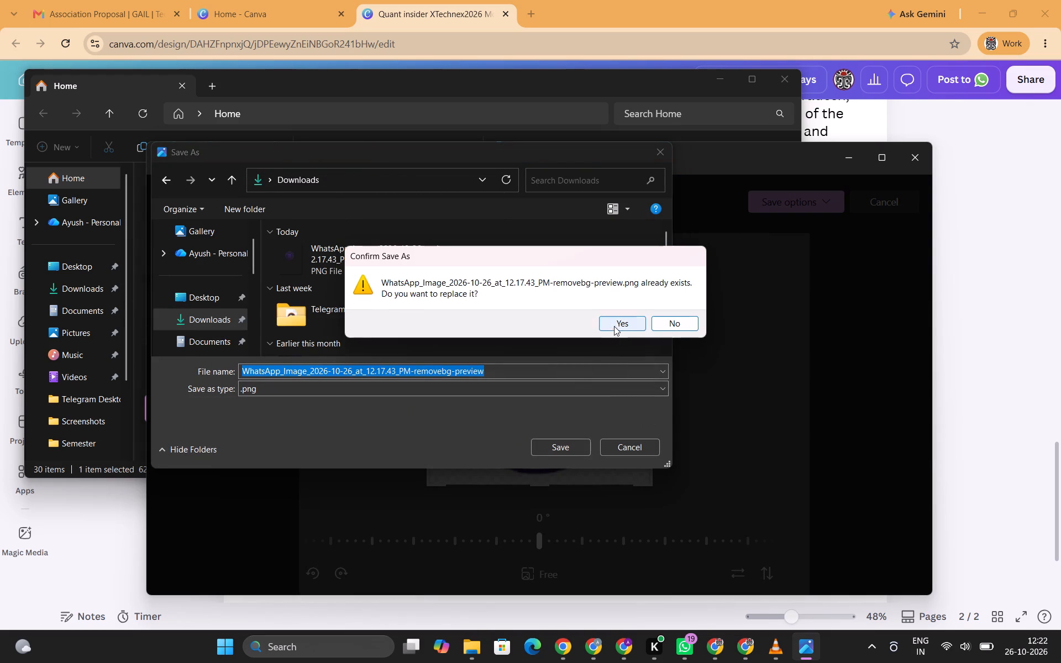
click(615, 324)
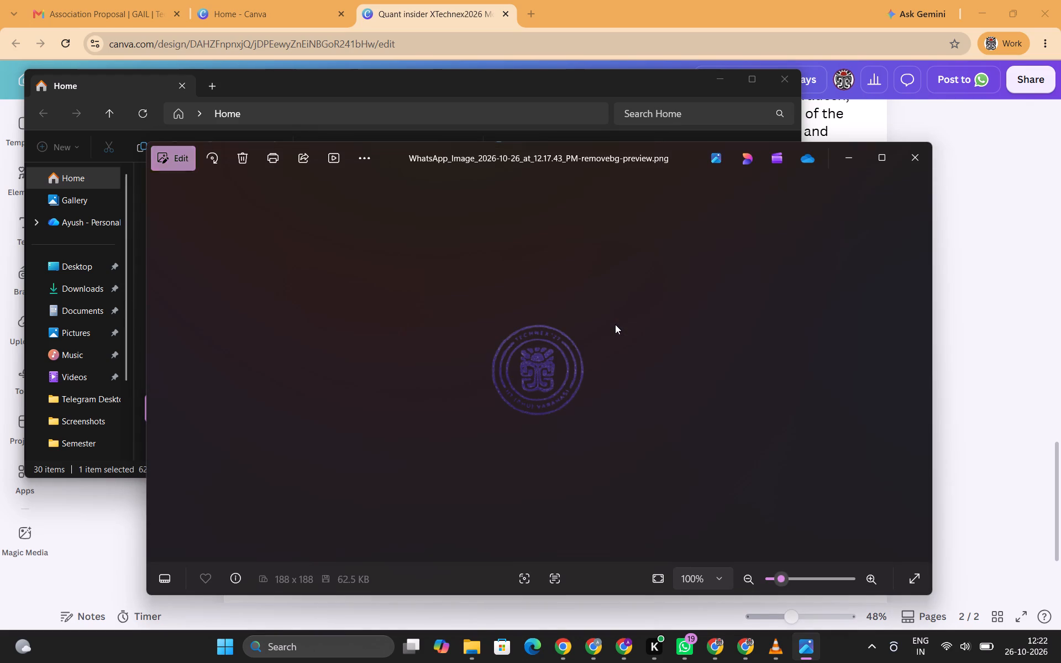
click(913, 155)
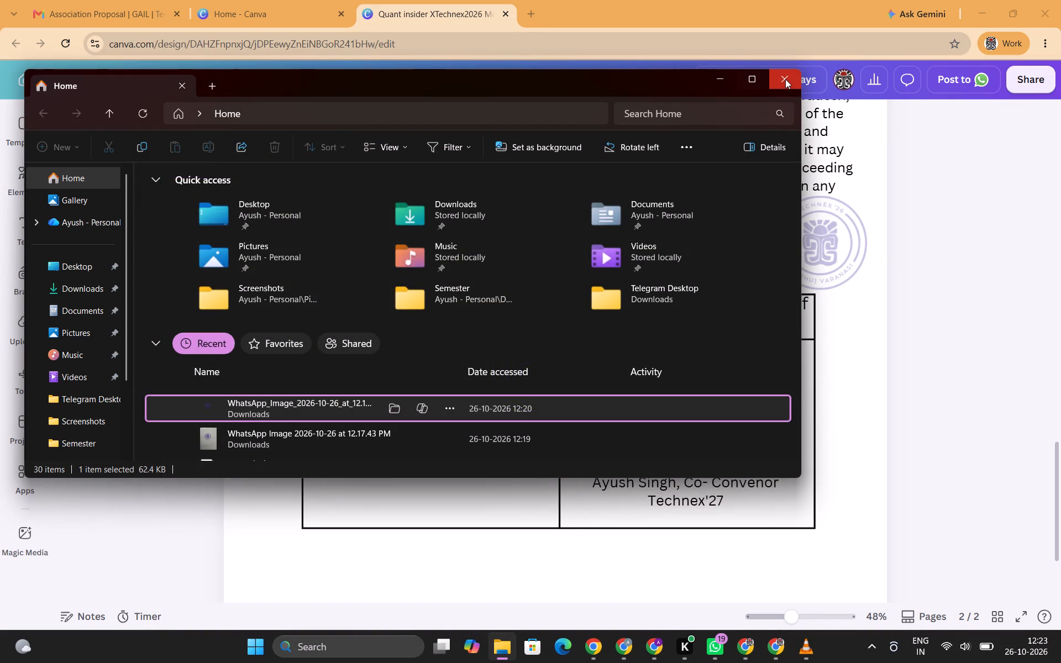
click(785, 79)
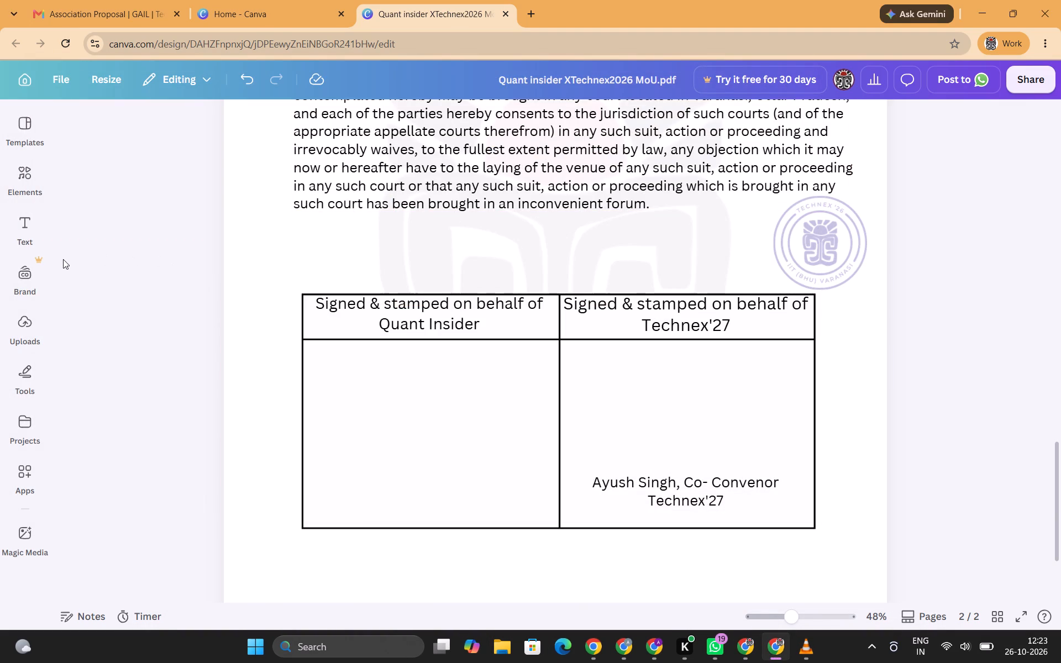
Upload the cropped removebg-preview PNG from Downloads to Canva and add it to the signing page.
click(24, 323)
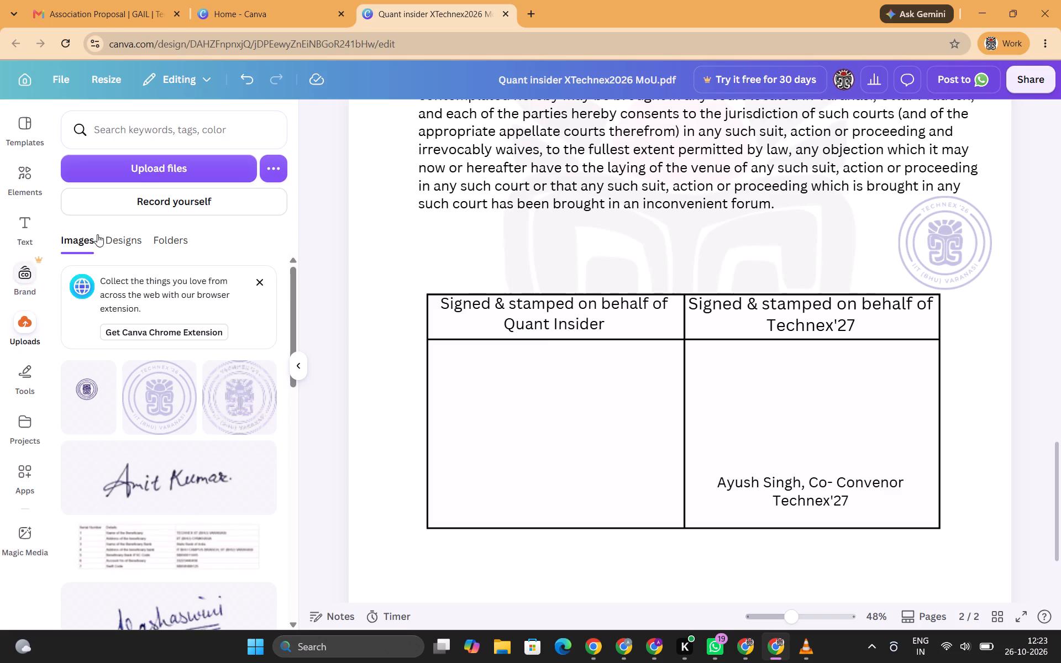
click(146, 172)
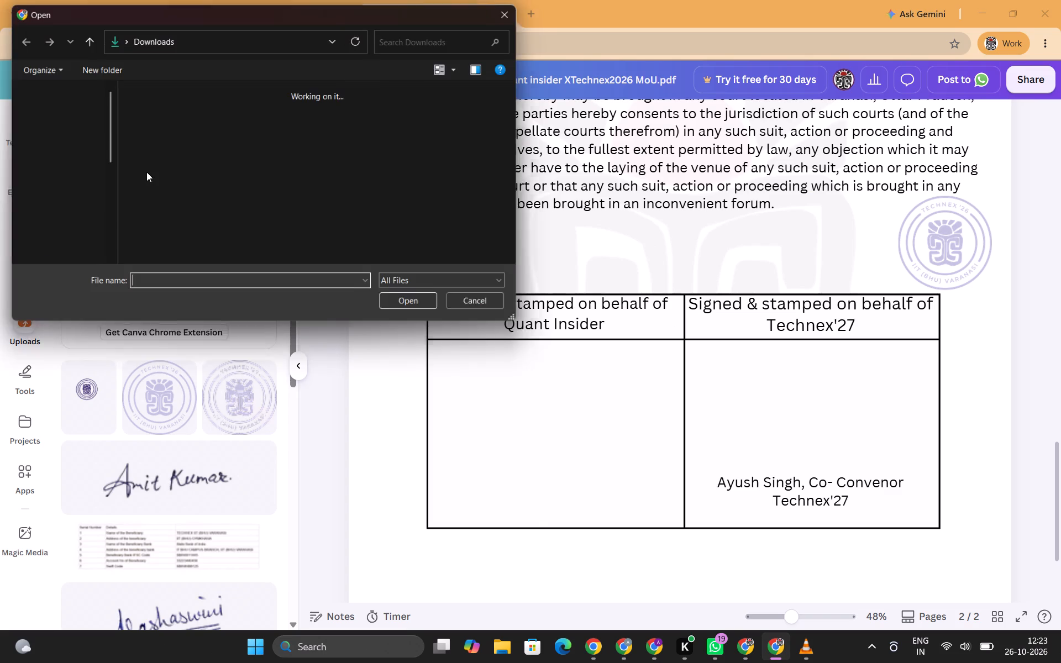
click(166, 118)
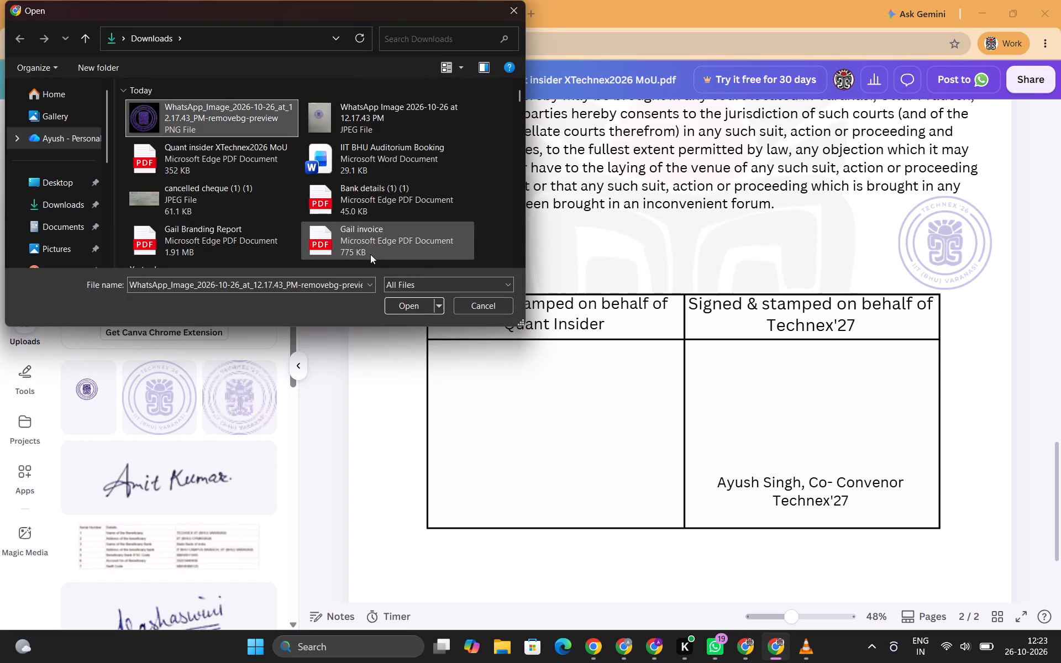
click(405, 304)
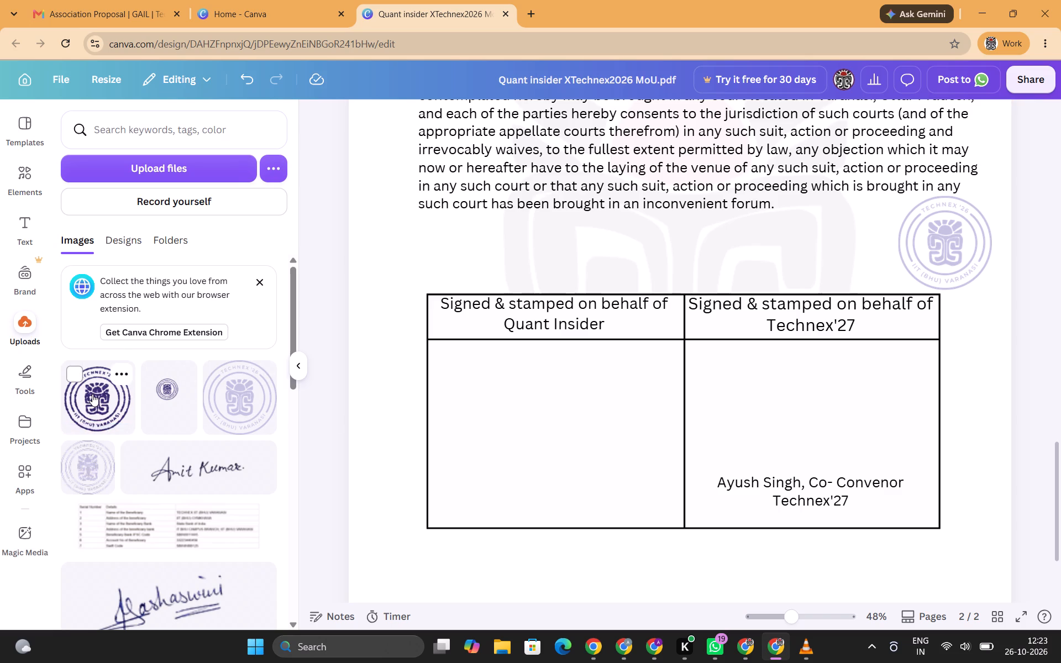
click(92, 394)
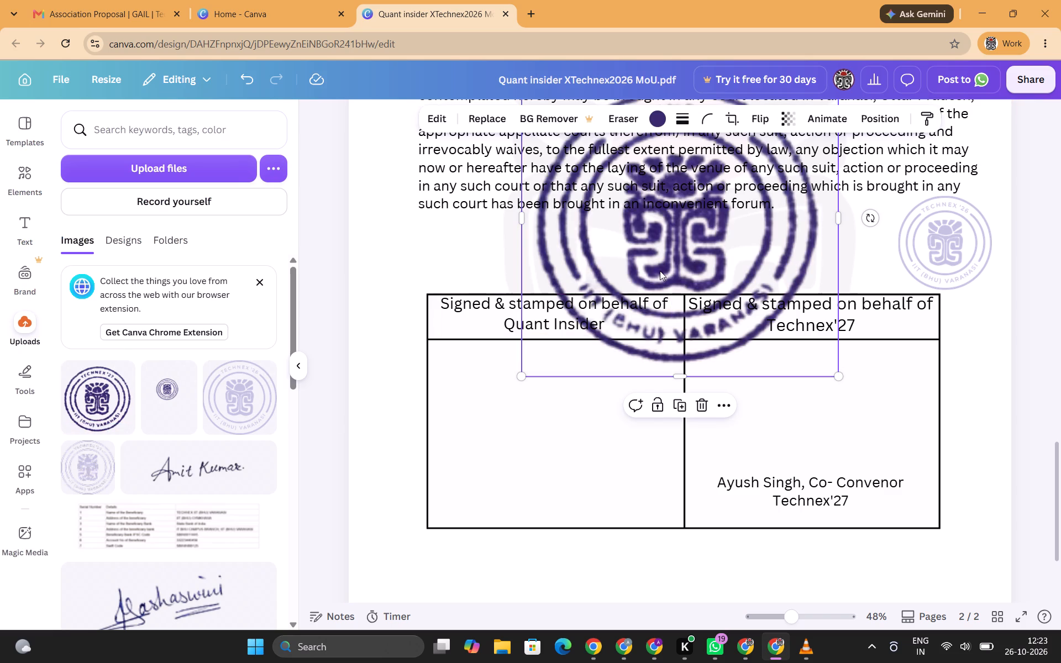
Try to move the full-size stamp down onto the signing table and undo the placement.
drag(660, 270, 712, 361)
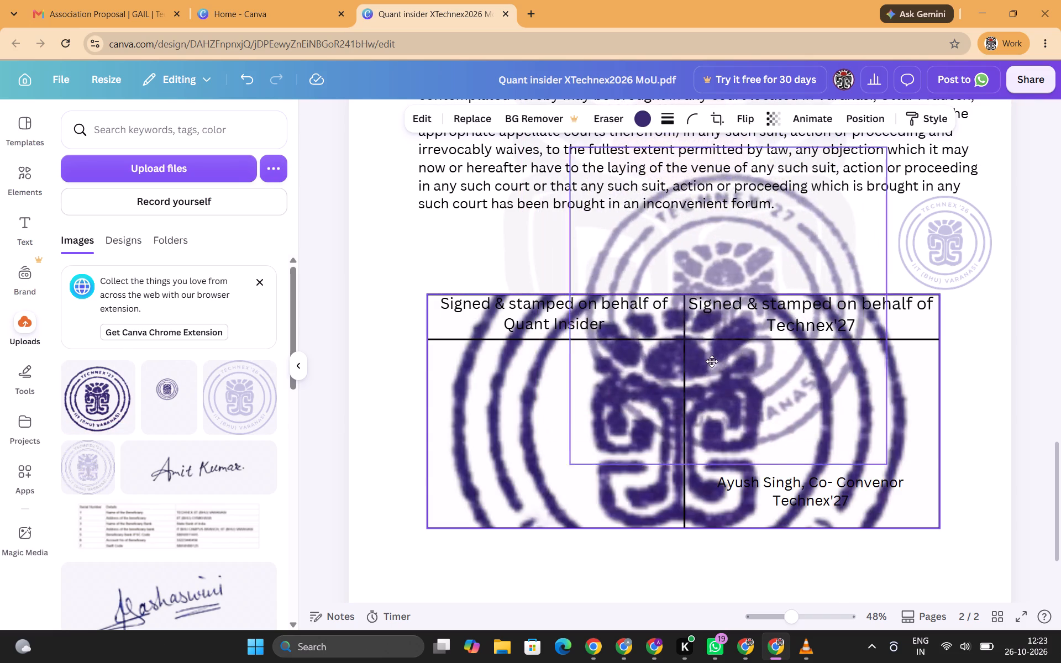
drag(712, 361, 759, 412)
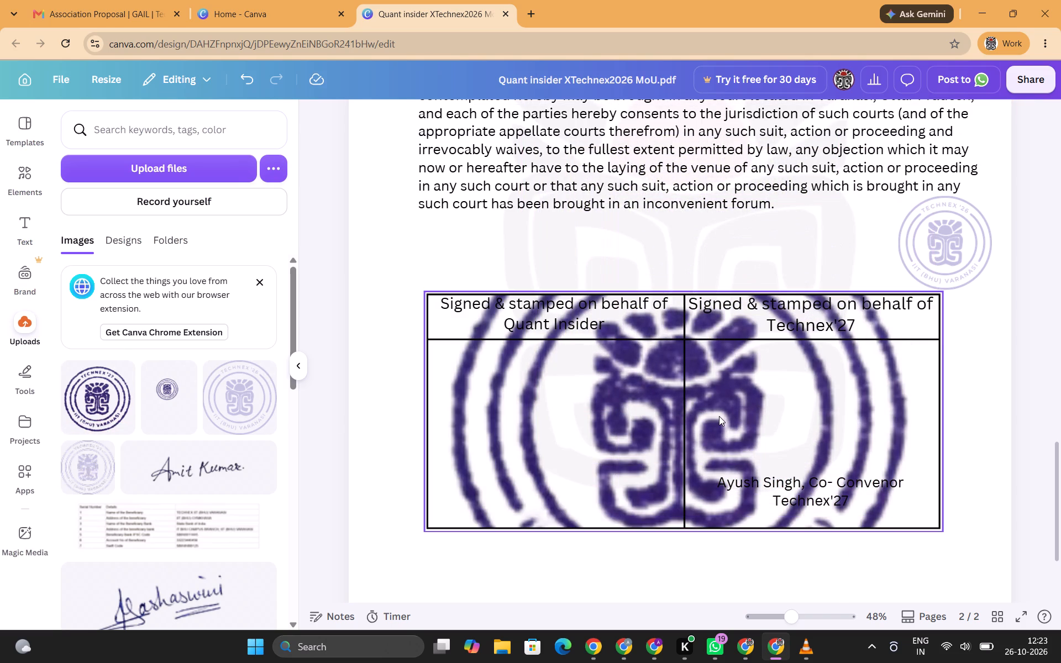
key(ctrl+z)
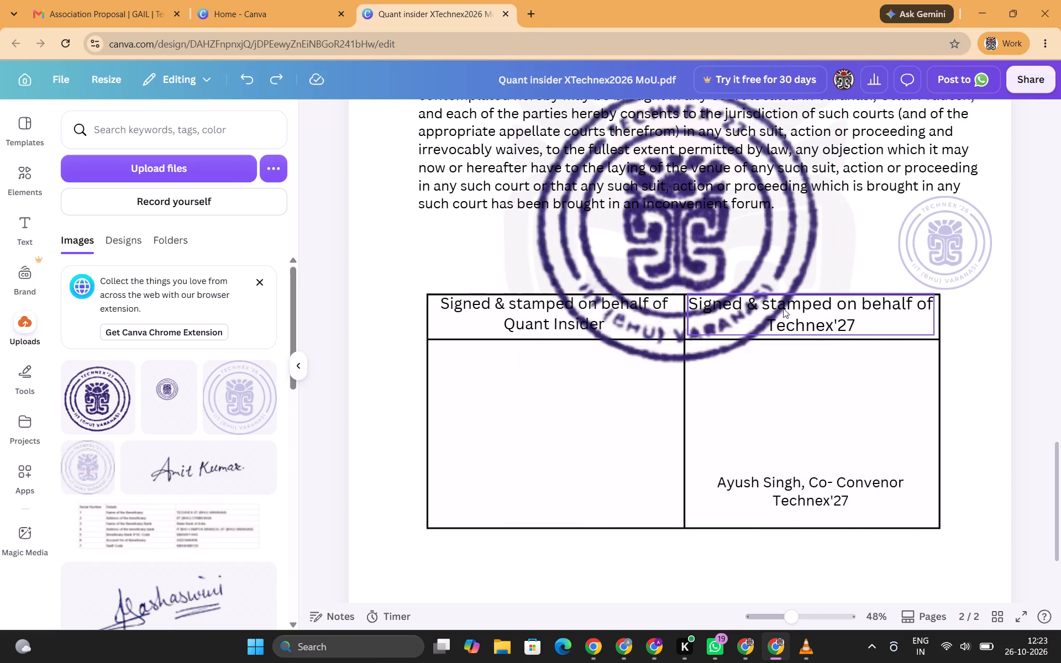
Scale the stamp down to about half its size, try it over the signing table, and drop it into the watermark frame behind the clause text.
click(755, 256)
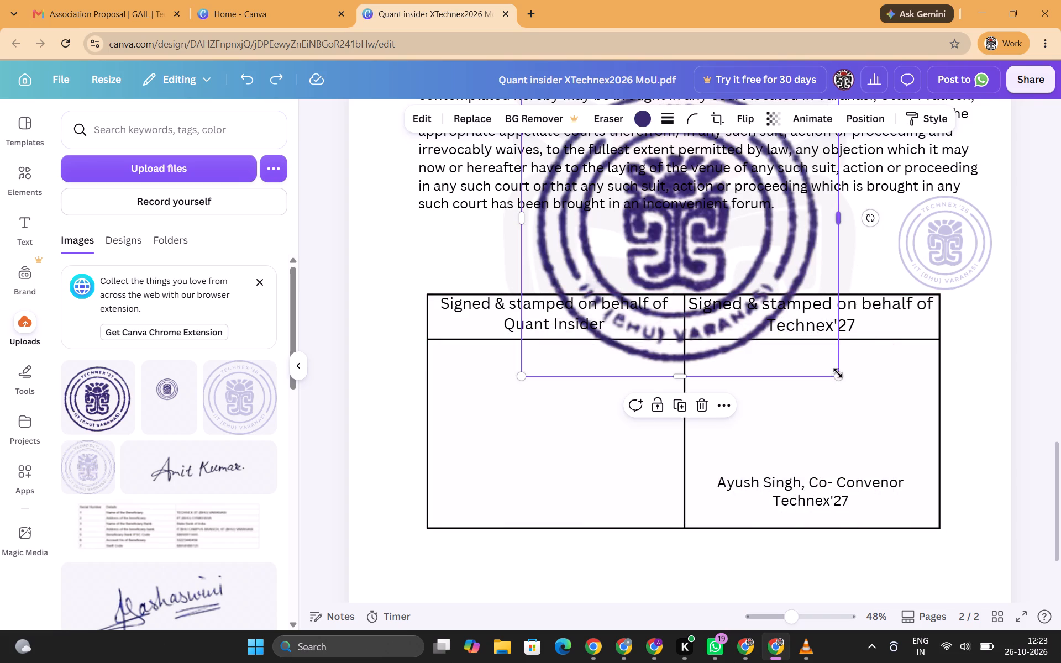
drag(838, 376, 669, 219)
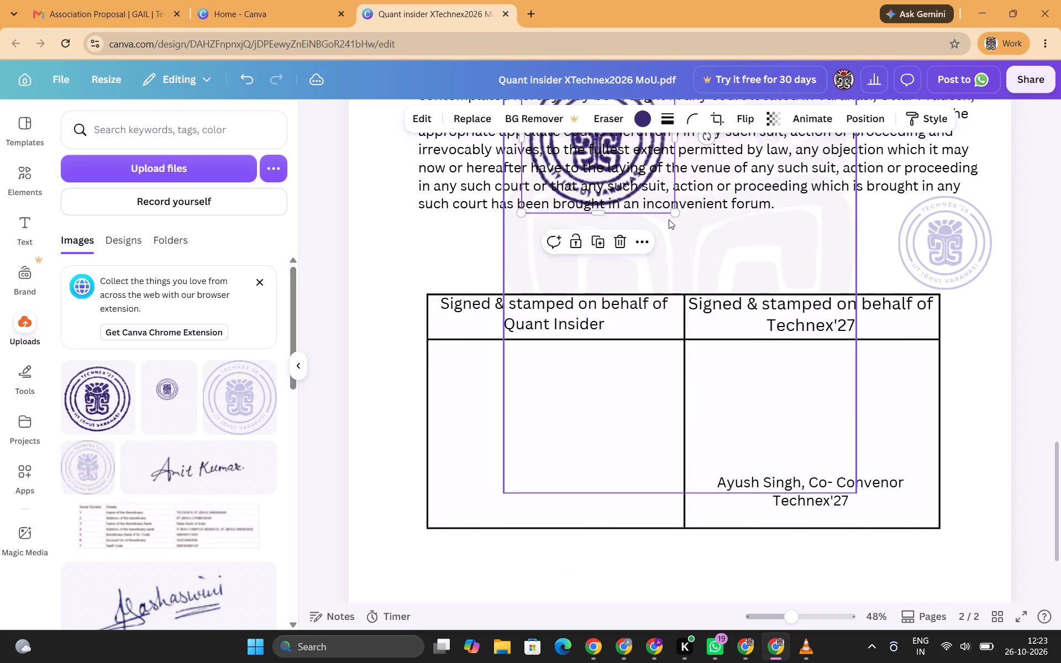
scroll(669, 219, up, 2)
drag(618, 207, 635, 235)
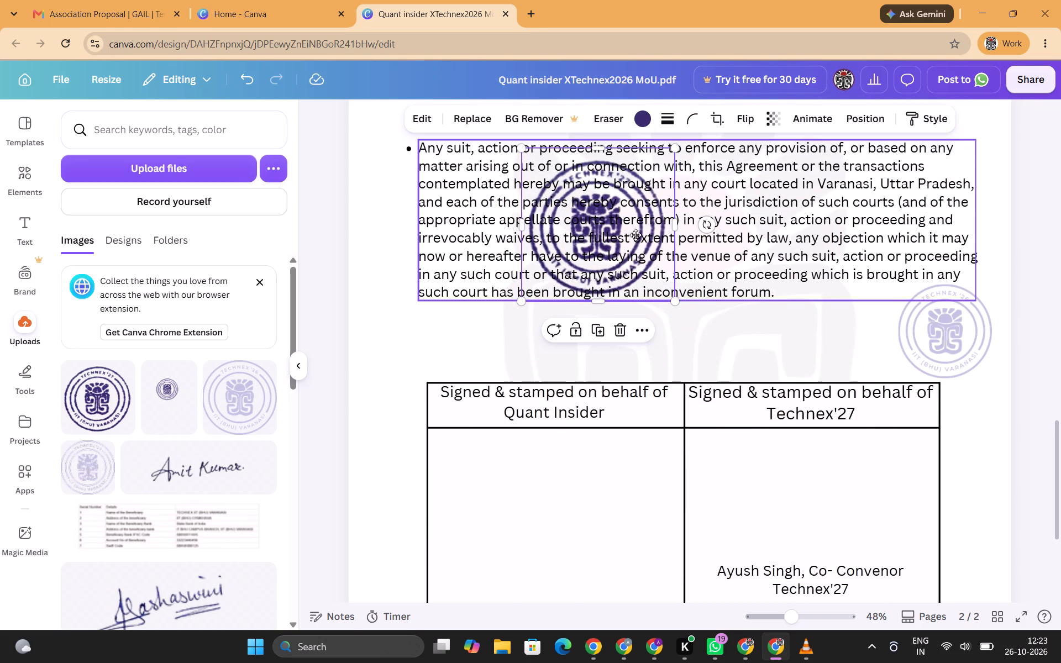
drag(635, 235, 837, 539)
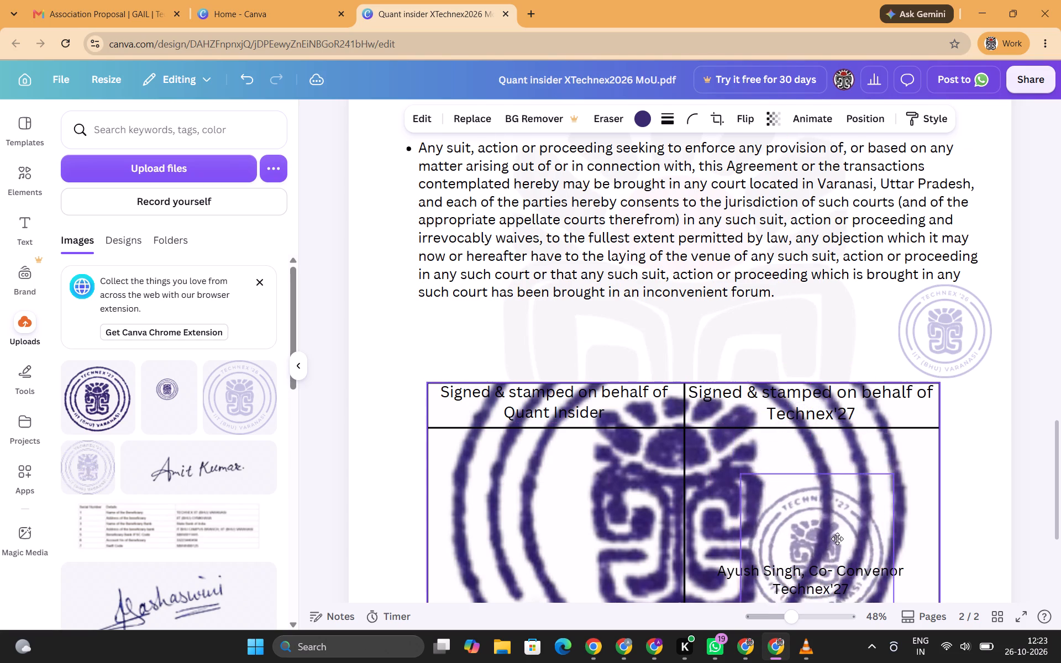
drag(837, 539, 664, 225)
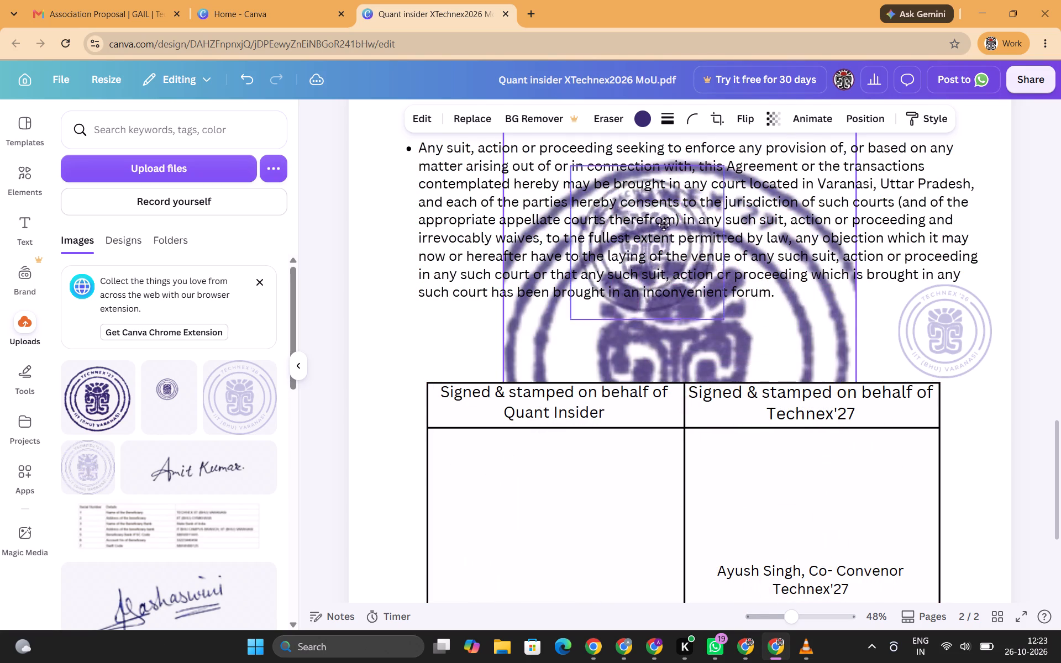
drag(664, 225, 694, 213)
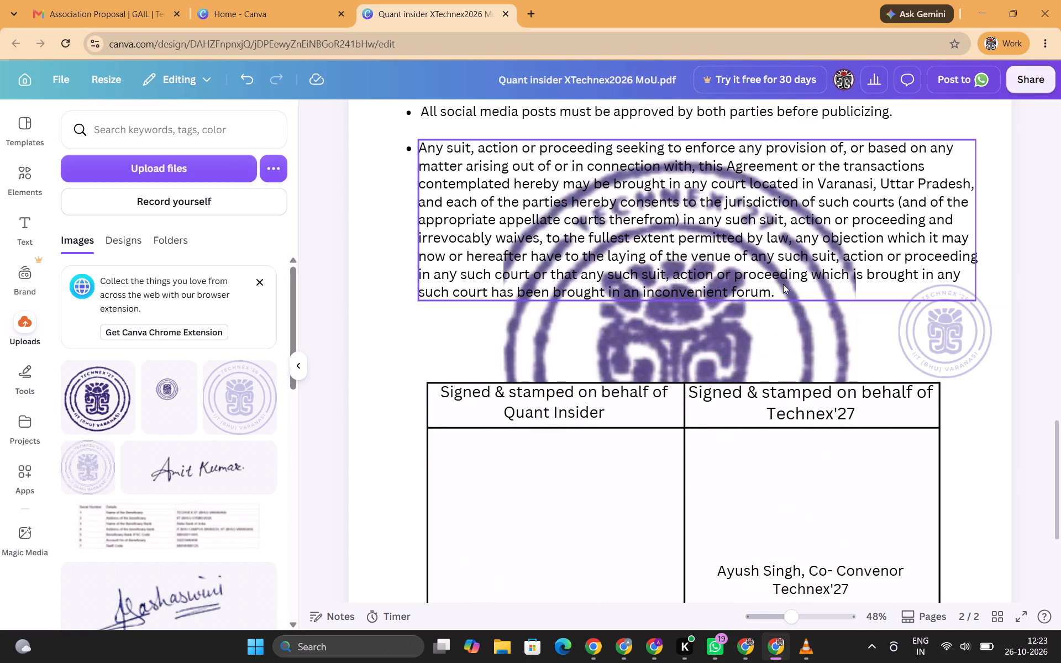
Scale the Technex'27 stamp down to about 480 px high and move it just above the signing table.
click(758, 338)
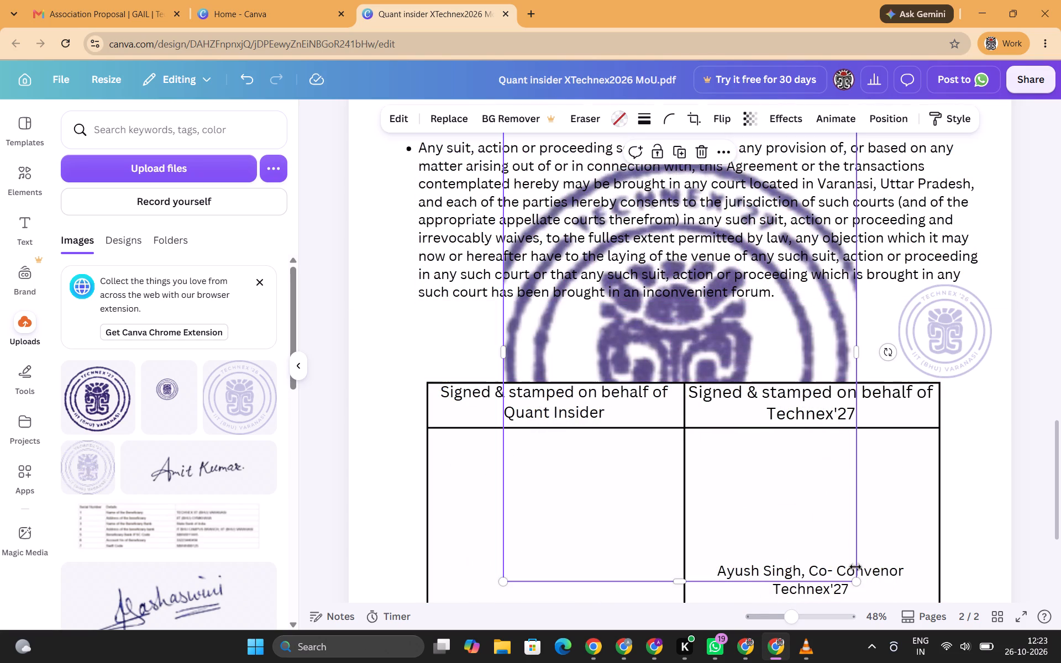
click(855, 583)
drag(855, 583, 660, 292)
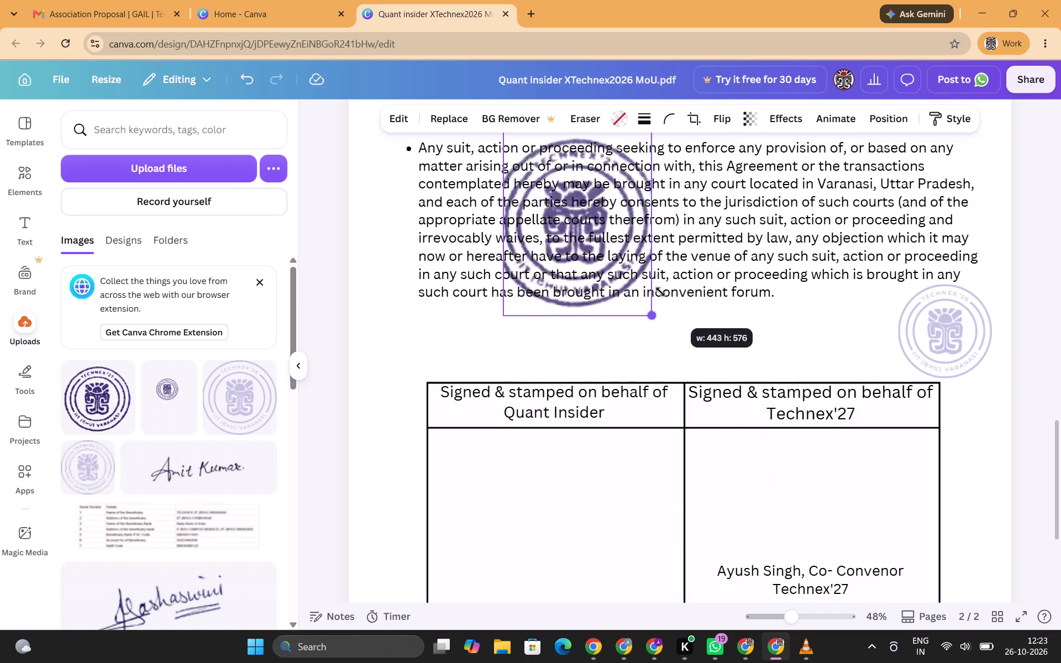
drag(660, 292, 643, 273)
drag(570, 223, 694, 333)
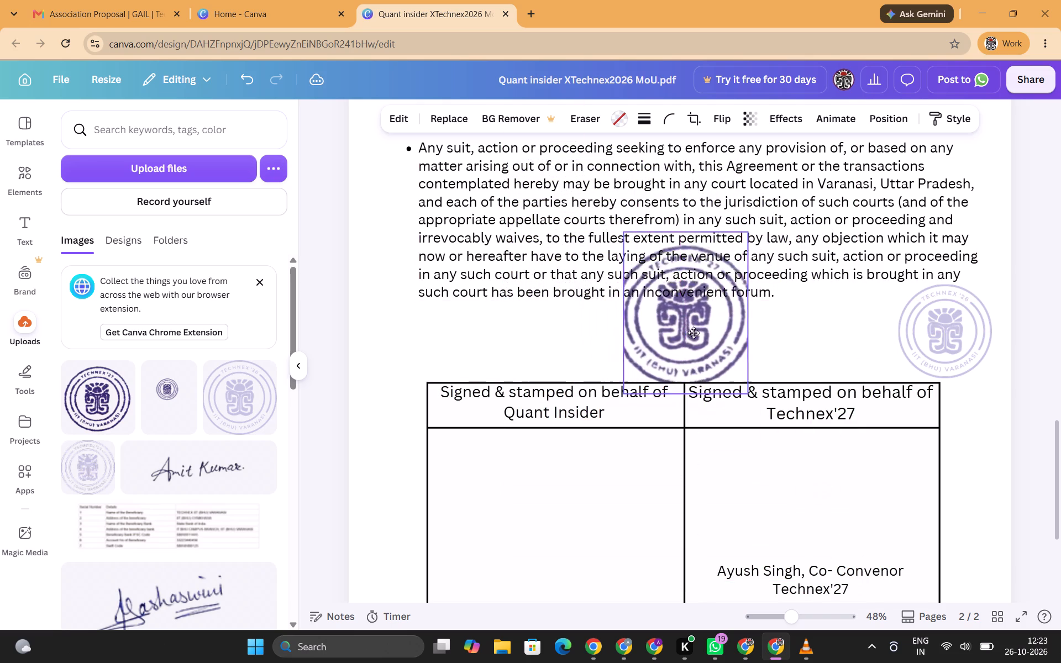
drag(694, 333, 794, 409)
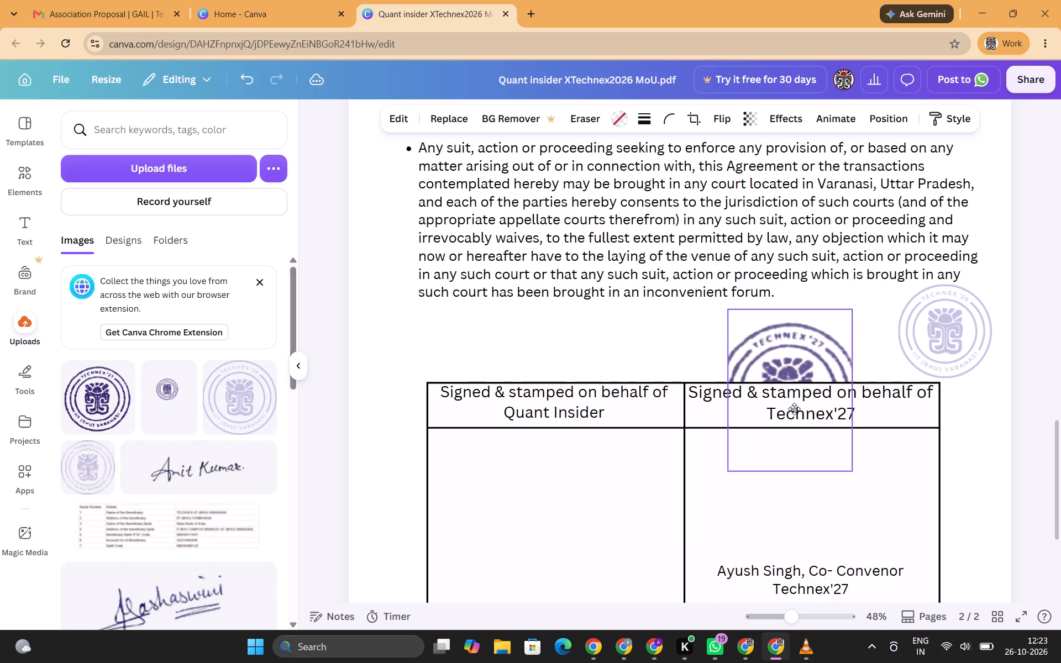
drag(794, 409, 739, 324)
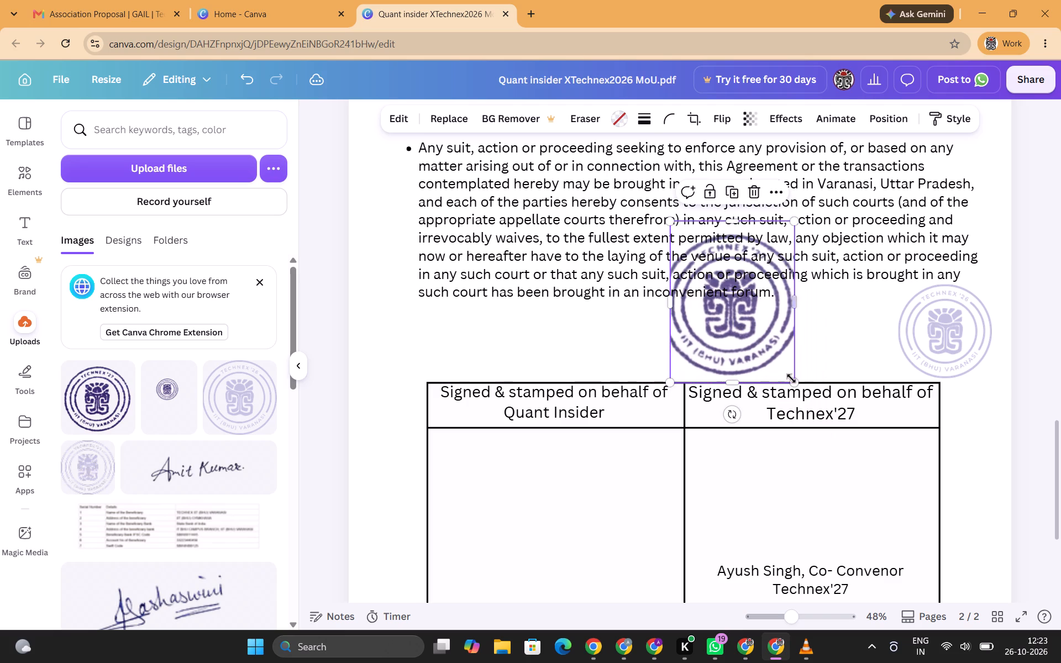
Widen the stamp's image frame to about 493 px, then shrink the stamp proportionally to about 250 by 245 px.
drag(792, 380, 799, 374)
drag(672, 302, 647, 301)
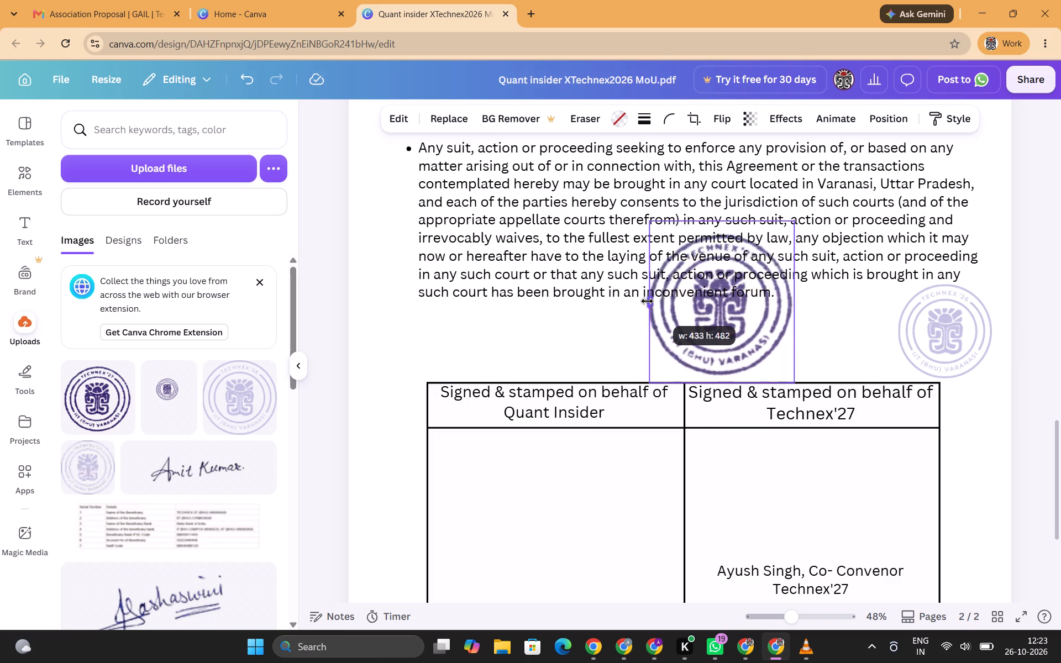
drag(647, 301, 631, 304)
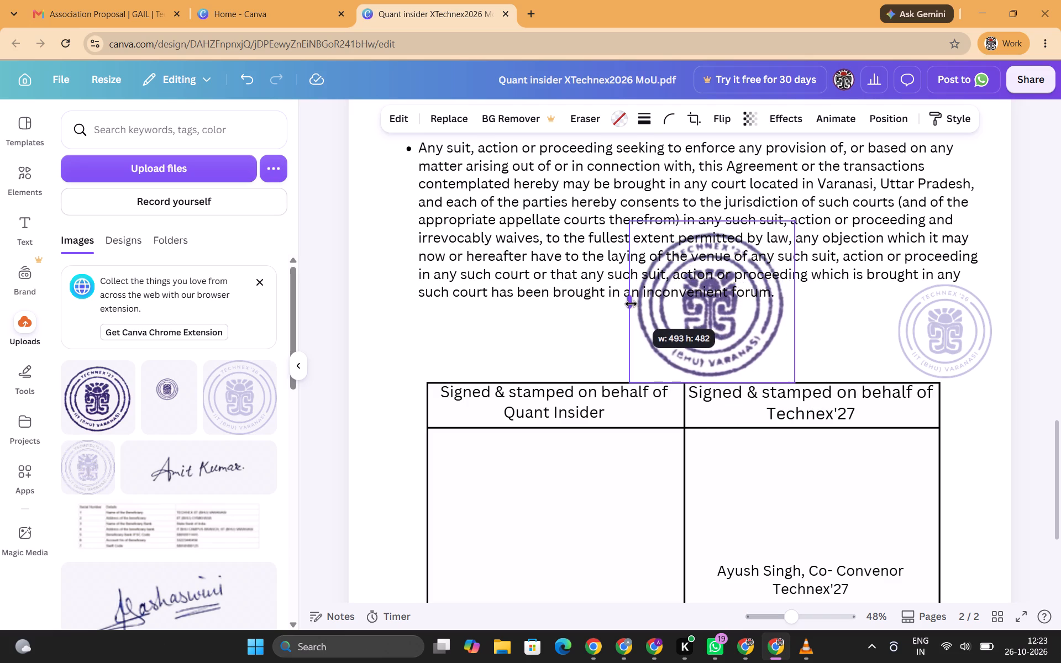
drag(794, 219, 765, 250)
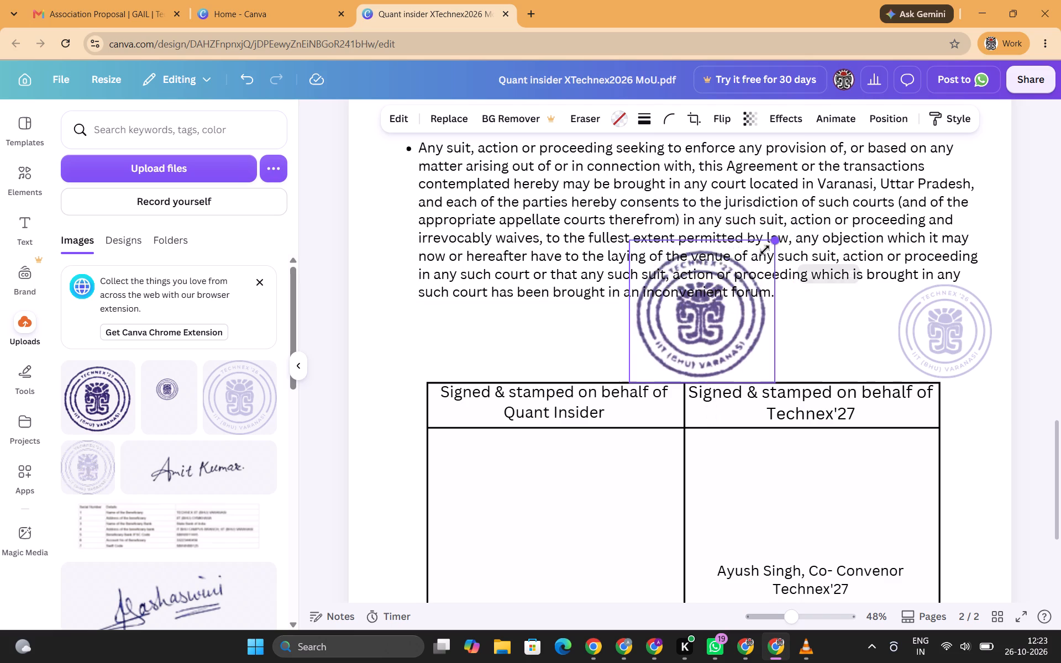
drag(765, 250, 721, 306)
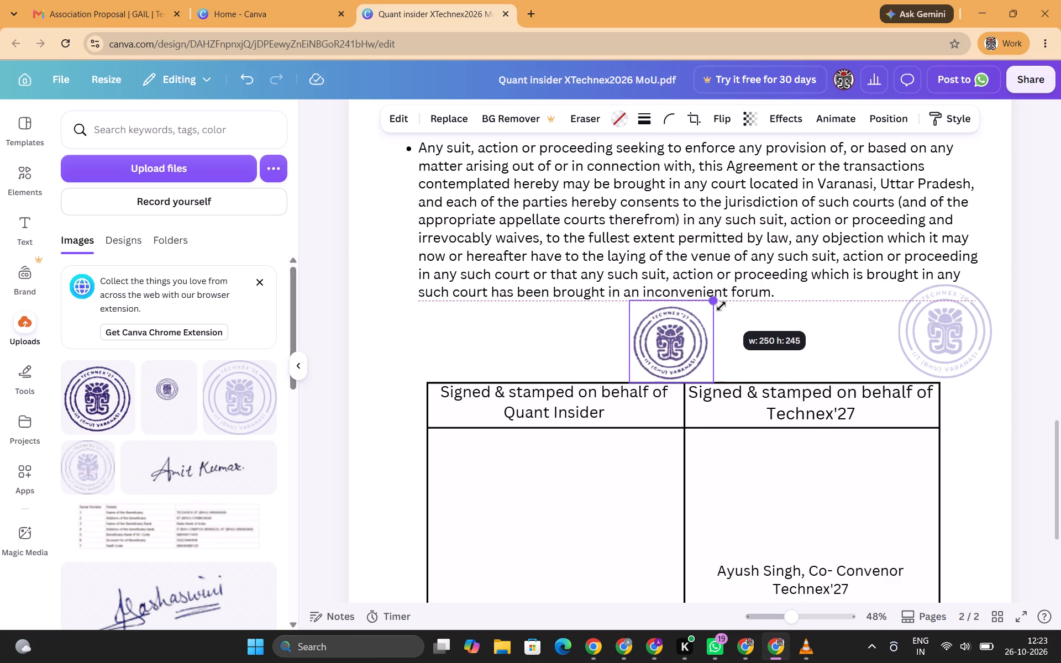
drag(721, 306, 724, 301)
click(787, 345)
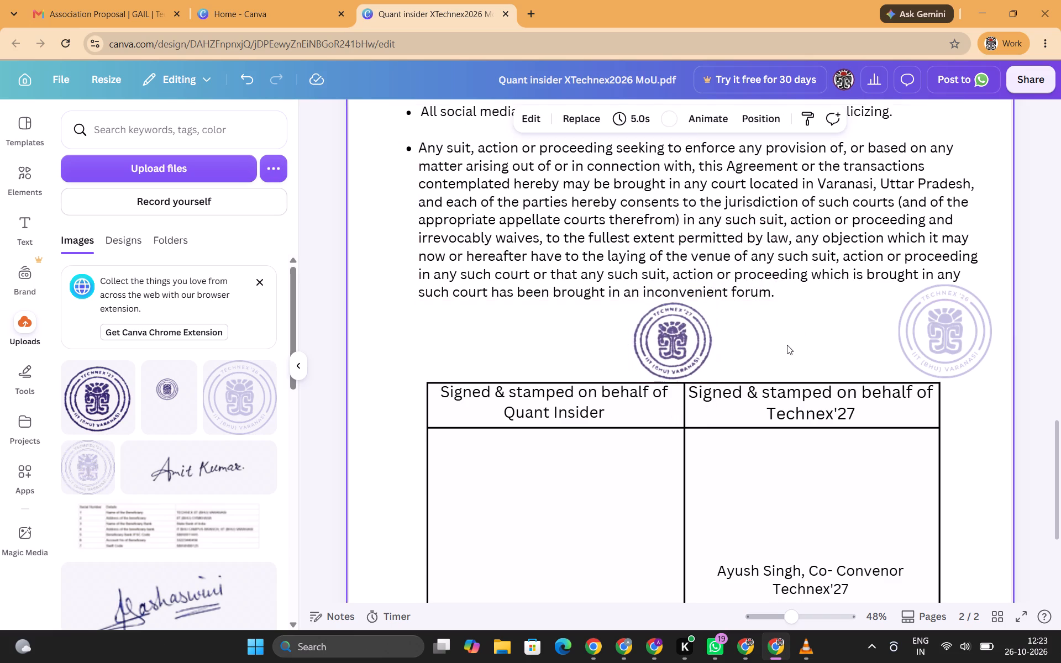
Move the stamp into the Technex'27 signing cell above the signatory's name and bring it to the front.
drag(666, 331, 785, 491)
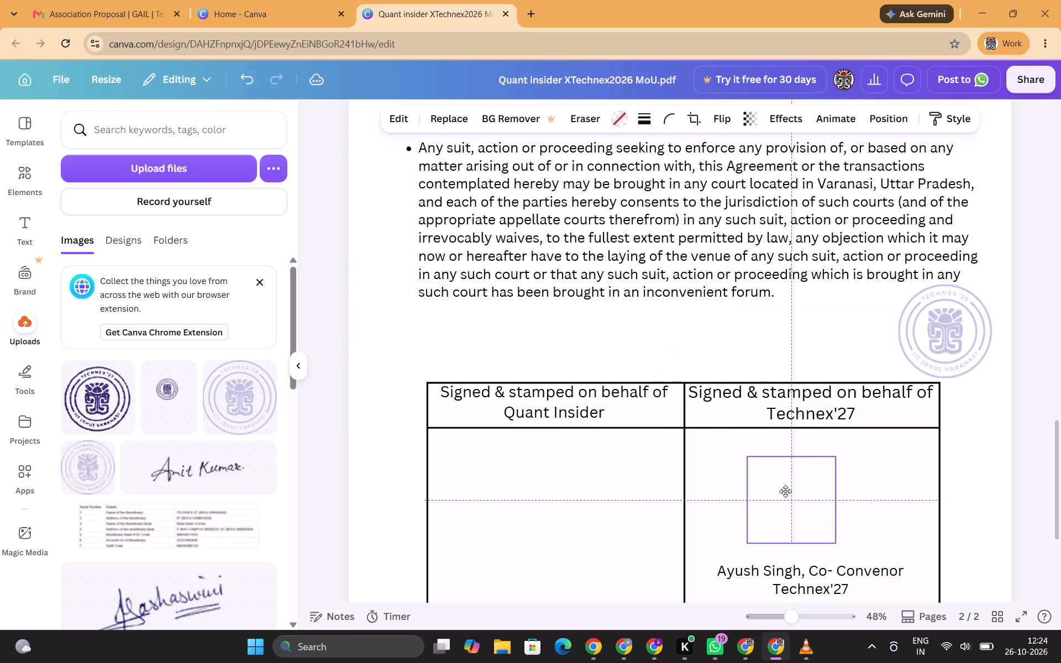
drag(785, 491, 786, 491)
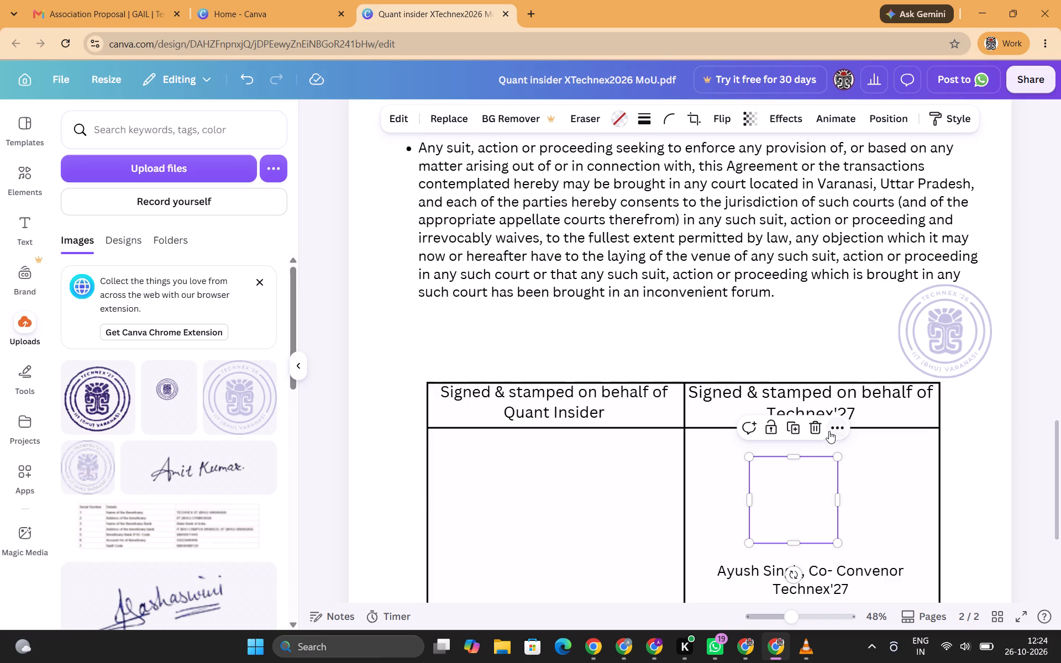
click(837, 428)
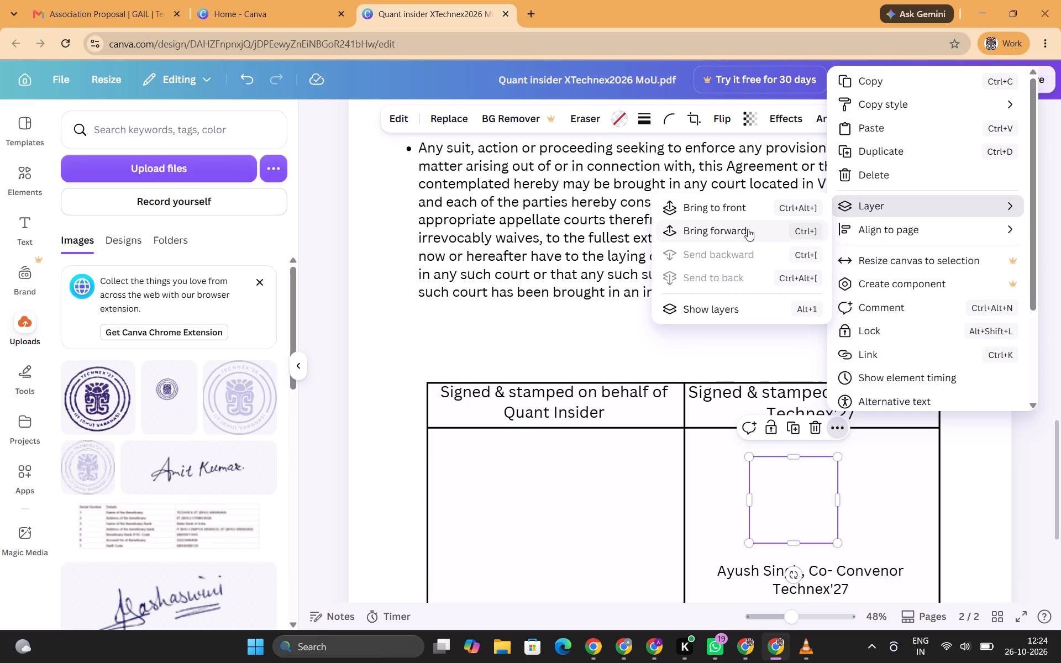
click(727, 208)
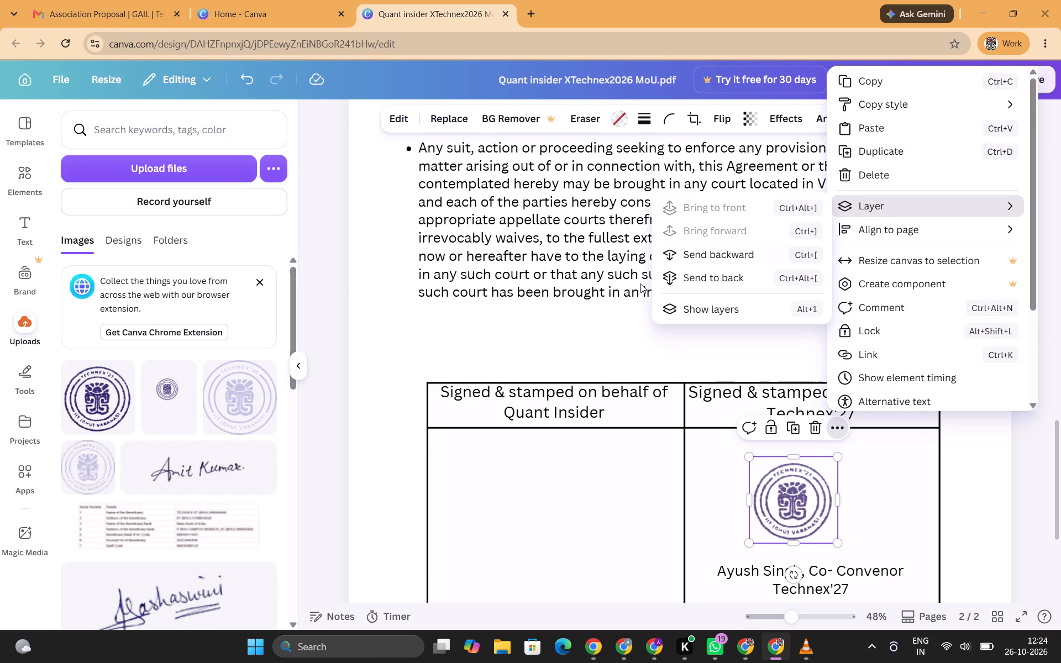
click(600, 330)
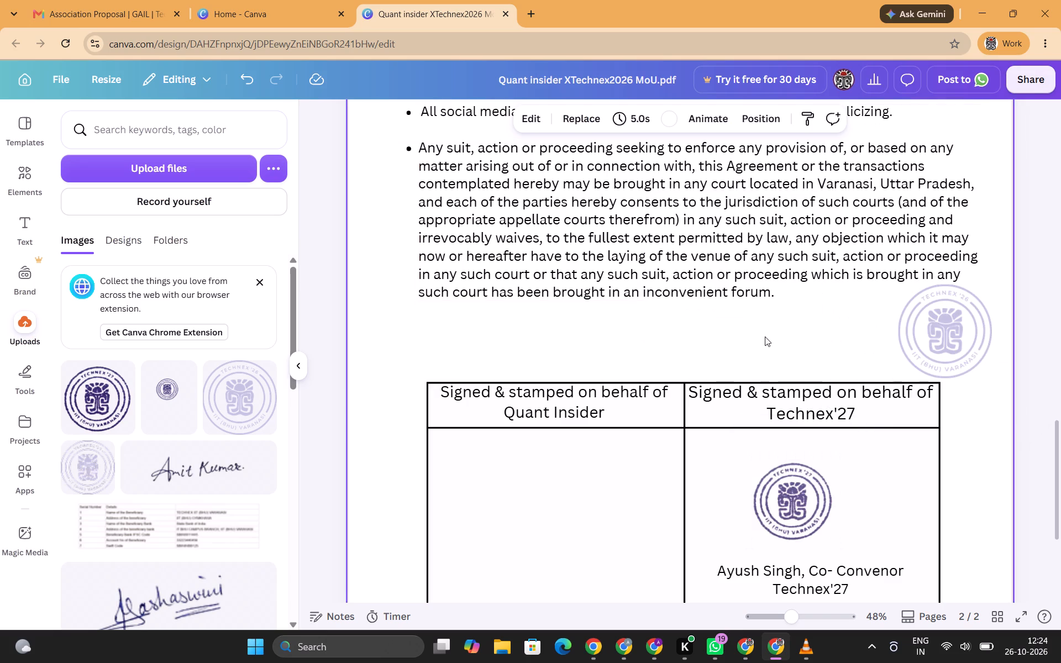
Delete the old faded Technex'24 stamp beside the clause text together with its frame.
click(978, 338)
click(966, 255)
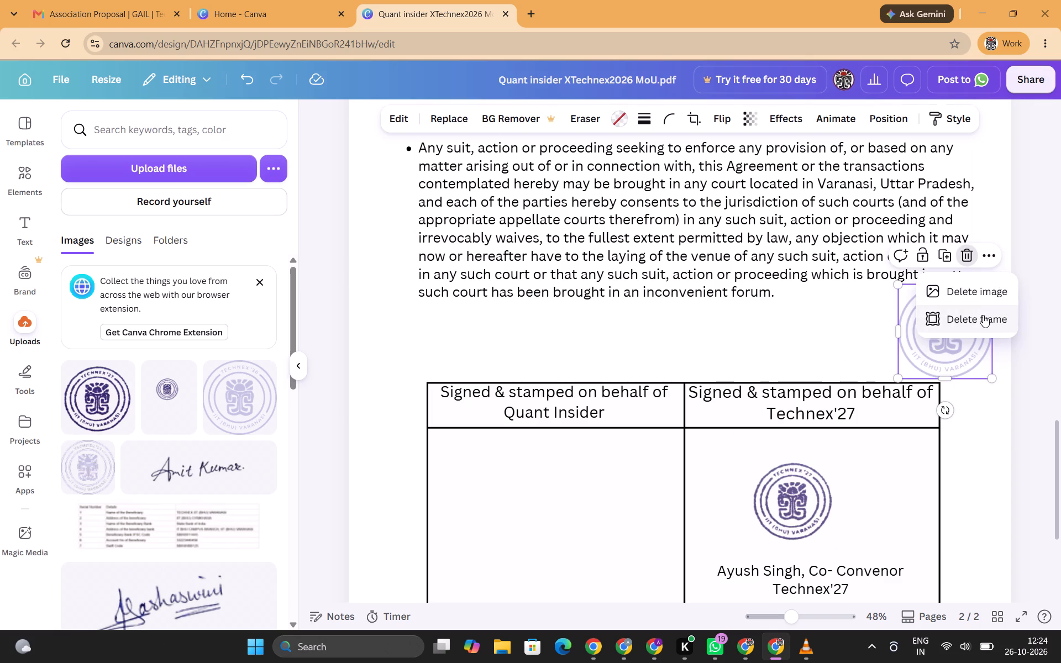
click(983, 315)
Centre the Technex'27 stamp horizontally within its signing cell above the signatory's name.
scroll(929, 344, down, 1)
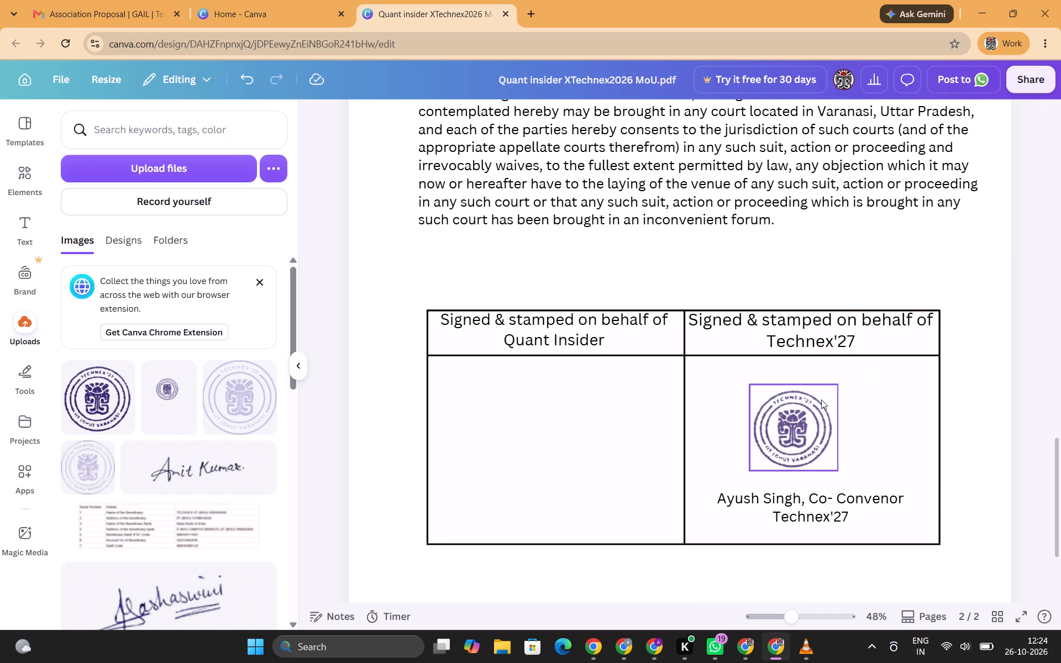
drag(806, 409, 822, 414)
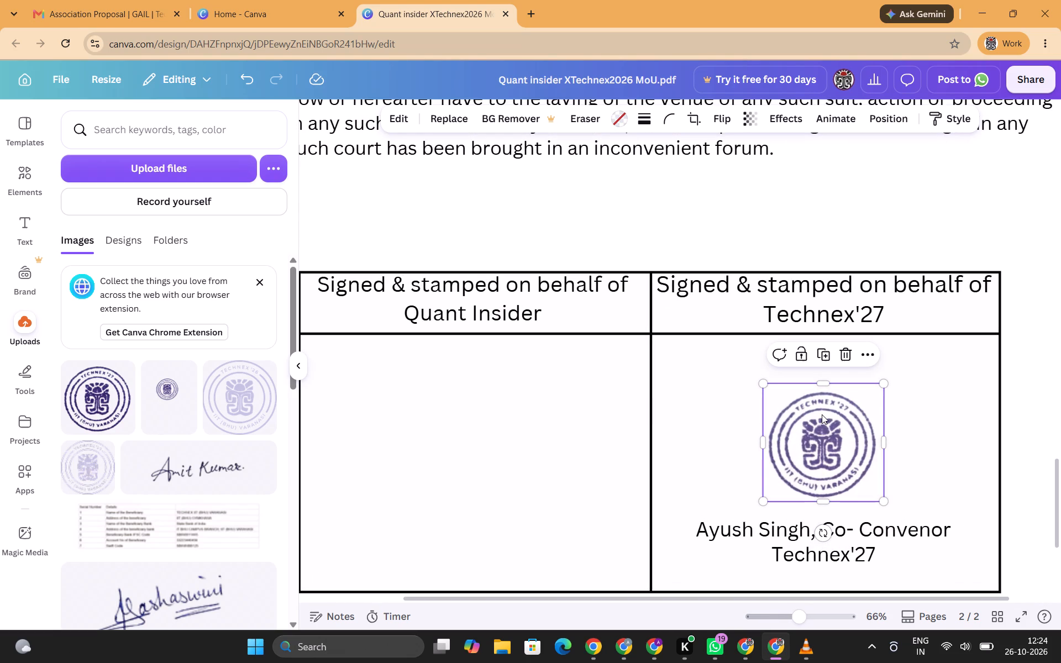
click(949, 428)
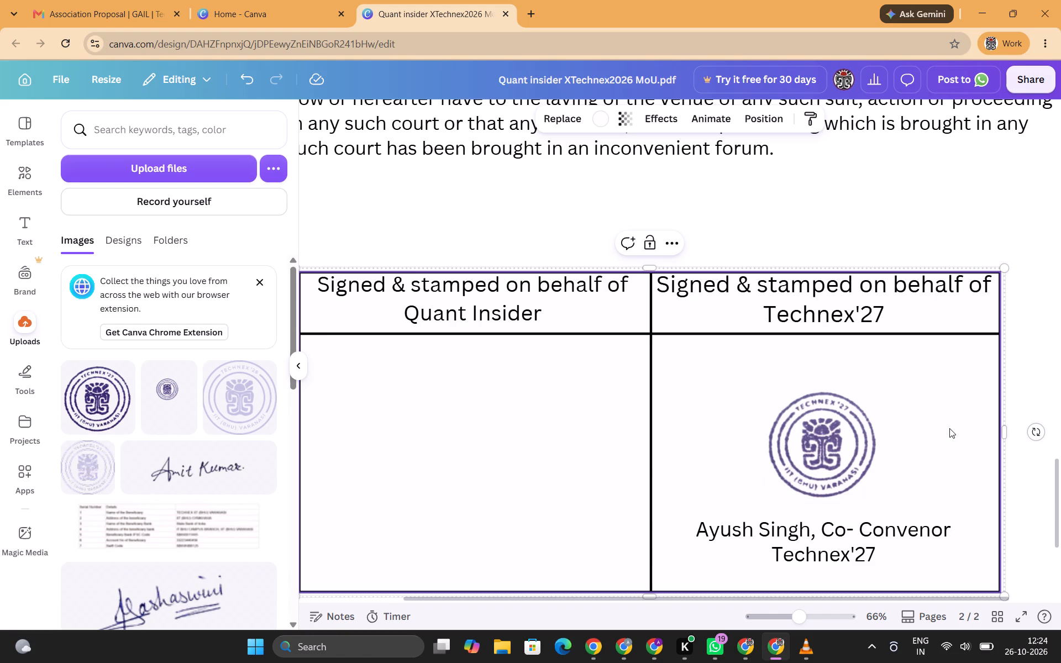
click(650, 646)
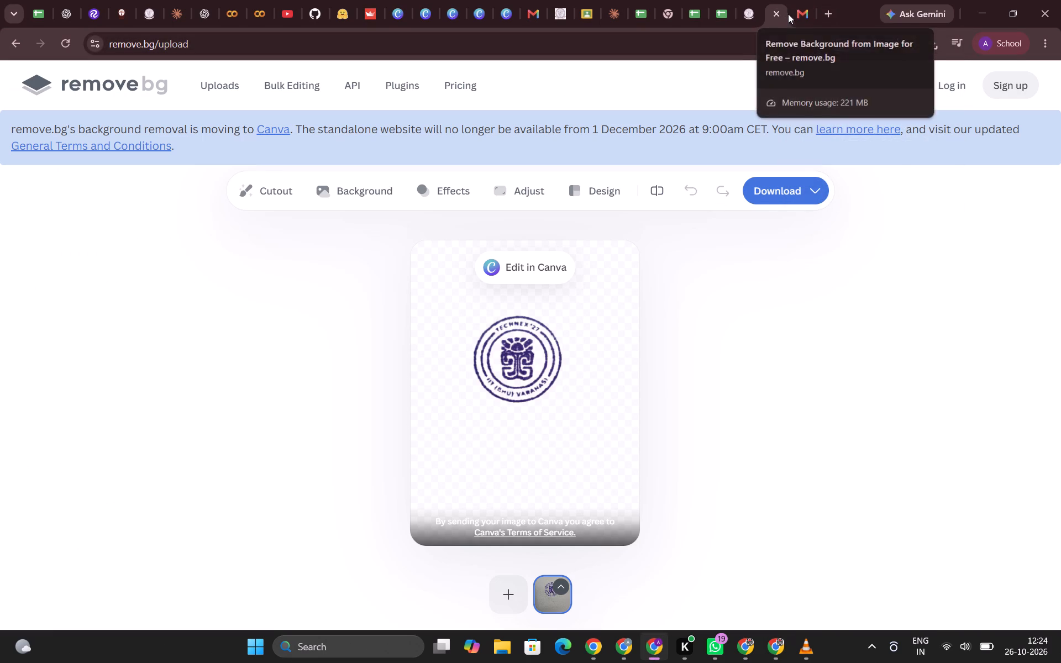
click(820, 11)
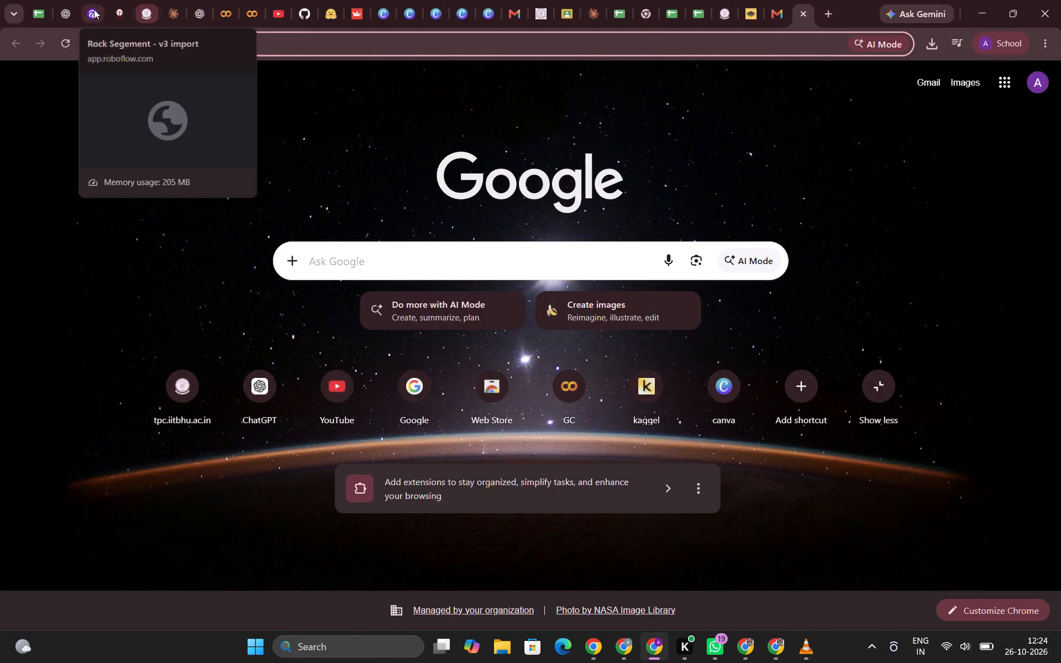
click(113, 9)
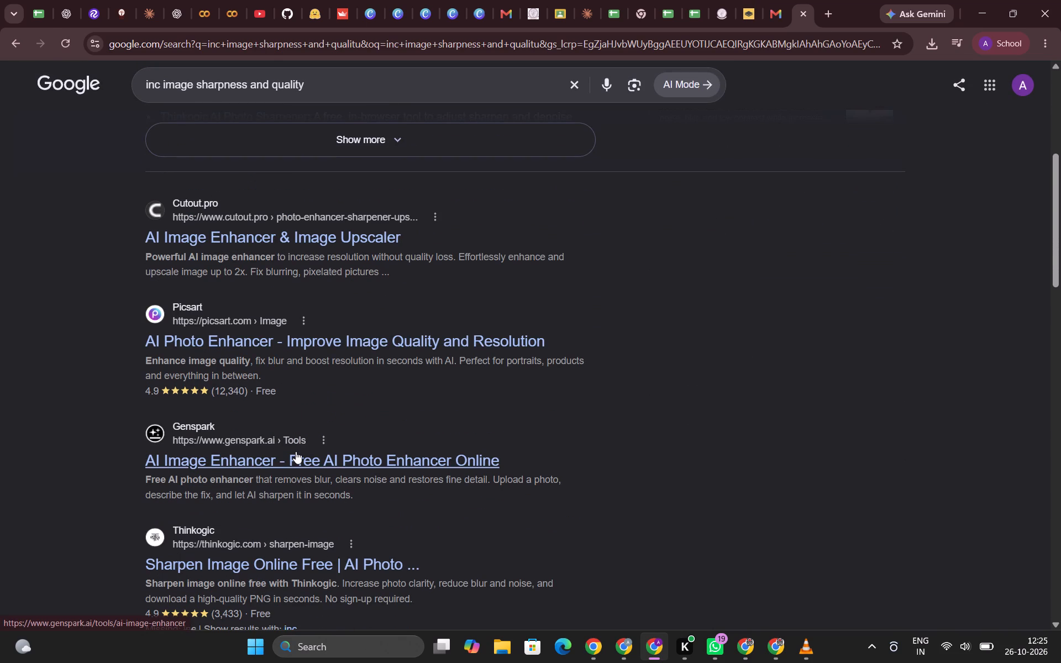
Open Thinkogic's free online image sharpening page from the search results.
scroll(296, 451, up, 8)
scroll(296, 451, down, 6)
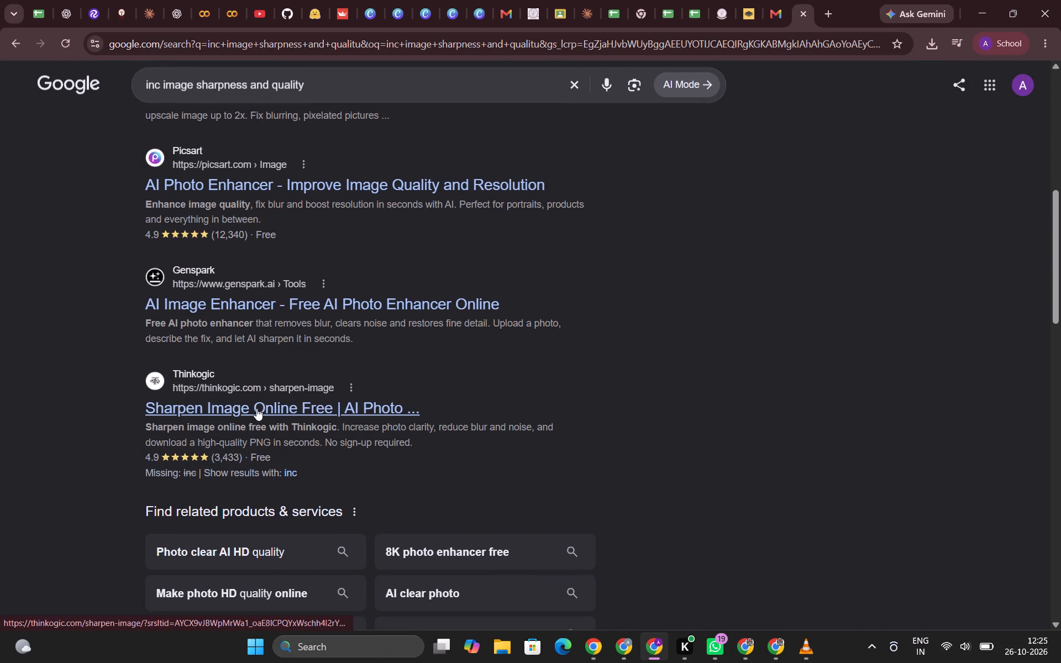
click(255, 408)
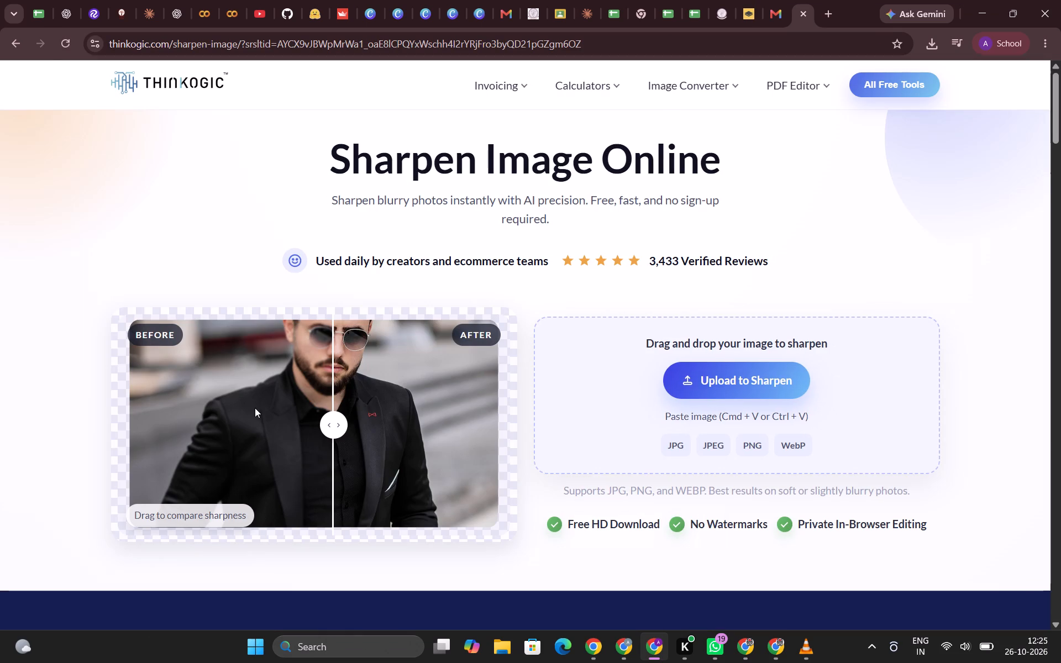
Upload the background-removed stamp PNG, WhatsApp_Image_2026-10-26_at_12.17.43_PM-removebg-preview, from Downloads for sharpening.
click(757, 384)
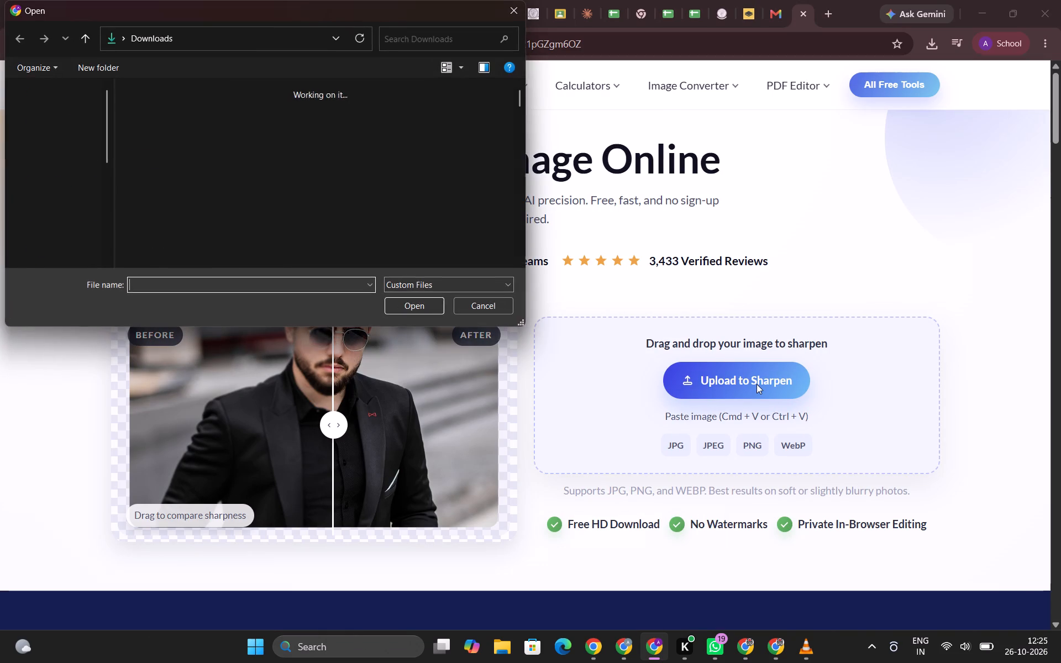
click(197, 128)
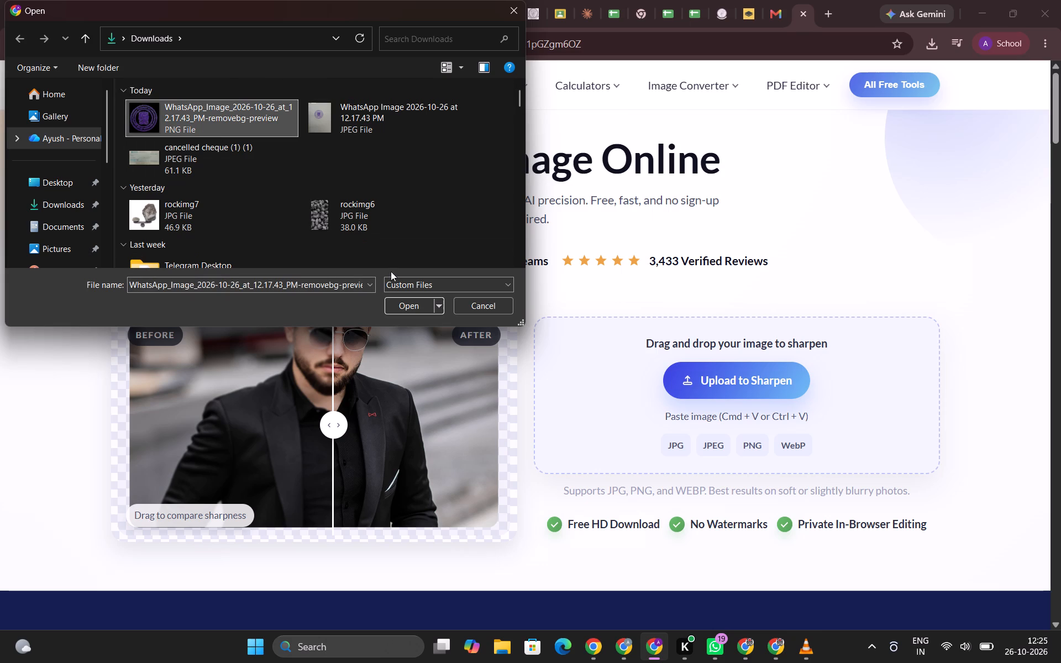
click(404, 303)
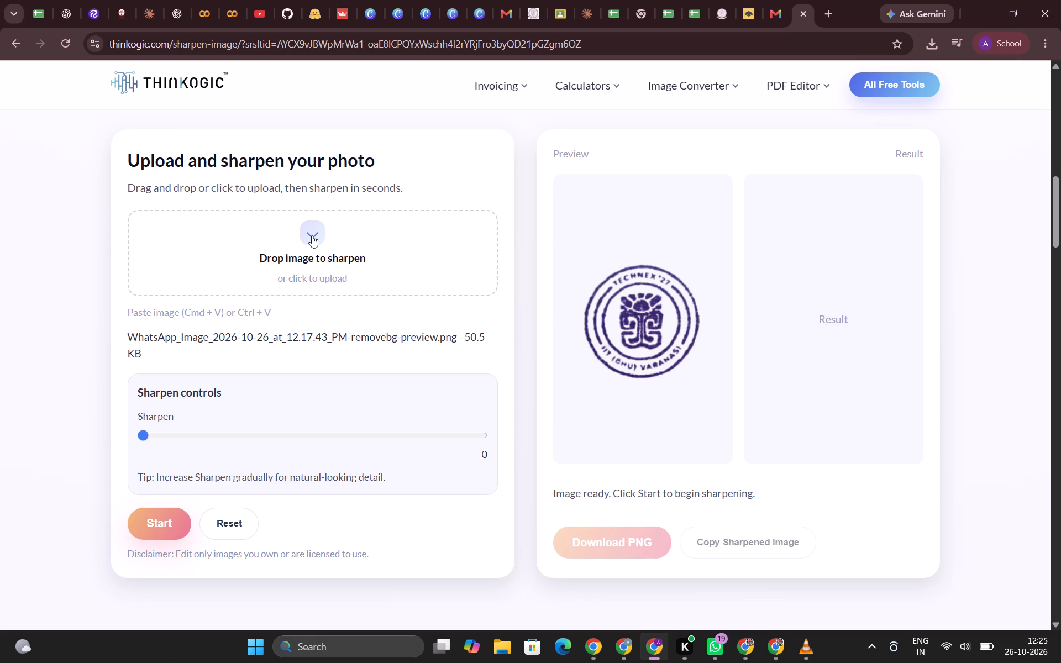
Set the Sharpen amount for the uploaded Technex'27 stamp to 25.
scroll(312, 235, down, 1)
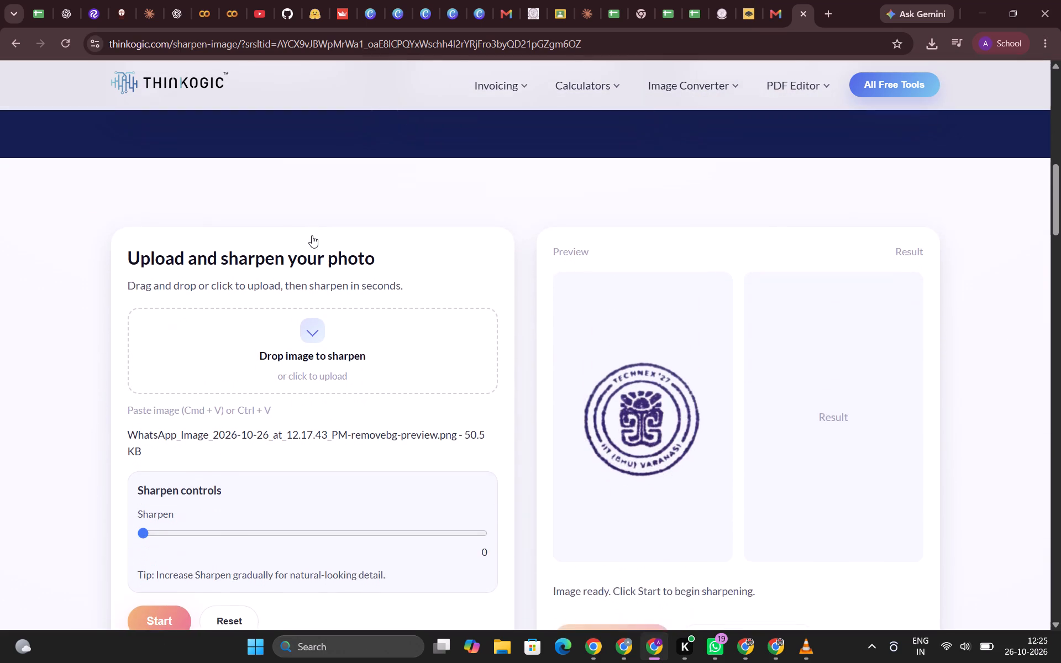
scroll(312, 235, down, 1)
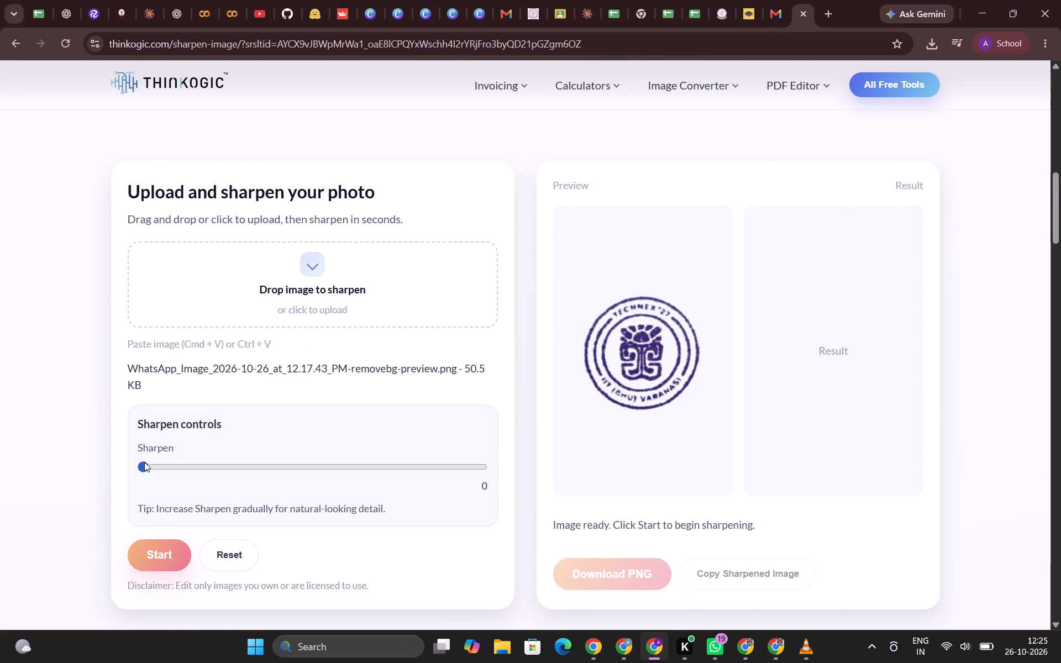
drag(143, 463, 174, 466)
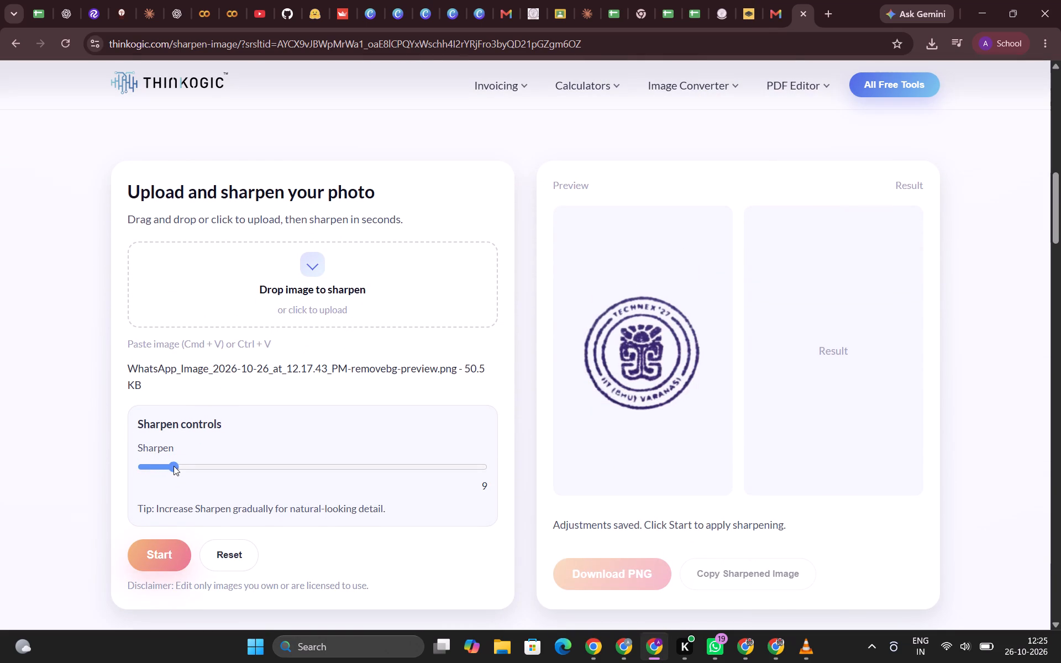
drag(174, 466, 128, 461)
drag(128, 461, 129, 461)
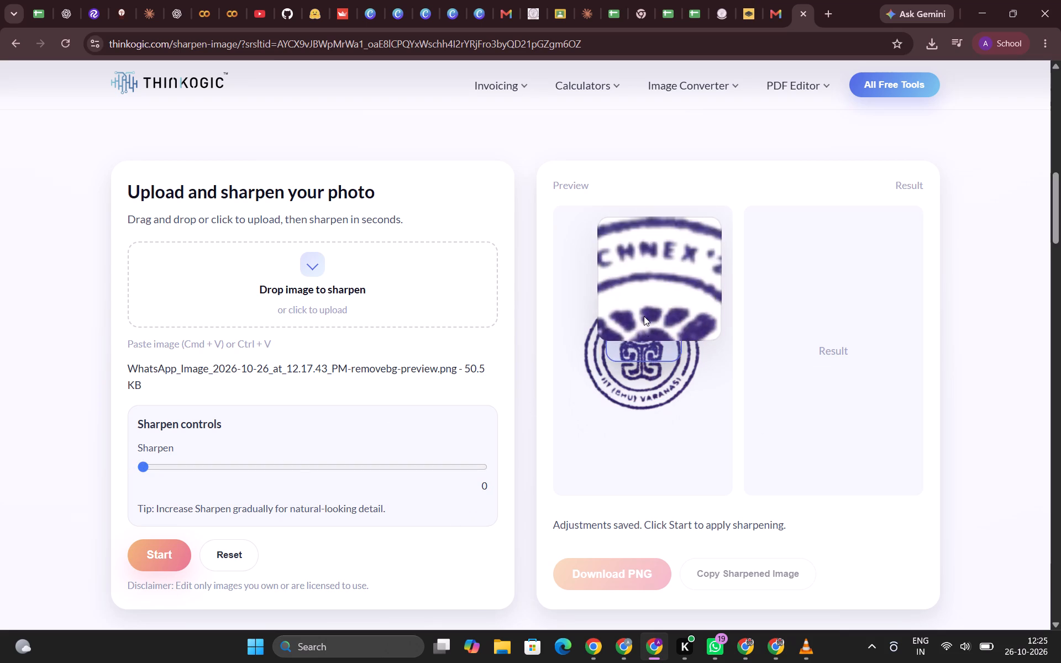
drag(144, 470, 224, 476)
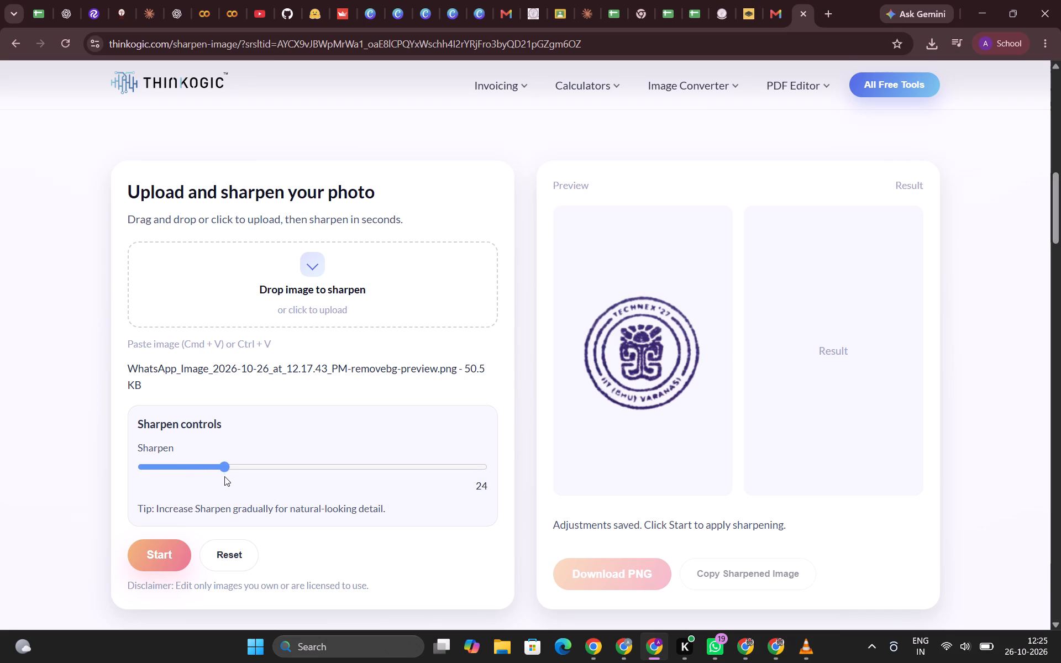
drag(224, 476, 228, 477)
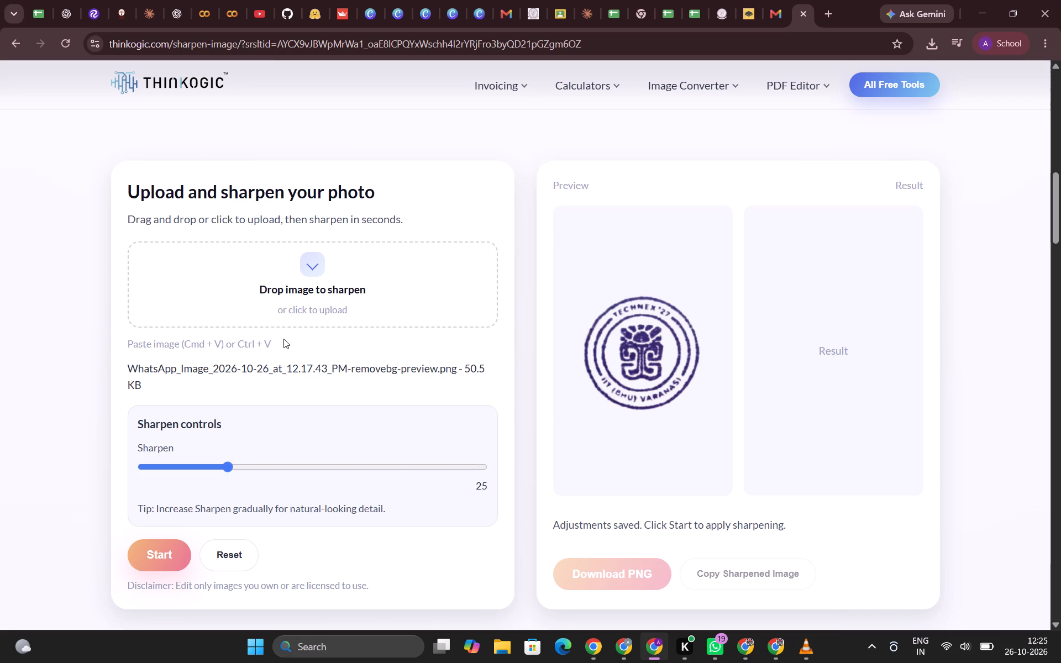
Open the file chooser again from the sharpening tool's image upload area.
click(313, 269)
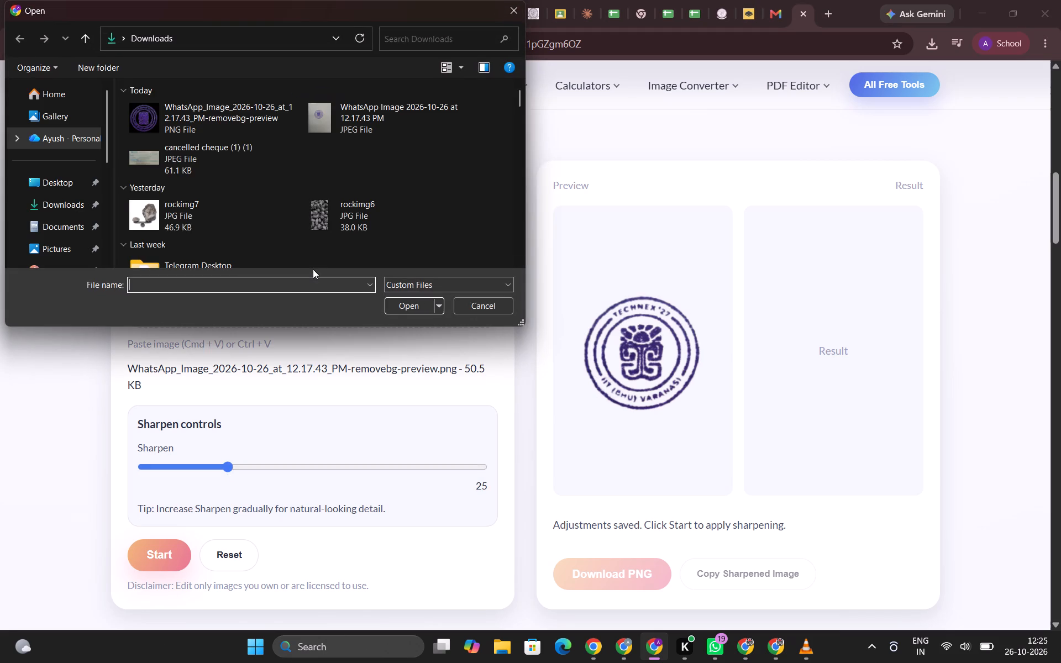
Load the removebg-preview stamp PNG from Downloads into the Thinkogic image sharpener.
click(214, 134)
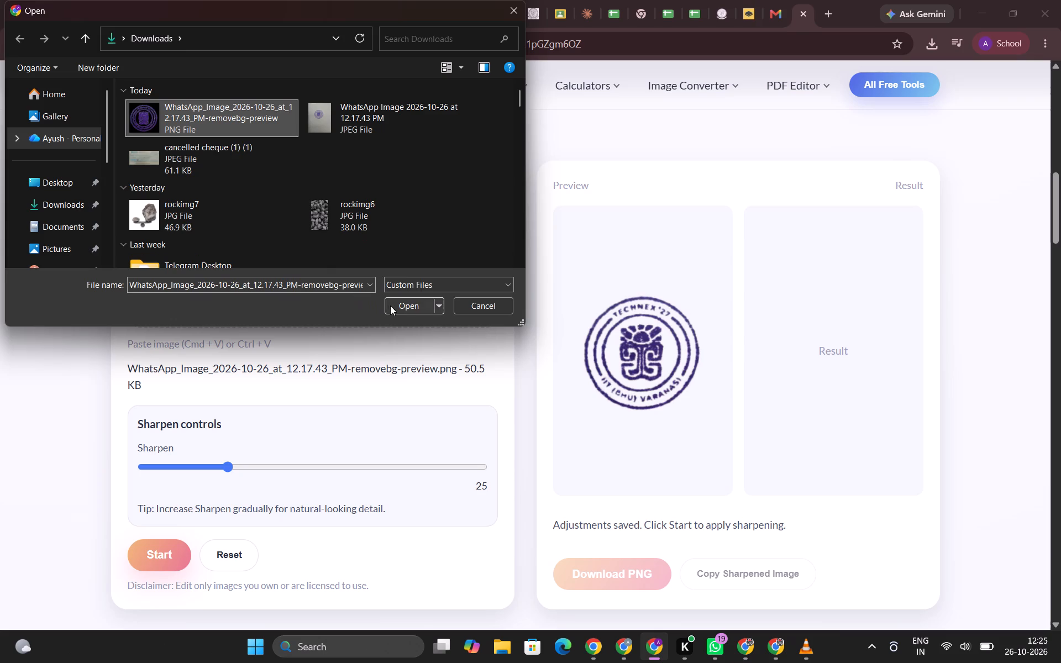
click(390, 306)
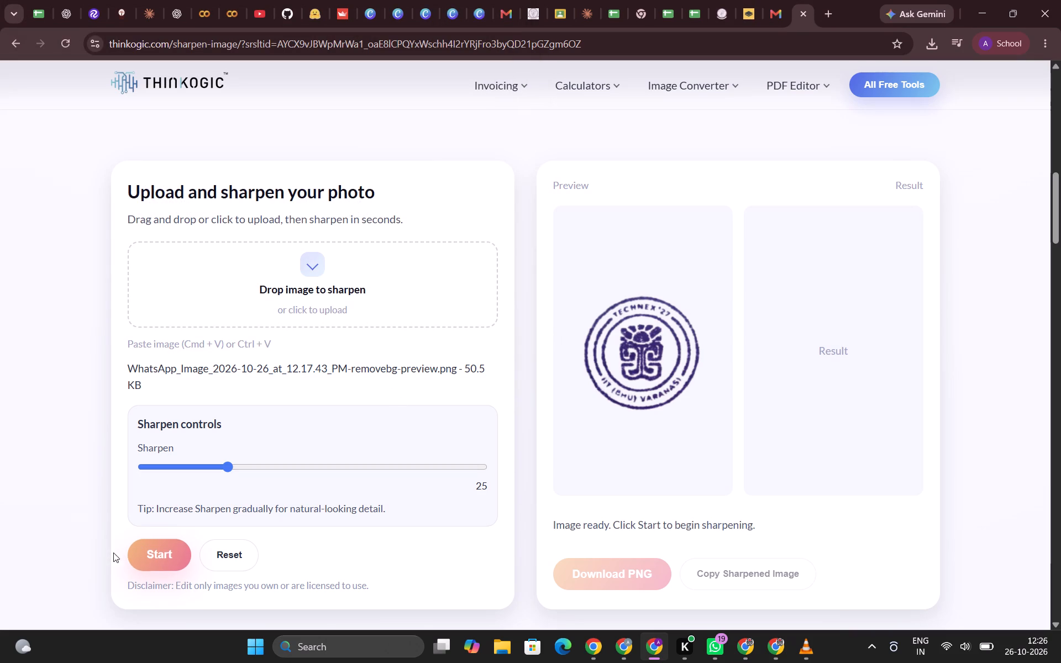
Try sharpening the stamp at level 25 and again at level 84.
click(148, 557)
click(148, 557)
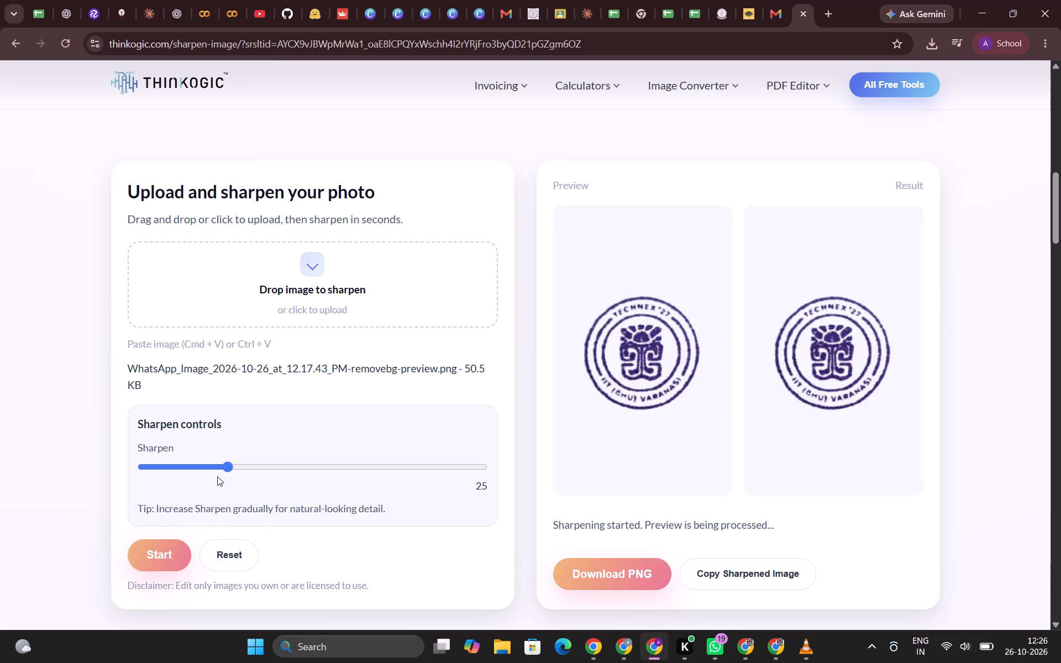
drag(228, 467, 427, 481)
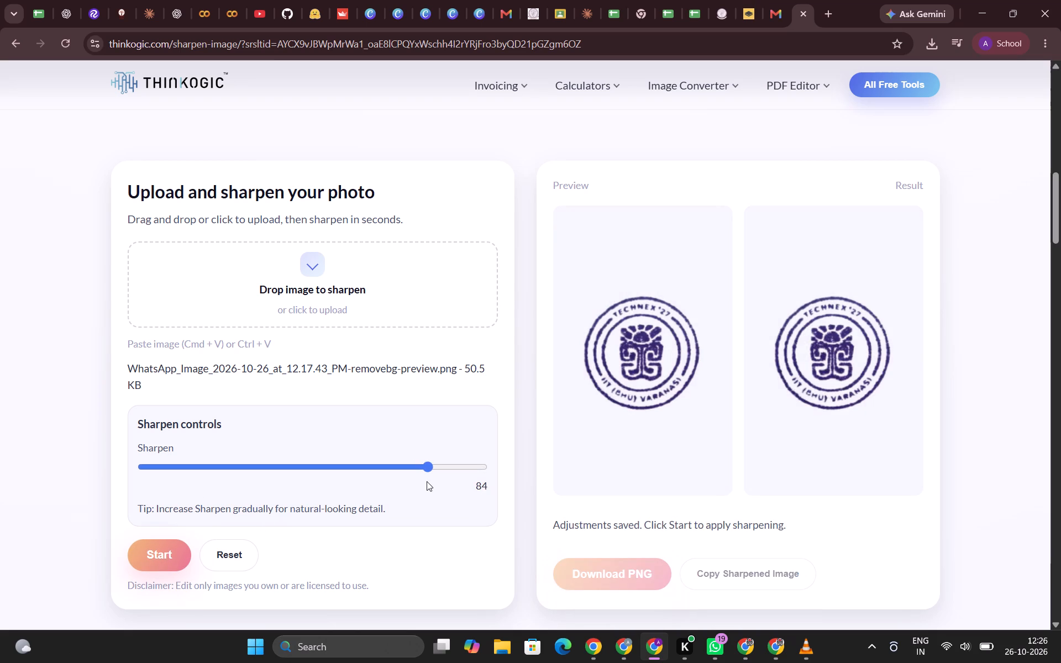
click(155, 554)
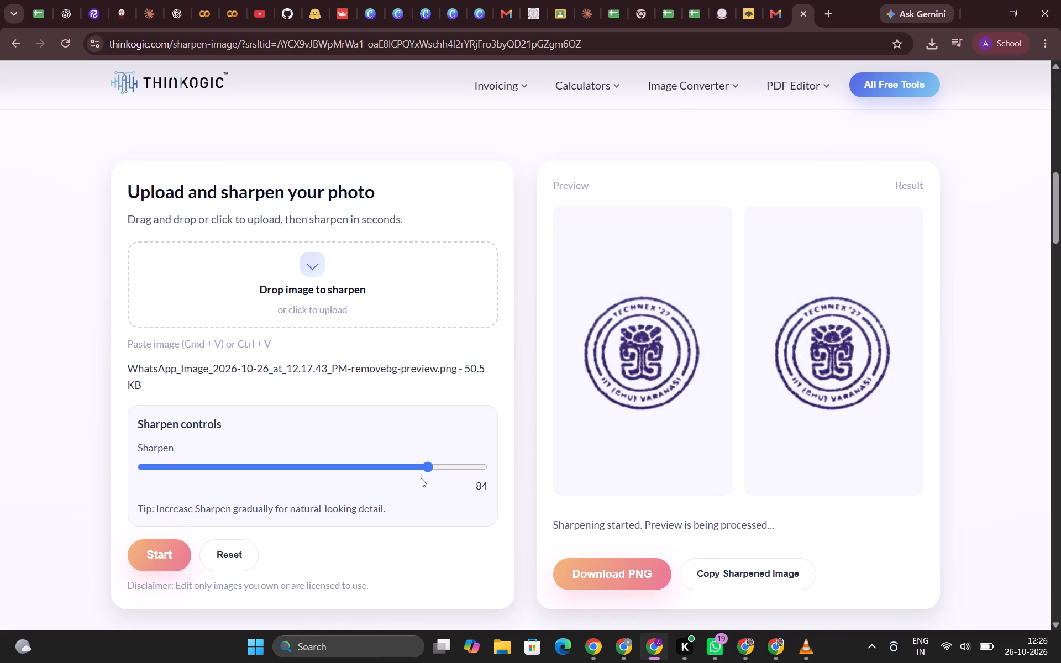
Set the Sharpen level to 100 and run the sharpening on the stamp.
drag(426, 466, 495, 471)
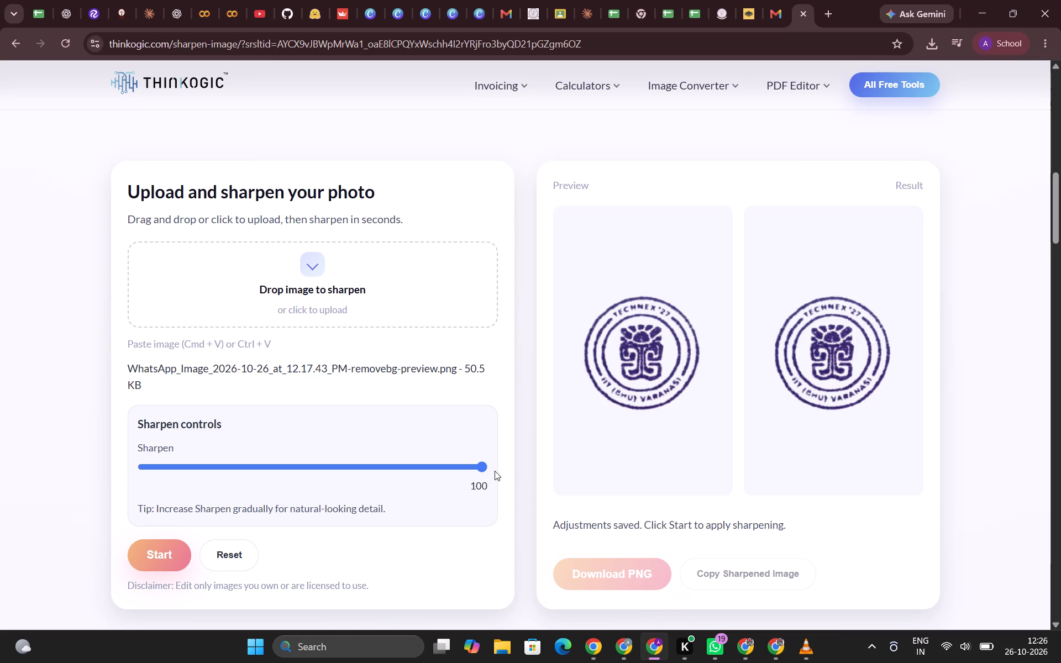
click(154, 551)
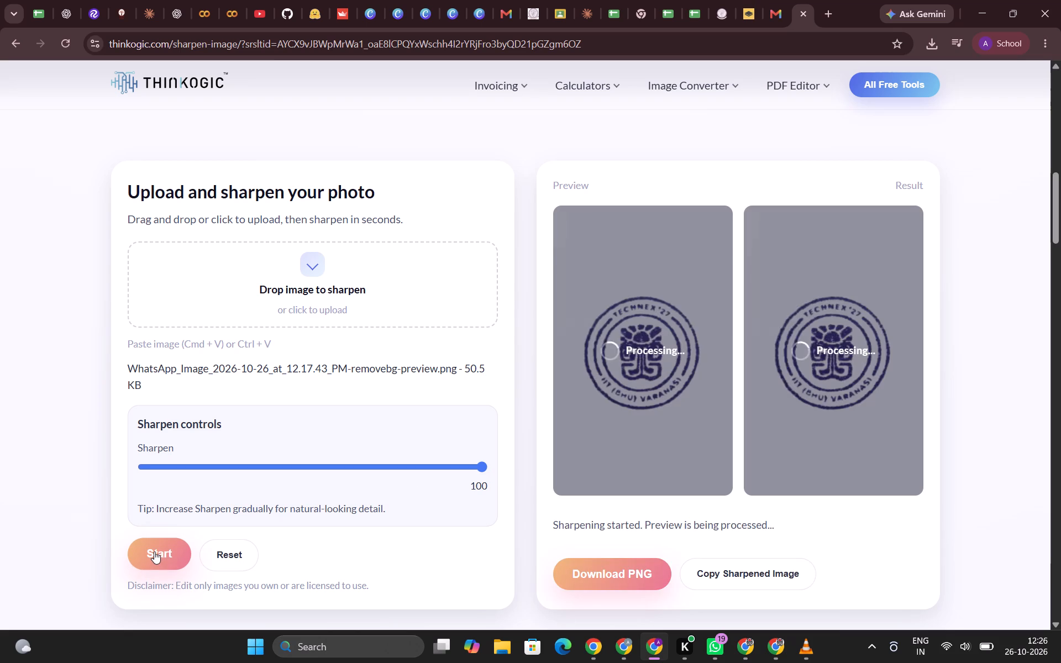
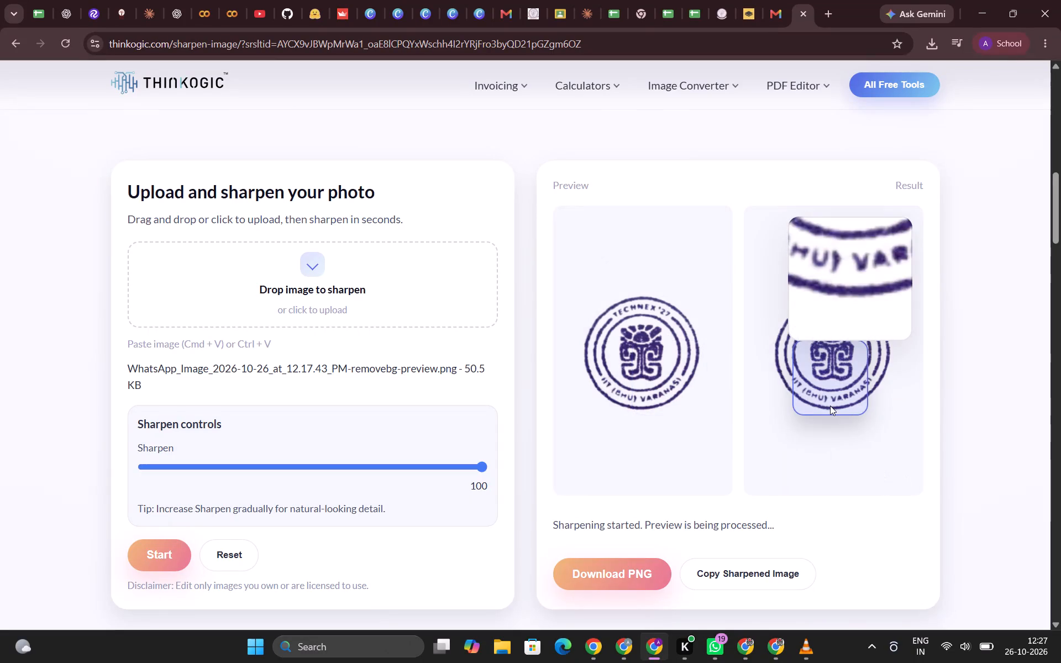
Download the sharpened Technex'27 stamp as a PNG.
click(641, 565)
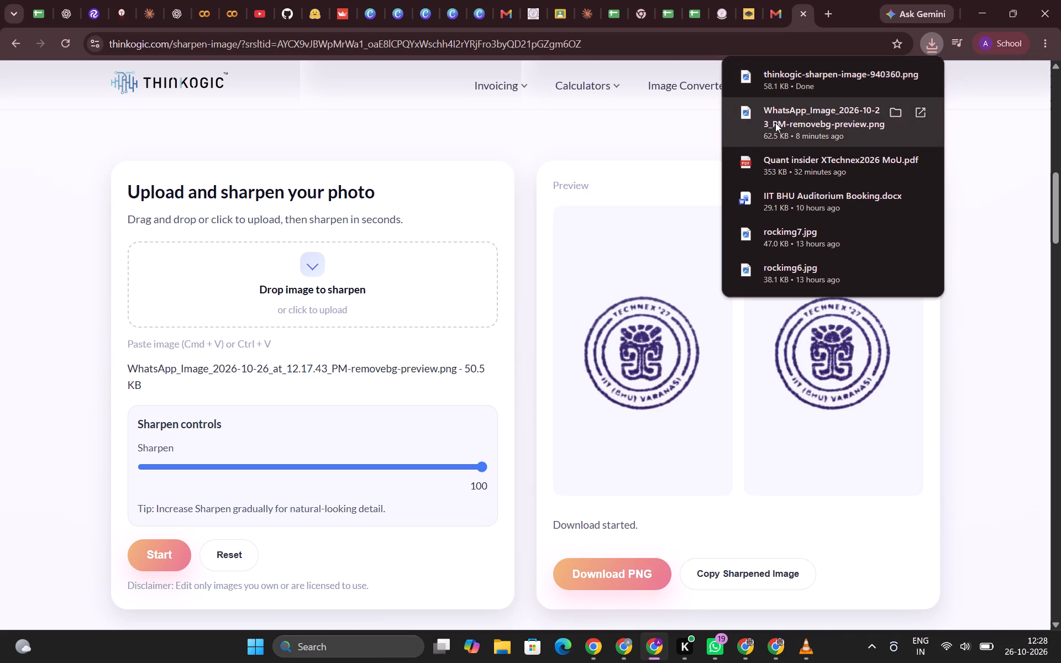
click(1032, 140)
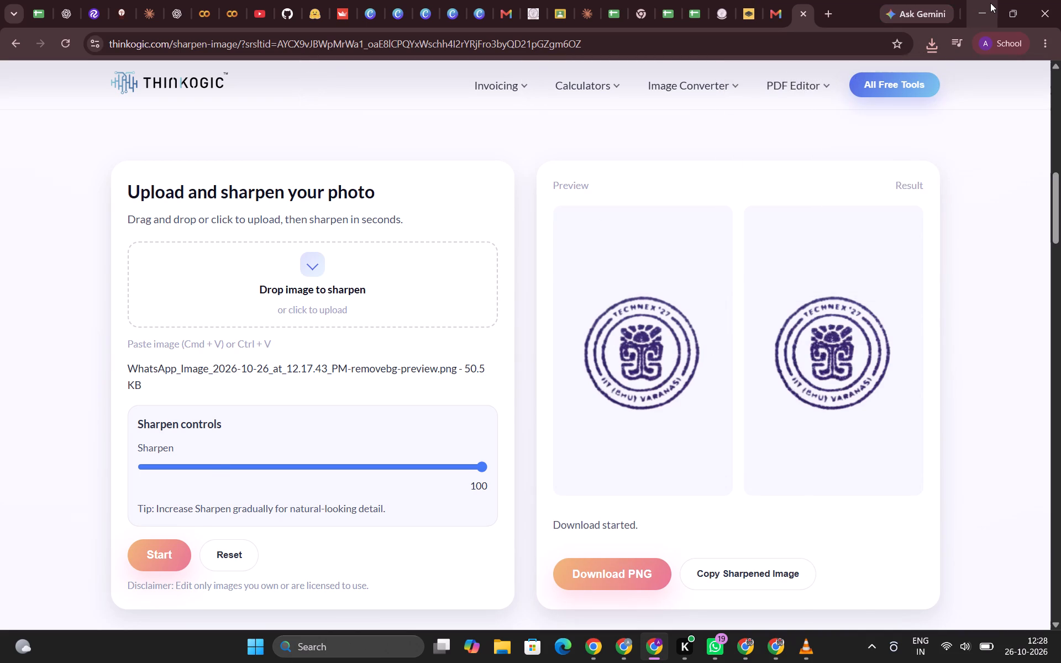
Switch to the Quant Insider MoU in Canva and upload thinkogic-sharpen-image-940360 from Downloads.
key(alt+Tab)
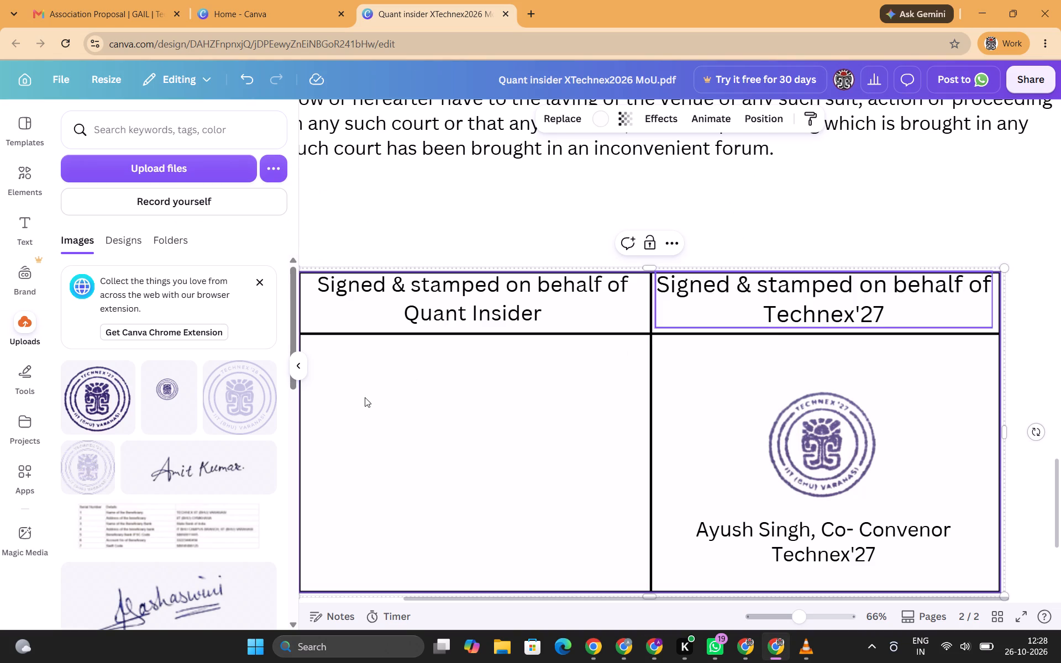
click(171, 161)
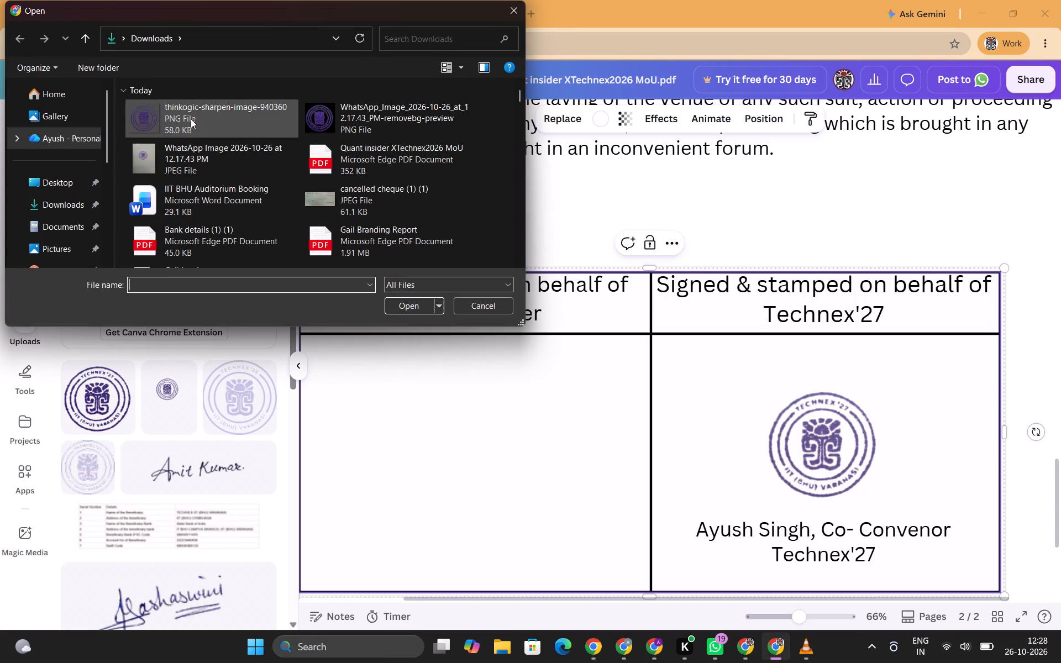
click(169, 110)
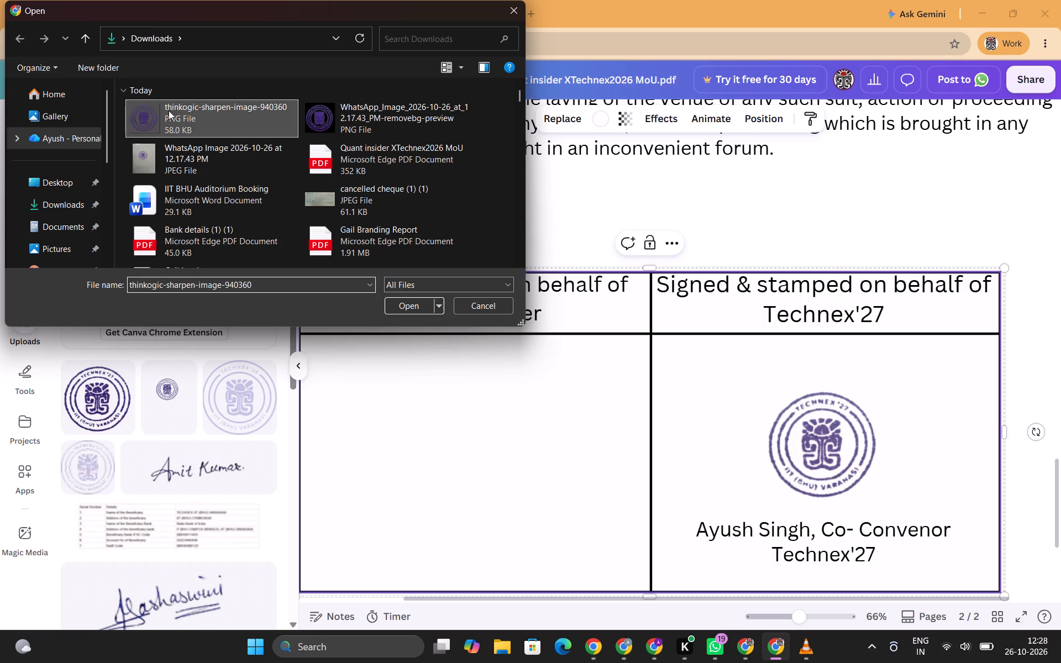
click(395, 304)
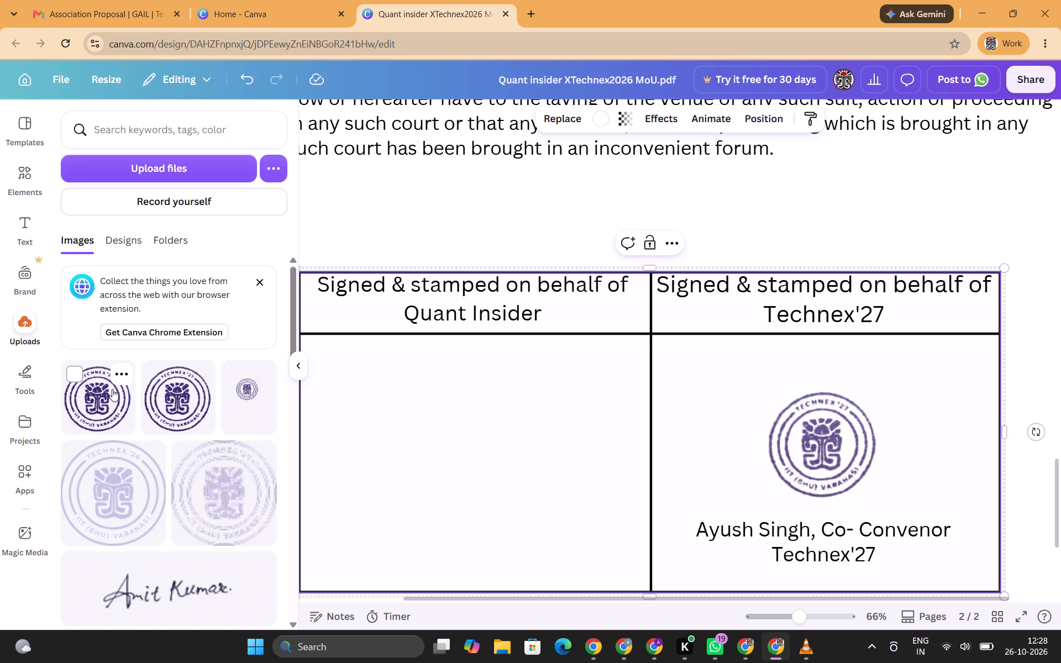
Add the newly uploaded sharpened Technex'27 stamp to the MoU's signature page.
click(99, 395)
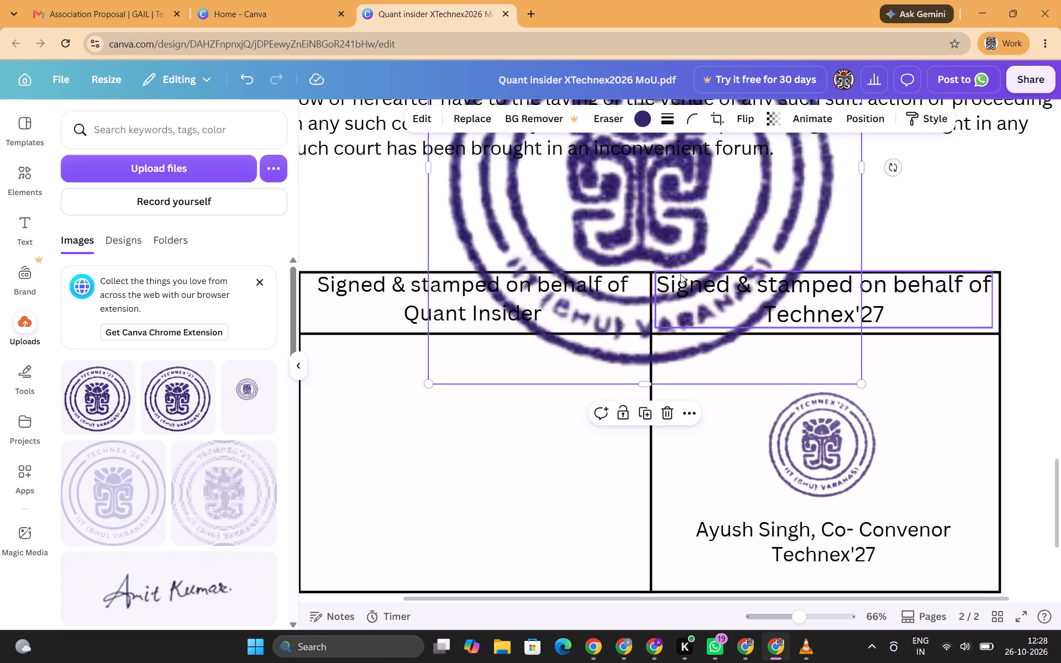
Shrink the new Technex'27 stamp to a small size and place it just above the middle of the signature table.
scroll(680, 274, up, 3)
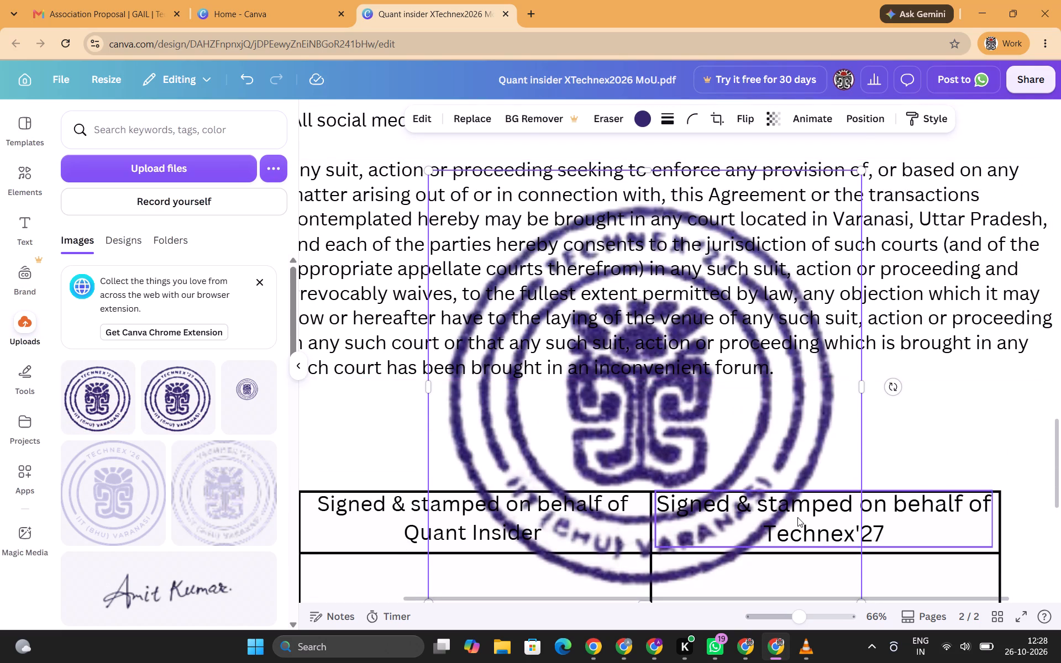
scroll(797, 517, down, 1)
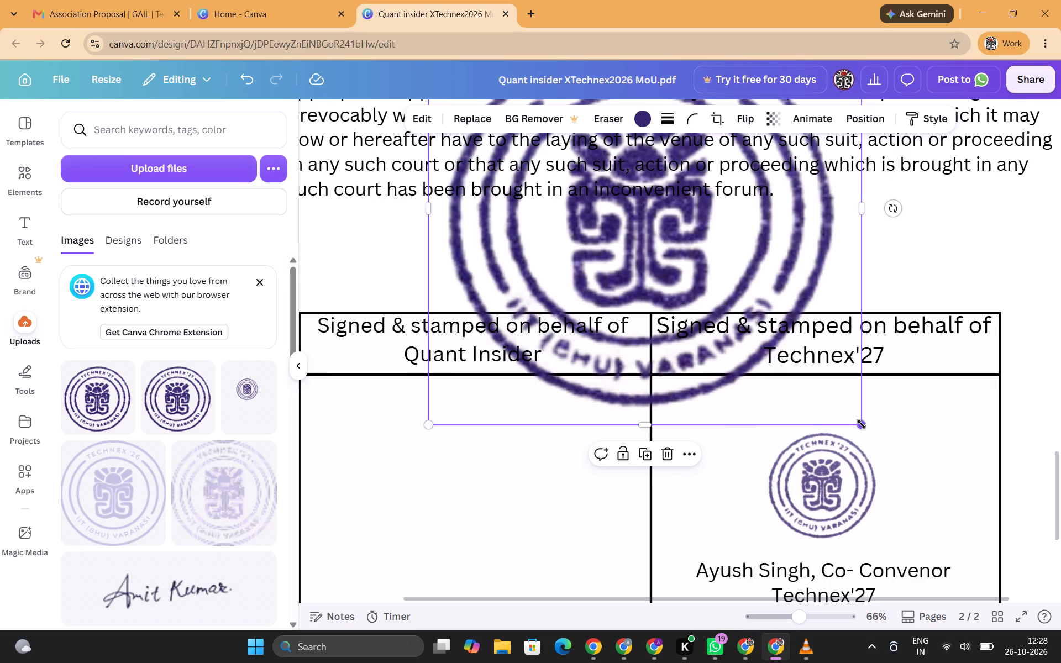
drag(862, 424, 669, 166)
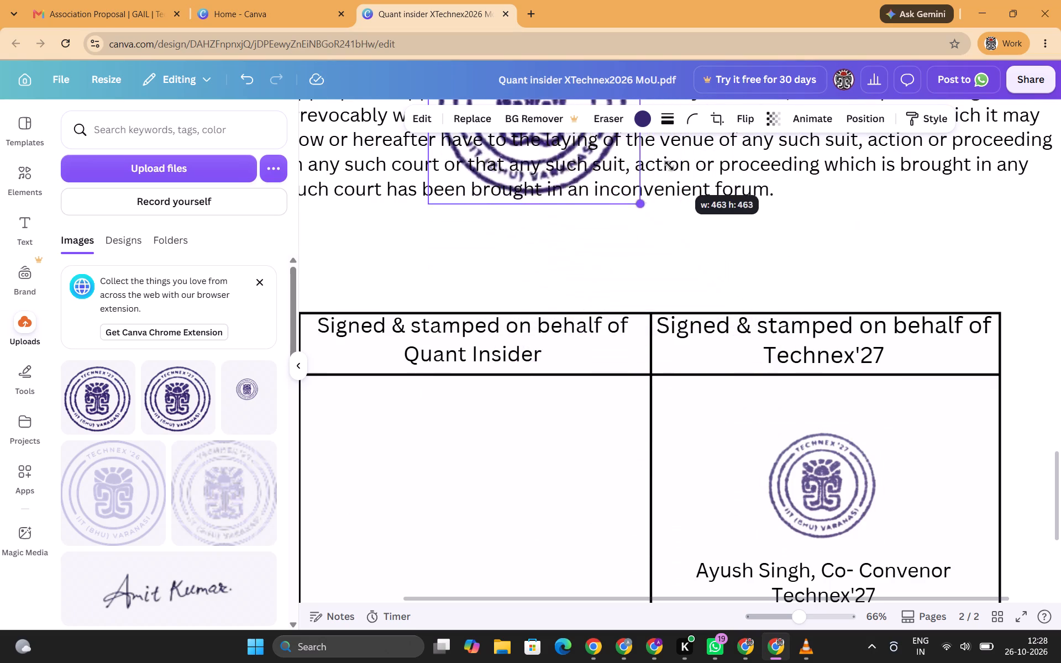
drag(669, 166, 668, 164)
scroll(668, 164, up, 2)
drag(542, 276, 593, 288)
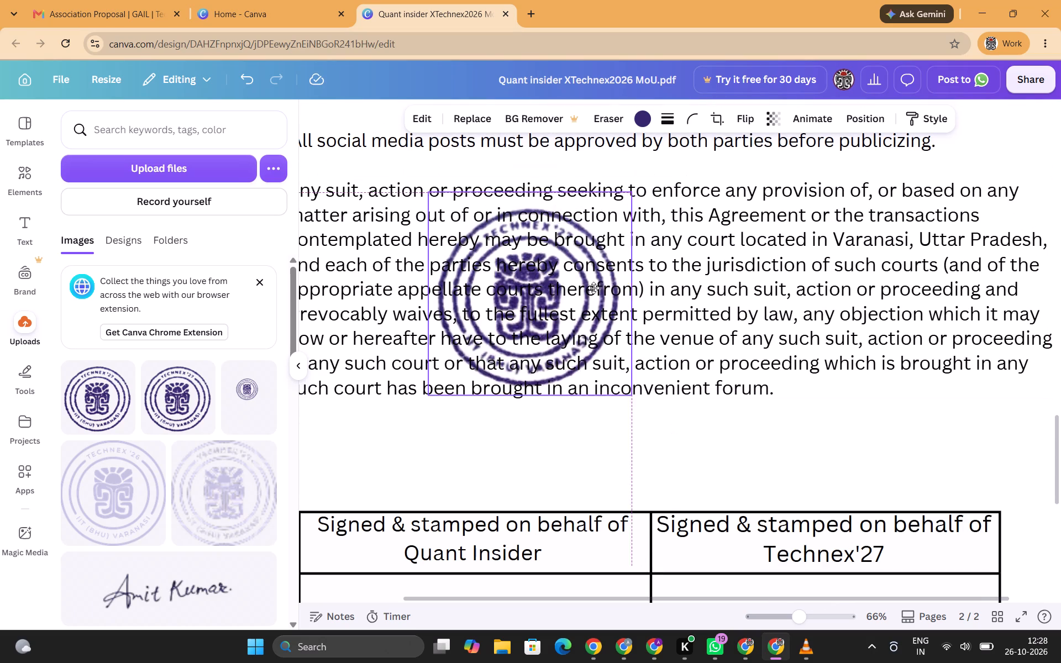
drag(593, 288, 729, 401)
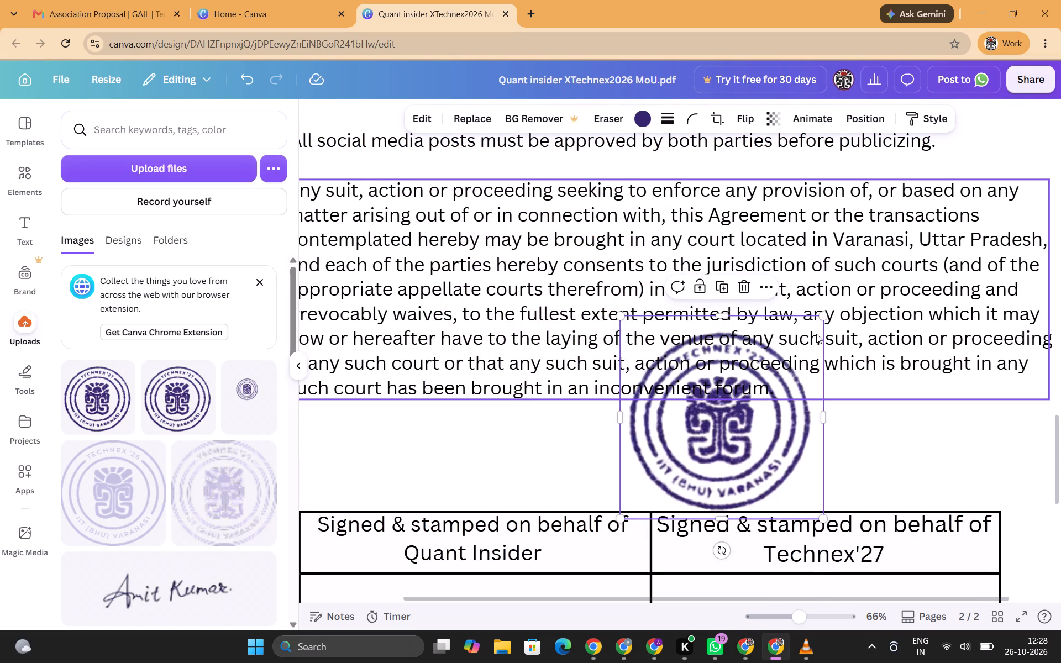
drag(823, 317, 745, 426)
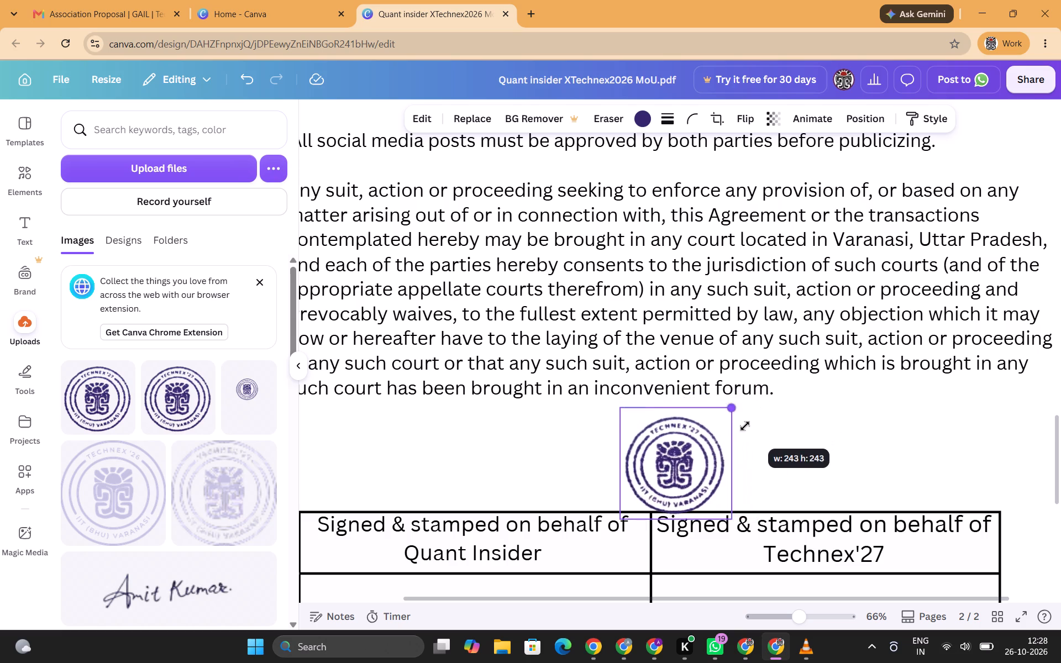
drag(745, 426, 724, 459)
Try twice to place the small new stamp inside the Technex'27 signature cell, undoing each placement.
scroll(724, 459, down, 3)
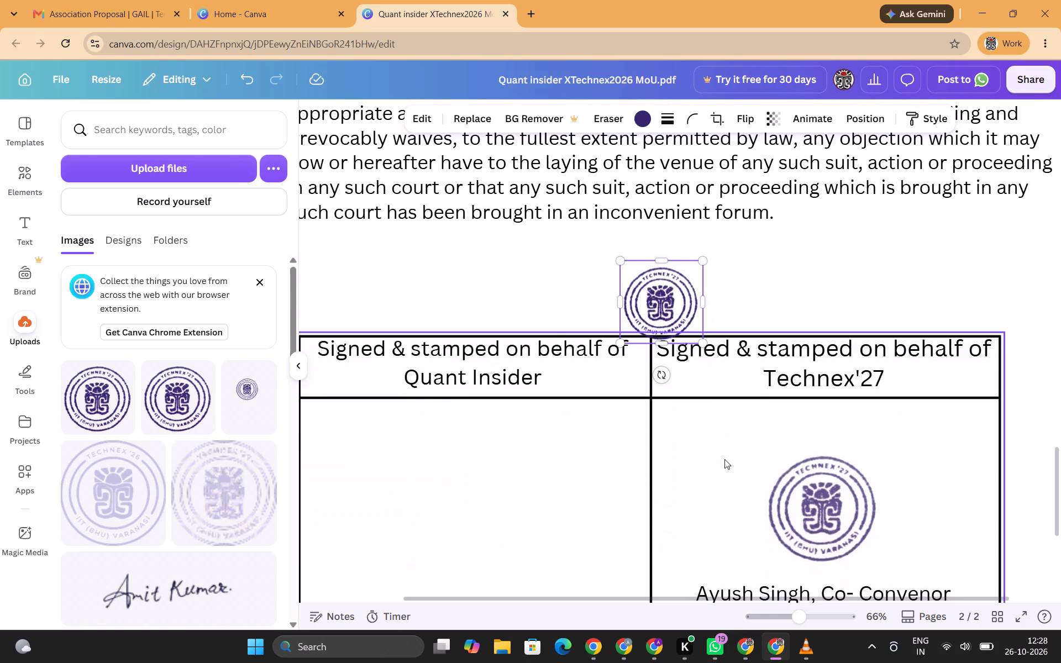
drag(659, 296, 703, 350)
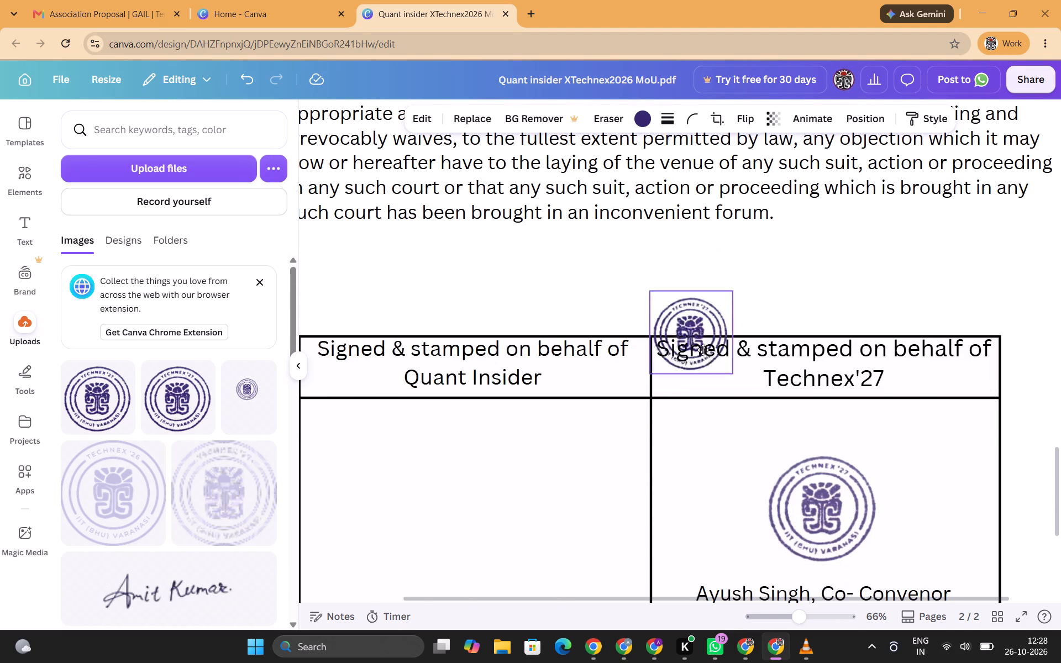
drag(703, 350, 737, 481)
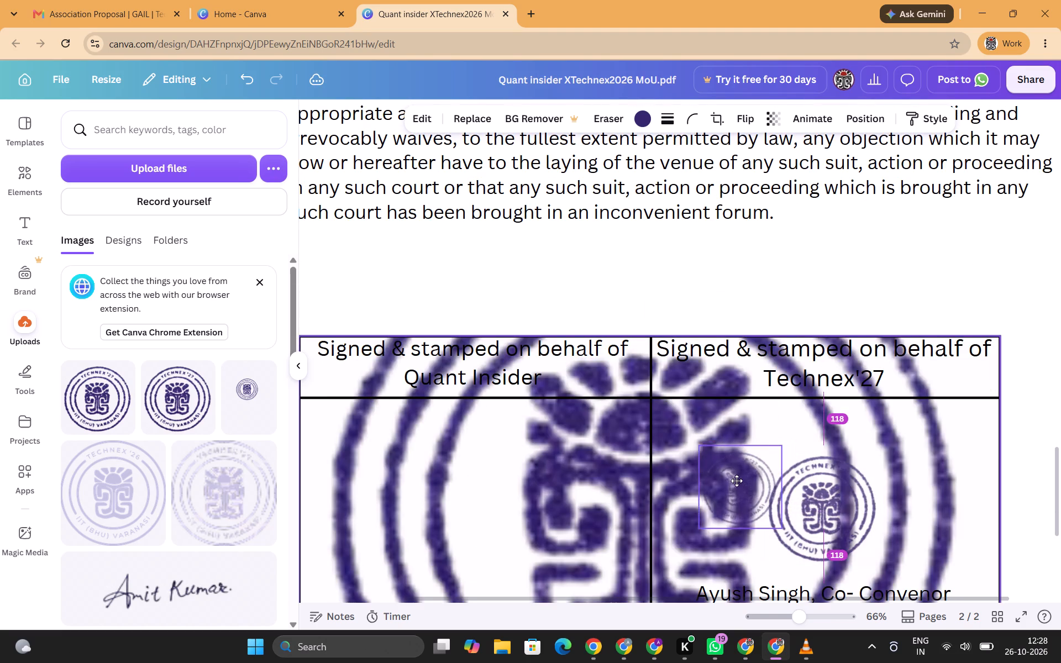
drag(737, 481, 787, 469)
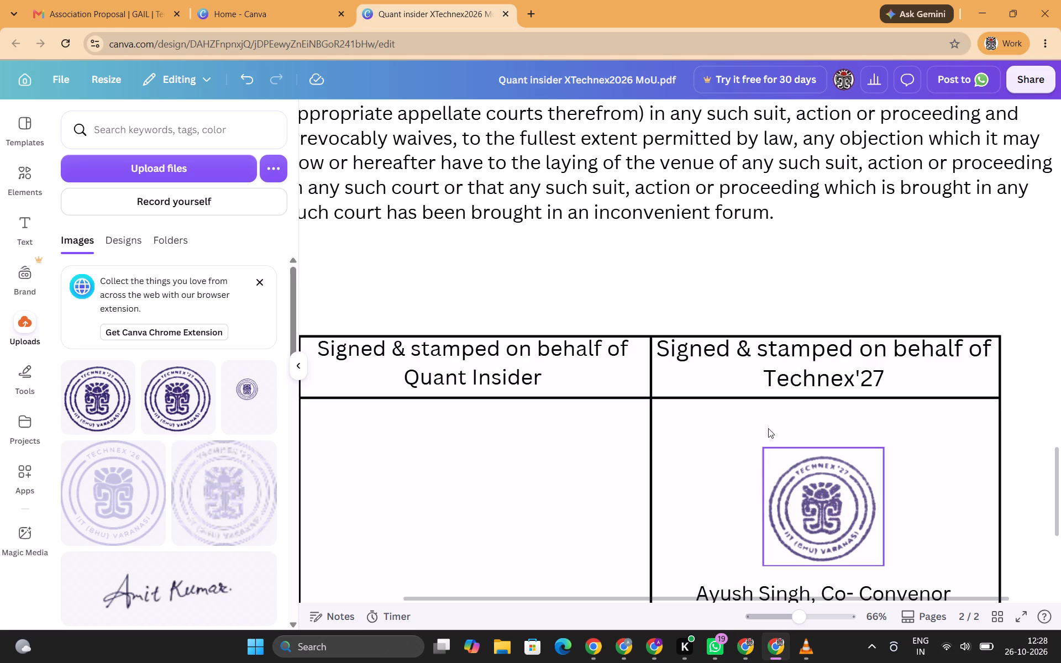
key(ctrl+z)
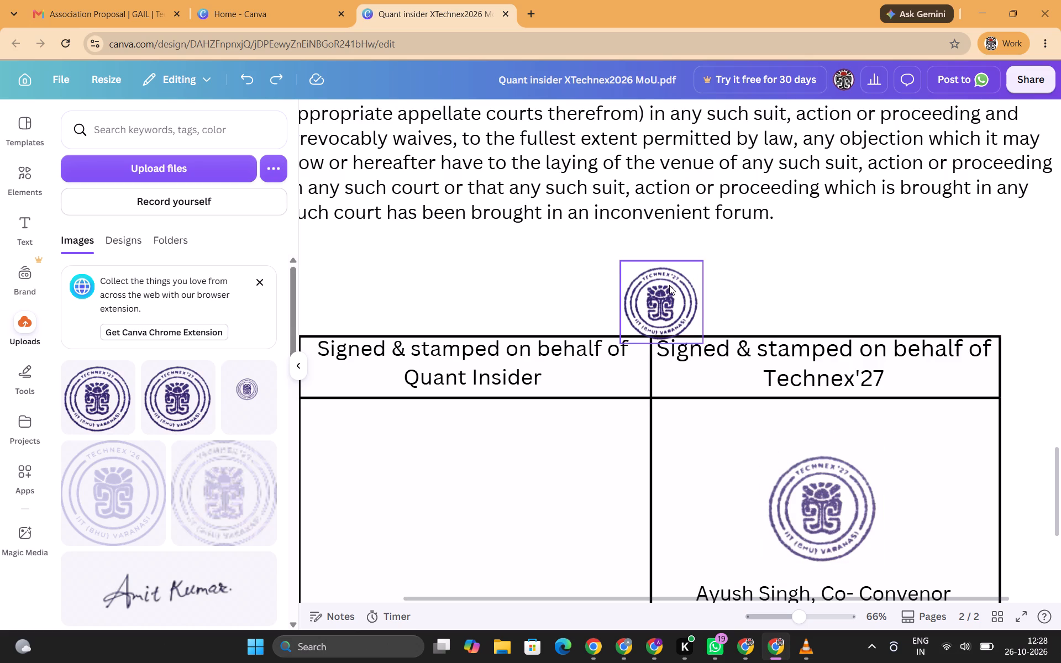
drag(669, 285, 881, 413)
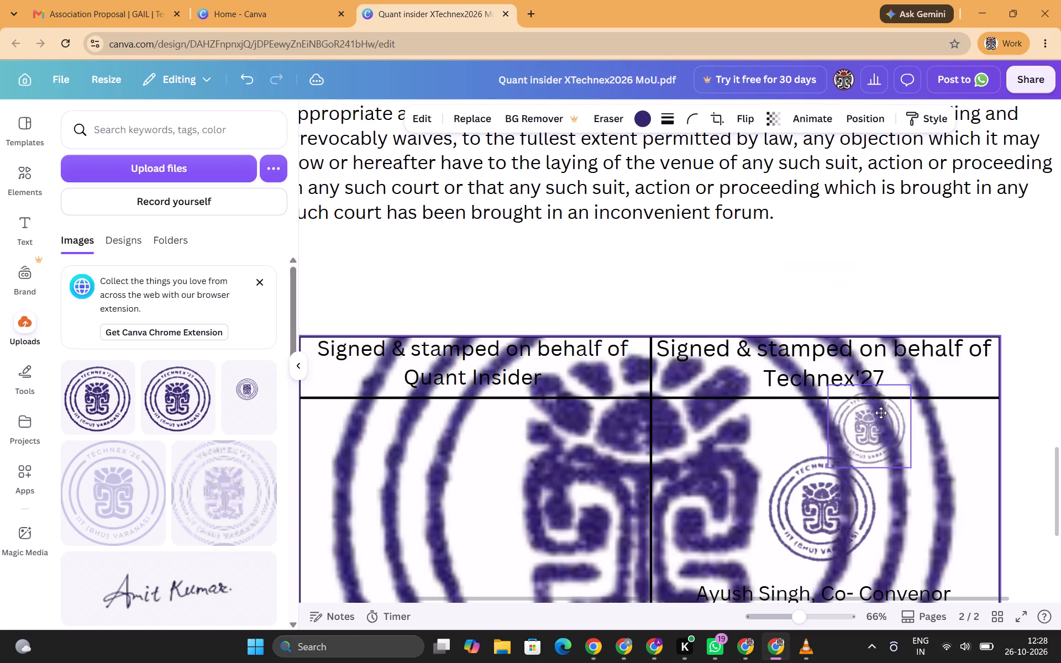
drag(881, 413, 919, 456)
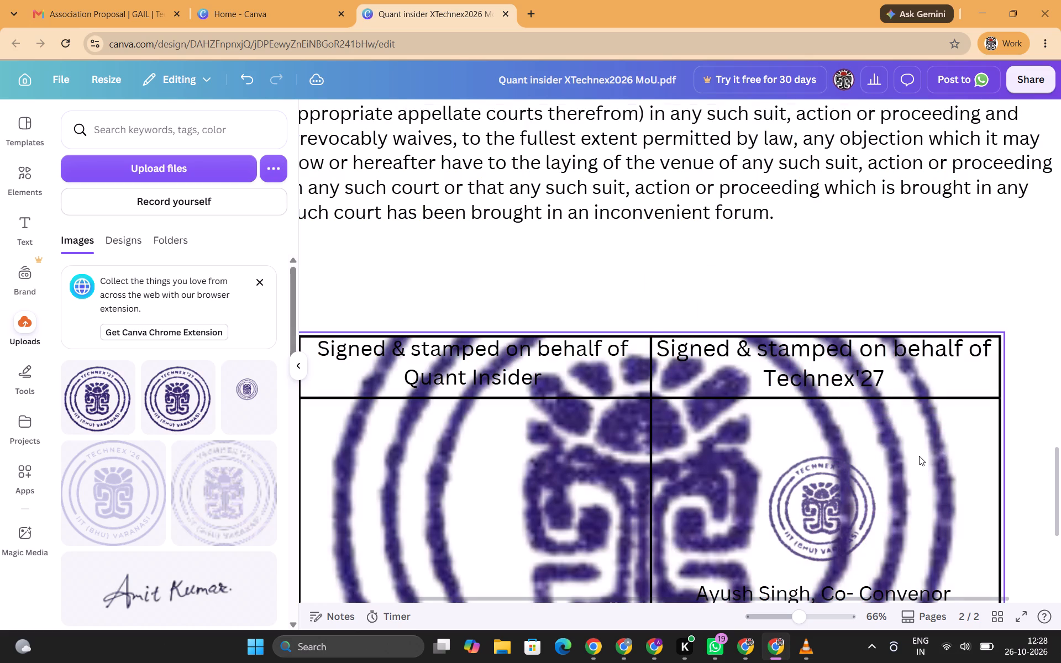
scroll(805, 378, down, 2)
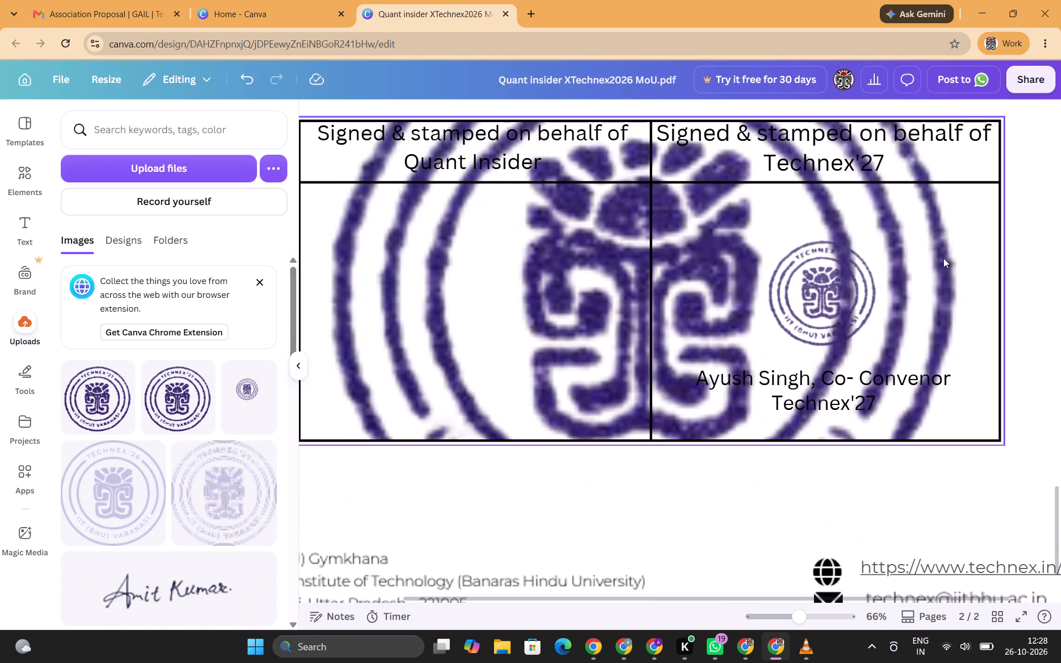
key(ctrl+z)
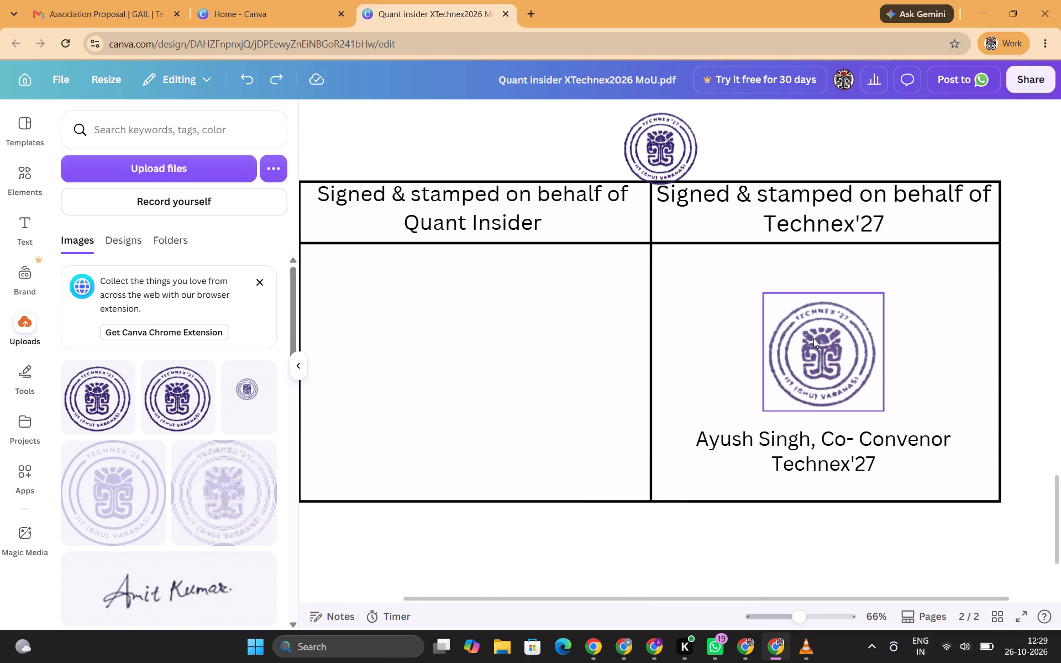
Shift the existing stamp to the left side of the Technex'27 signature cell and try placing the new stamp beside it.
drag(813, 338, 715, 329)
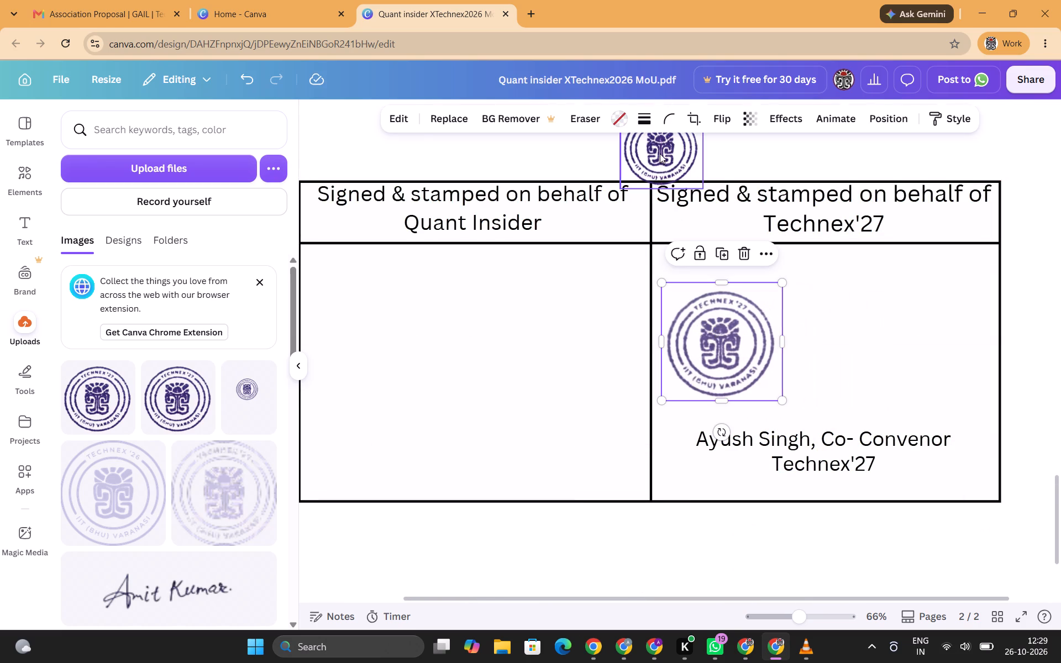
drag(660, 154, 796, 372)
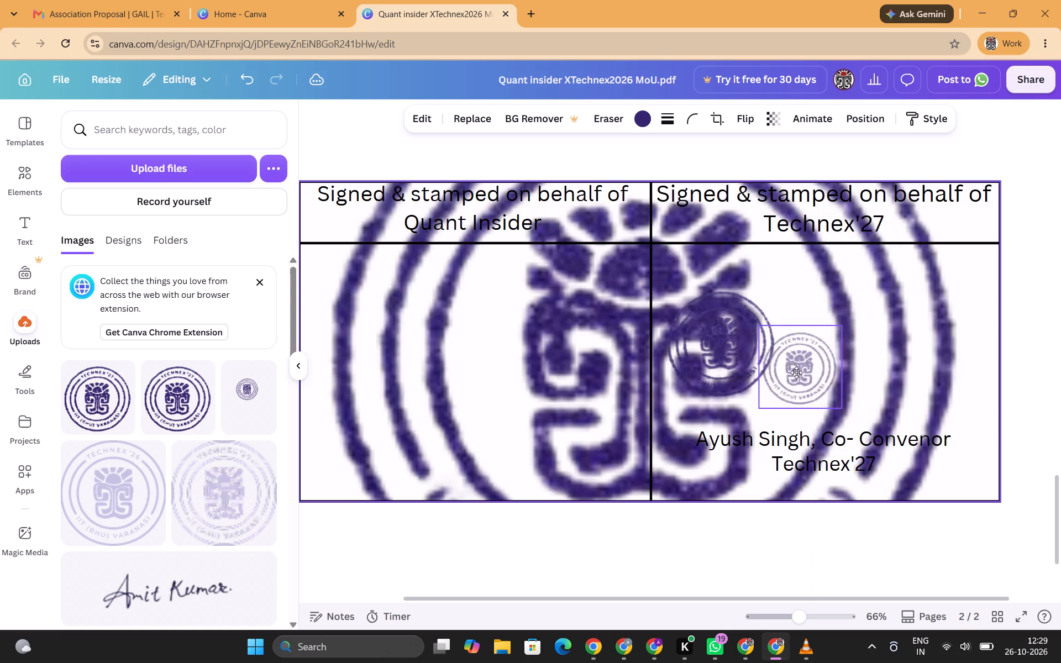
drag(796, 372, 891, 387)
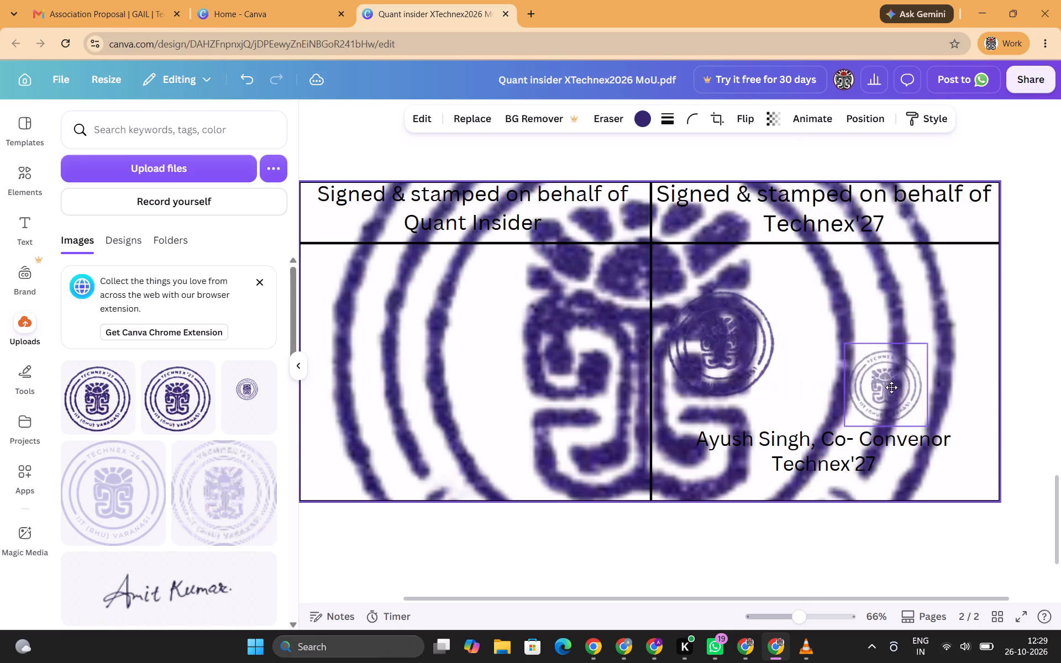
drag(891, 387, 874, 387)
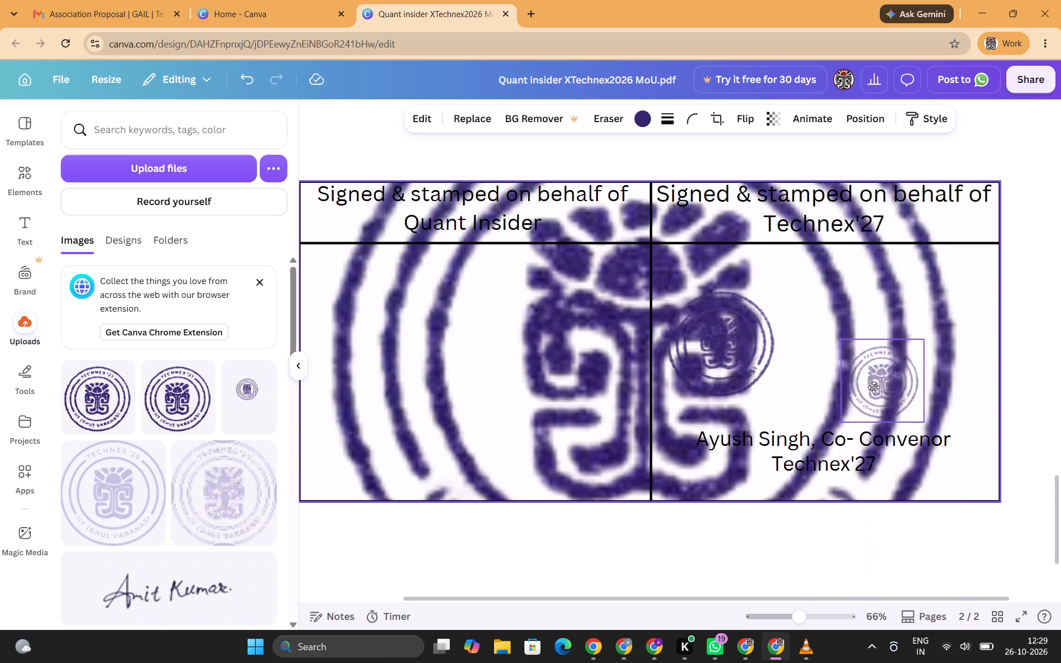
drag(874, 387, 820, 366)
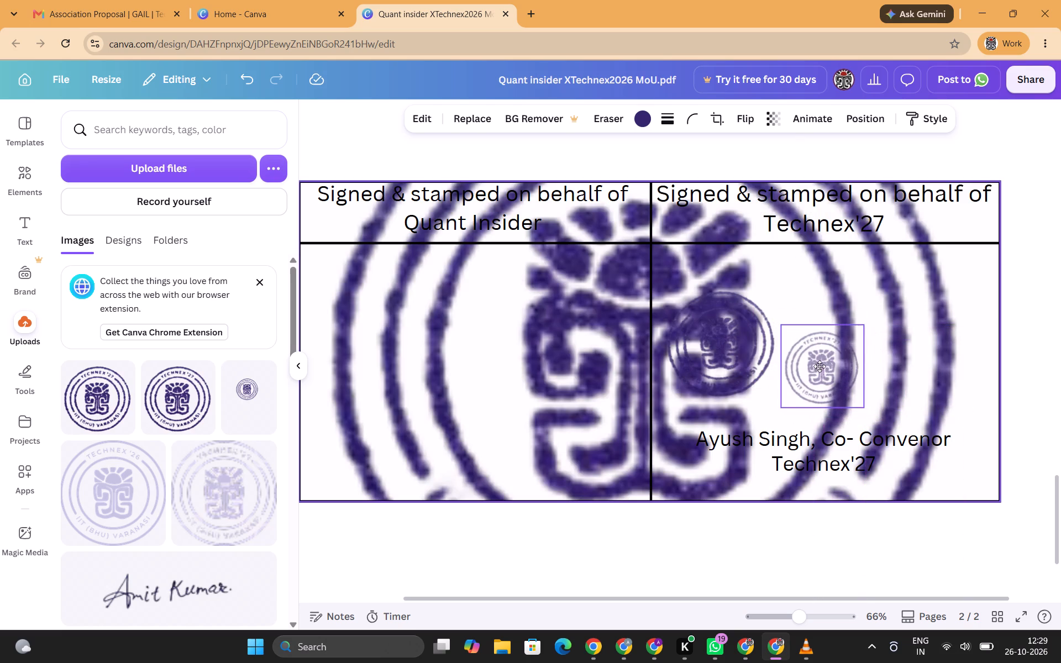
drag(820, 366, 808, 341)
Show the layers for the stamp image filling the signature table and examine the page's layer order and the image's options.
scroll(808, 341, up, 1)
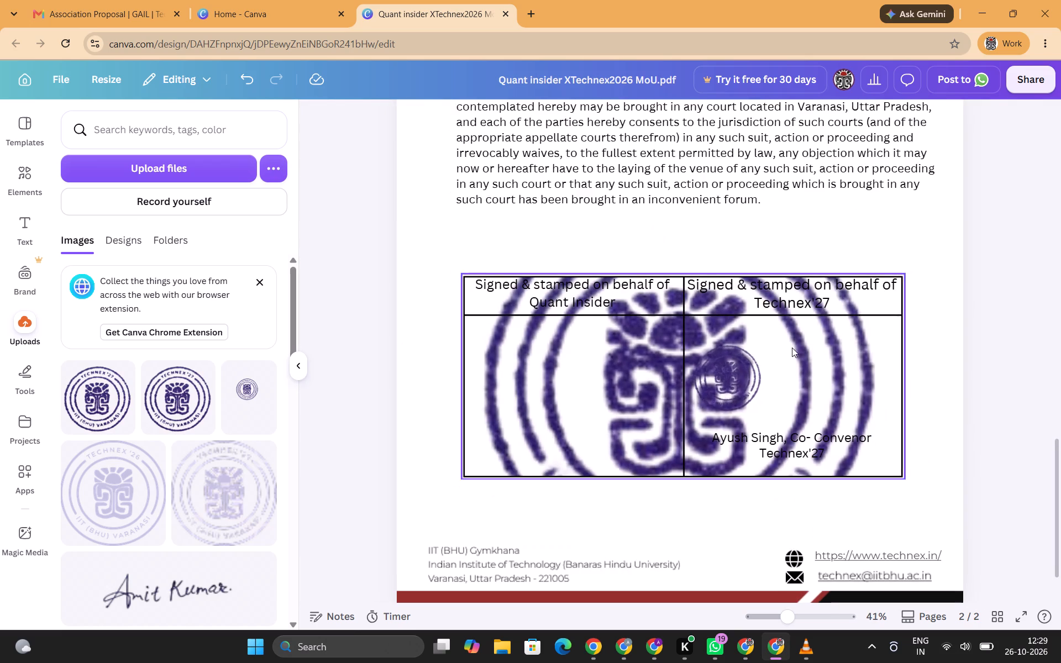
right_click(792, 348)
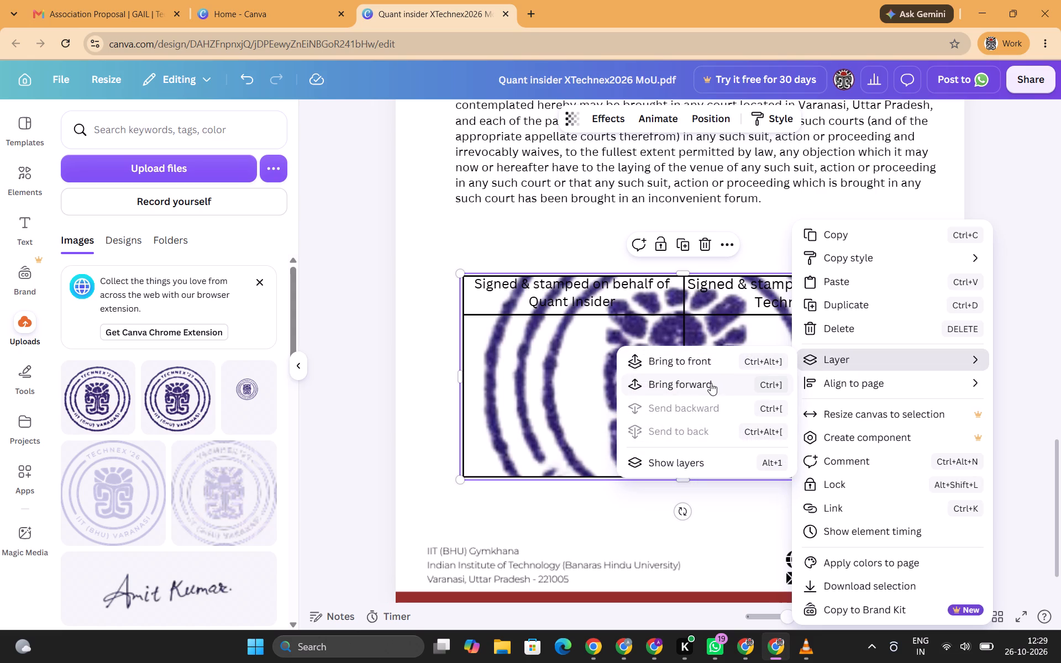
click(674, 464)
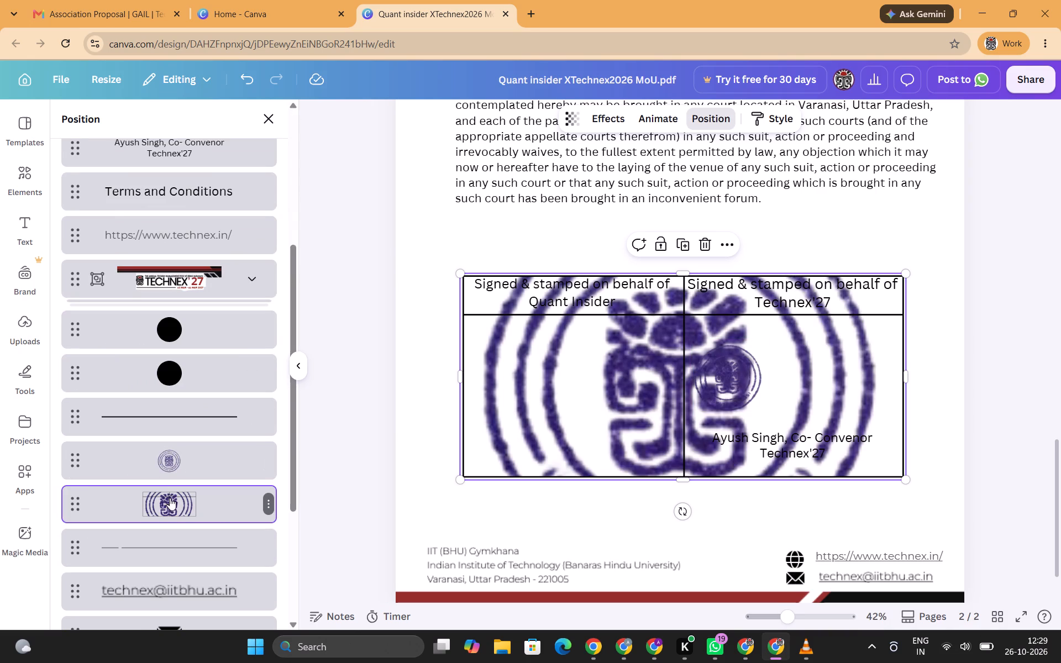
scroll(228, 500, down, 1)
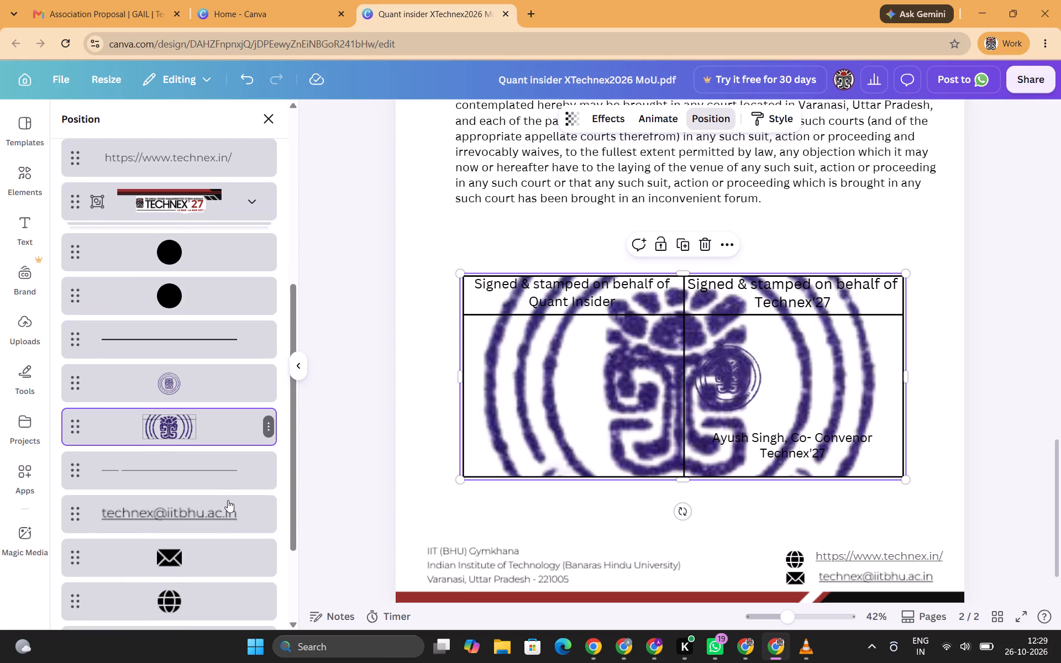
scroll(228, 500, down, 1)
click(268, 448)
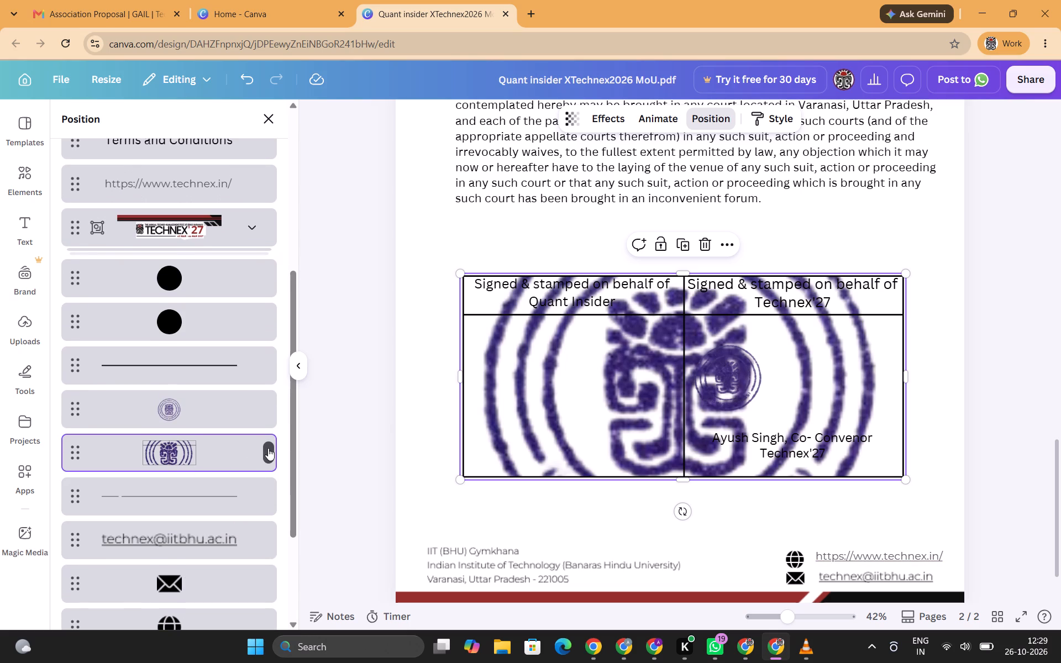
scroll(349, 291, down, 1)
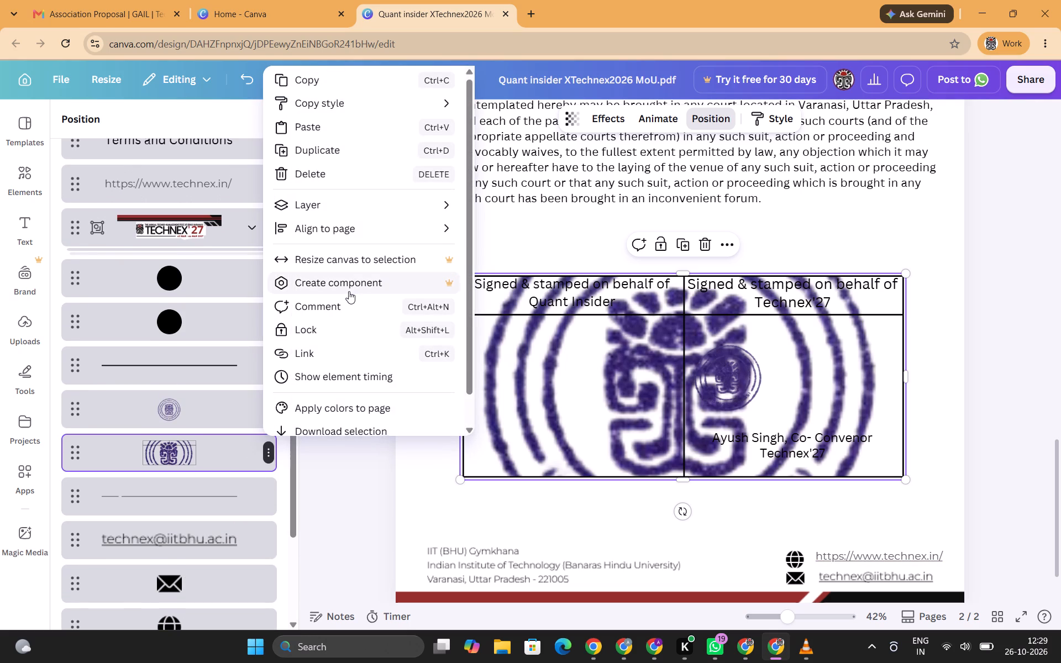
scroll(349, 291, down, 1)
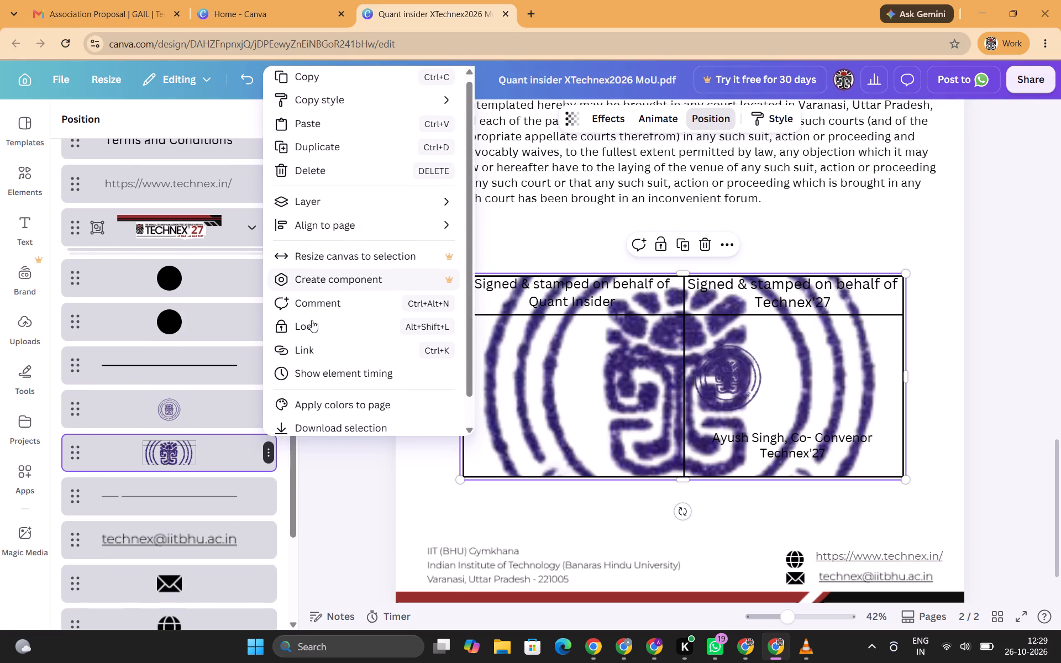
click(187, 452)
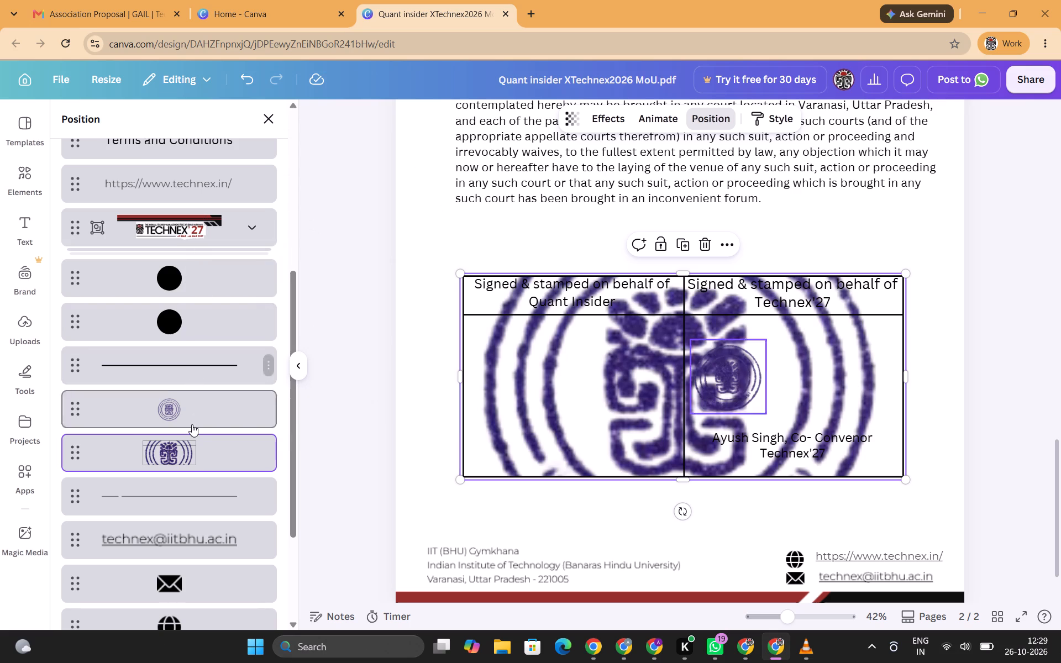
scroll(191, 456, down, 2)
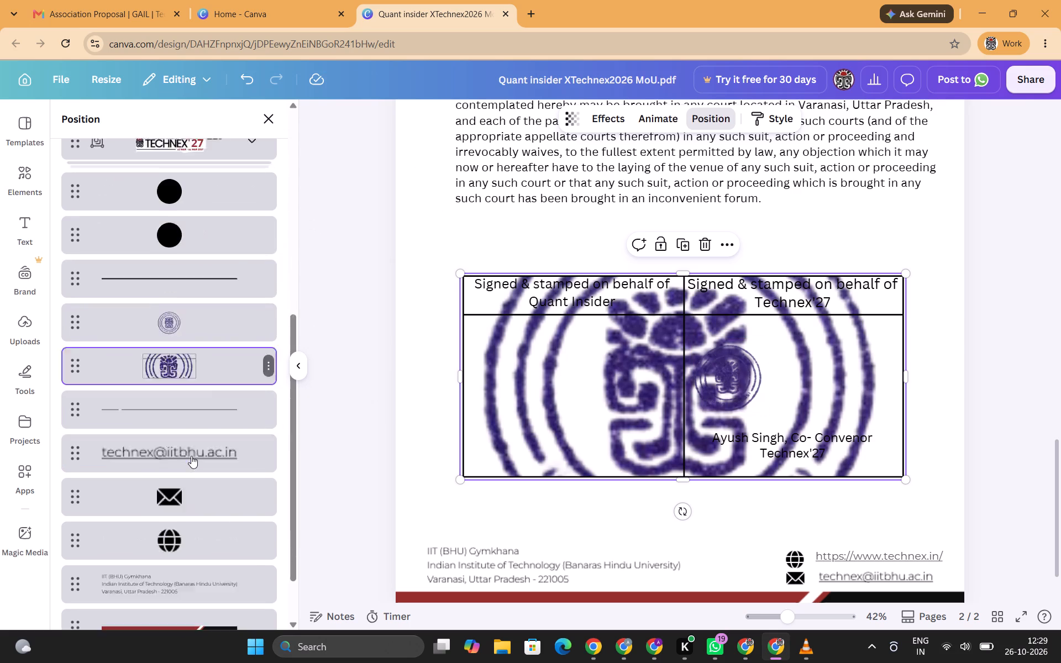
scroll(191, 456, down, 3)
scroll(191, 456, up, 5)
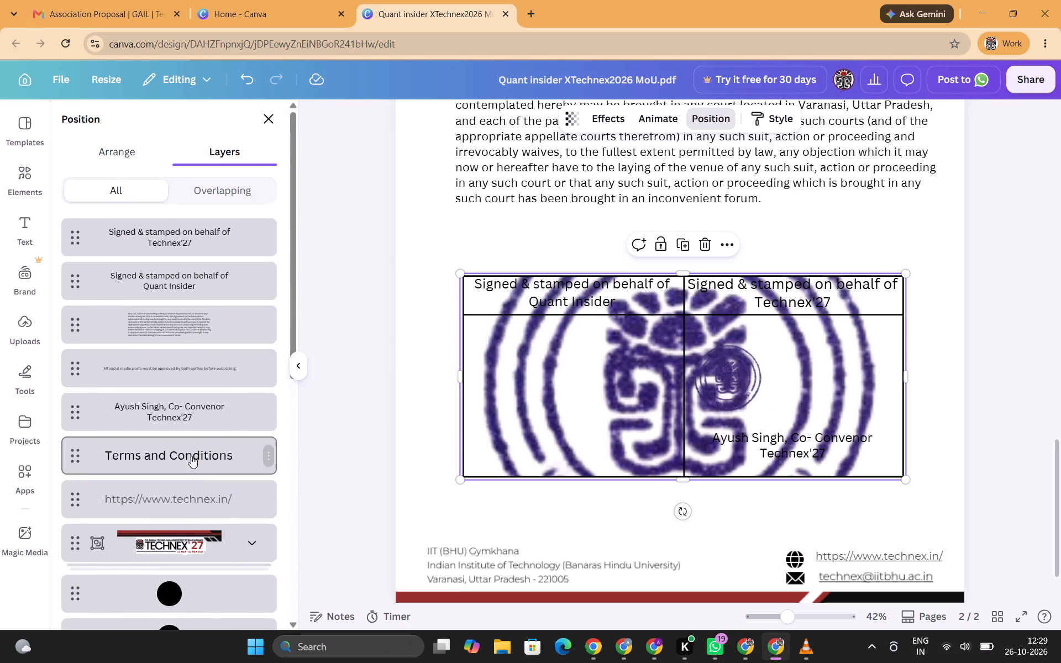
scroll(191, 456, up, 1)
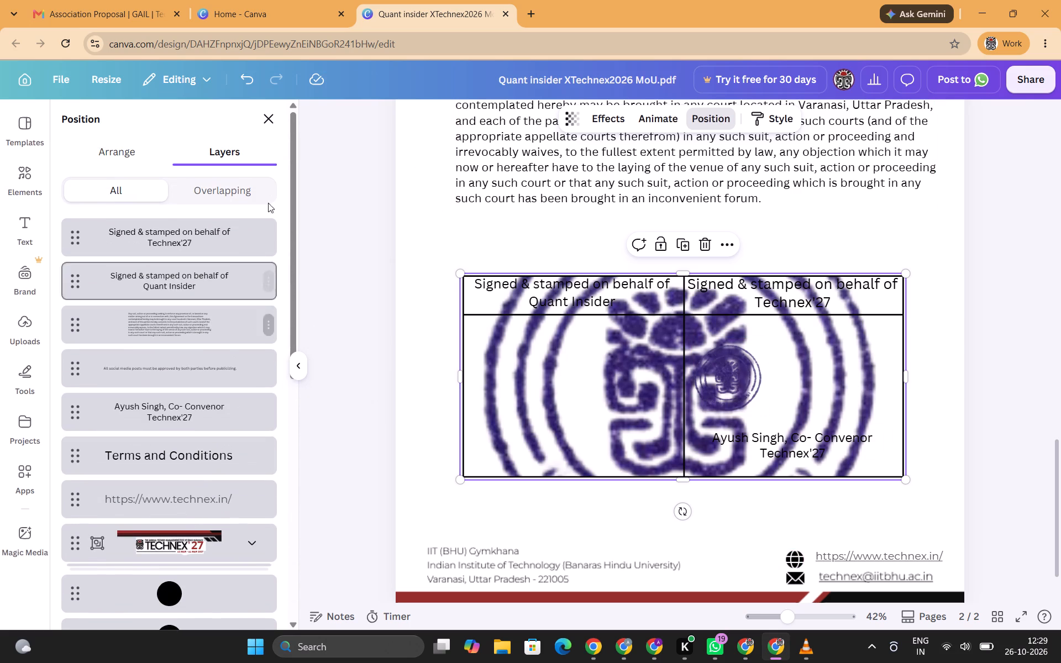
click(269, 108)
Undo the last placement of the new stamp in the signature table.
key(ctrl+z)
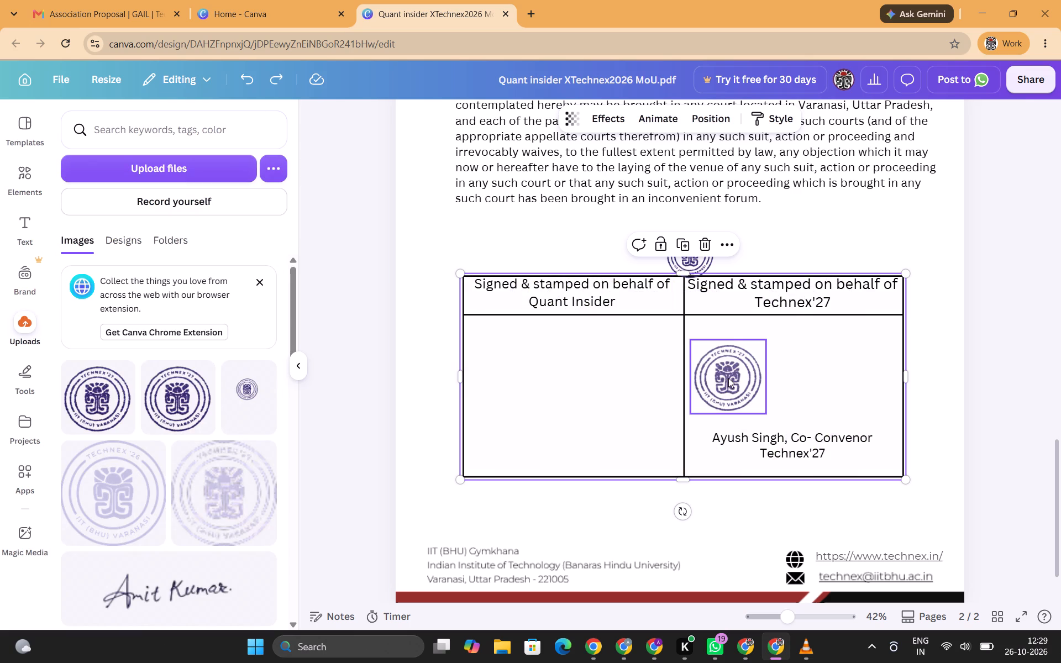
Center the existing Technex'27 stamp above the Co-Convenor's name in the signature cell.
drag(728, 378, 793, 381)
click(990, 342)
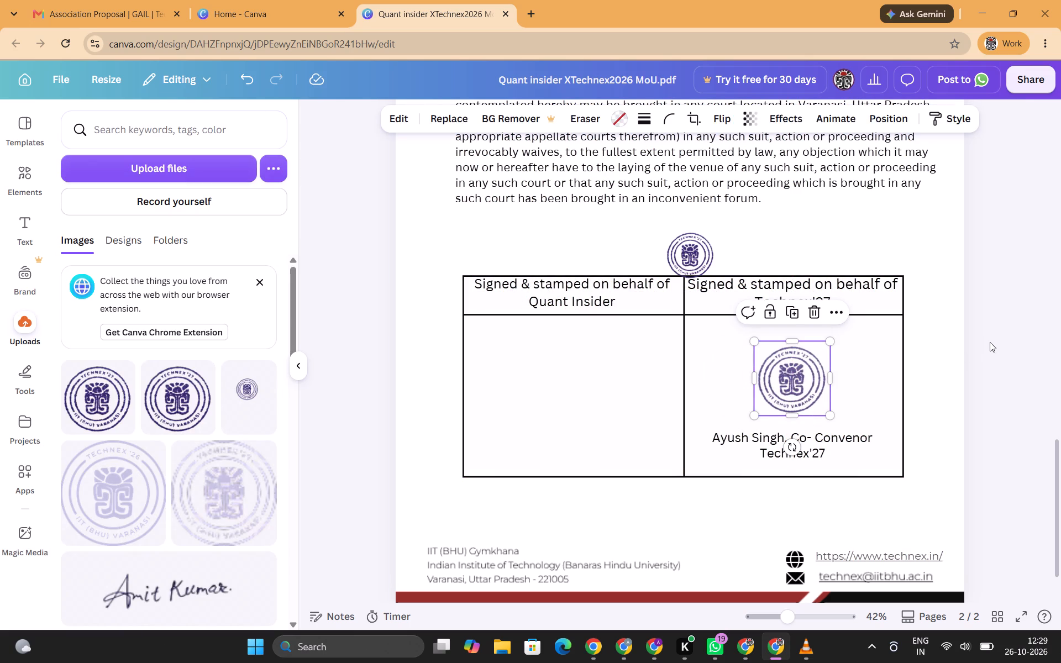
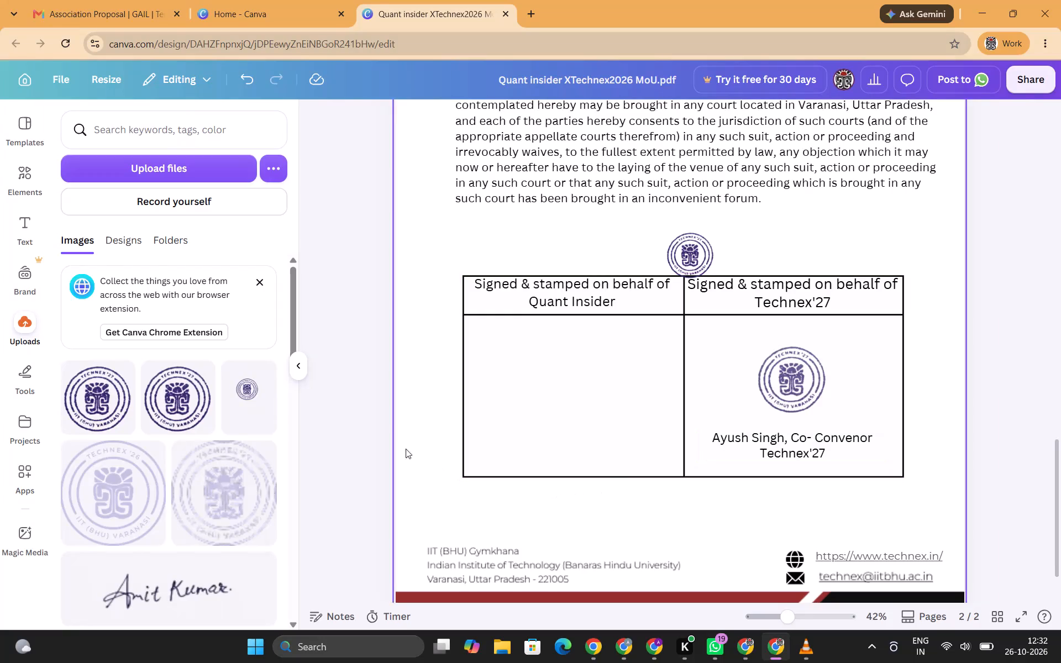
Look through the uploaded images for a stamp or signature suitable for the Technex'27 signature cell.
scroll(243, 439, down, 3)
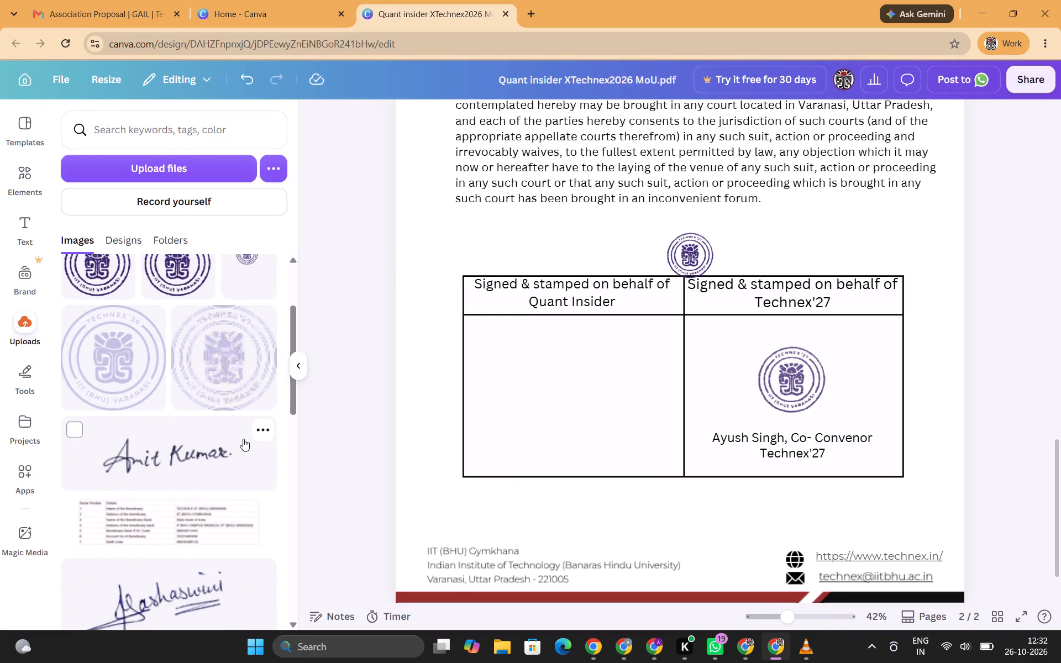
scroll(243, 439, down, 1)
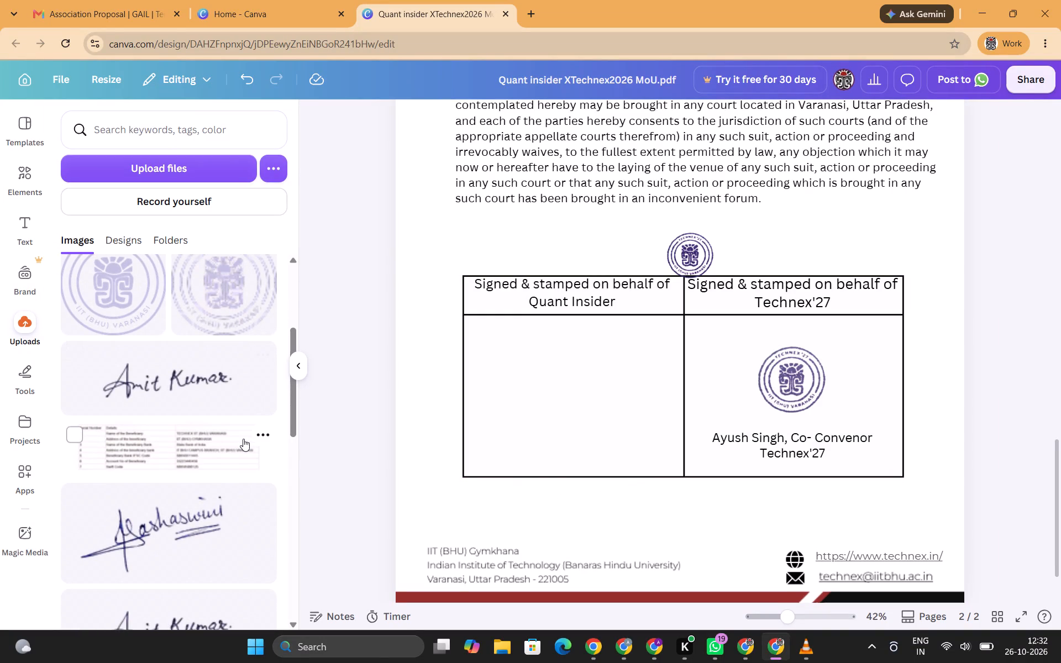
scroll(243, 439, down, 4)
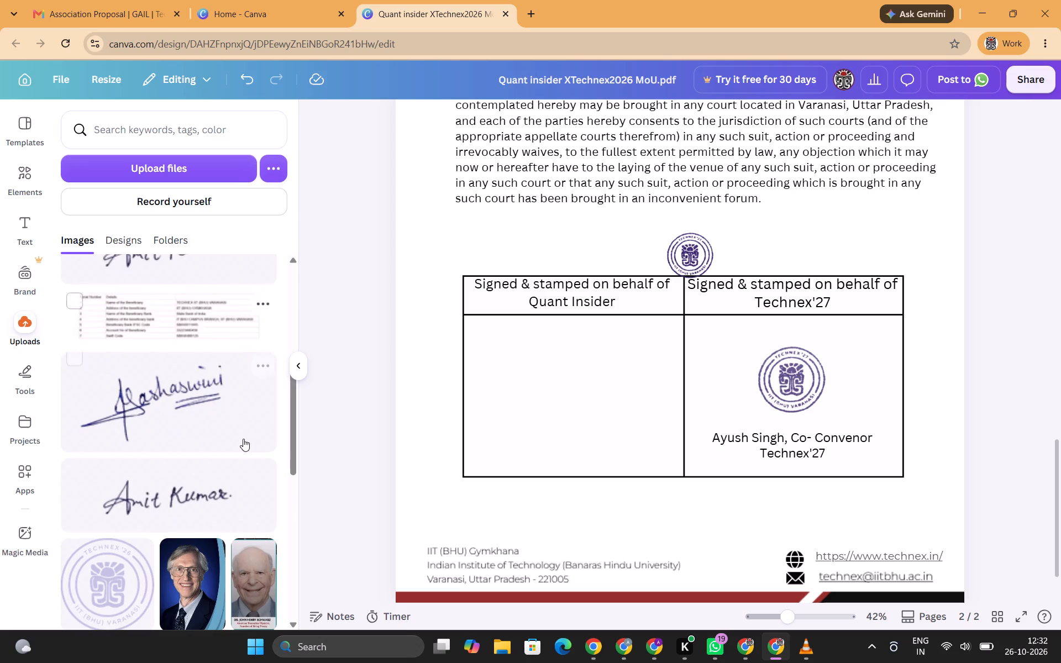
scroll(243, 439, down, 2)
scroll(208, 488, up, 1)
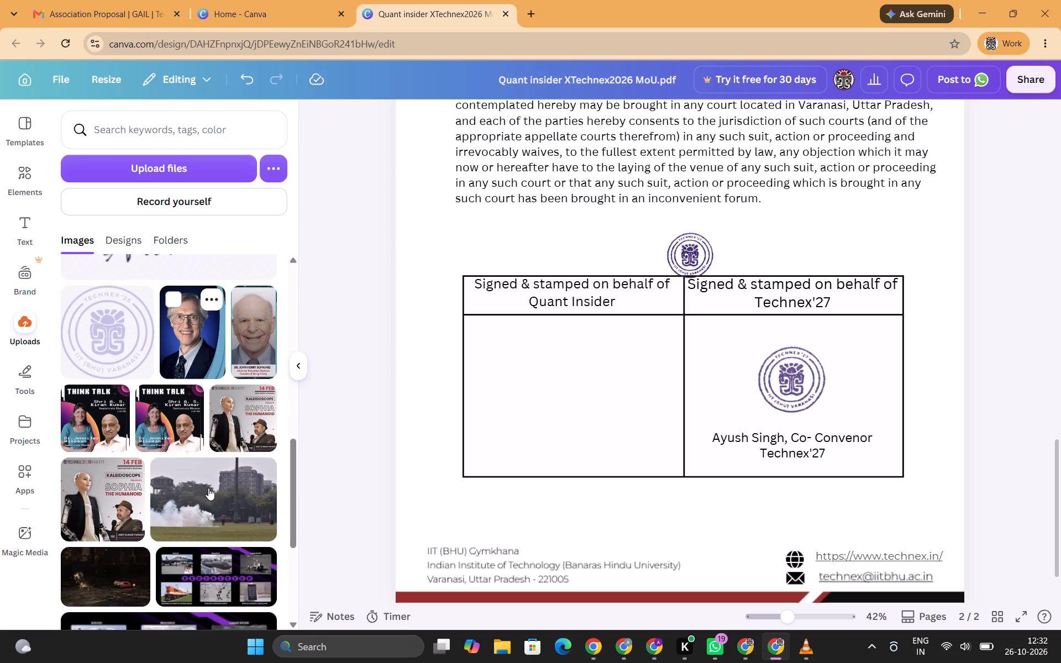
scroll(208, 488, up, 1)
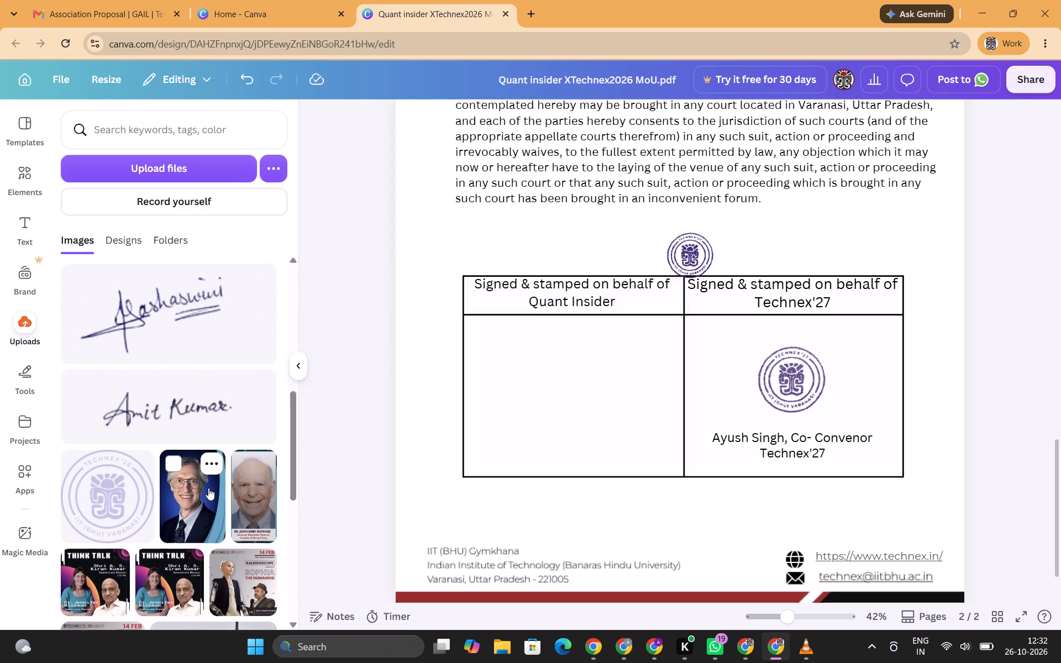
scroll(208, 488, up, 4)
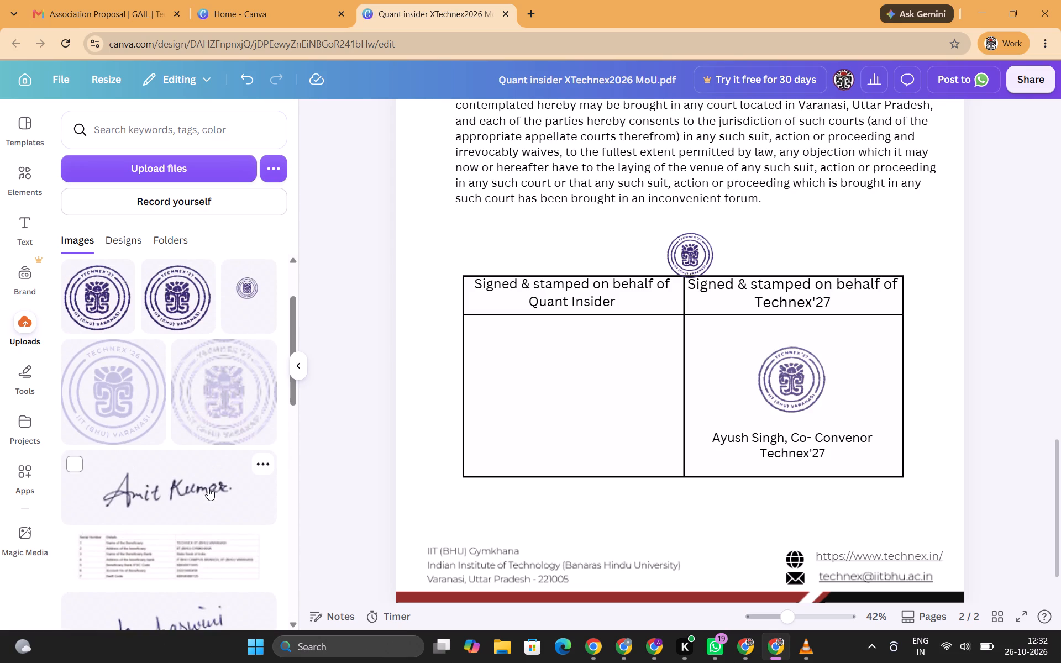
scroll(208, 488, up, 1)
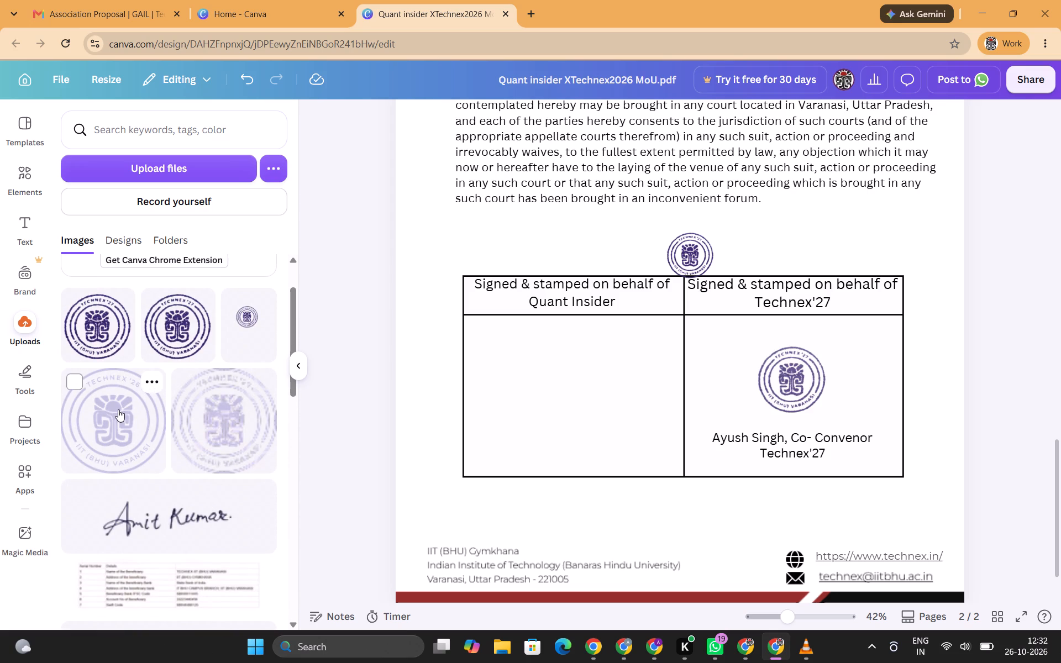
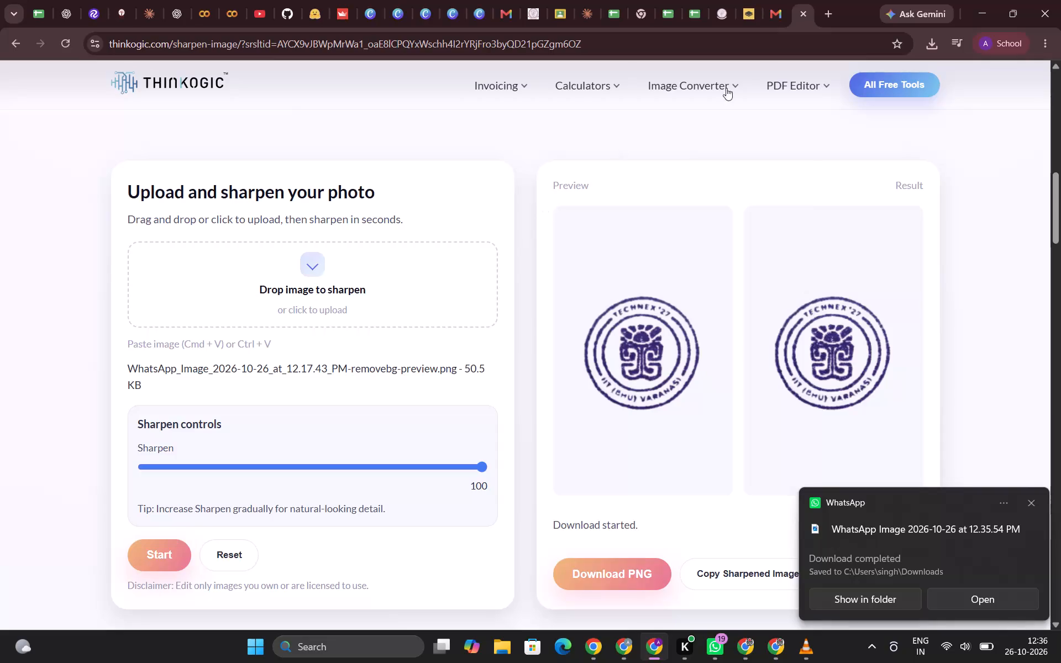
In remove.bg, remove the background from the signature photo WhatsApp Image 2026-10-26 at 12.35.54 PM and download the free preview-size result.
click(745, 13)
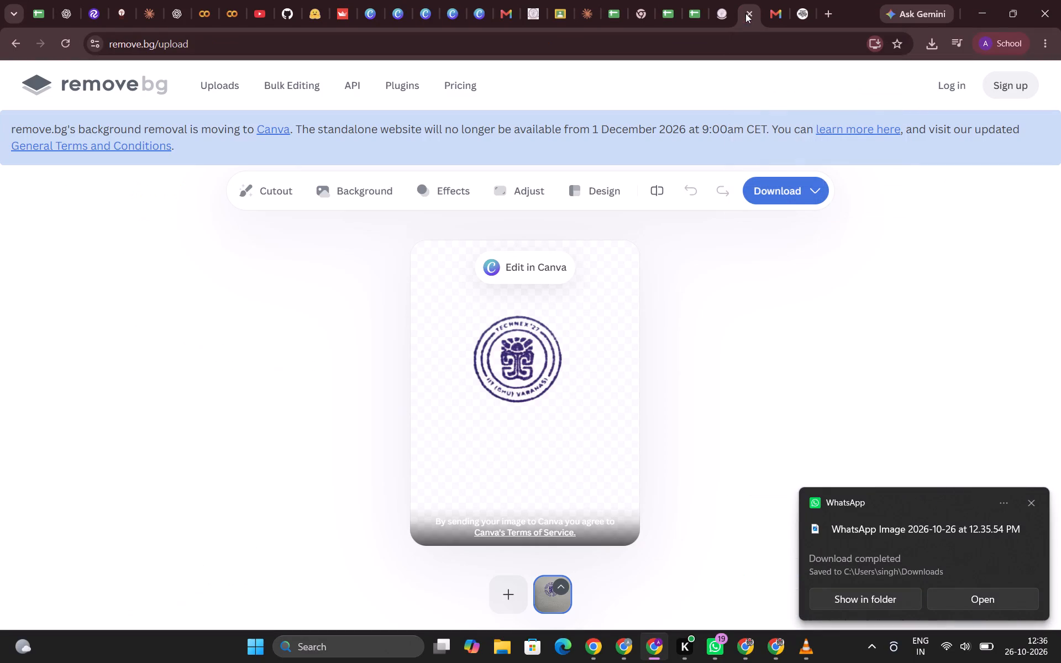
click(512, 586)
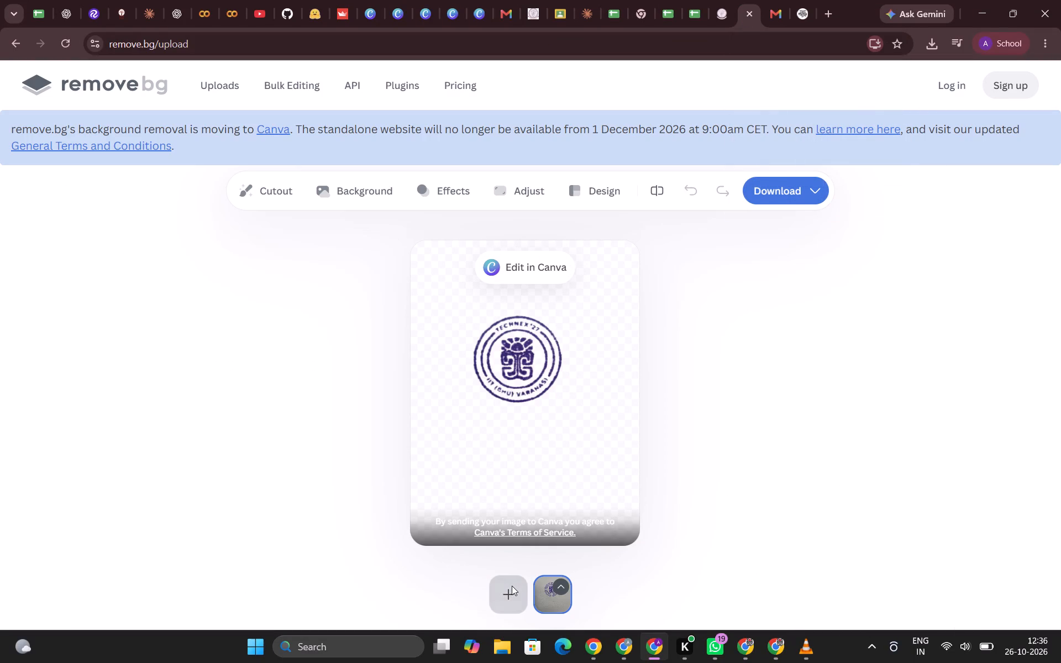
click(241, 123)
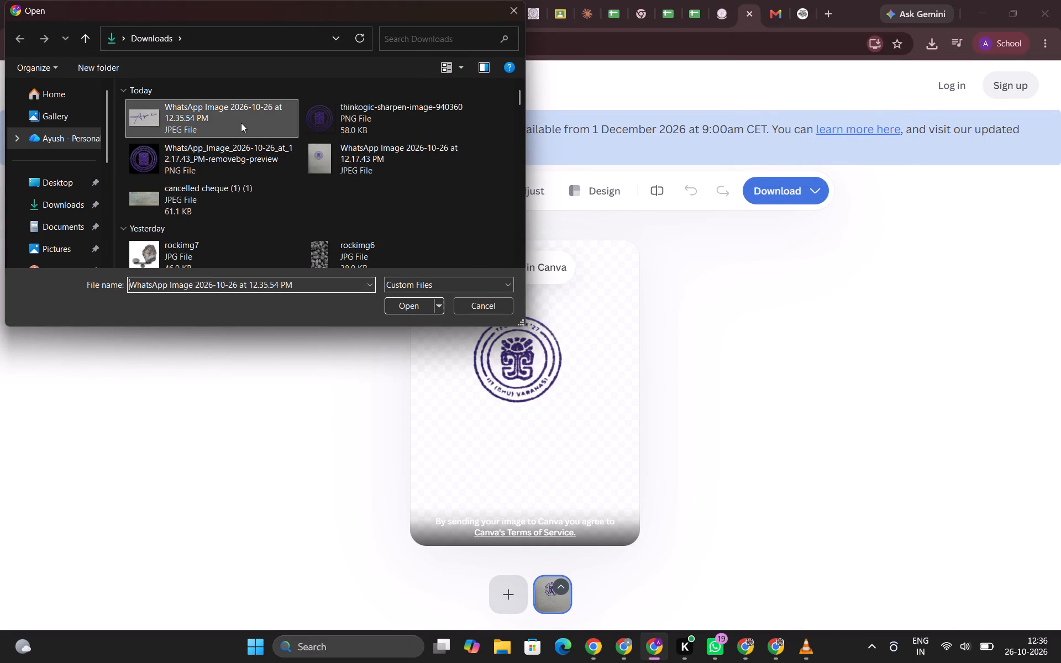
click(400, 307)
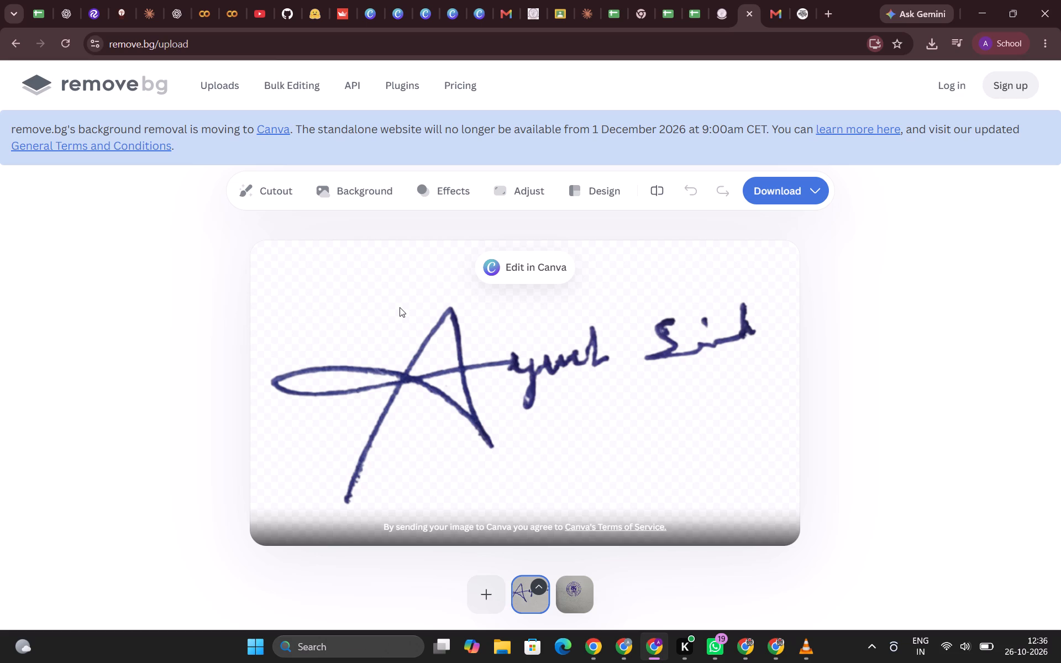
click(780, 180)
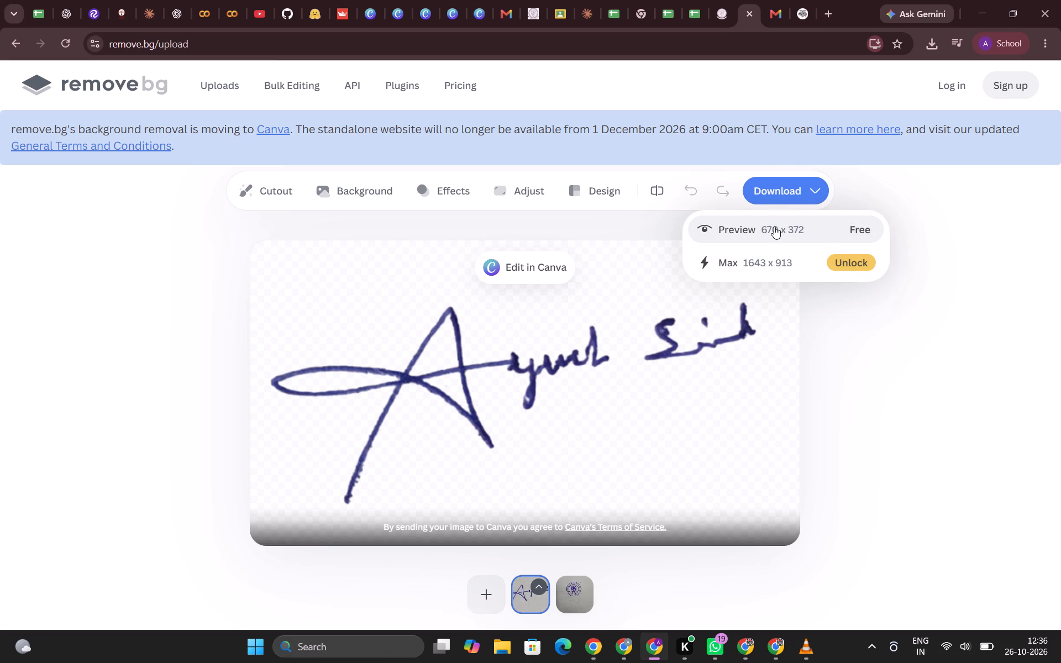
click(774, 227)
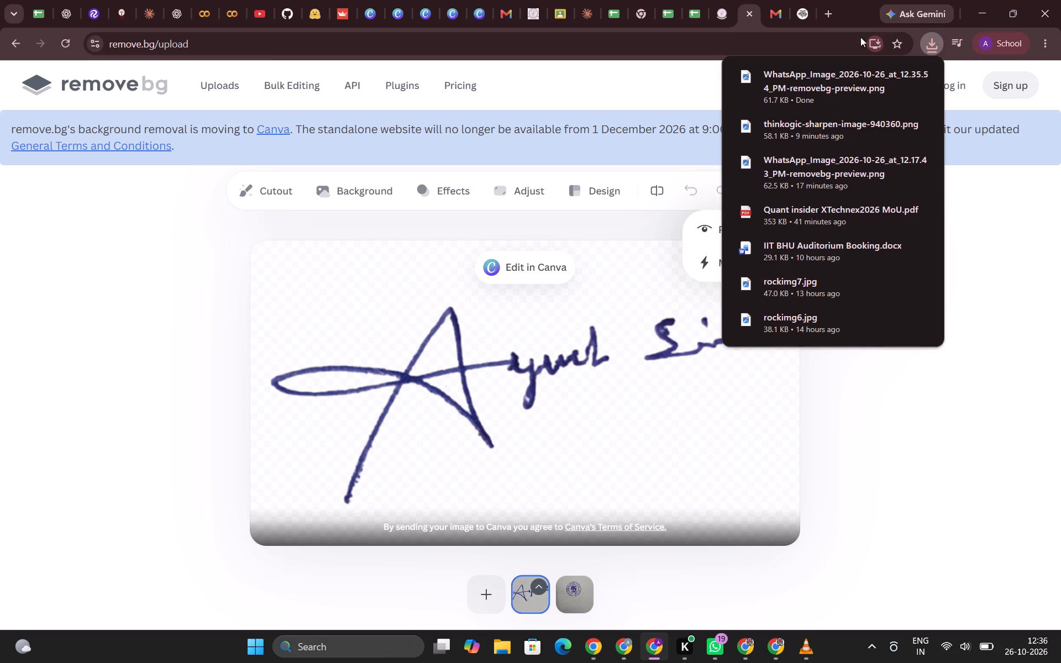
Switch to the Canva MoU, upload the background-free 12.35.54 PM signature PNG and add it to page 2.
key(alt+Tab)
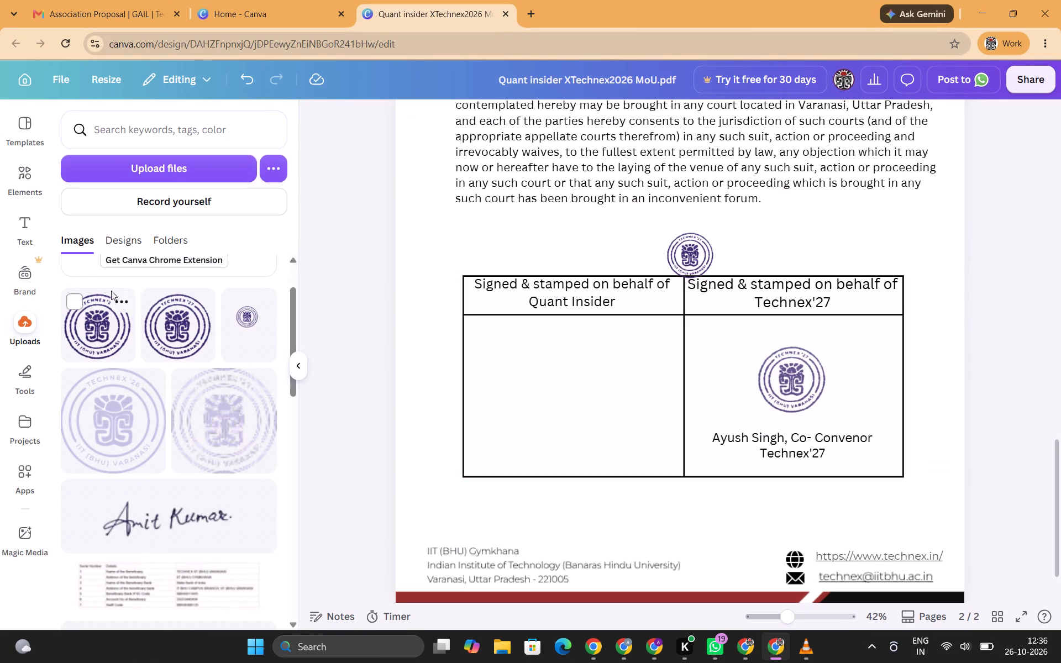
click(180, 164)
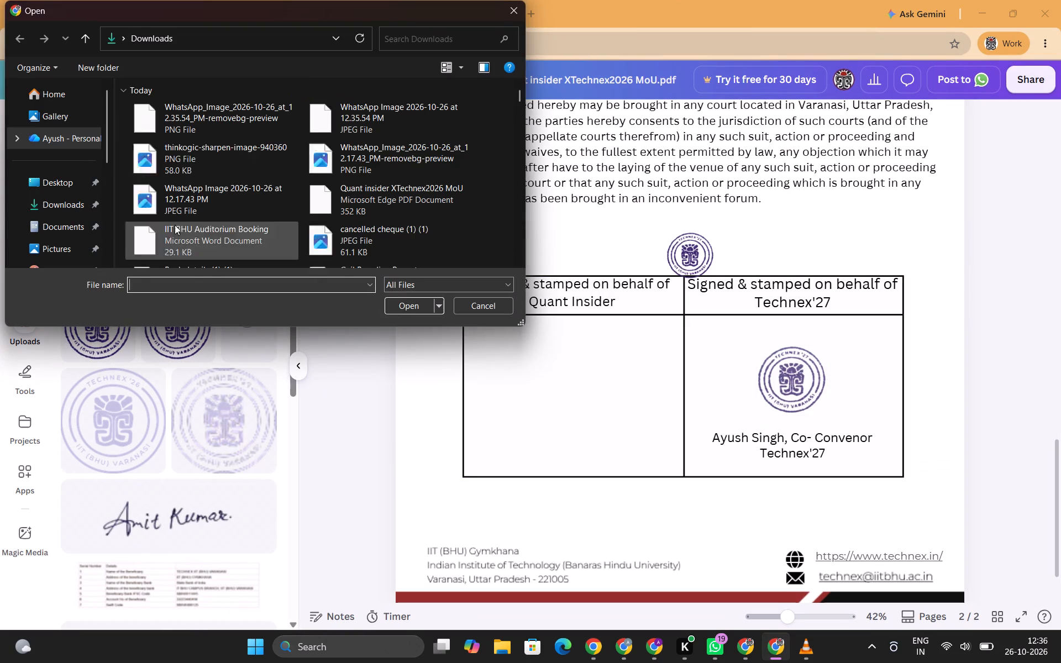
click(195, 120)
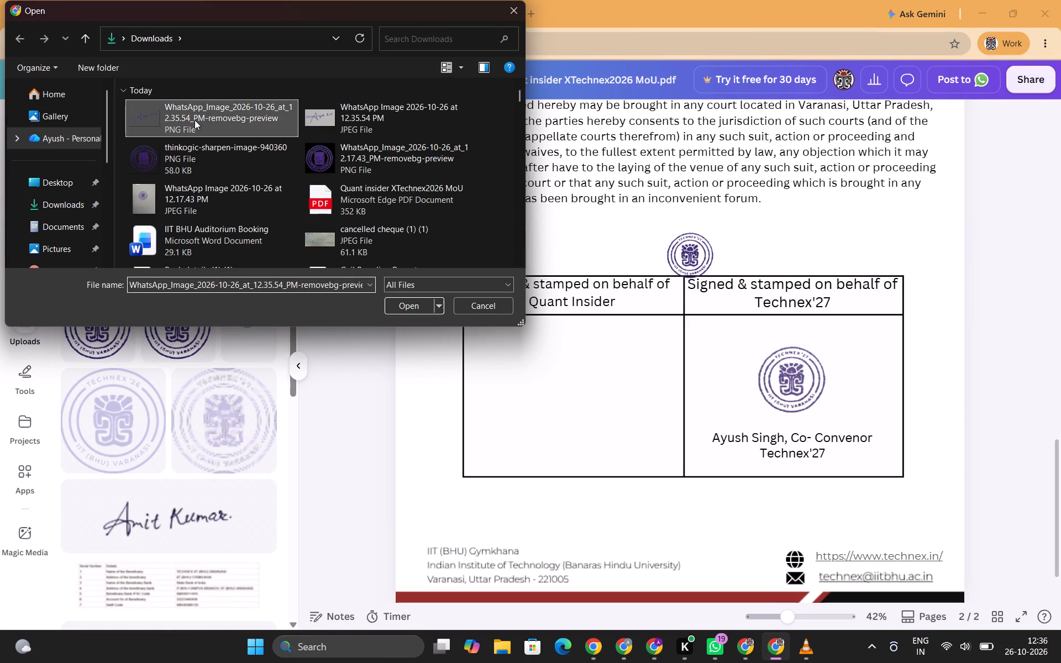
click(401, 304)
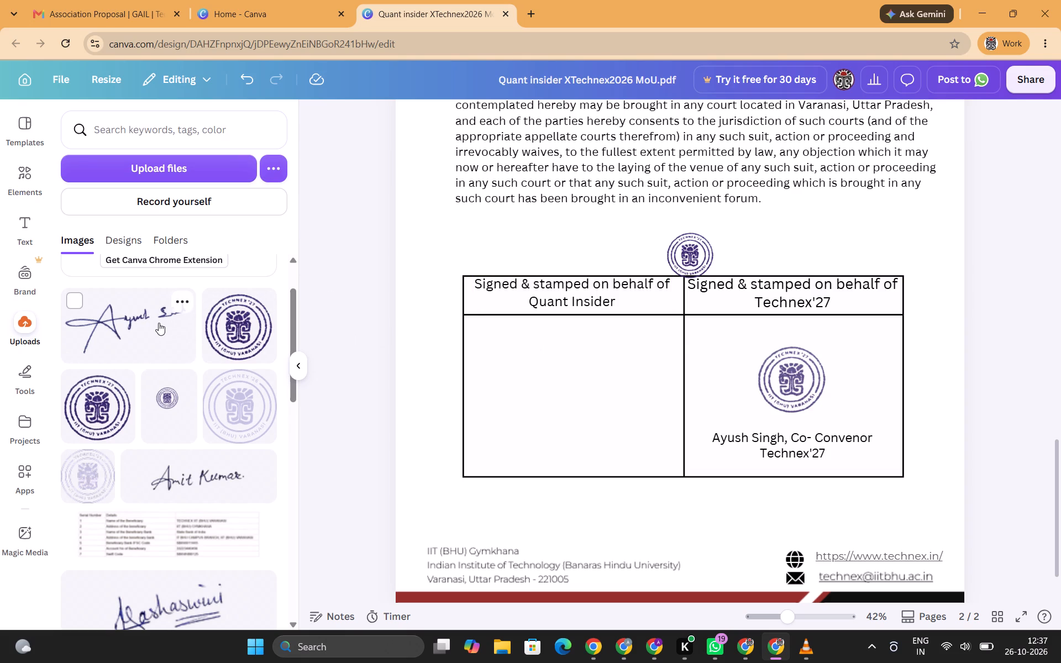
click(159, 323)
click(823, 186)
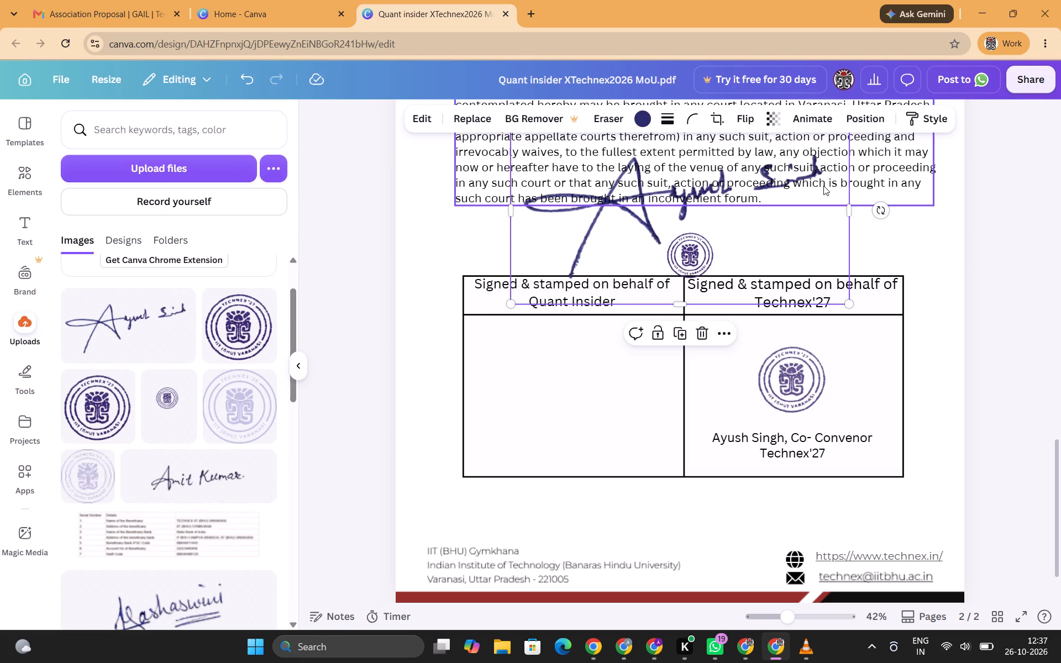
click(1028, 205)
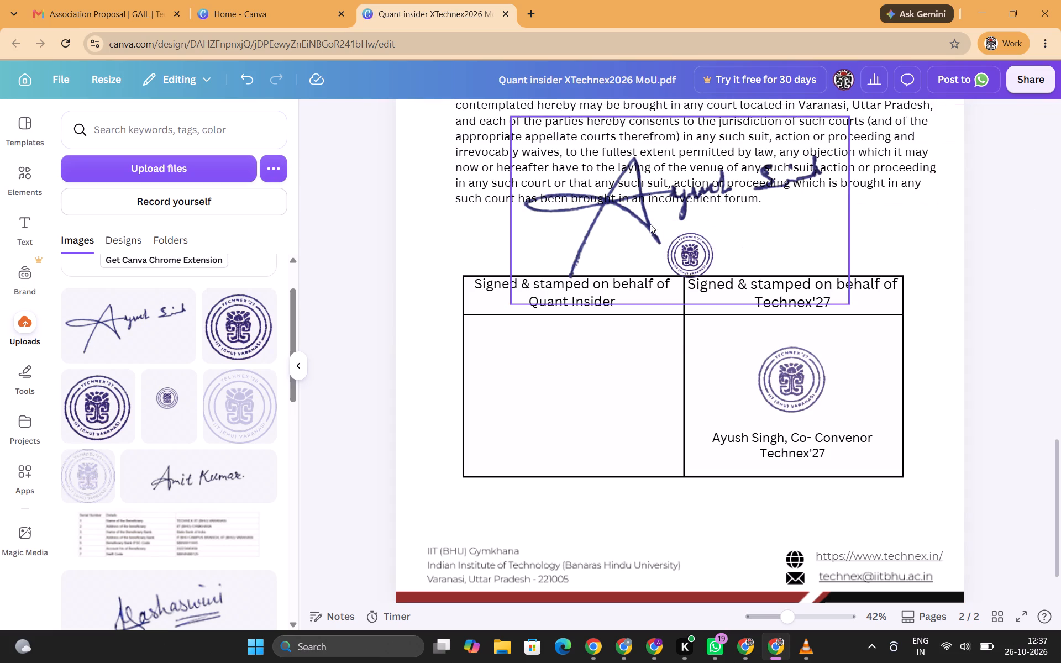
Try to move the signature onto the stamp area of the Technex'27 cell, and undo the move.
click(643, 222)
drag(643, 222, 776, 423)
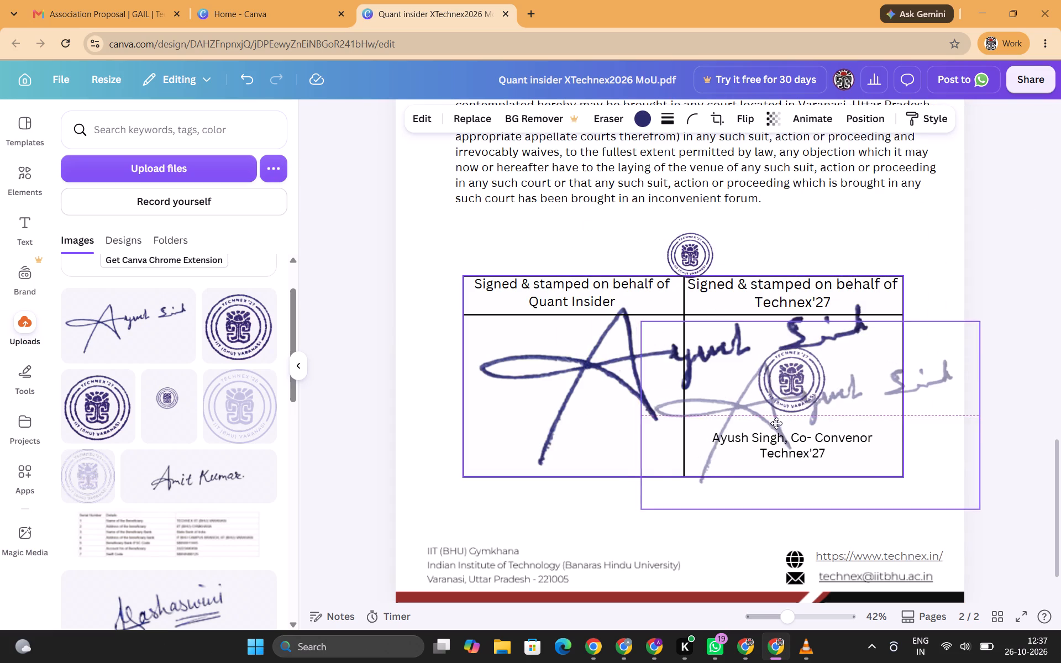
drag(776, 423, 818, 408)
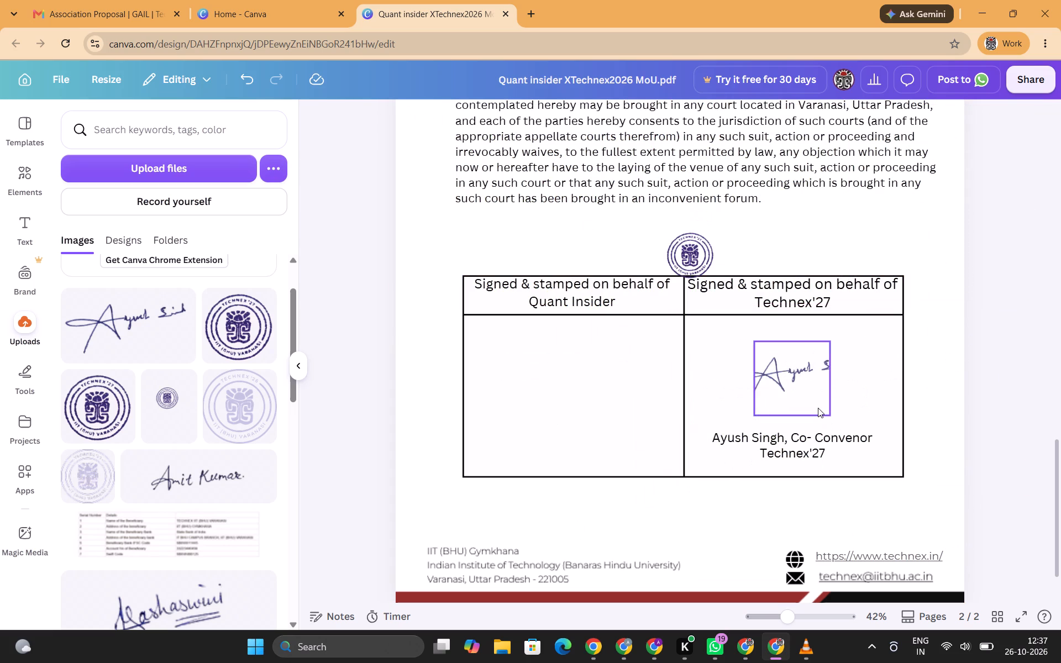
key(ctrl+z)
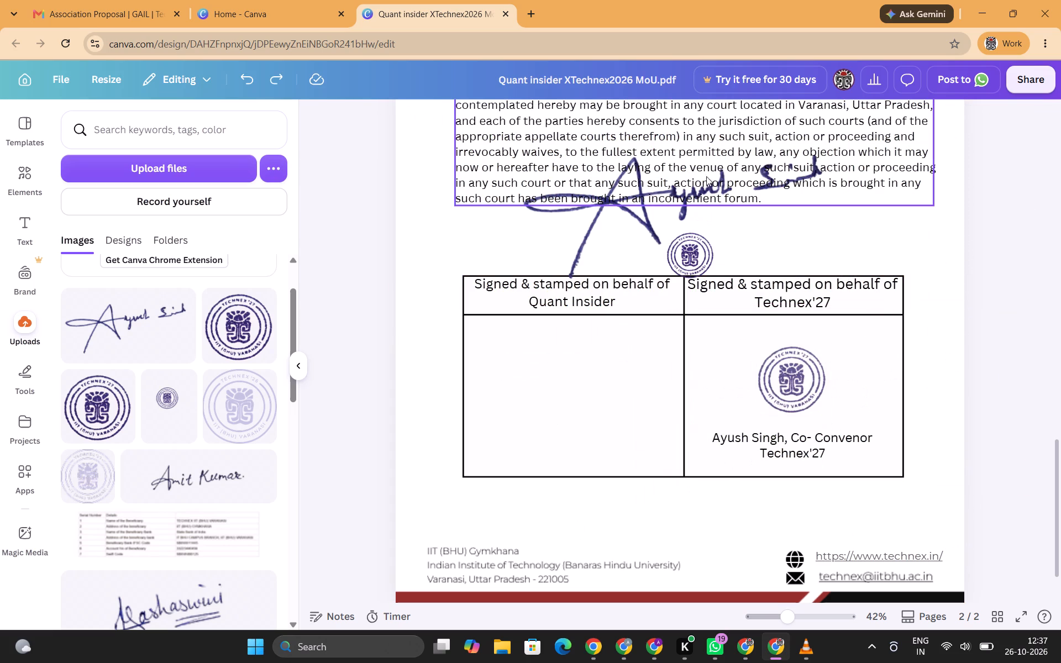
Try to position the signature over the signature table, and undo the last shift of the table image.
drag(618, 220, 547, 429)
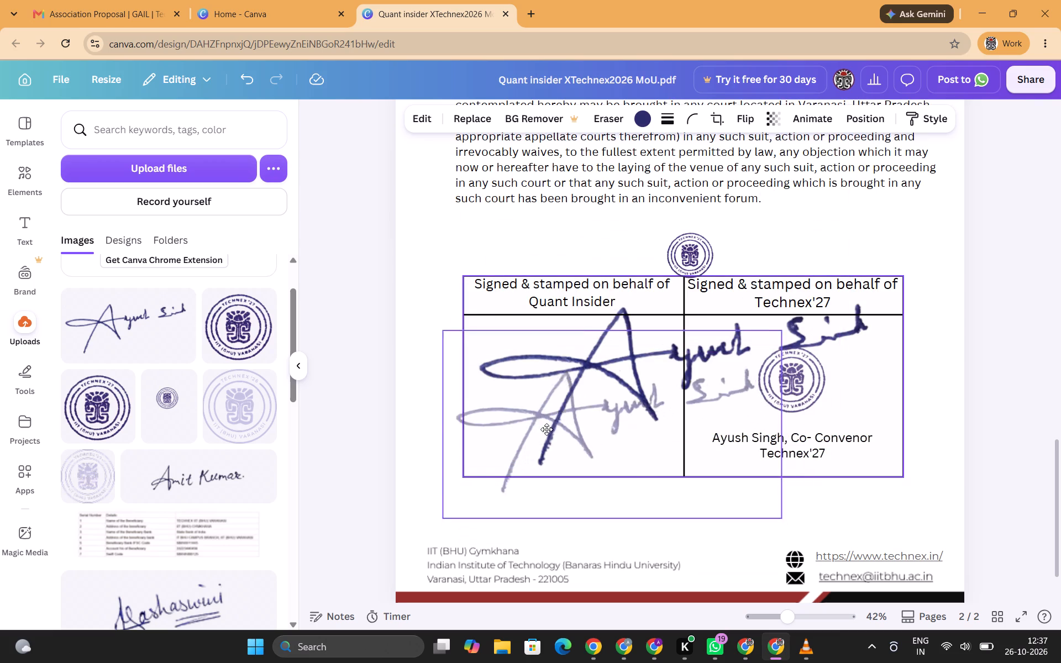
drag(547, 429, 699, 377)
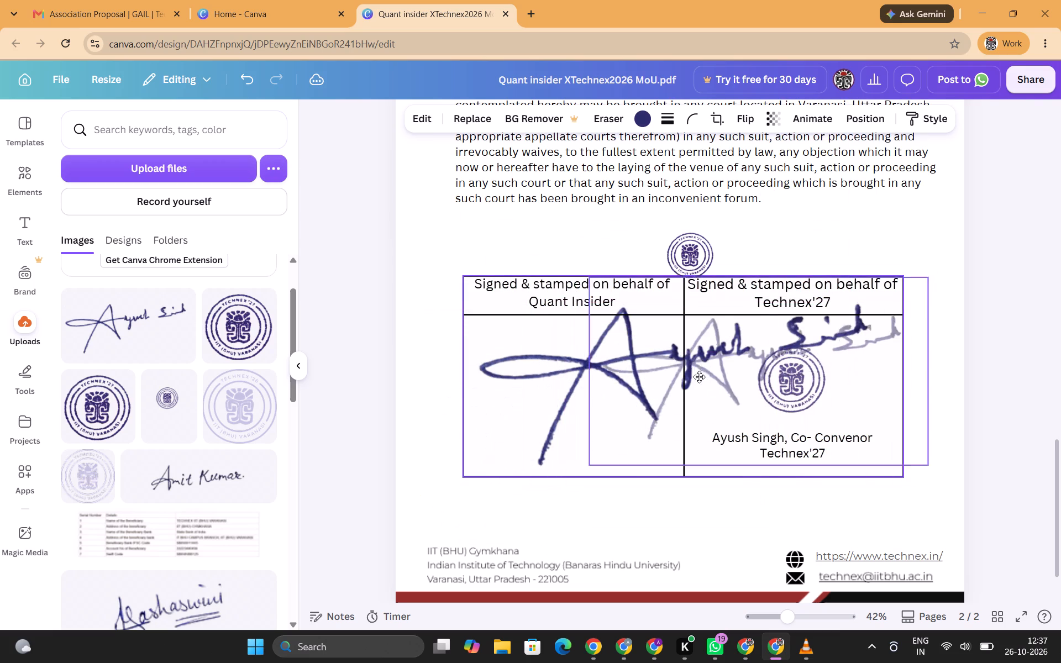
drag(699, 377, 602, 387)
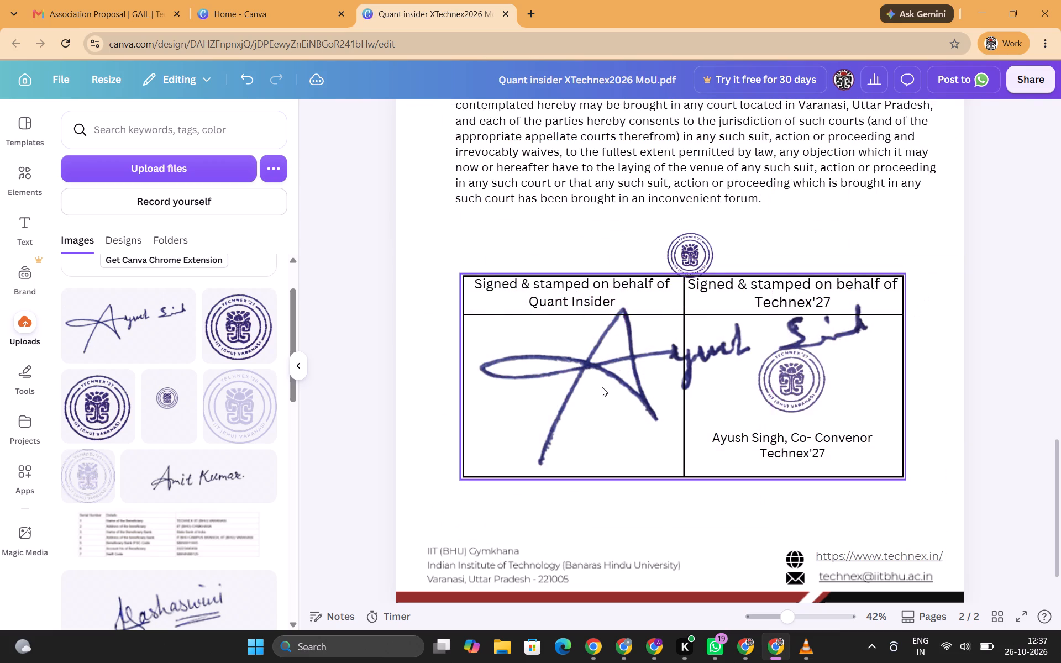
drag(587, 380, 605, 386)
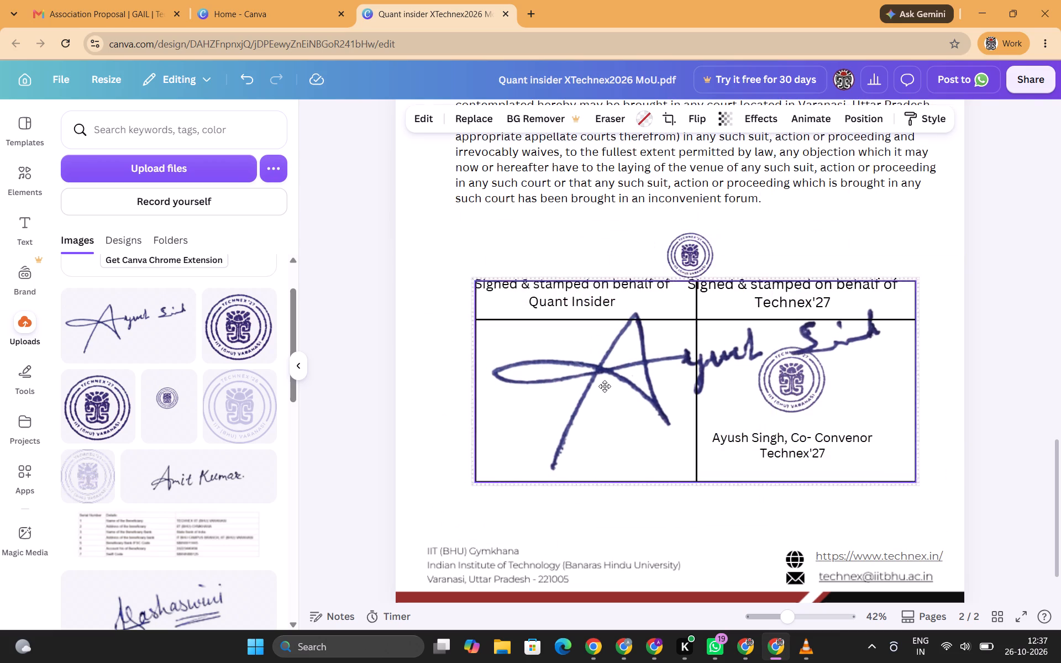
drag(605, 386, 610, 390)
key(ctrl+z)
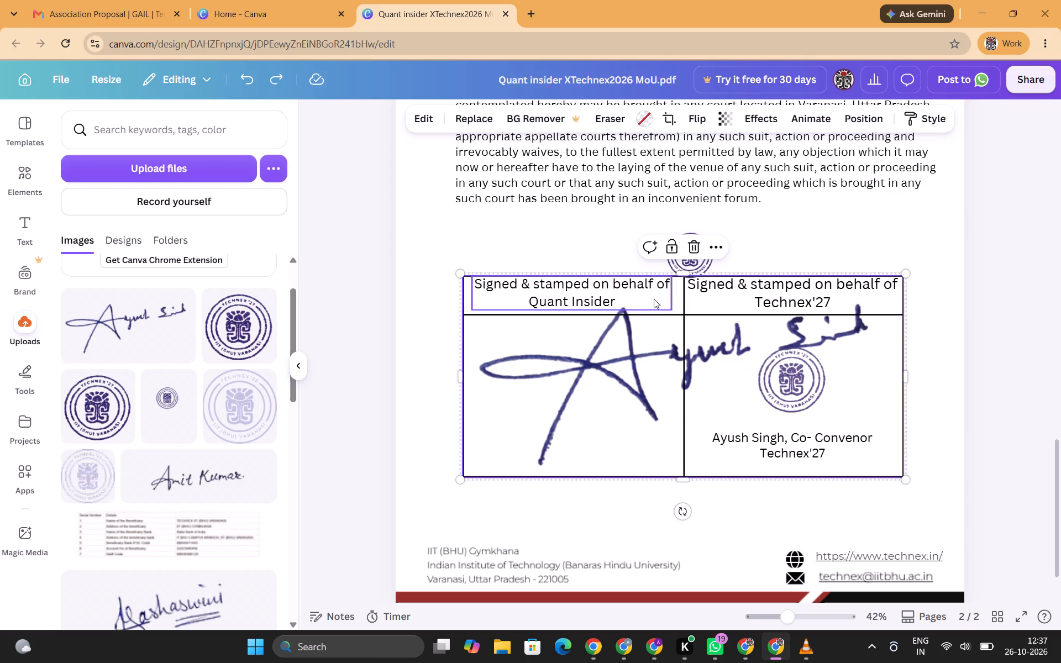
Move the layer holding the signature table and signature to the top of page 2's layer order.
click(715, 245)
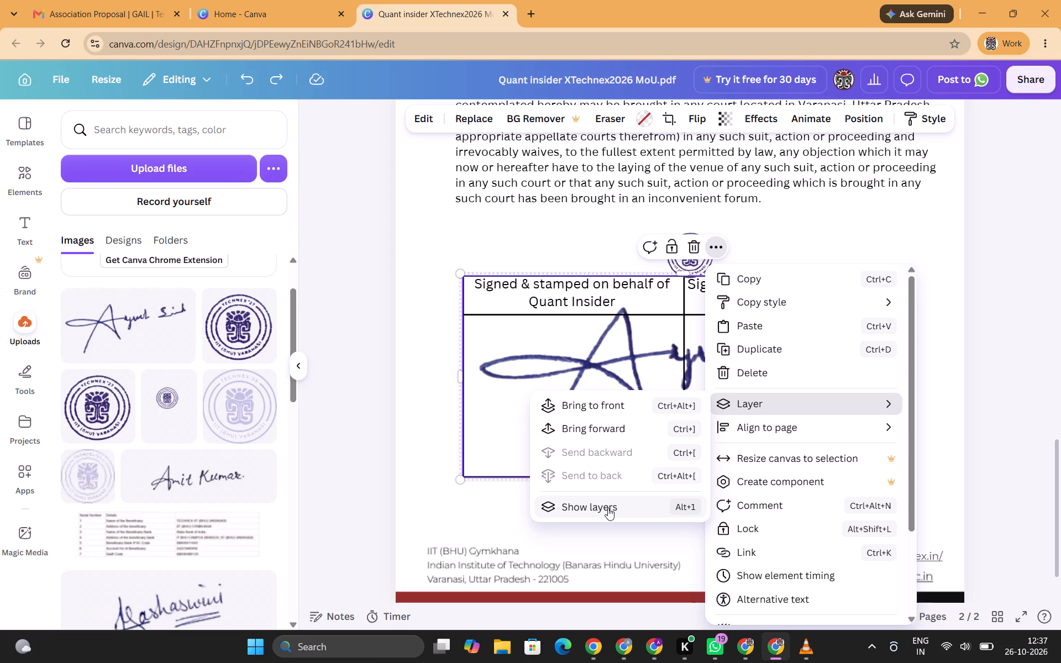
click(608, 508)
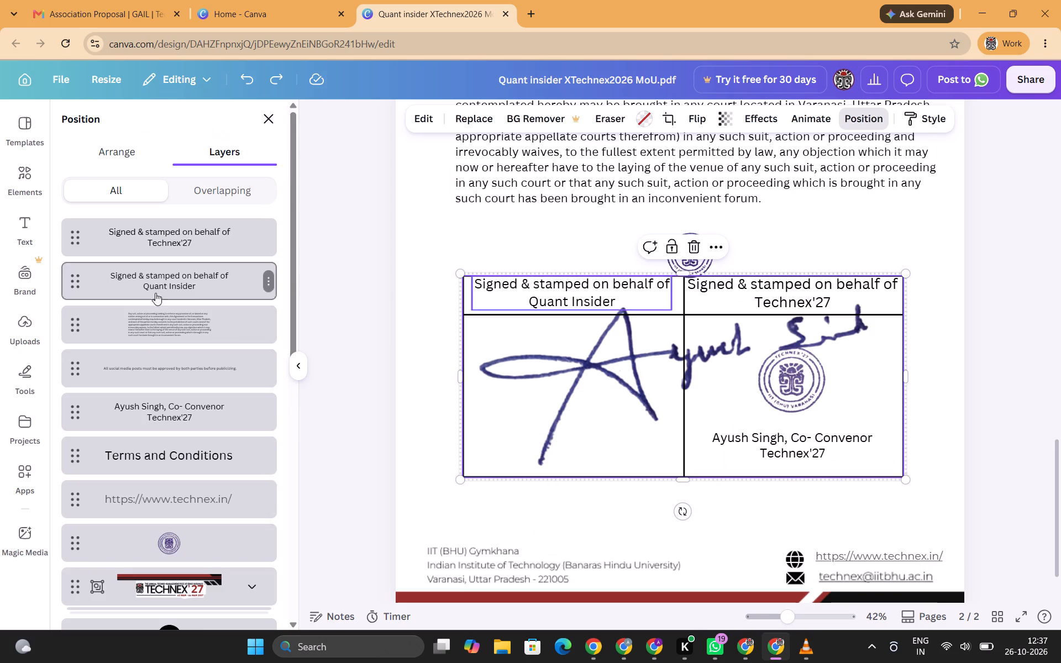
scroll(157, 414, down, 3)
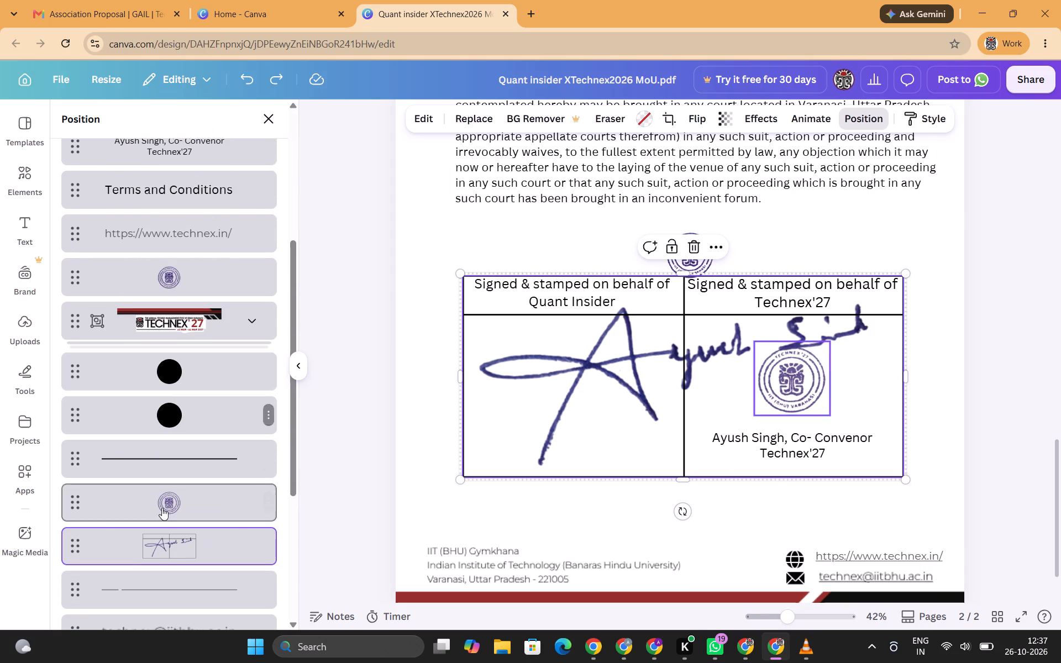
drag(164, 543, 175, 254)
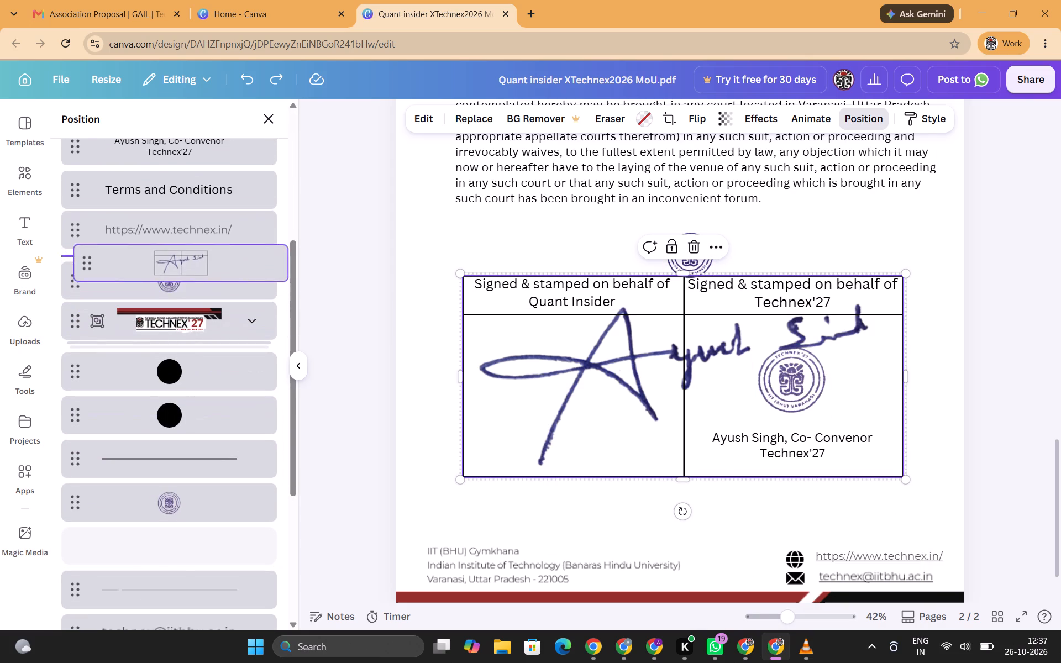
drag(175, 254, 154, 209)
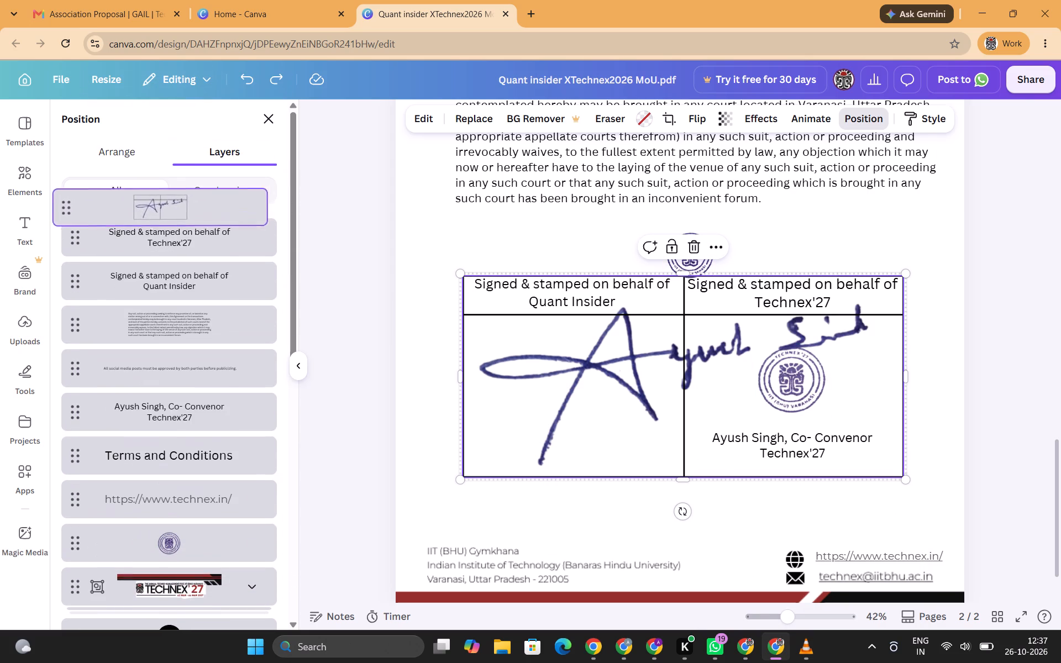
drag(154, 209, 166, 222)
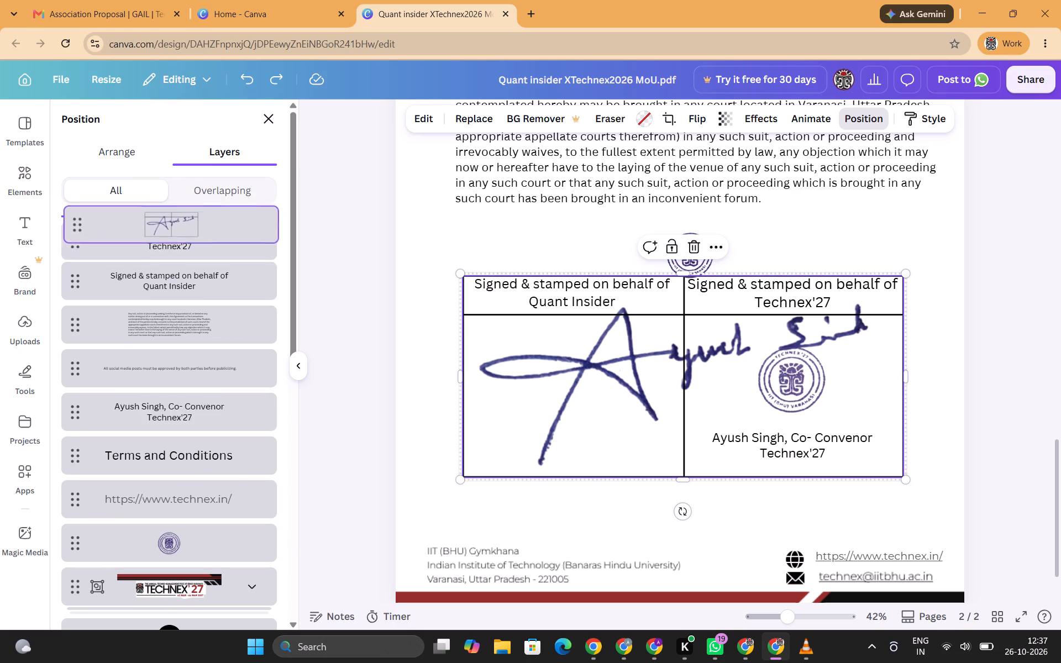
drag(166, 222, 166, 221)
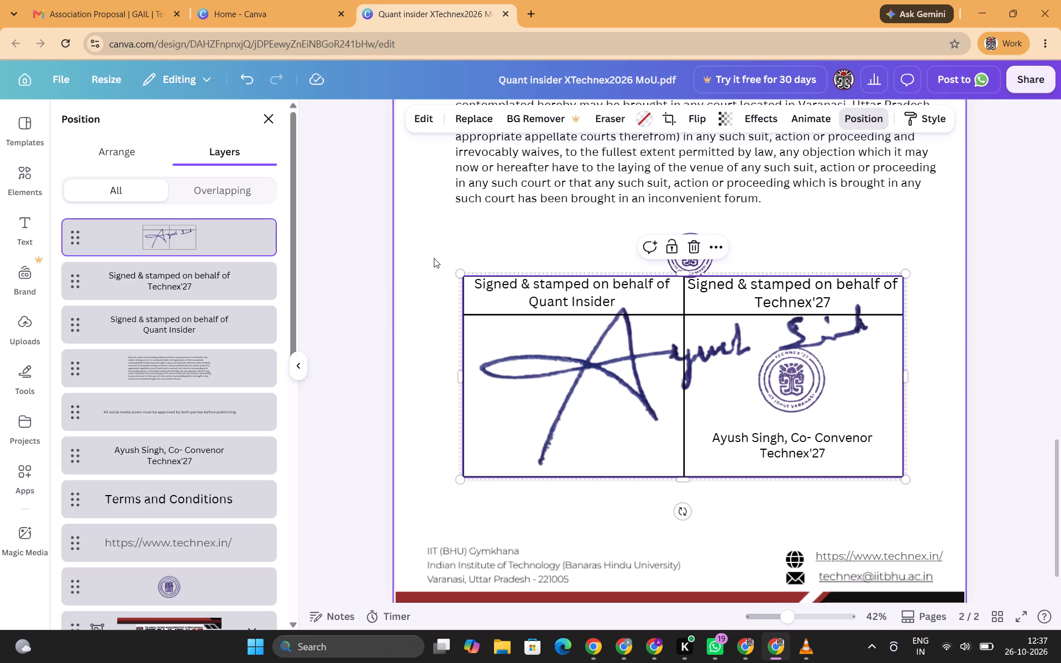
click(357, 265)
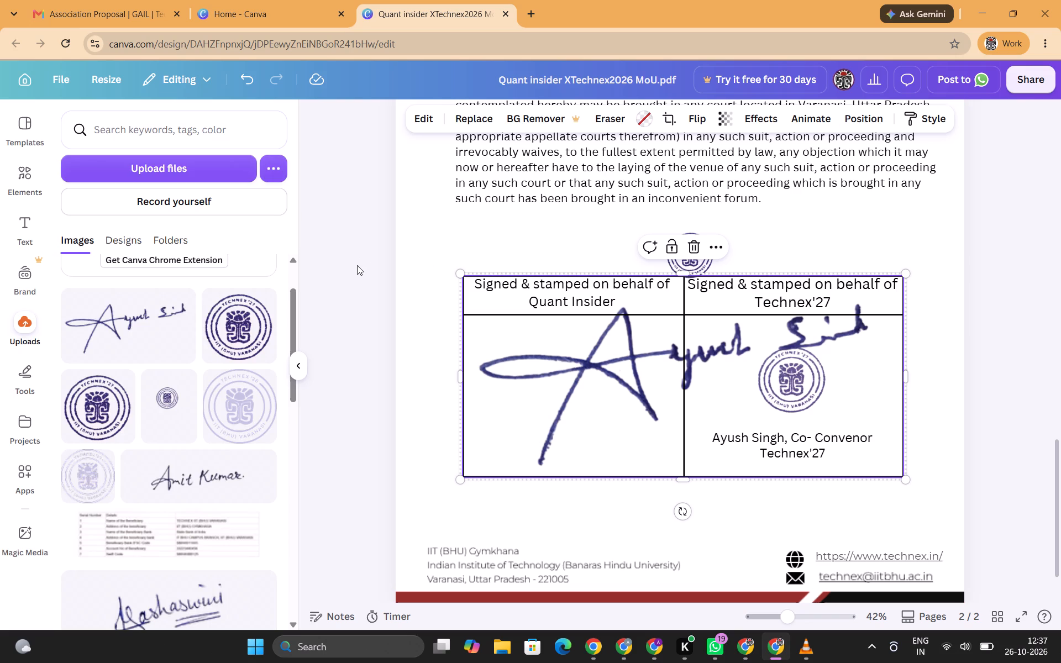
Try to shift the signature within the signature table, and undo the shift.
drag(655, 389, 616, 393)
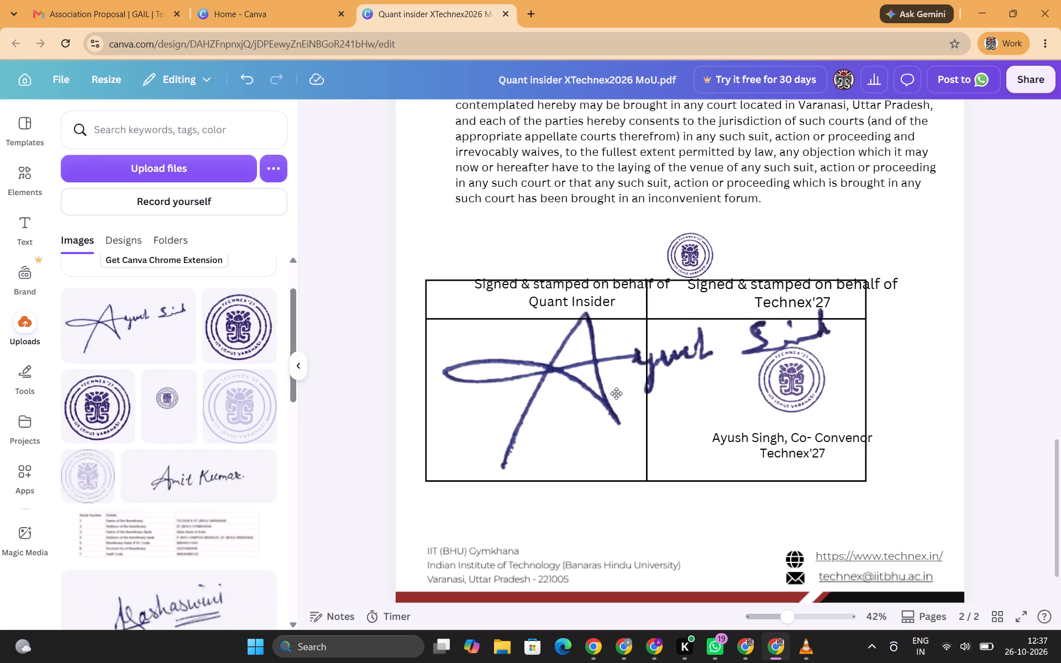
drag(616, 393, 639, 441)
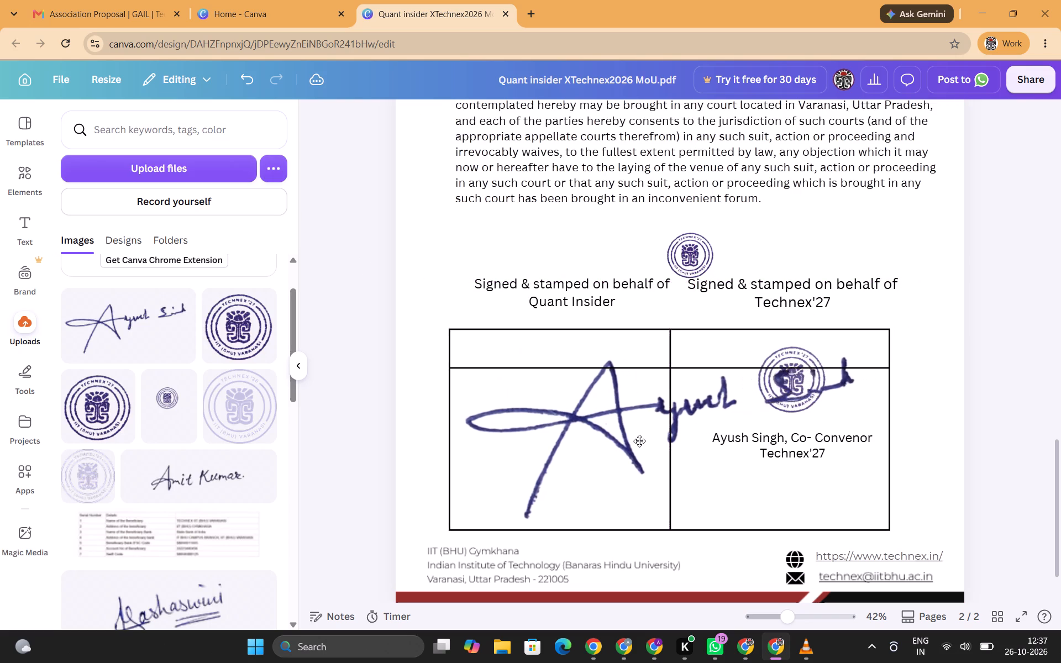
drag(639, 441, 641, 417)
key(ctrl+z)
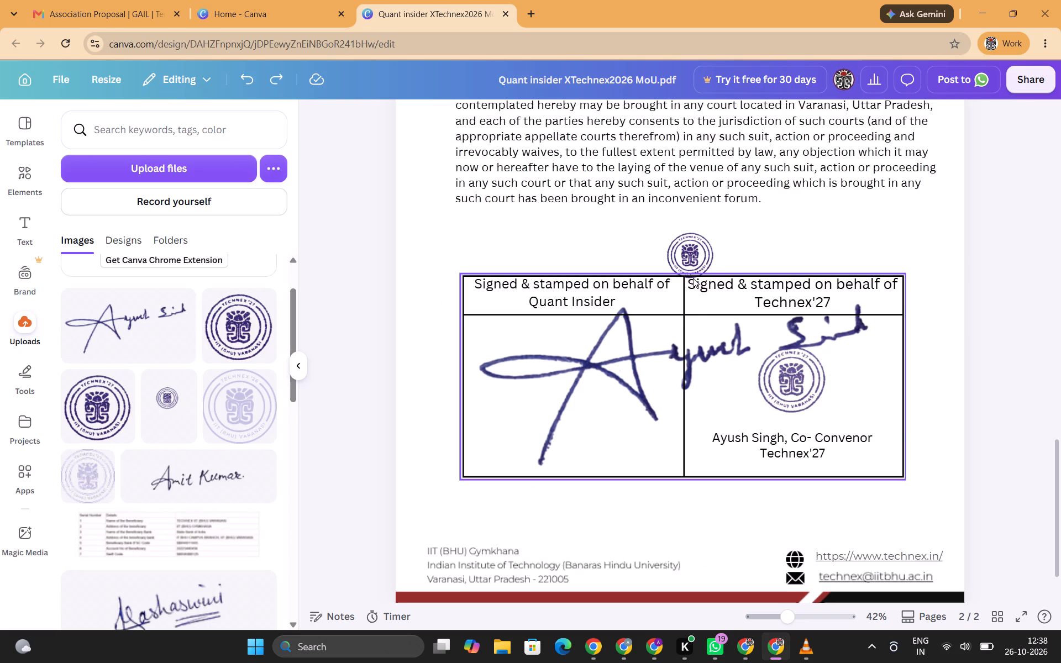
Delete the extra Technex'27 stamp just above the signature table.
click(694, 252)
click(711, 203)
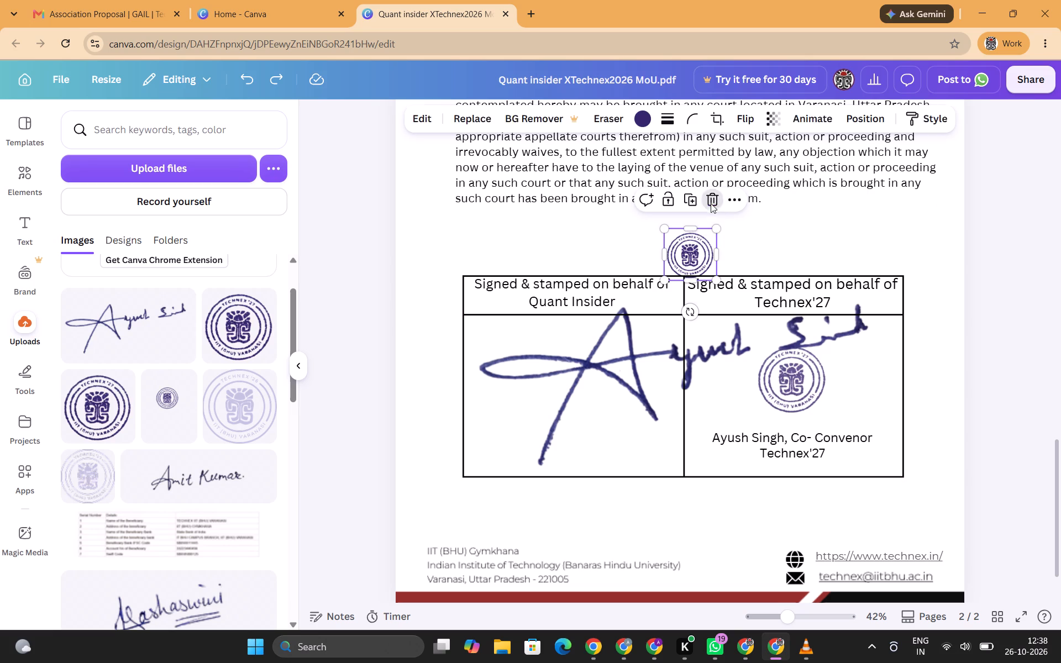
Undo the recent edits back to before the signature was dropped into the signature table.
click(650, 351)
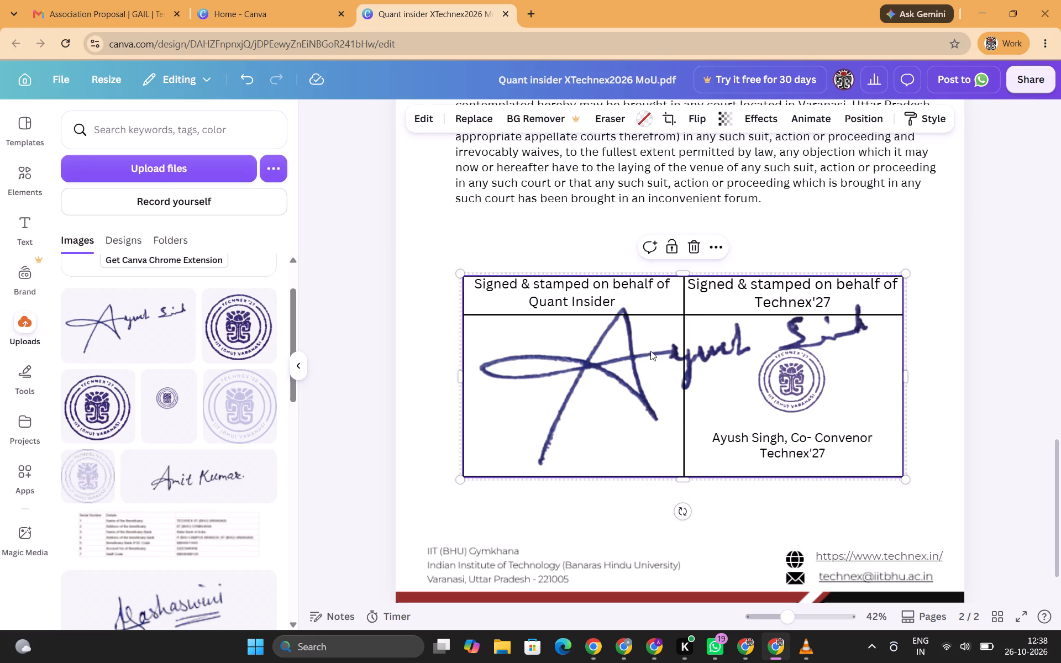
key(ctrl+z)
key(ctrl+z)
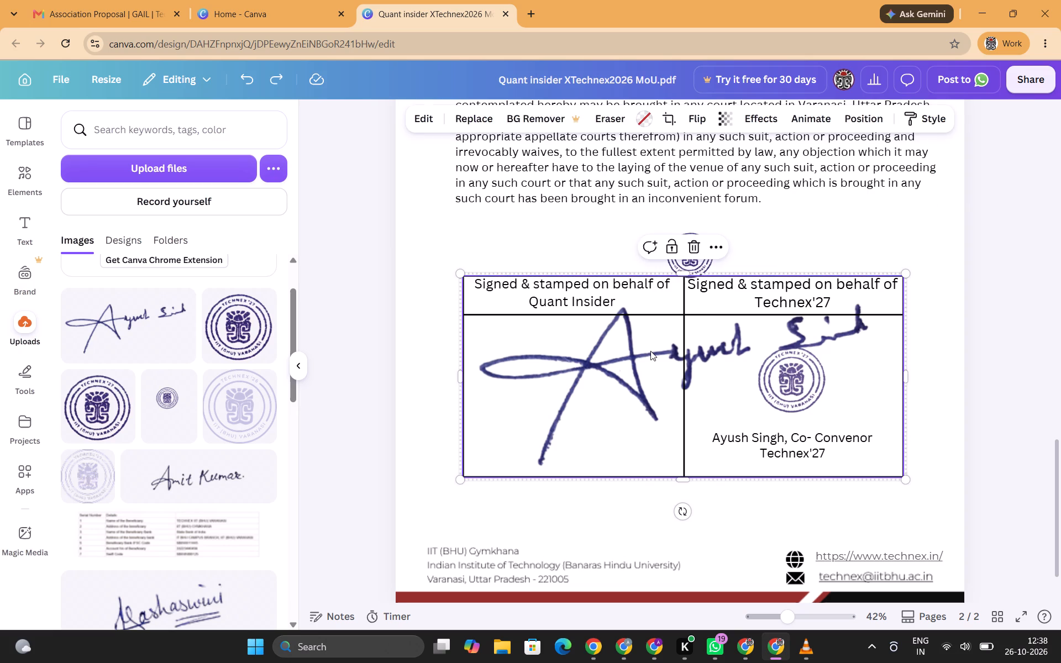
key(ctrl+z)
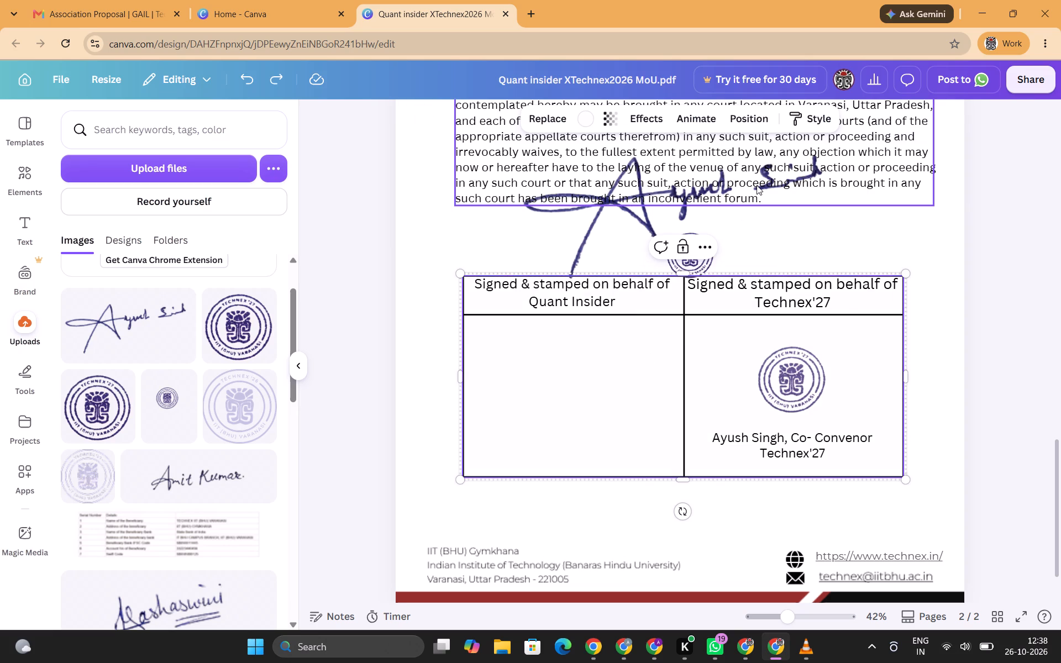
Shrink the co-convenor's signature to about 534 by 297 and place it above the Technex'27 column of the signature table.
click(604, 239)
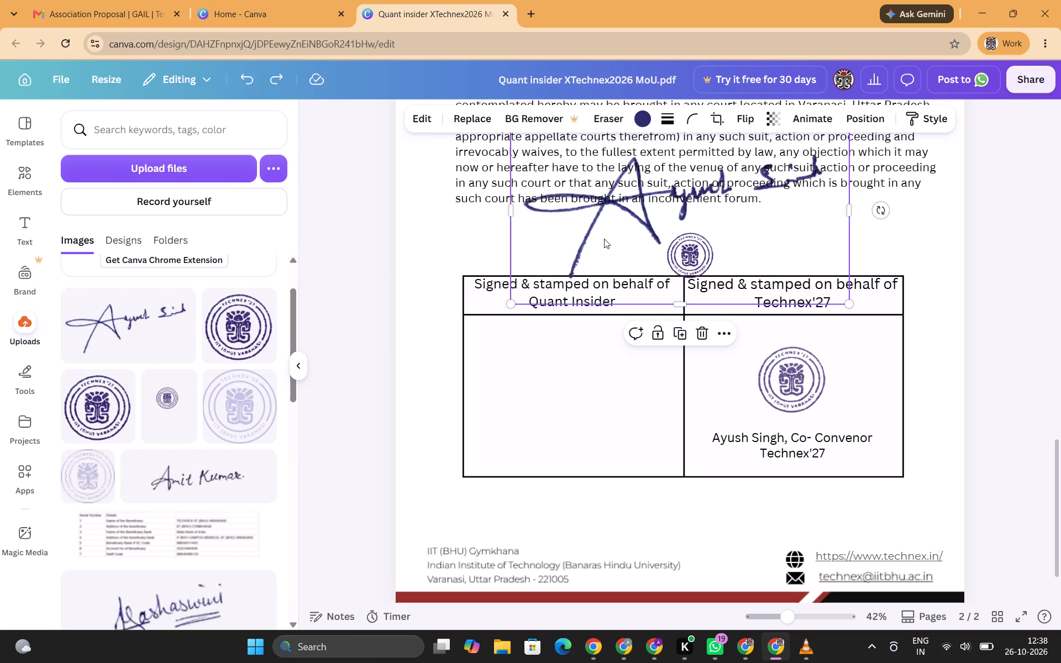
scroll(786, 212, up, 1)
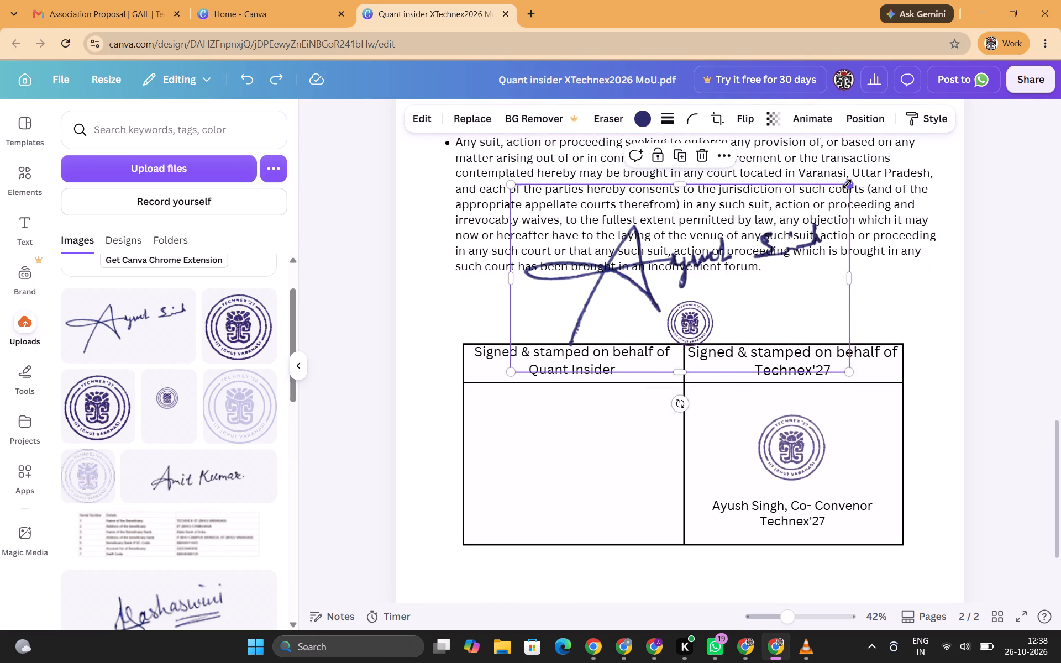
drag(847, 184, 669, 304)
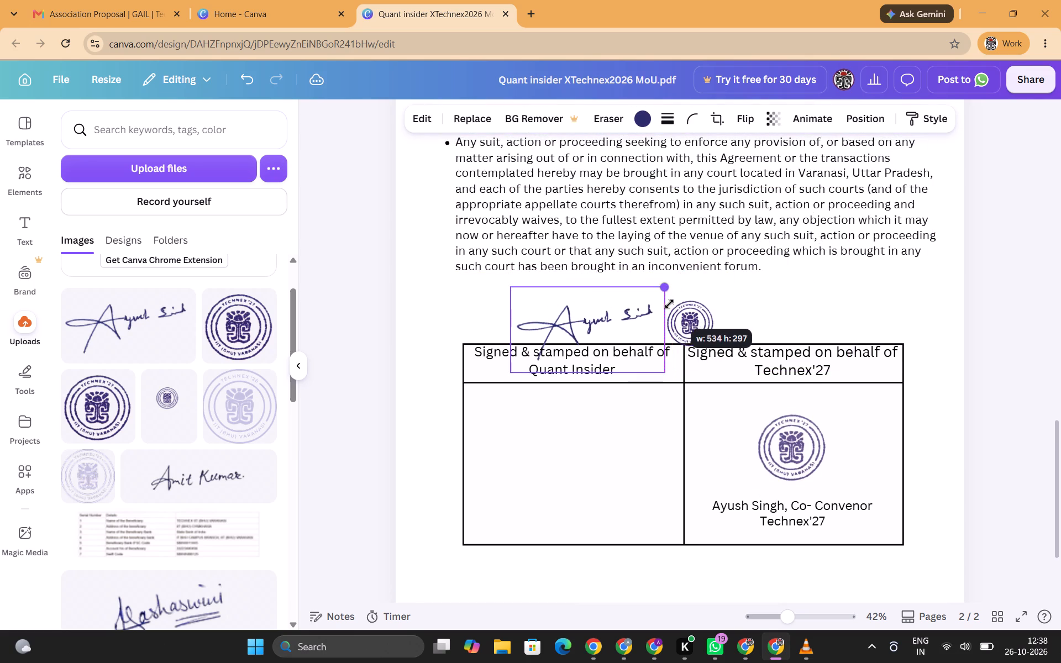
drag(669, 304, 669, 304)
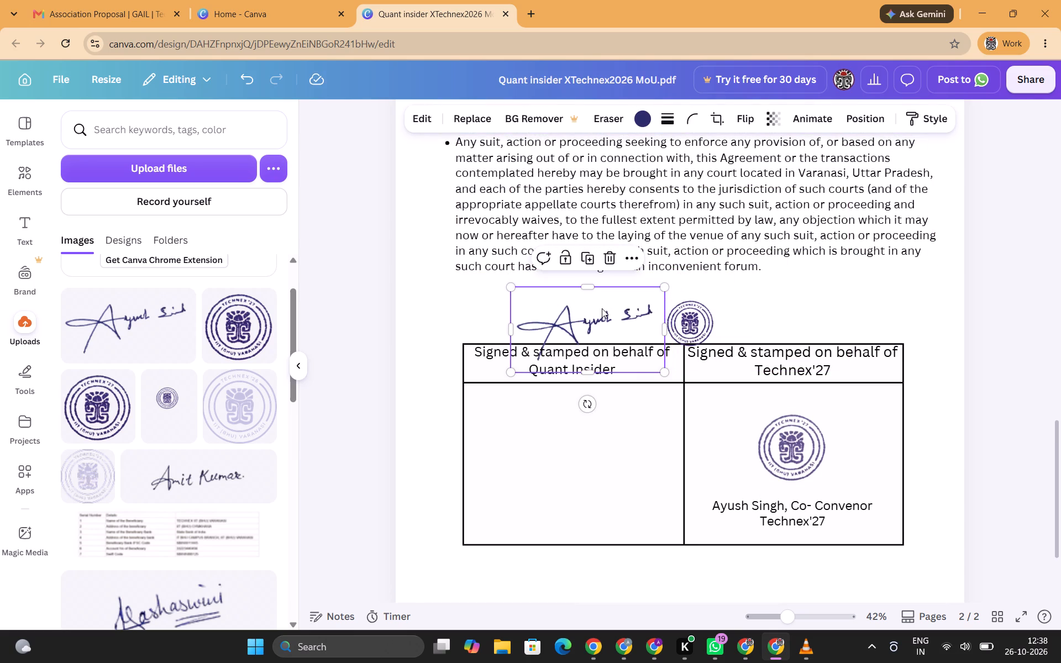
drag(602, 308, 859, 283)
Delete the extra Technex'27 stamp just above the signature table.
click(692, 312)
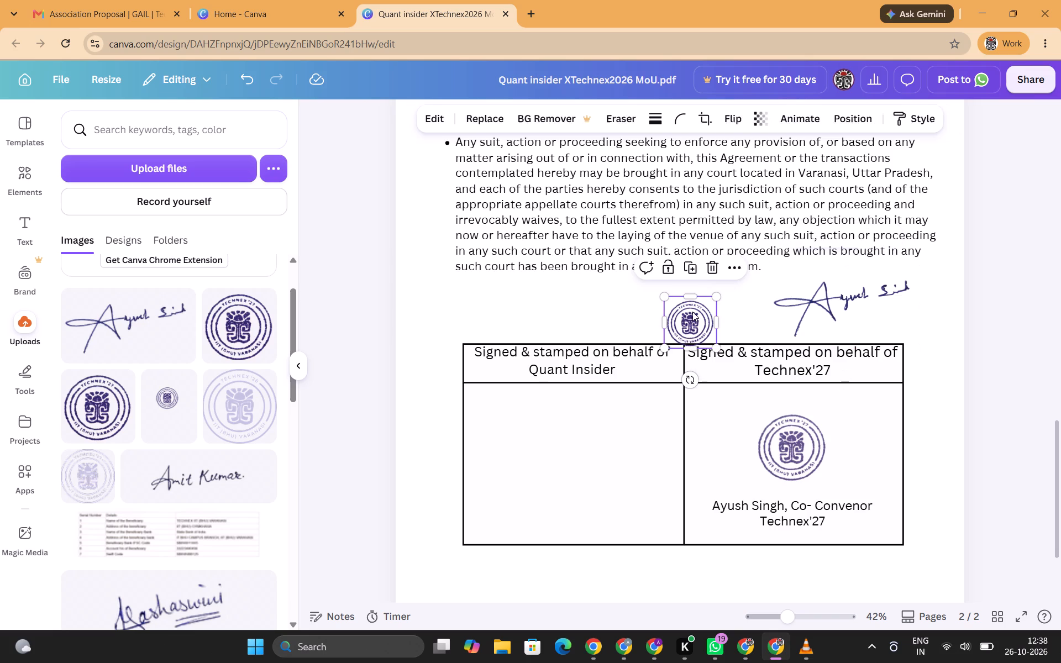
click(709, 270)
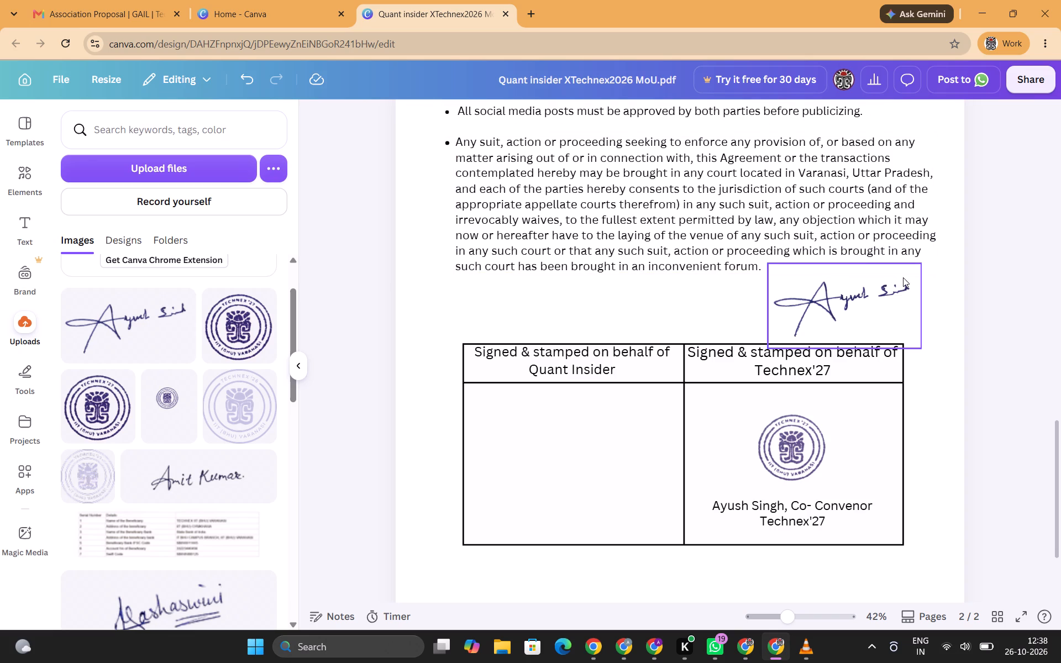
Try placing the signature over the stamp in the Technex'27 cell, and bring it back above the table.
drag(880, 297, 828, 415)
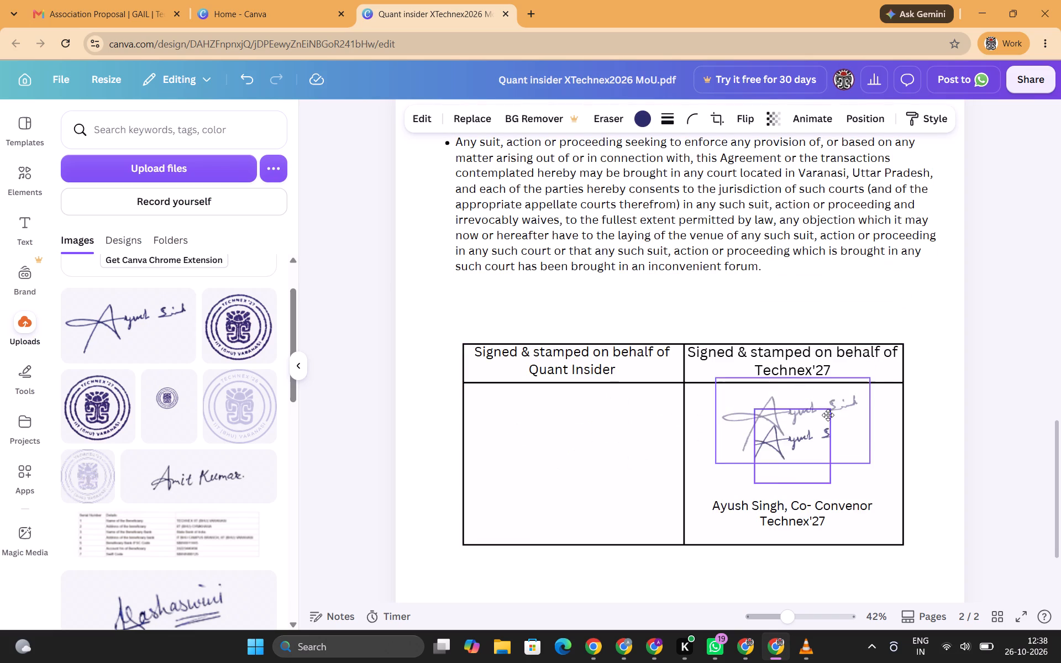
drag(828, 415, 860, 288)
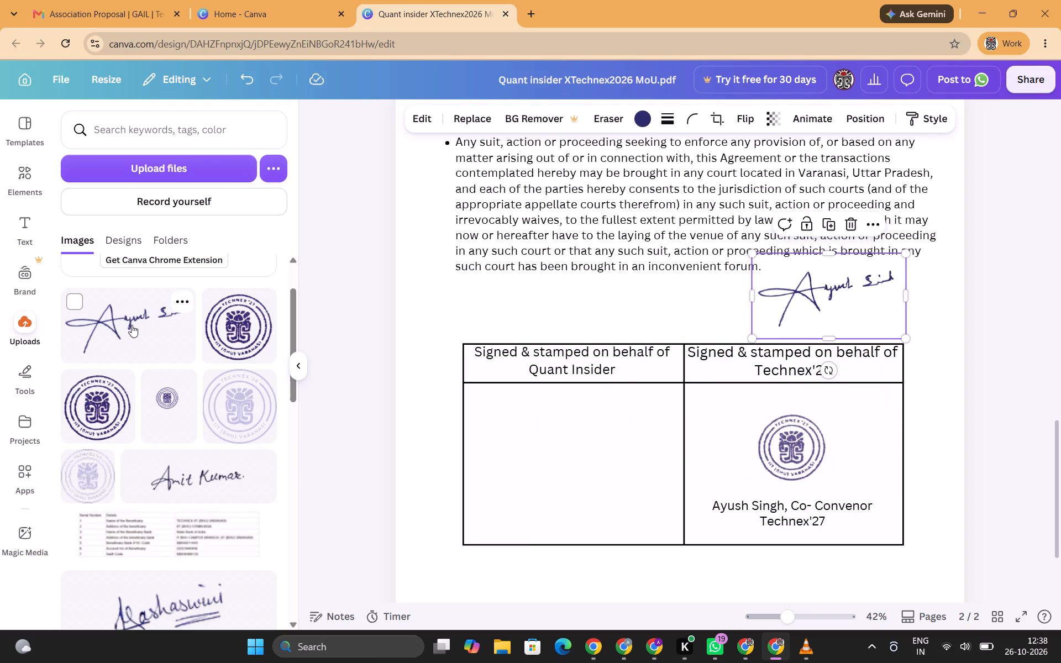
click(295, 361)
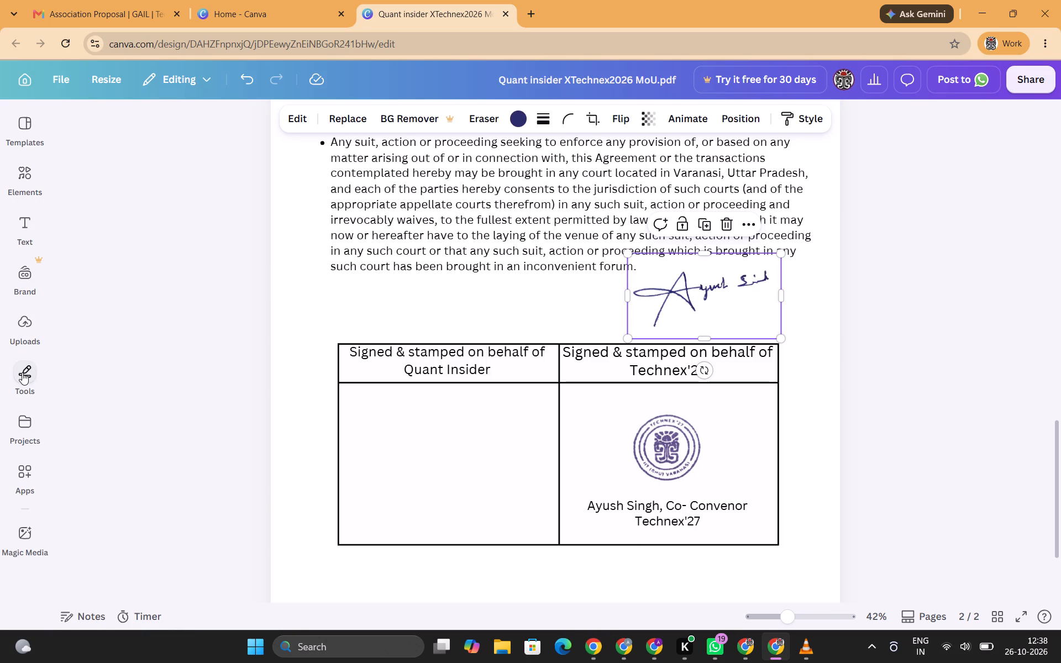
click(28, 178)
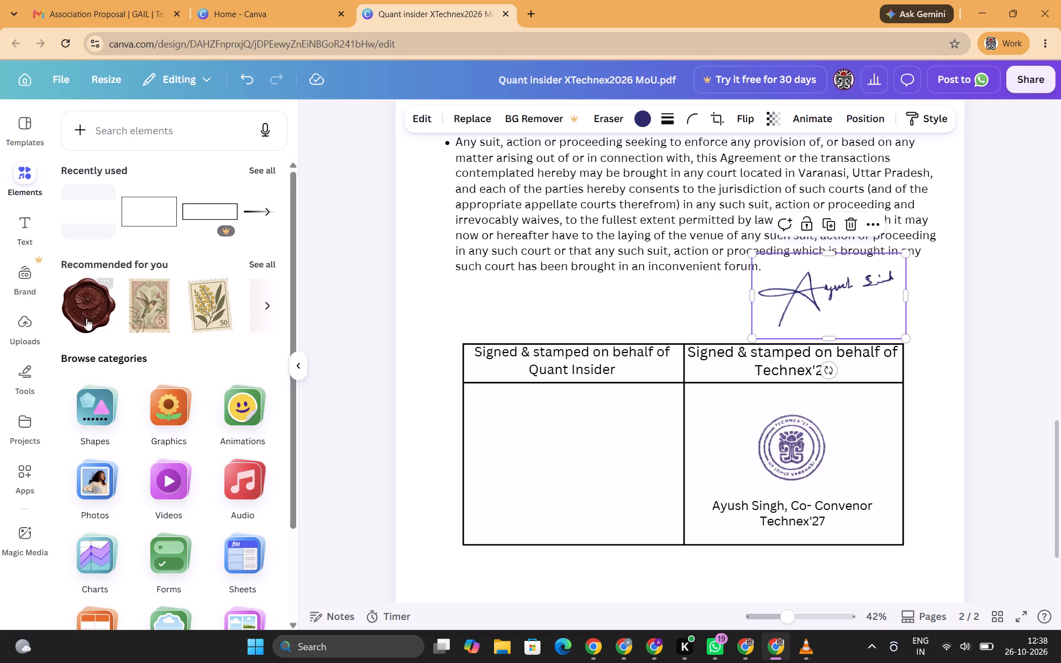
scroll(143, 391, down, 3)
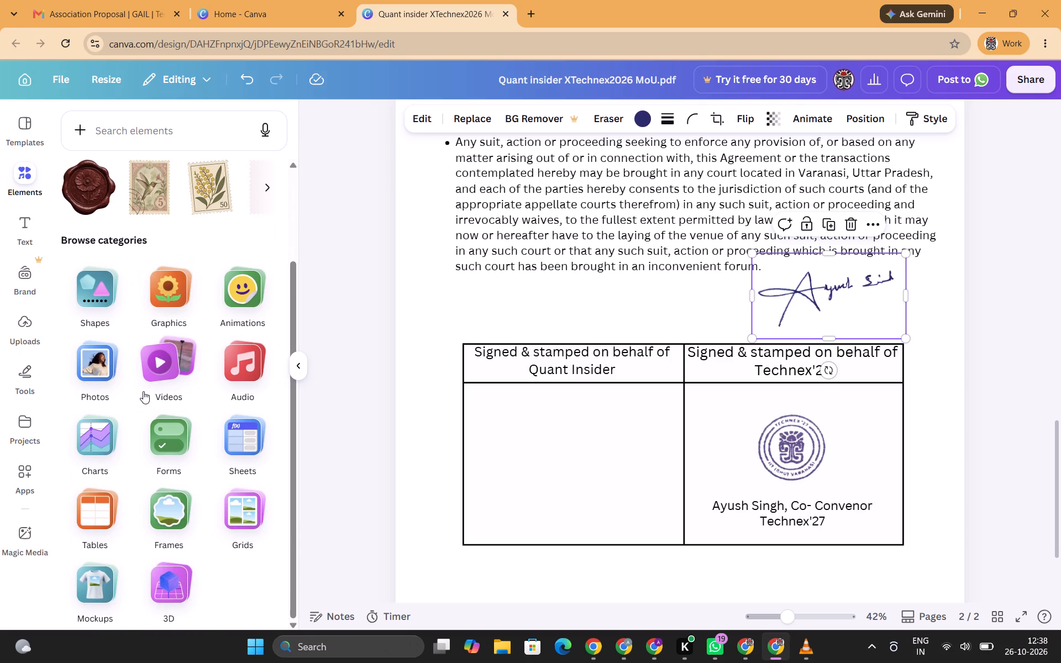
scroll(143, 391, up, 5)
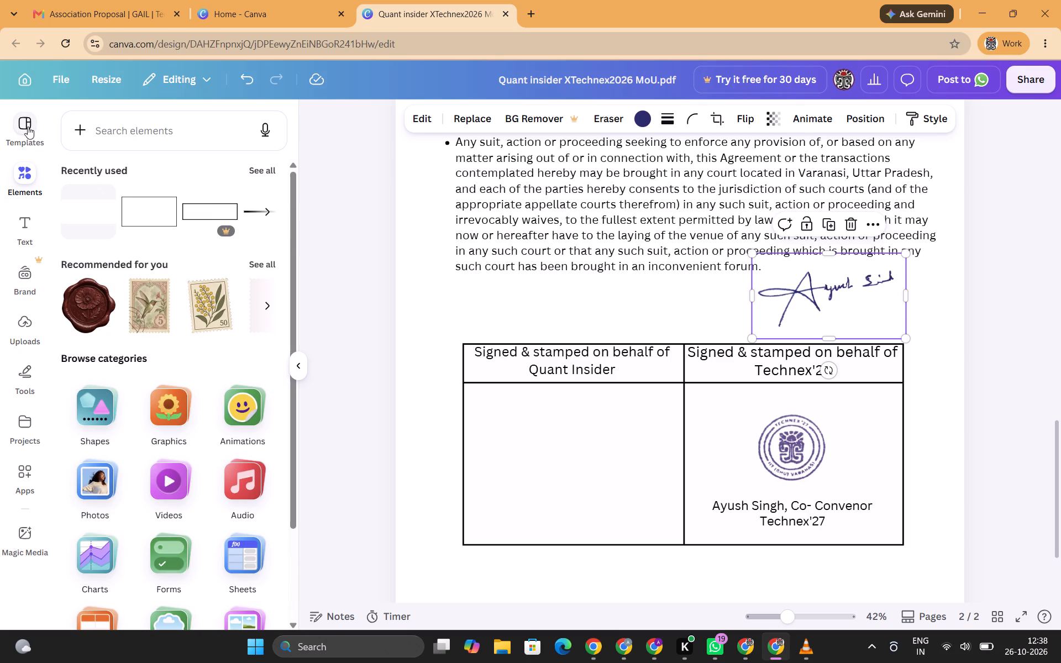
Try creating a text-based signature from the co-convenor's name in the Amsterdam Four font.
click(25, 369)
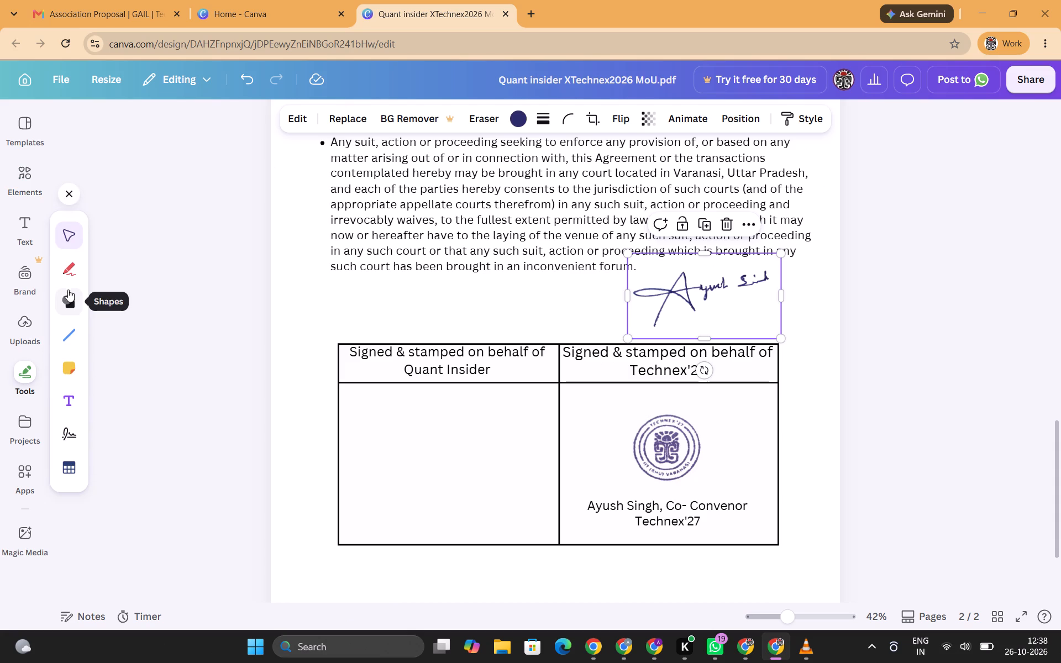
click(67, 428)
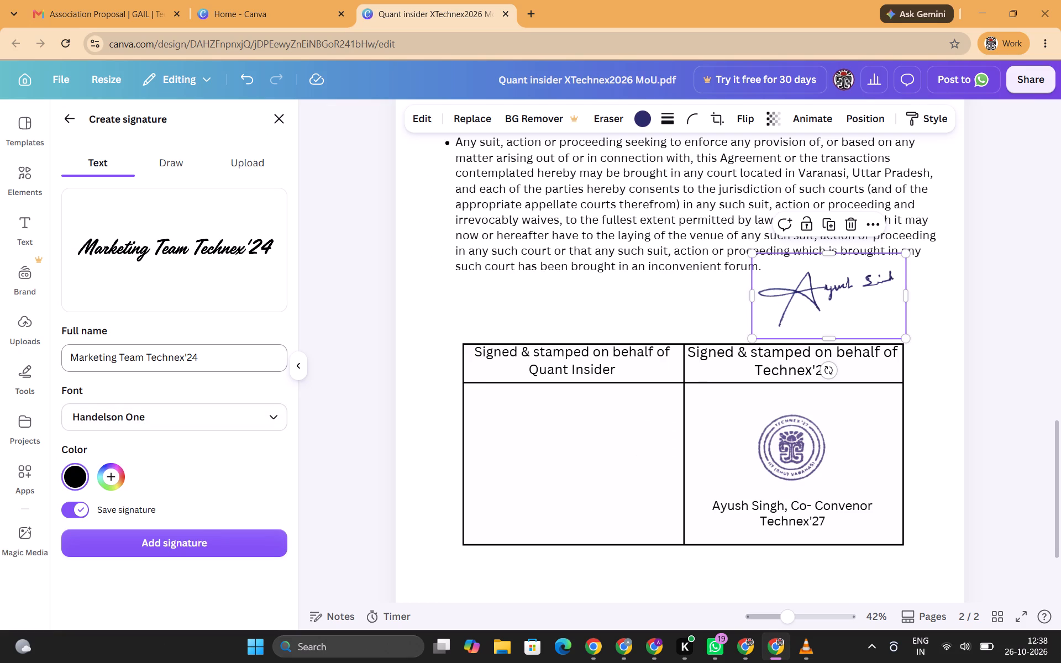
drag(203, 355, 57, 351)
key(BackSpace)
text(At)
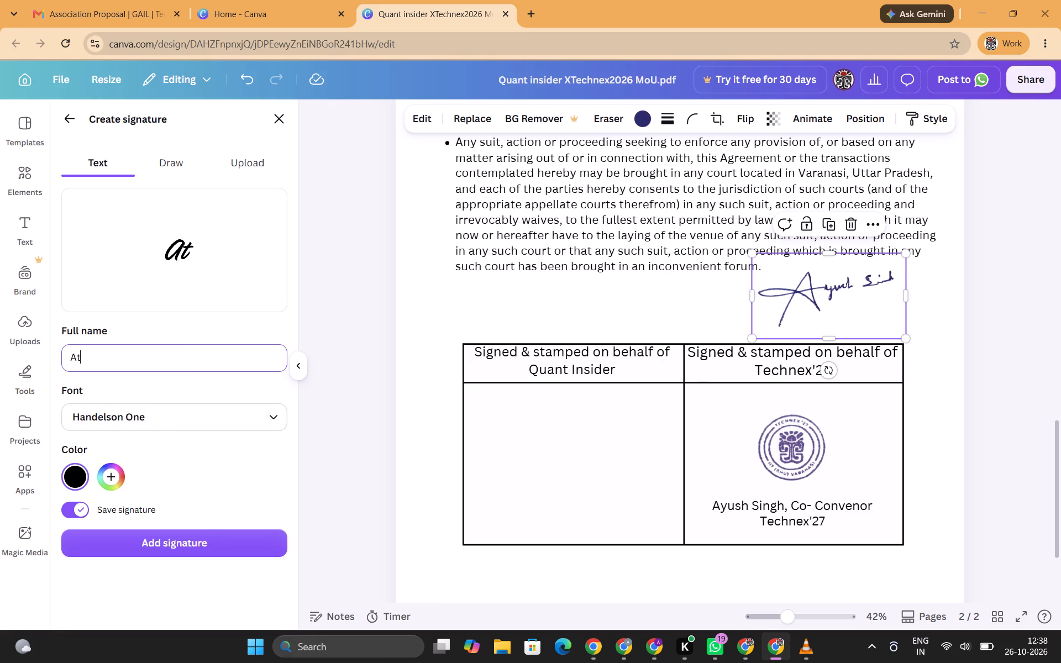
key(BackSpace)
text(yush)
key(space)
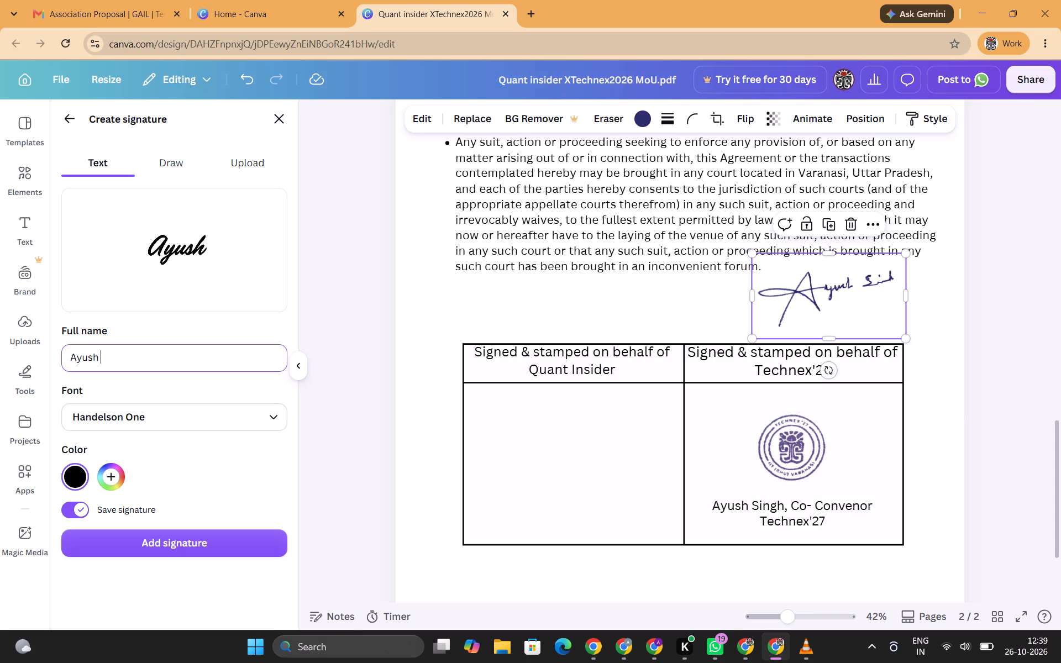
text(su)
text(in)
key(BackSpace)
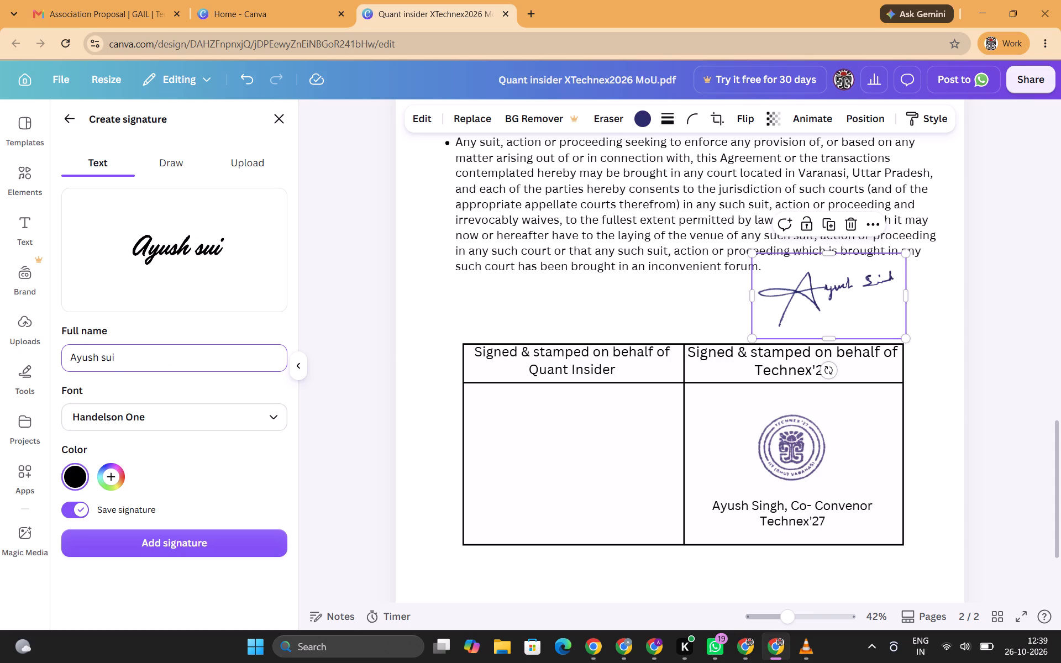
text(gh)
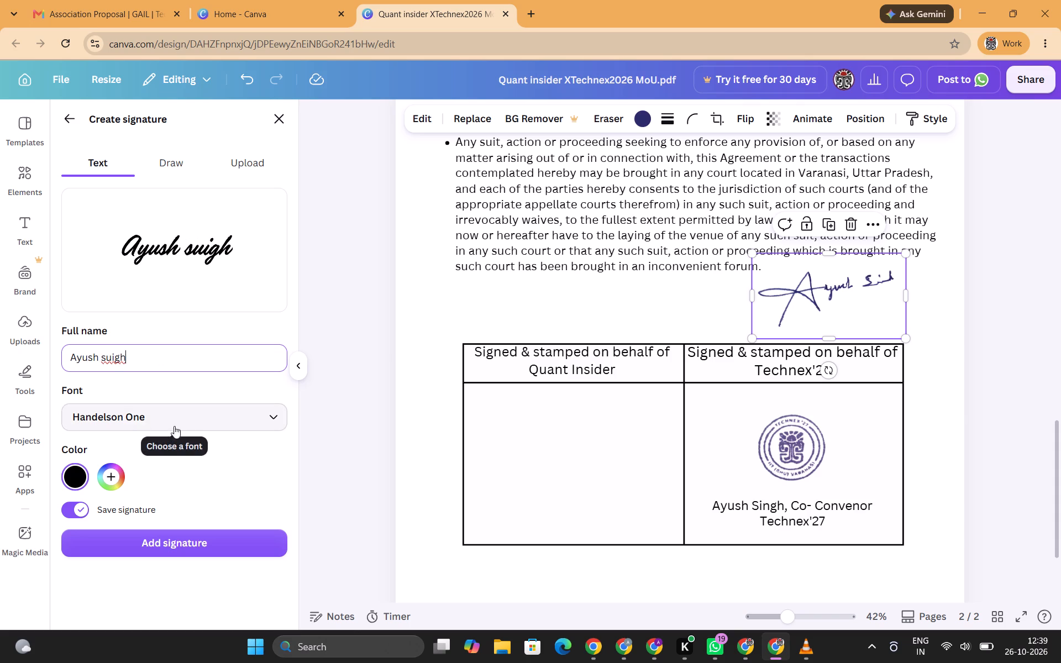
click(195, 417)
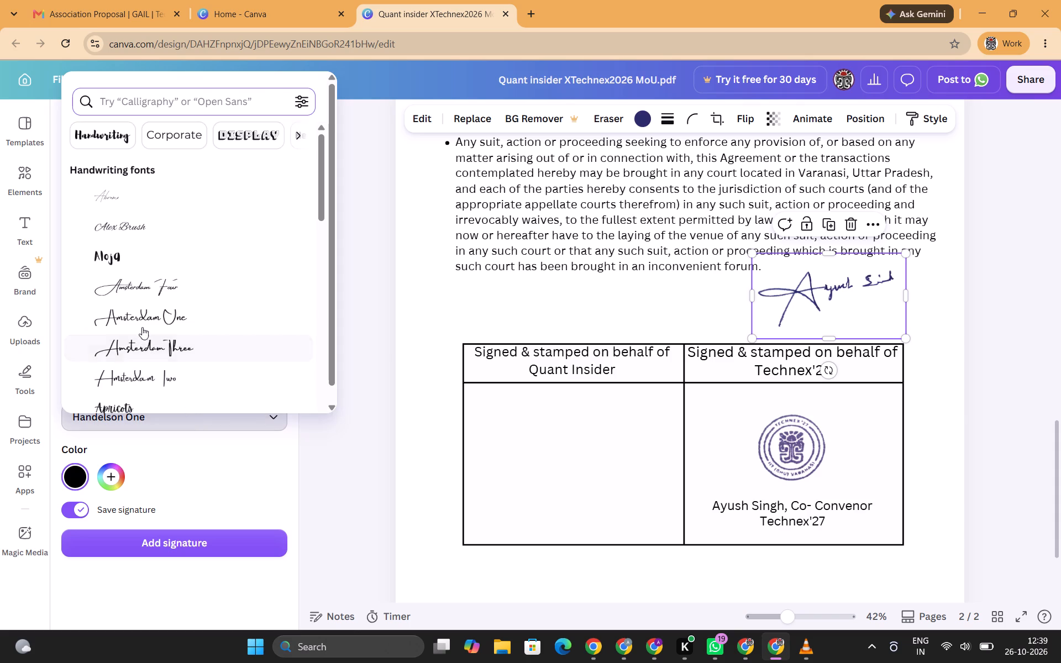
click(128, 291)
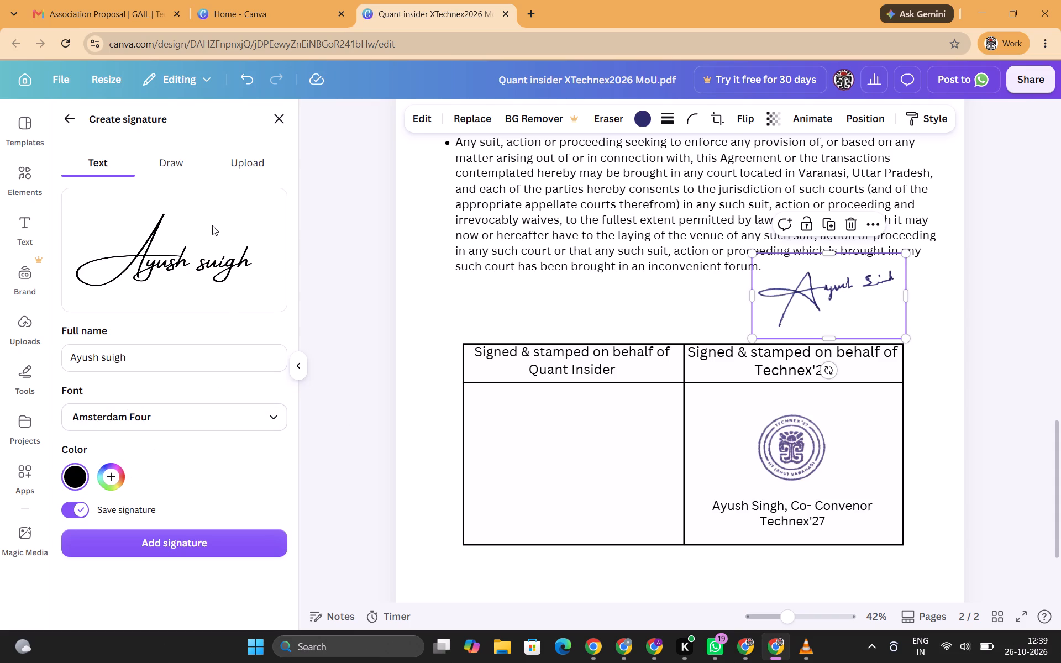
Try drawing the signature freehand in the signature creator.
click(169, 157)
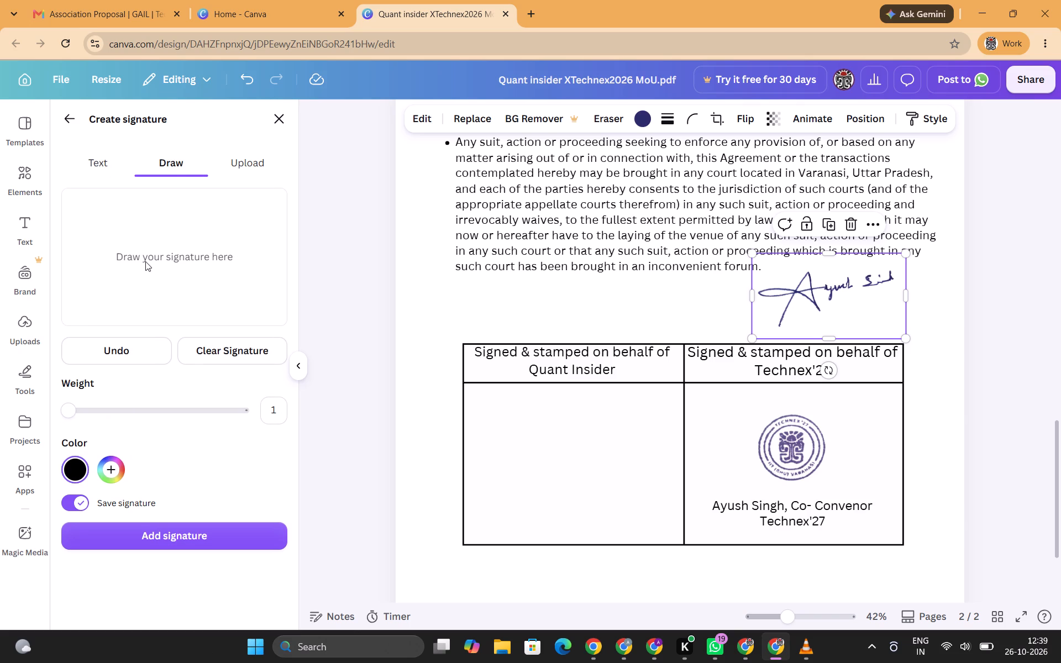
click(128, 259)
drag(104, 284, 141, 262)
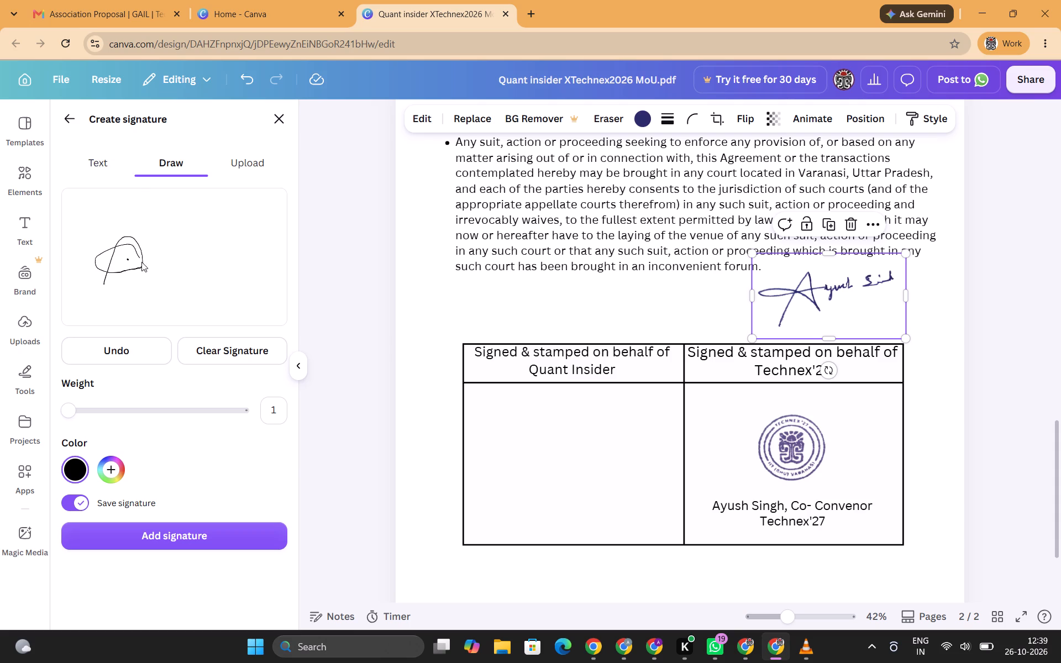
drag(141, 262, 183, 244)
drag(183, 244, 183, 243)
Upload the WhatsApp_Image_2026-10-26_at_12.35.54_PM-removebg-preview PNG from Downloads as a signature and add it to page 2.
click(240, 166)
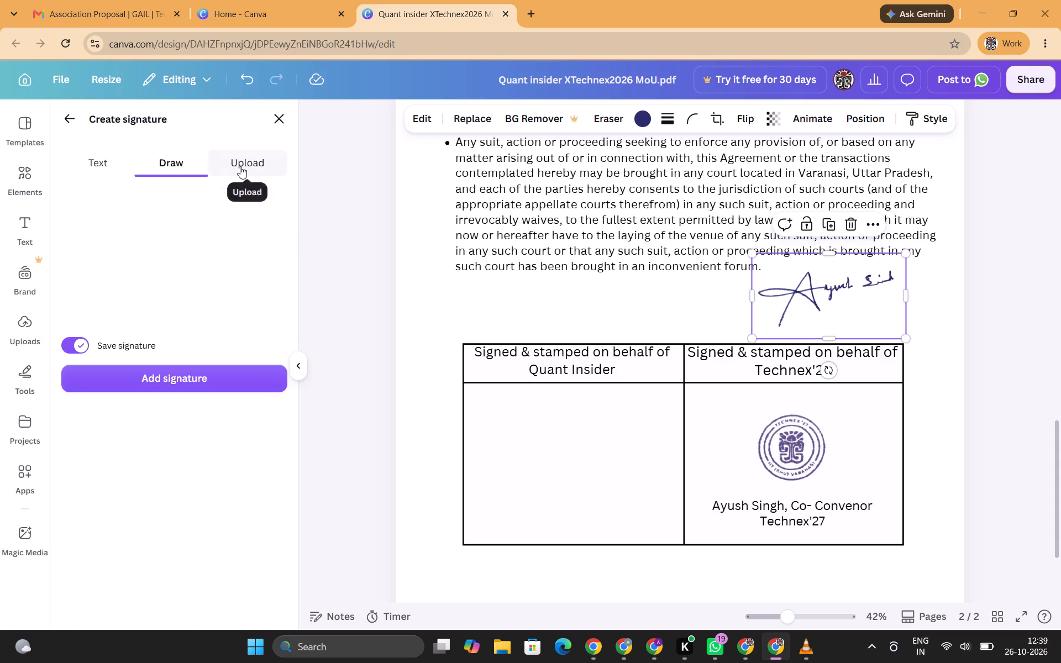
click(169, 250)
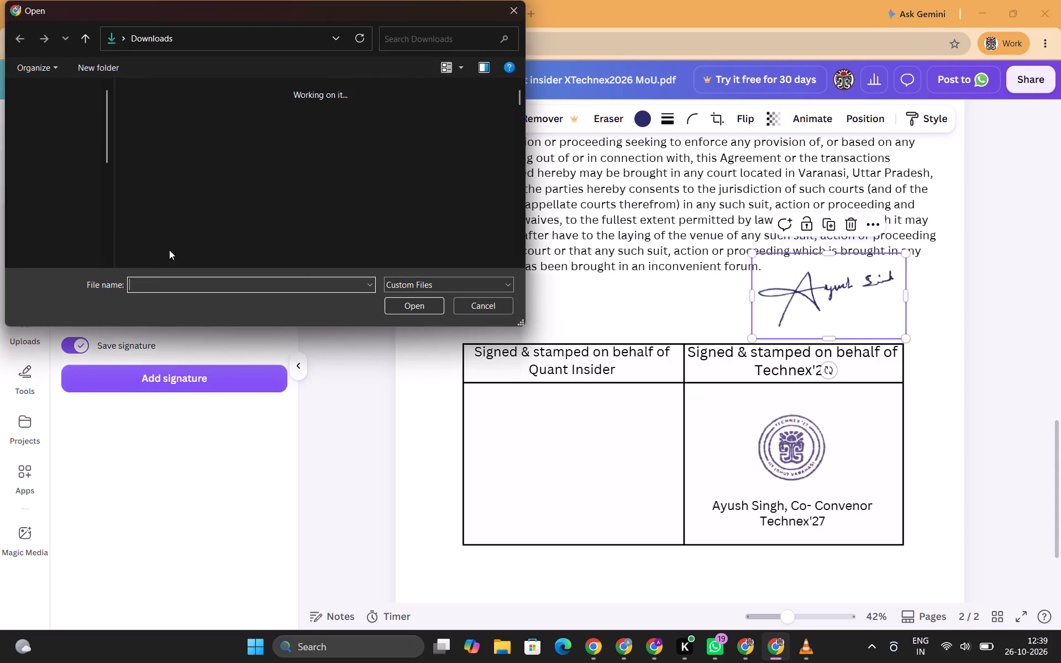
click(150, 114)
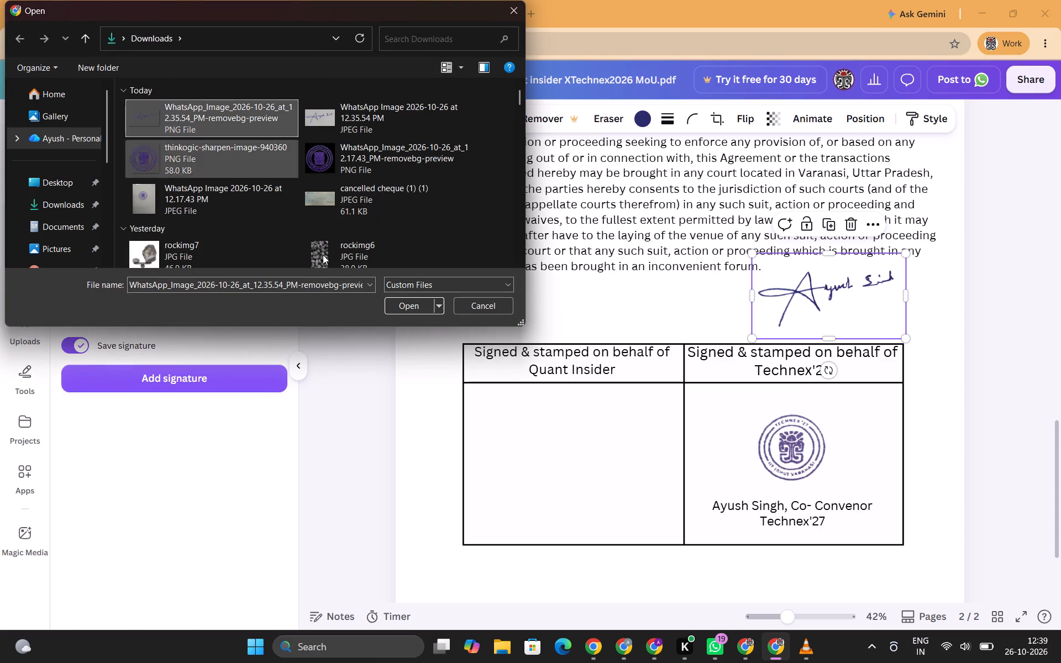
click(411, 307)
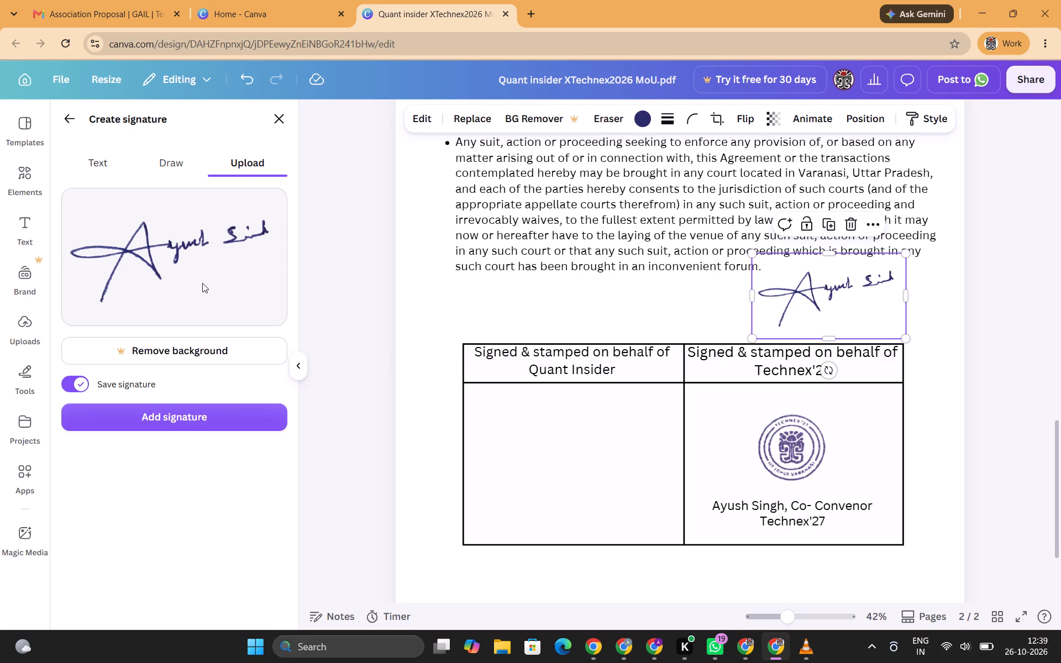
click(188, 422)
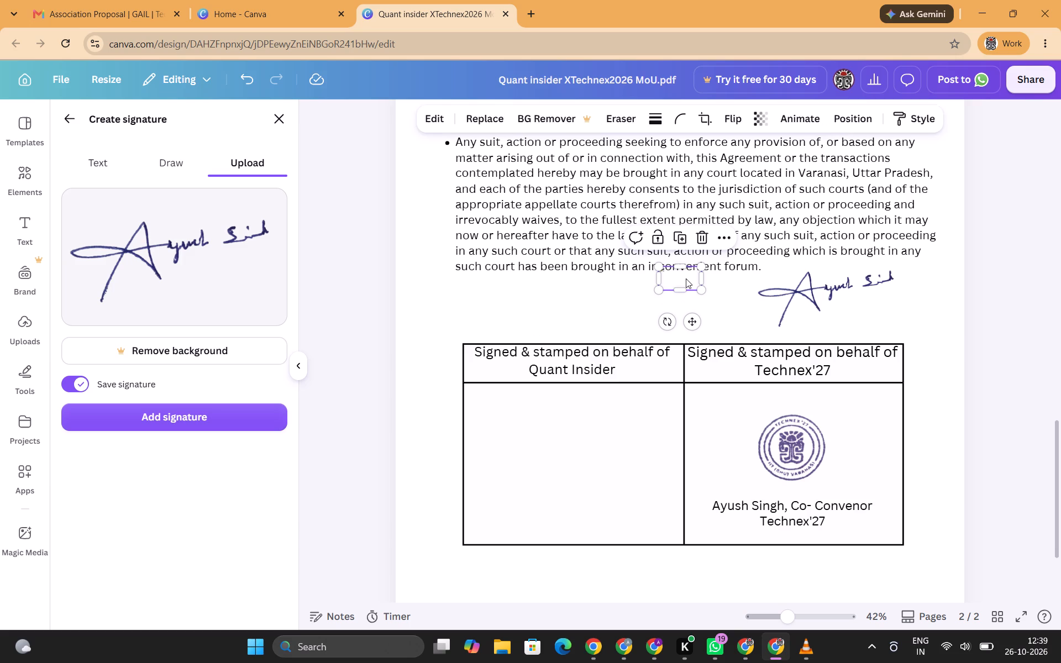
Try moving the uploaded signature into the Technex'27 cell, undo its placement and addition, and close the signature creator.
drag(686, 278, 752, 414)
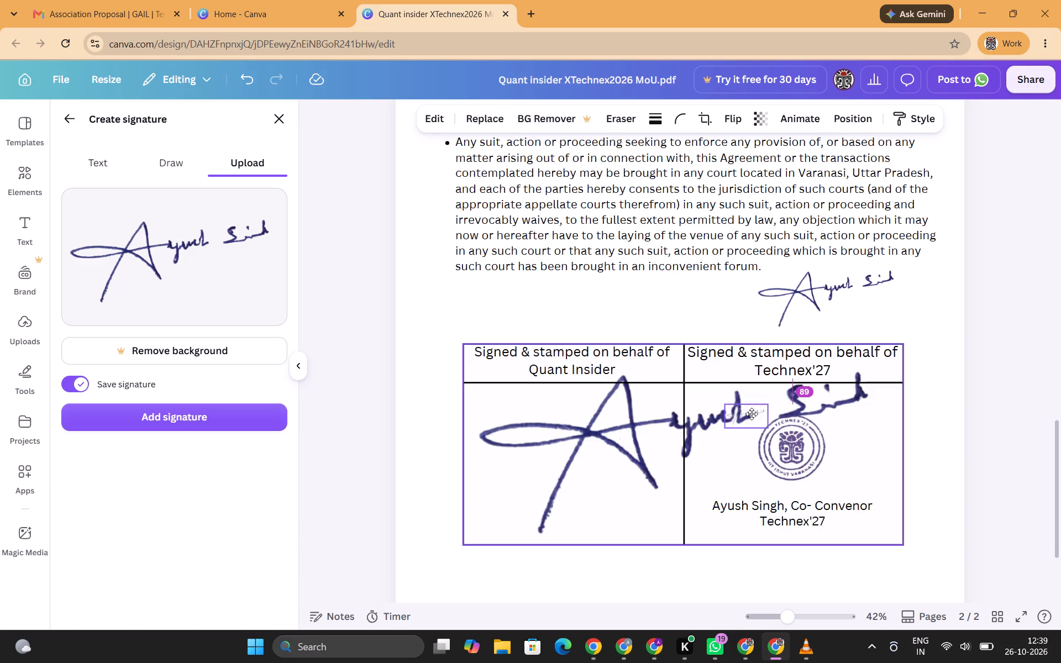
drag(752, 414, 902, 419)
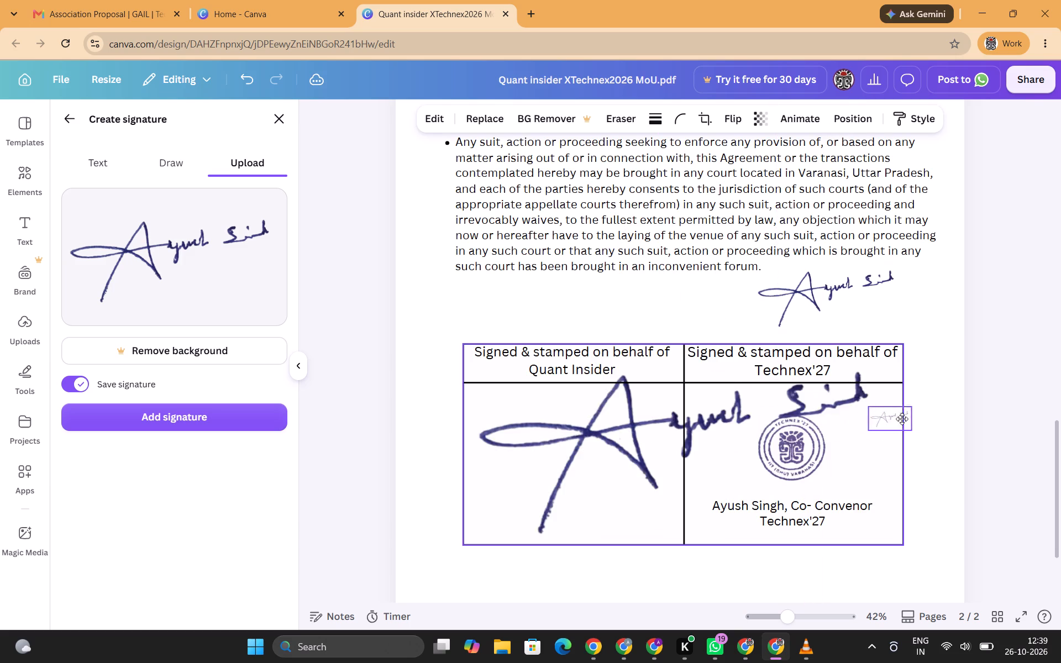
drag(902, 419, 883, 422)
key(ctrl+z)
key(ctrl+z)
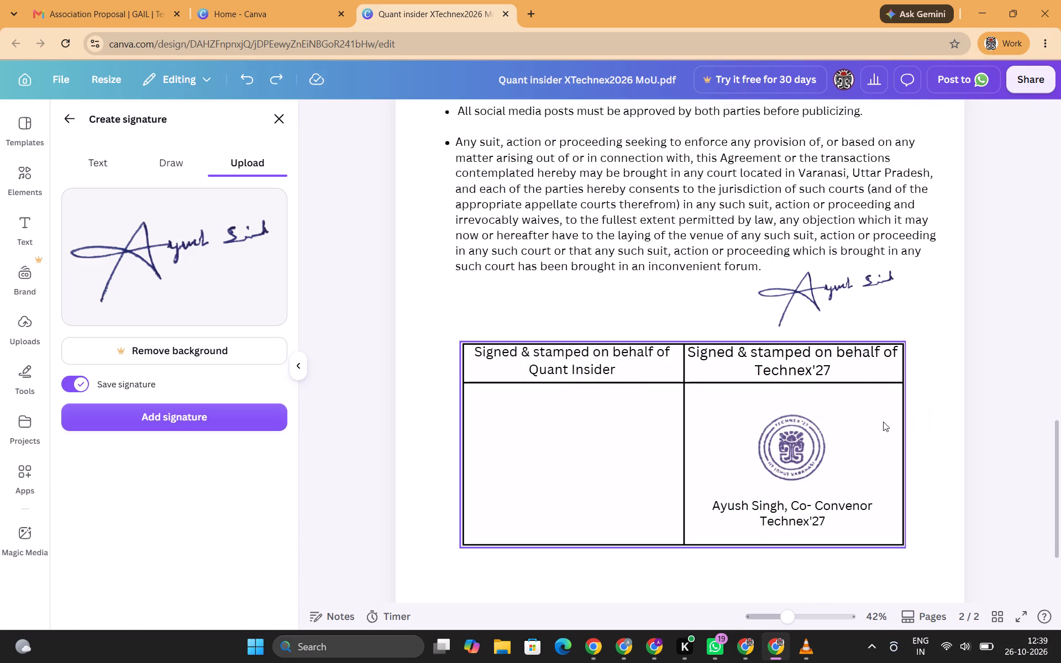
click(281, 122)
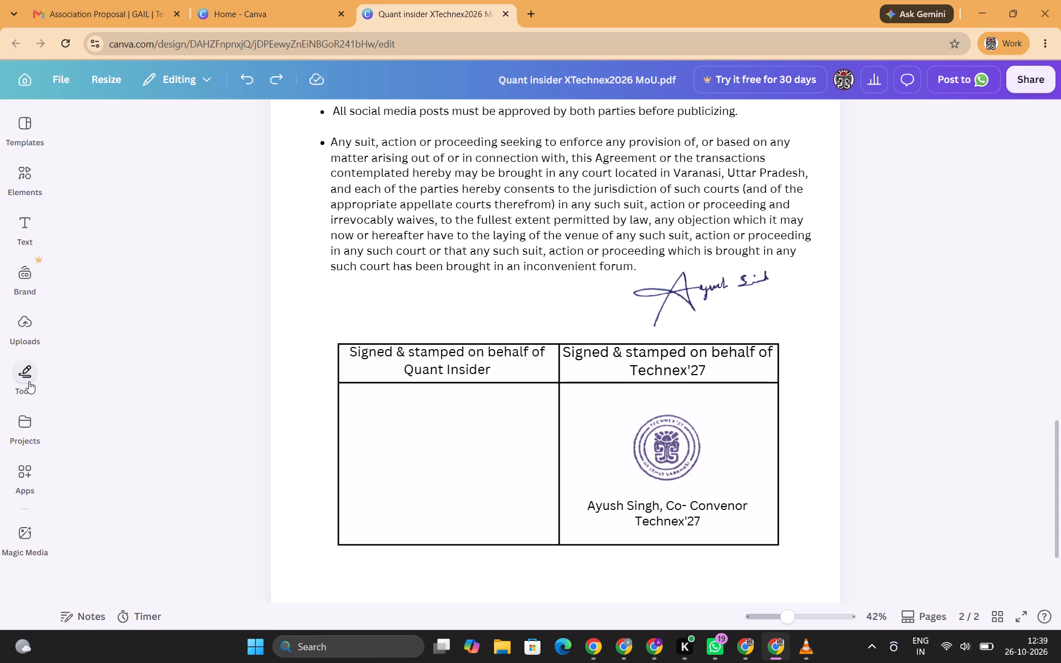
Add a square frame from the basic shape frames to page 2.
click(19, 235)
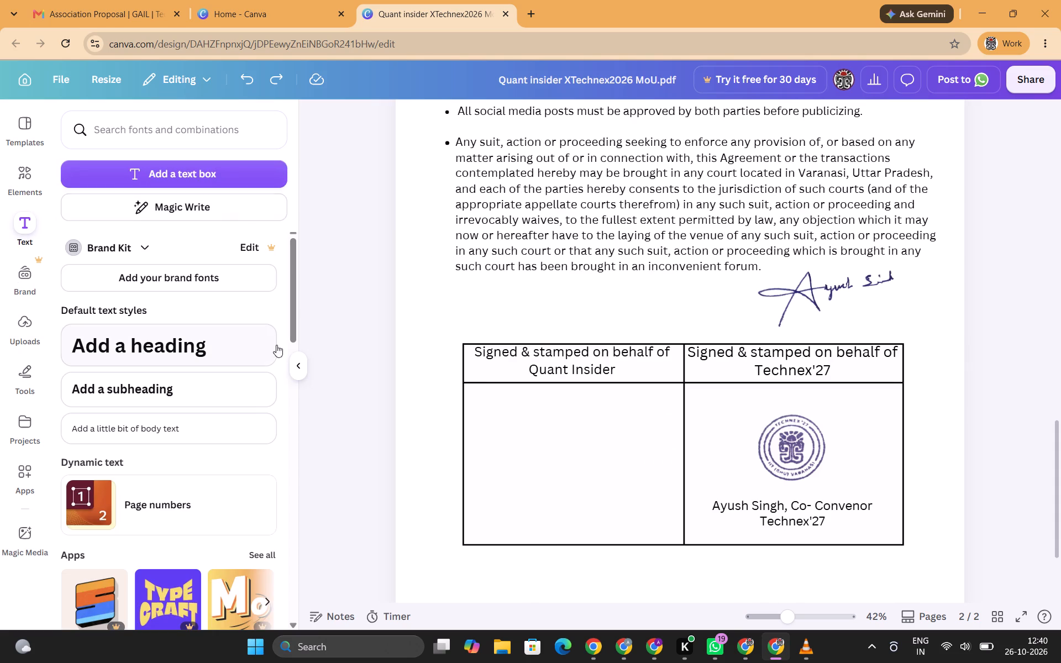
click(295, 365)
click(31, 176)
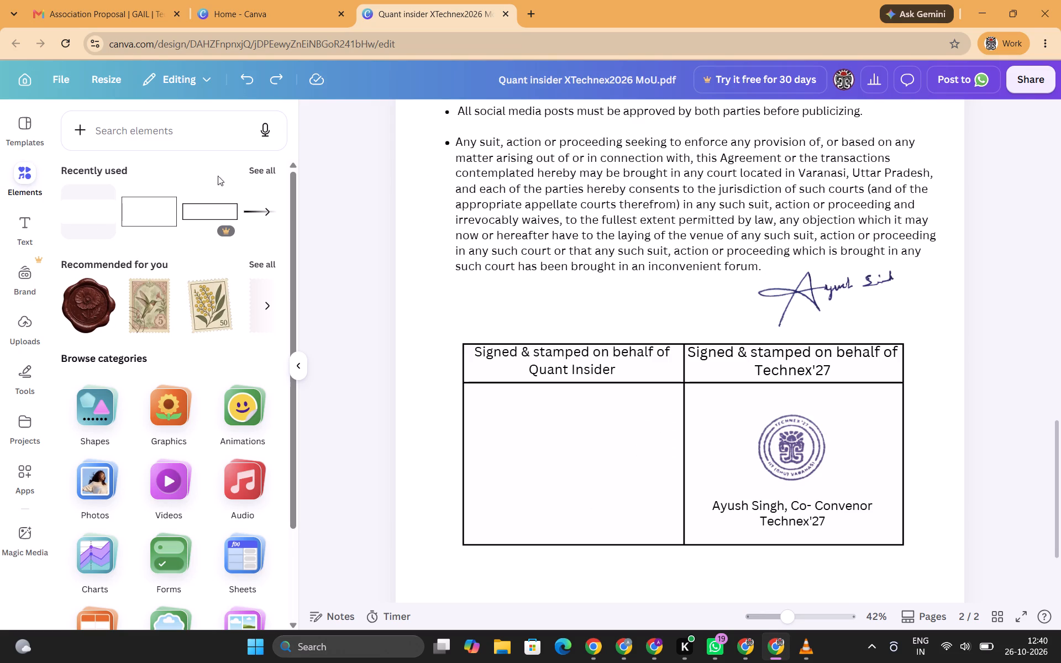
scroll(149, 330, down, 1)
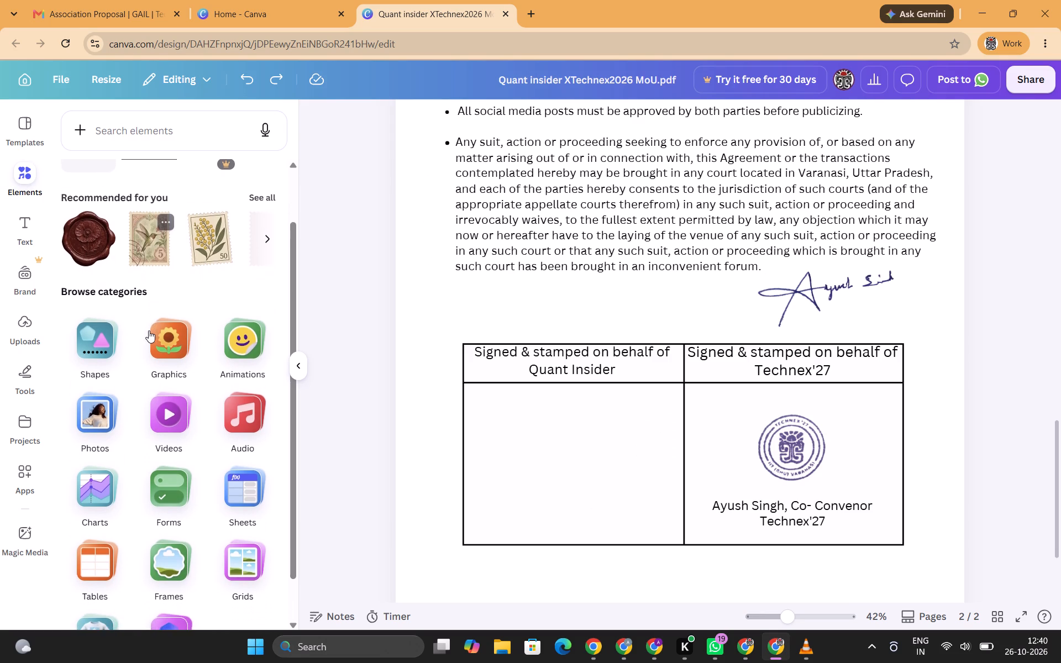
scroll(149, 330, down, 1)
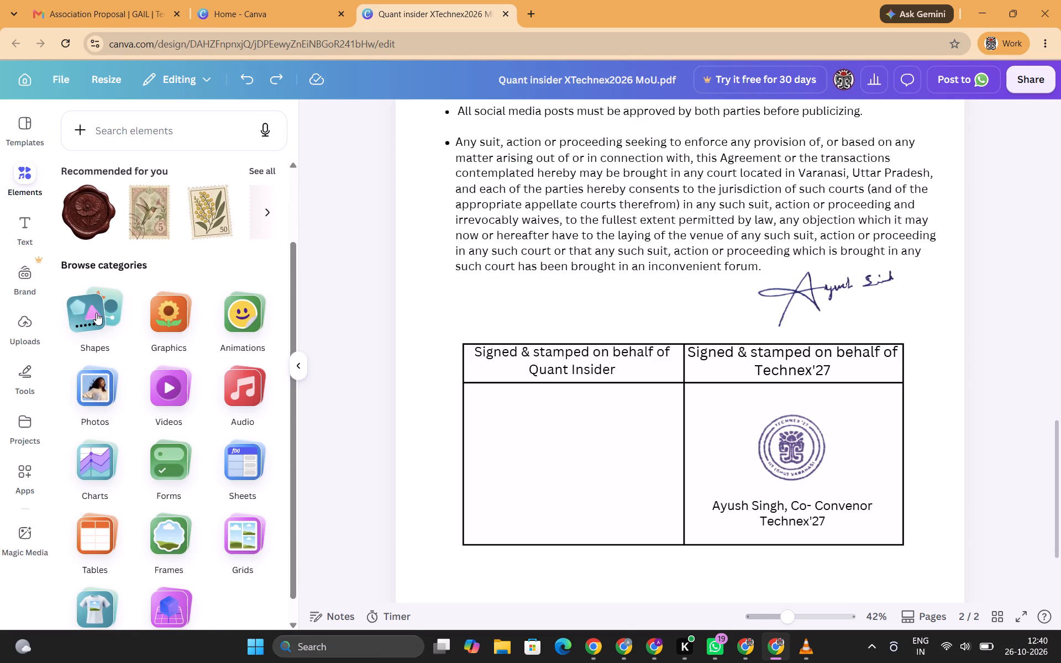
scroll(96, 313, down, 2)
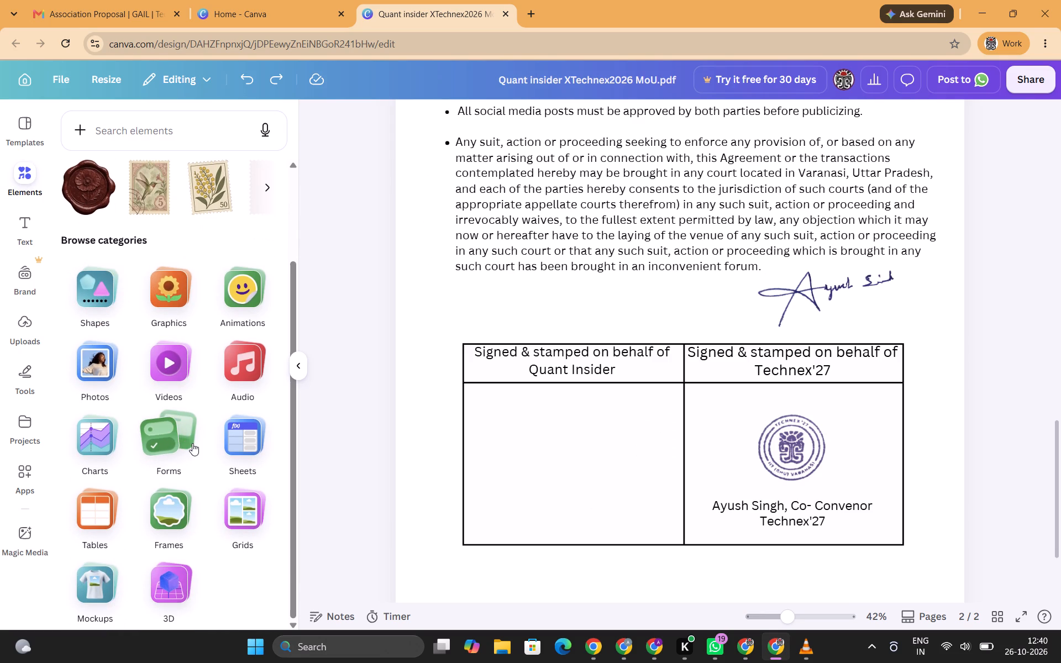
click(172, 509)
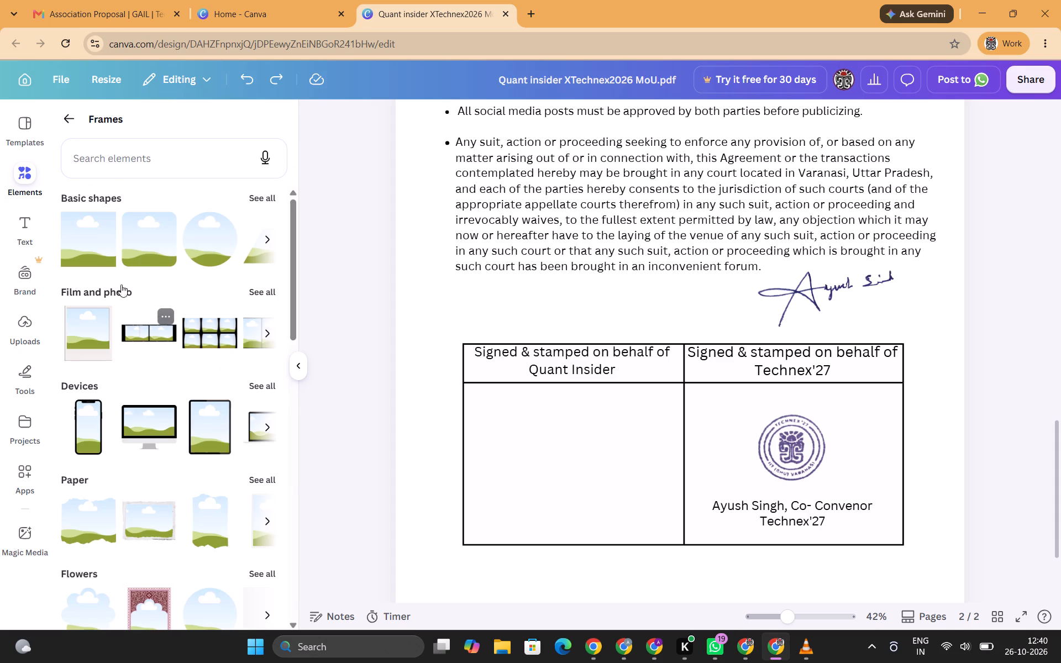
click(95, 248)
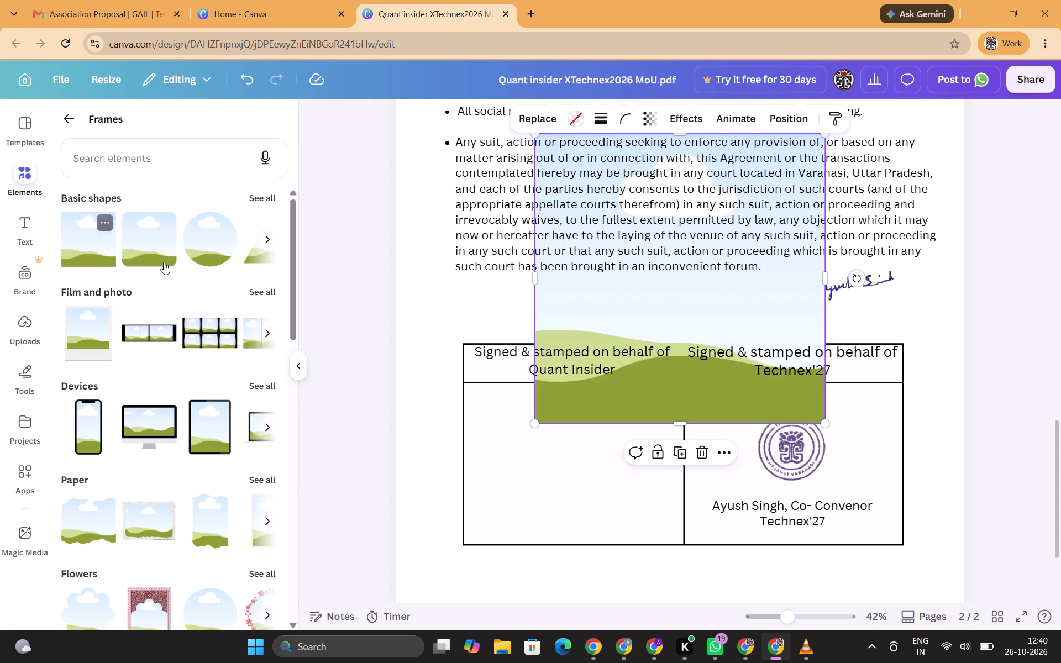
Reshape the frame into a short, wide strip and place it at the top of the Technex'27 signature cell.
drag(686, 291, 648, 404)
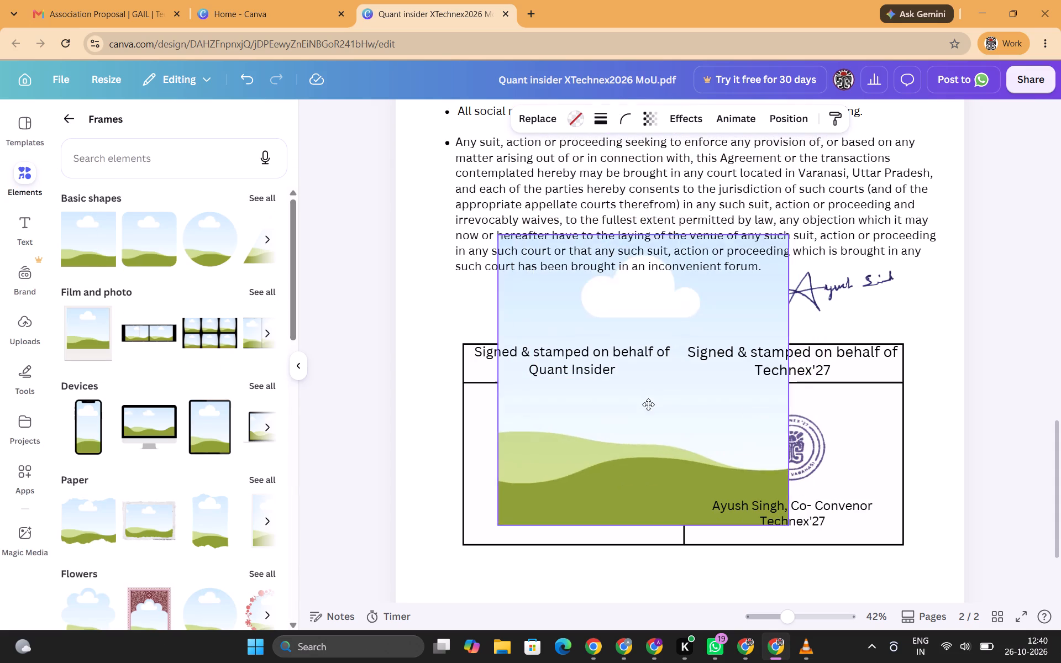
drag(648, 404, 647, 412)
drag(638, 250, 663, 389)
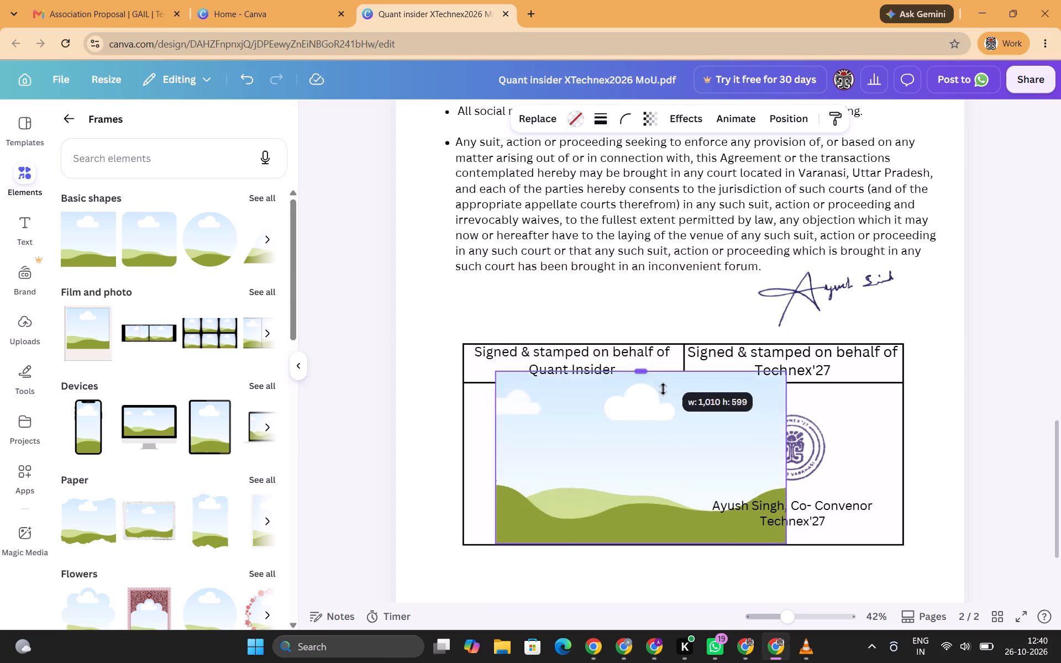
drag(663, 389, 662, 481)
drag(653, 510, 676, 486)
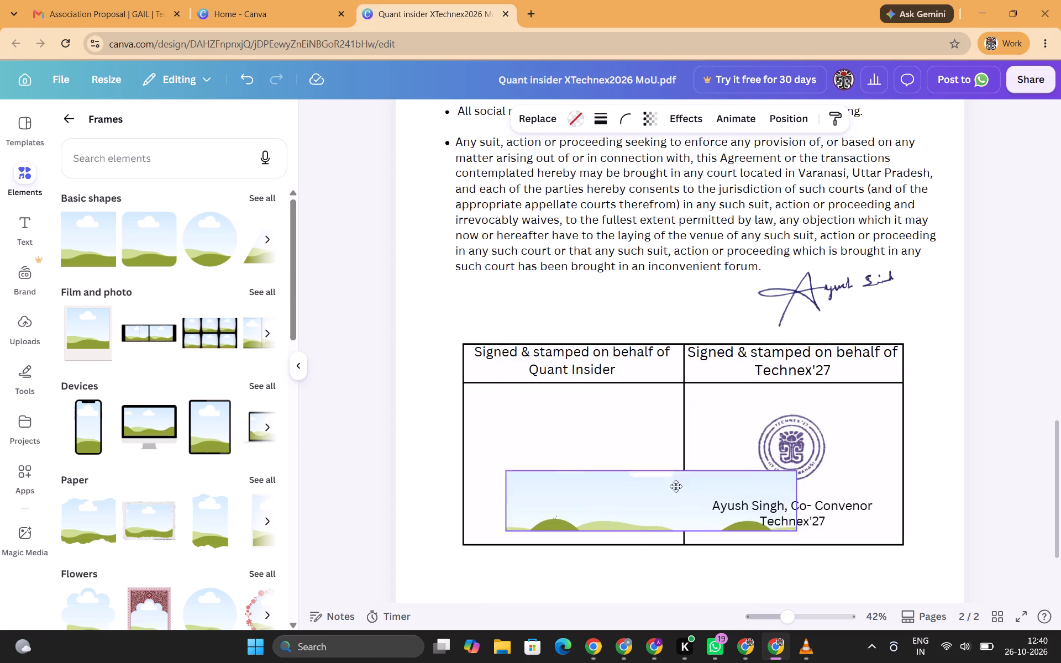
drag(676, 486, 790, 429)
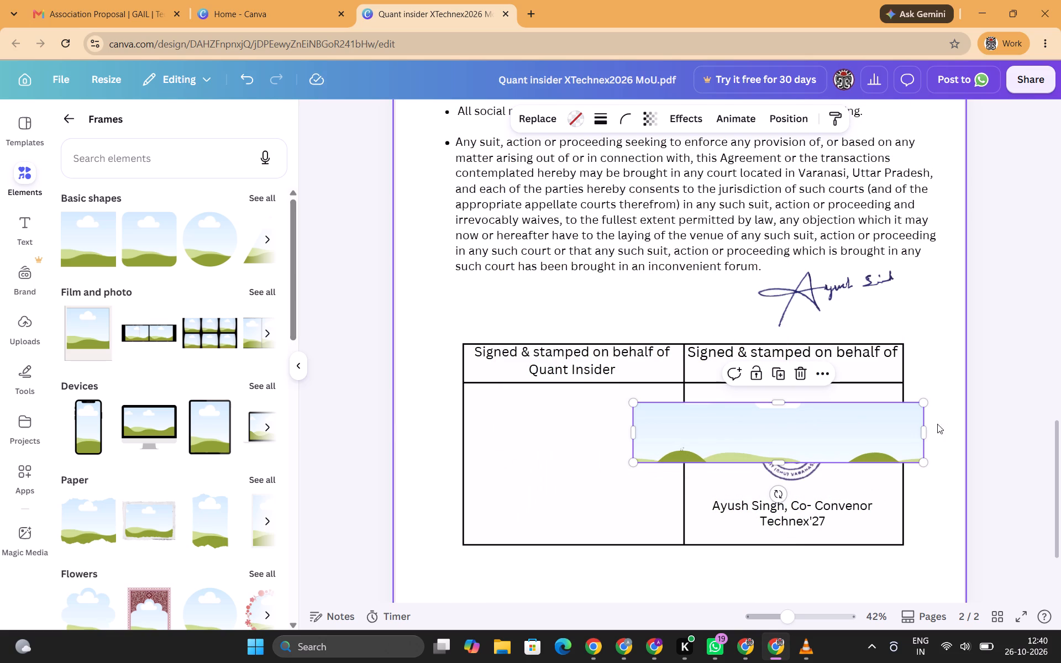
drag(923, 429, 818, 435)
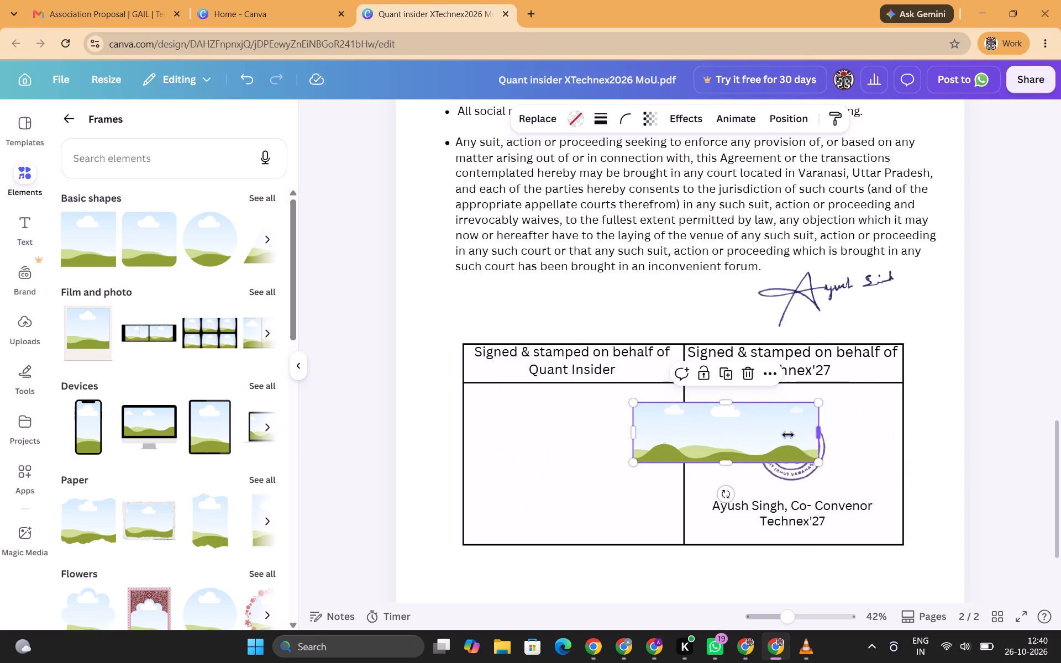
drag(724, 425, 786, 412)
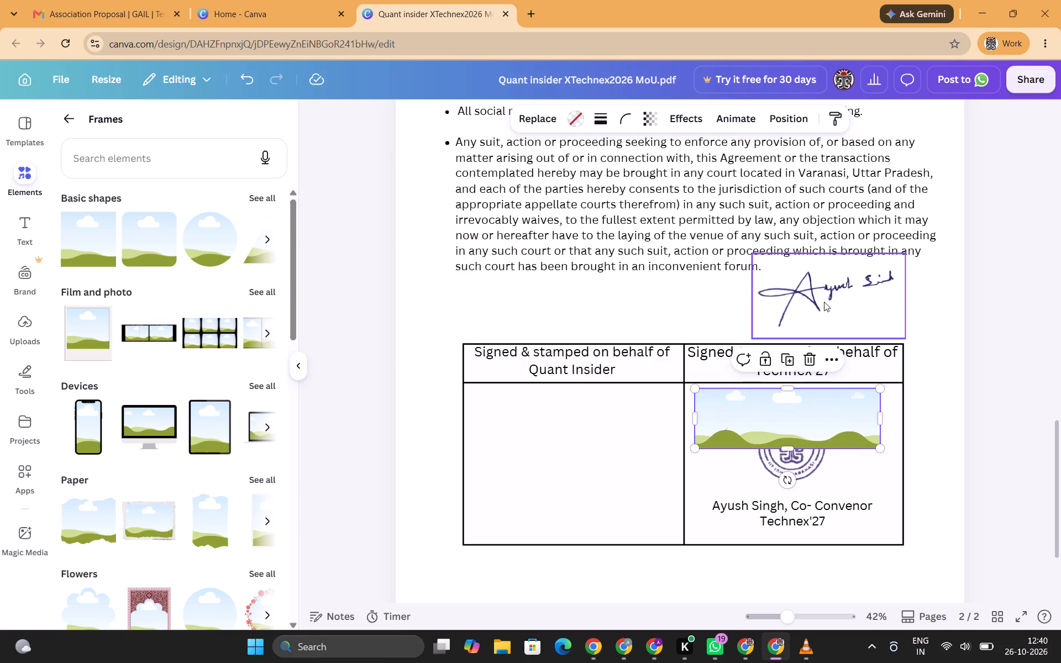
Put the co-convenor's signature image from above the table into the frame in the Technex'27 cell.
drag(823, 294, 786, 423)
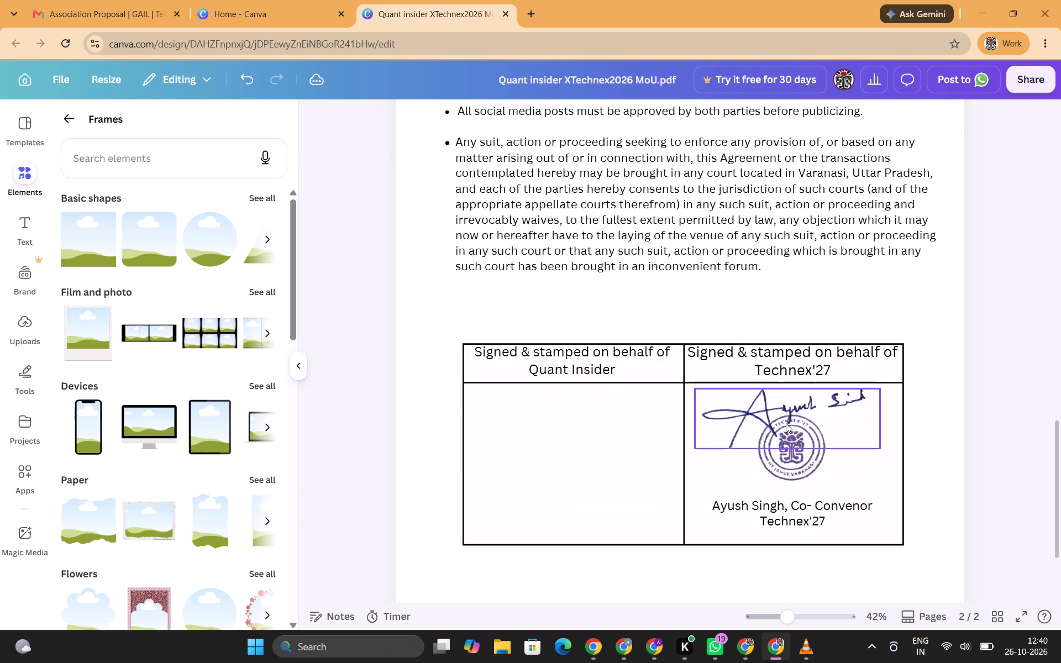
Scale the framed signature down slightly and lay it across the middle of the Technex'27 stamp.
drag(823, 418, 821, 459)
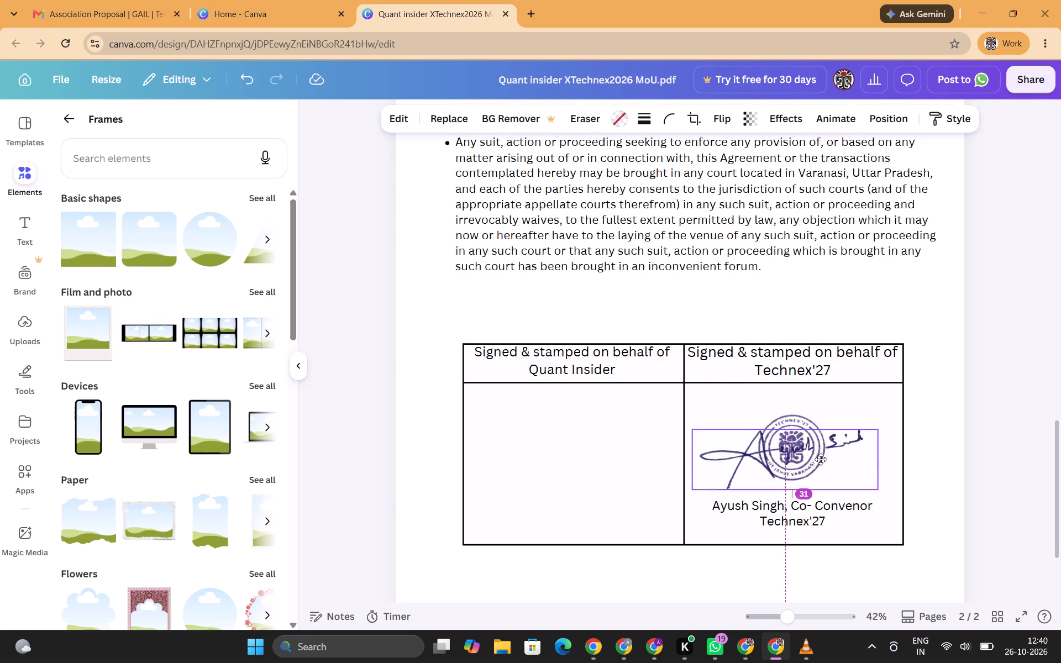
drag(821, 459, 821, 461)
drag(880, 491, 851, 478)
drag(814, 461, 824, 461)
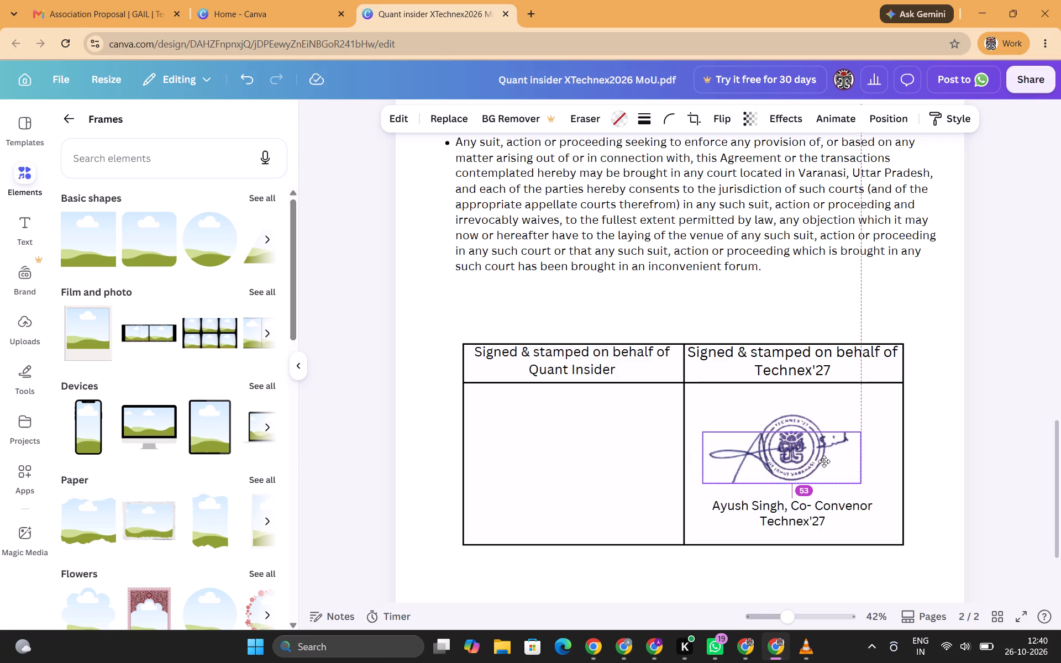
drag(824, 461, 825, 462)
click(978, 396)
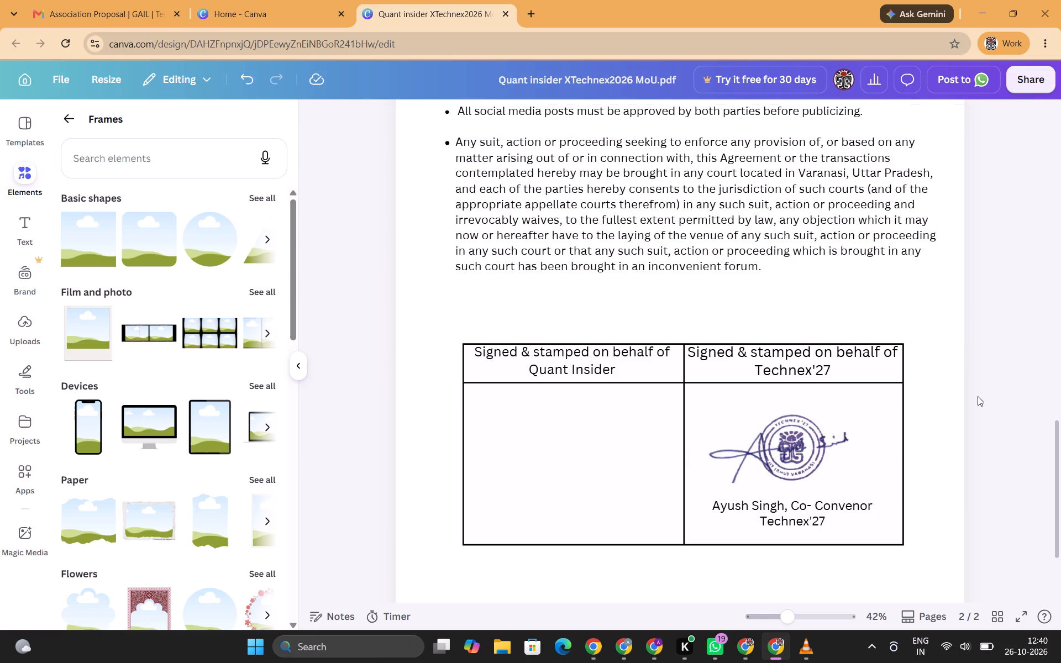
Shrink the framed signature a little more and reposition it across the centre of the stamp.
drag(818, 452, 850, 461)
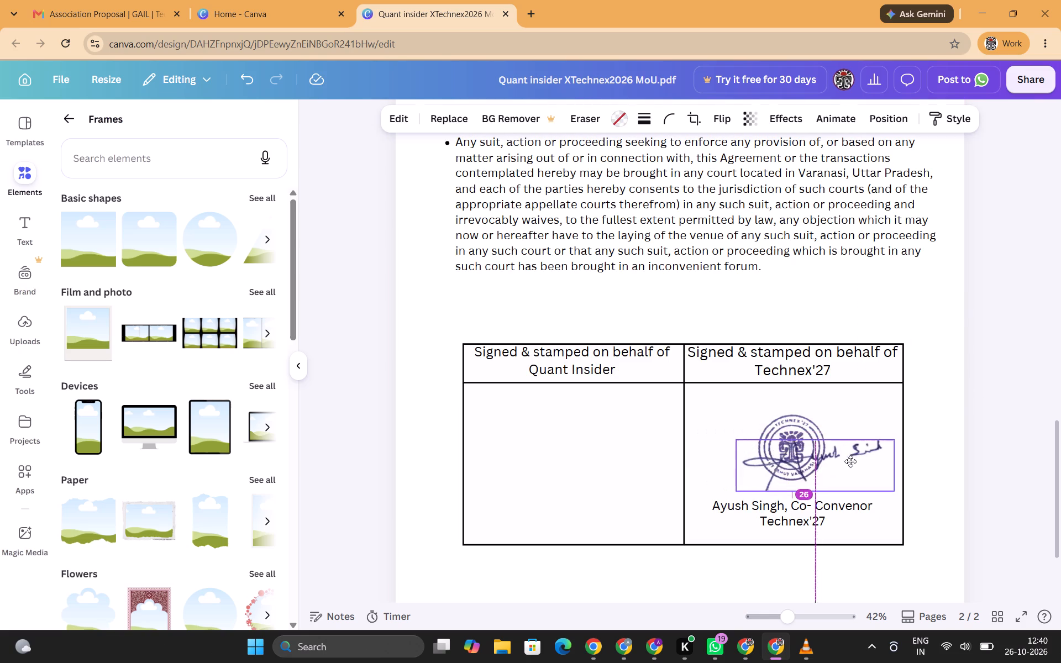
drag(850, 461, 842, 467)
click(886, 497)
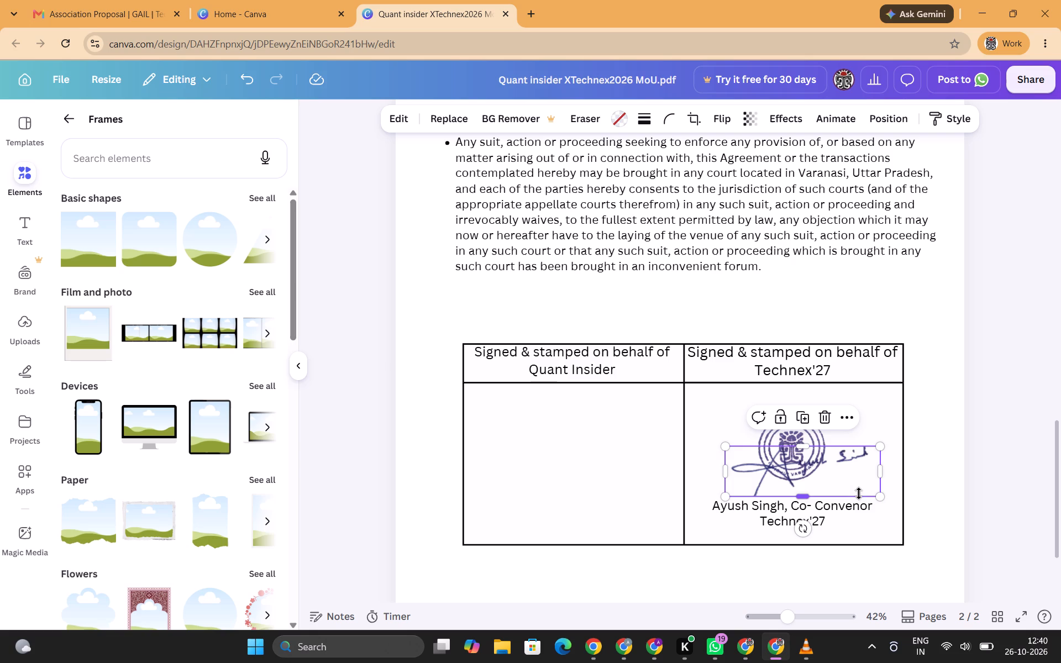
drag(883, 497, 874, 492)
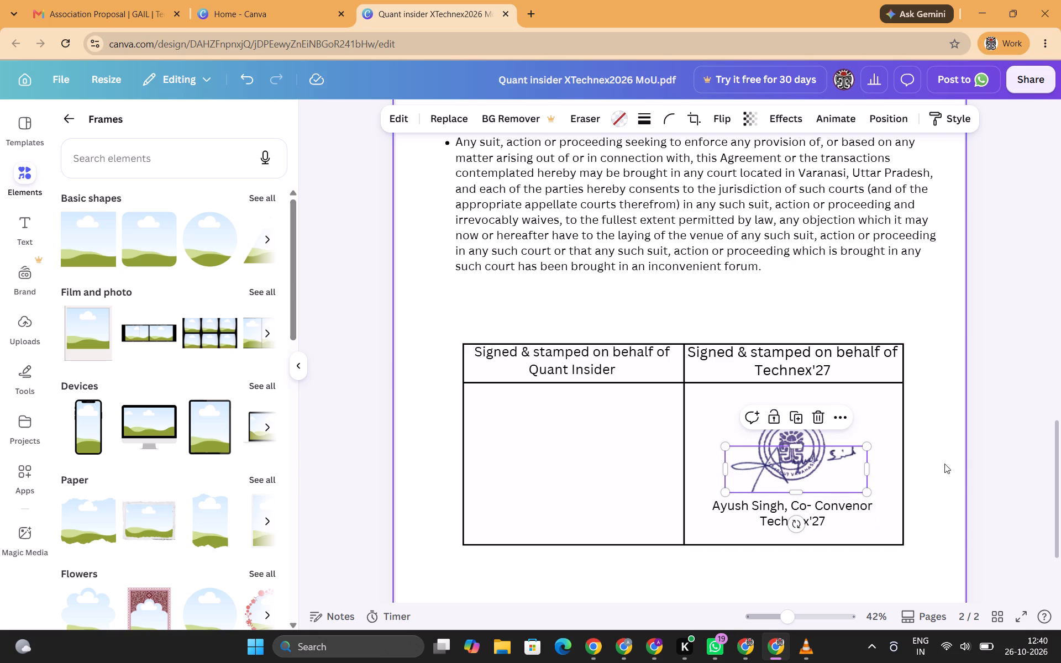
click(989, 443)
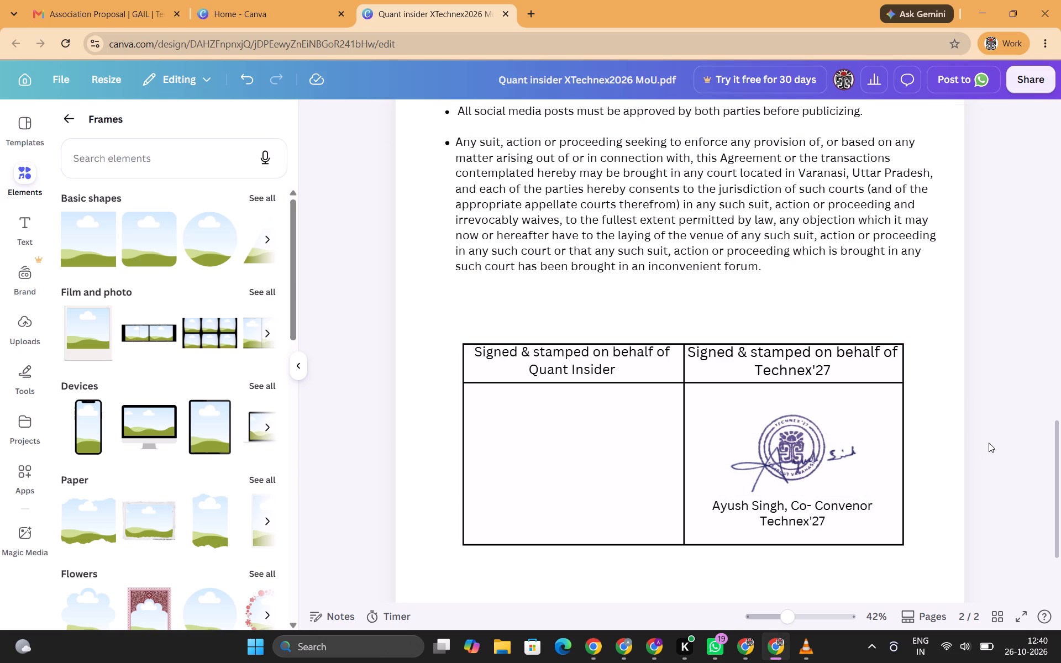
drag(831, 459, 820, 447)
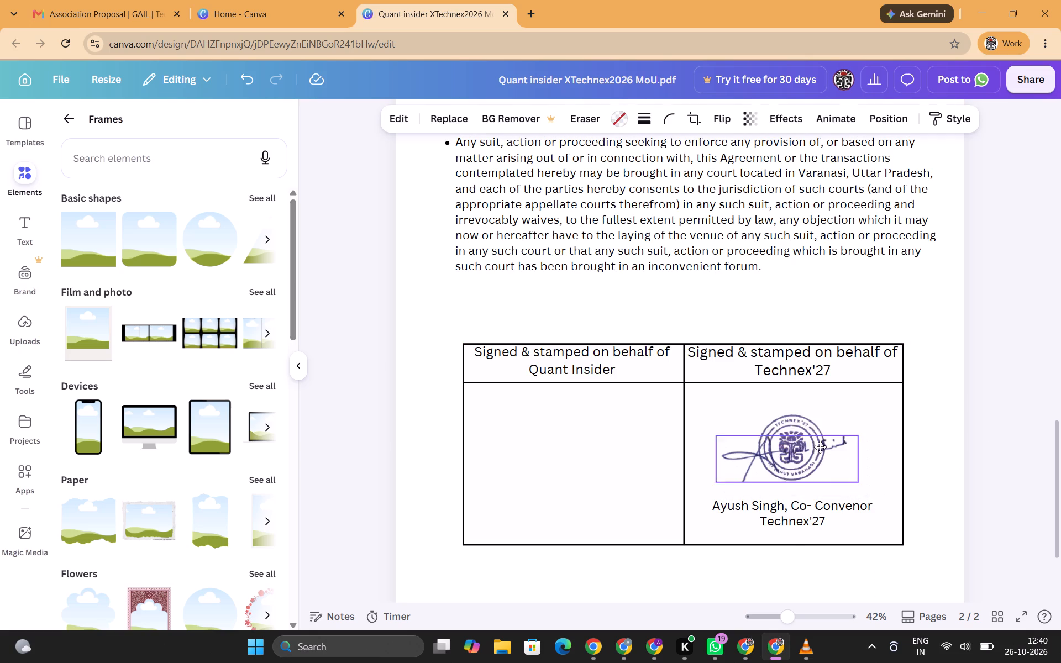
drag(820, 447, 820, 445)
click(975, 388)
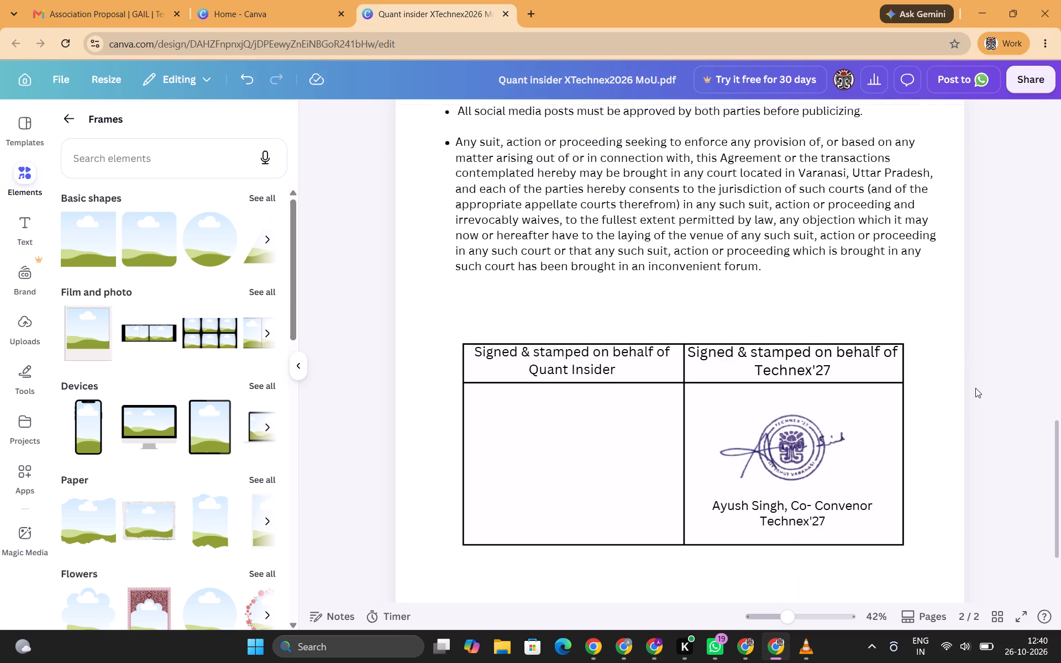
Move the signature up in the Technex'27 cell so it sits above the stamp, overlapping only the stamp's upper edge.
scroll(975, 388, up, 5)
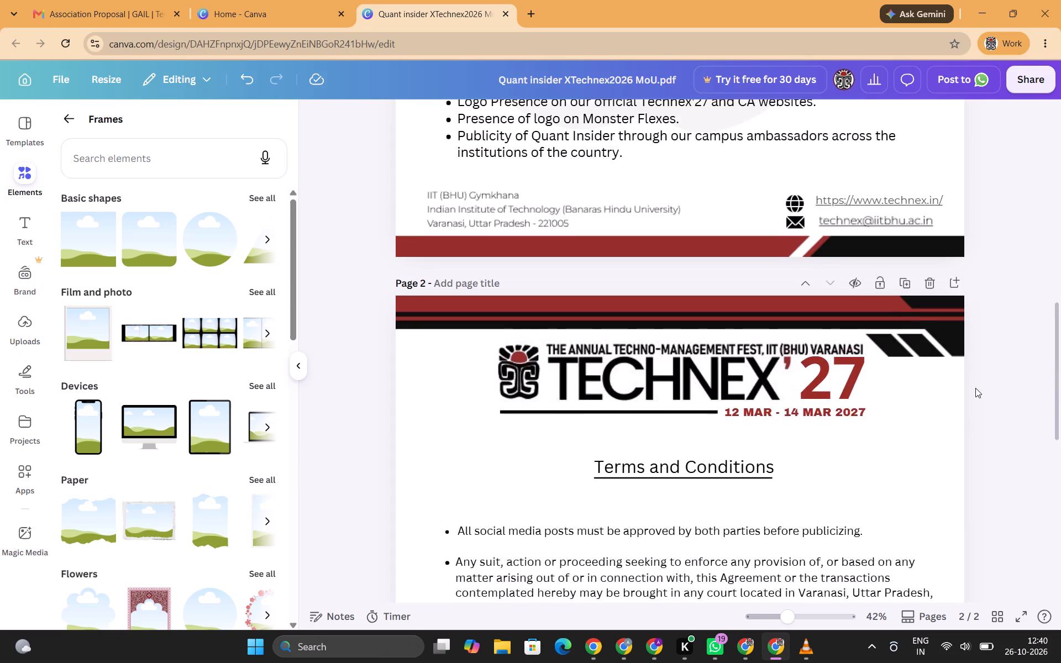
scroll(975, 388, up, 6)
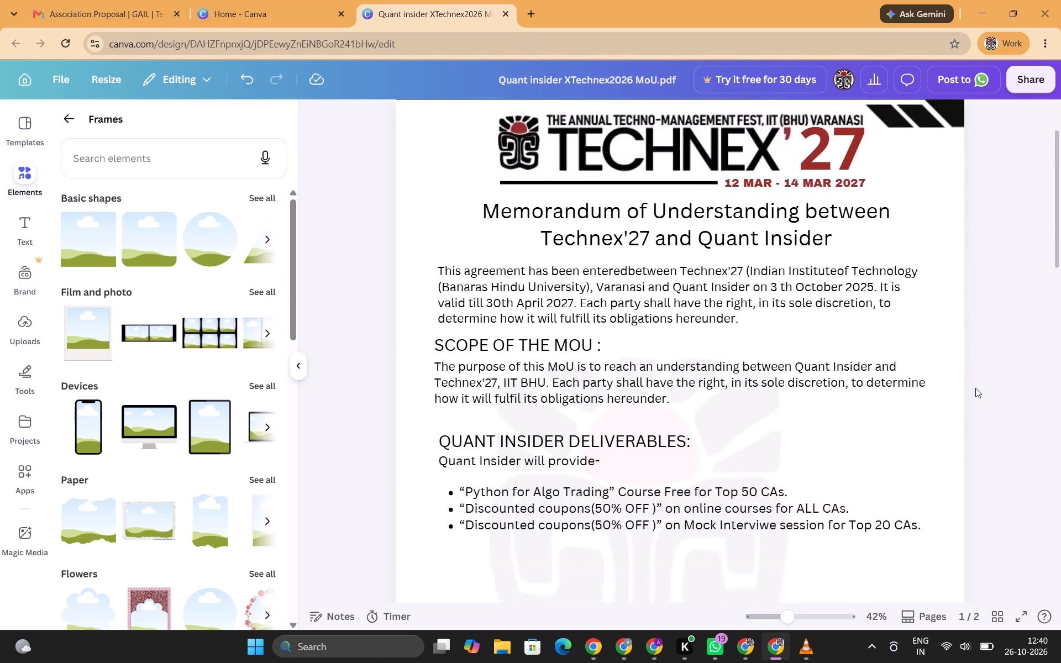
scroll(1015, 285, down, 8)
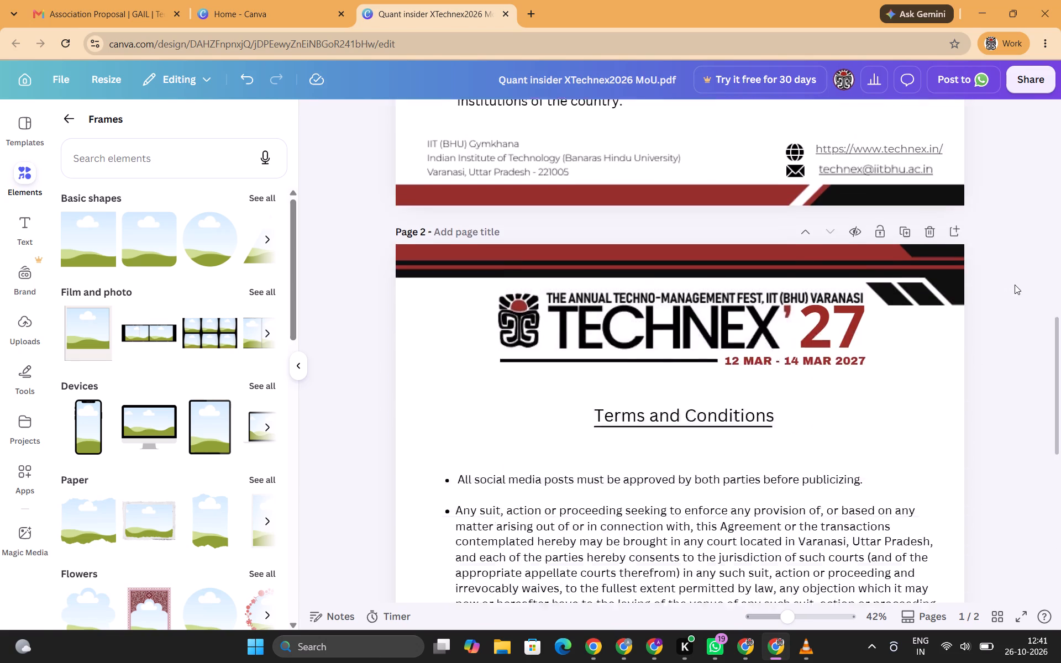
click(302, 366)
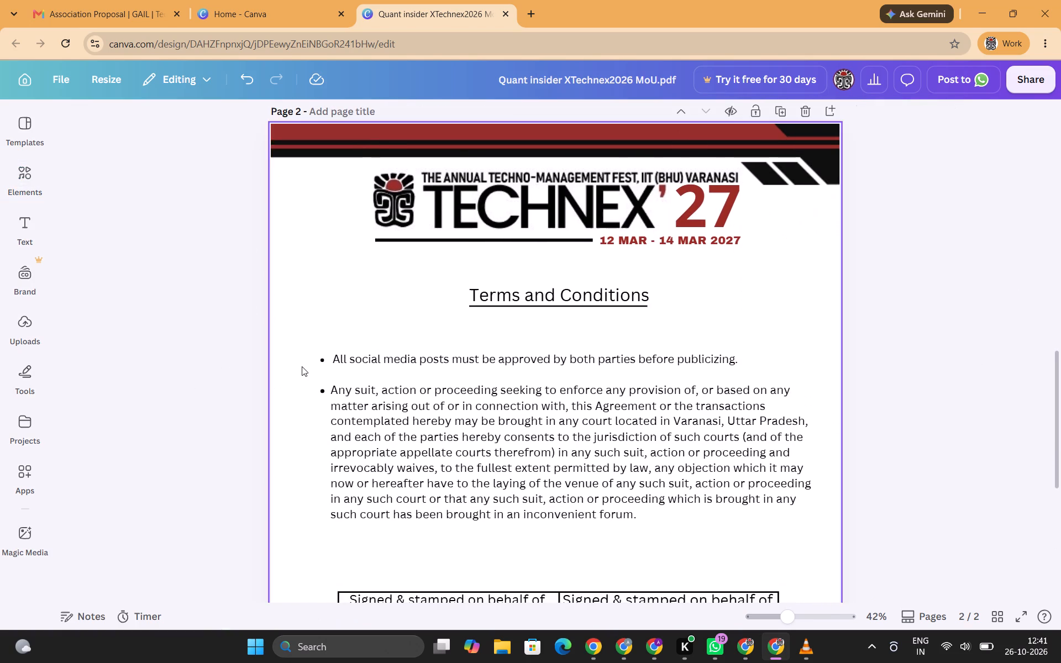
scroll(654, 349, down, 4)
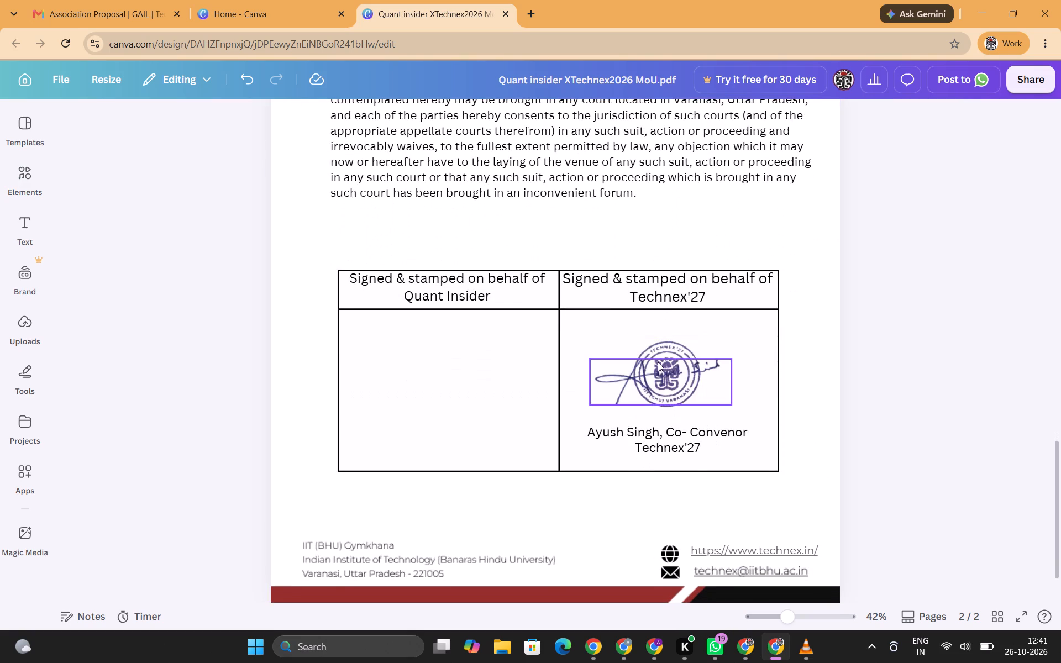
drag(660, 369, 668, 410)
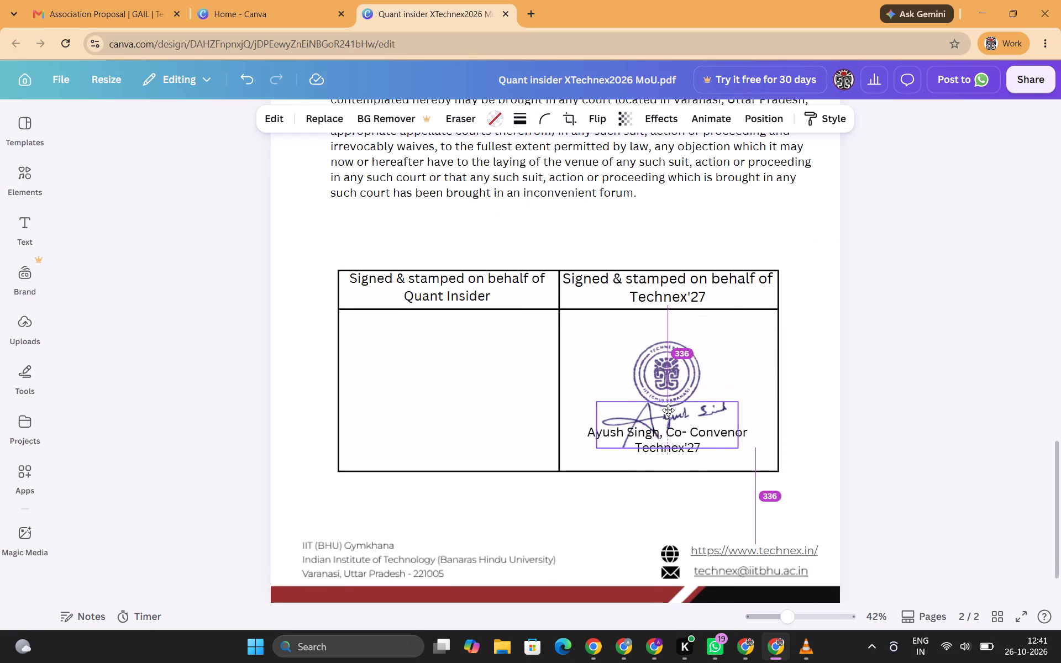
drag(668, 410, 652, 328)
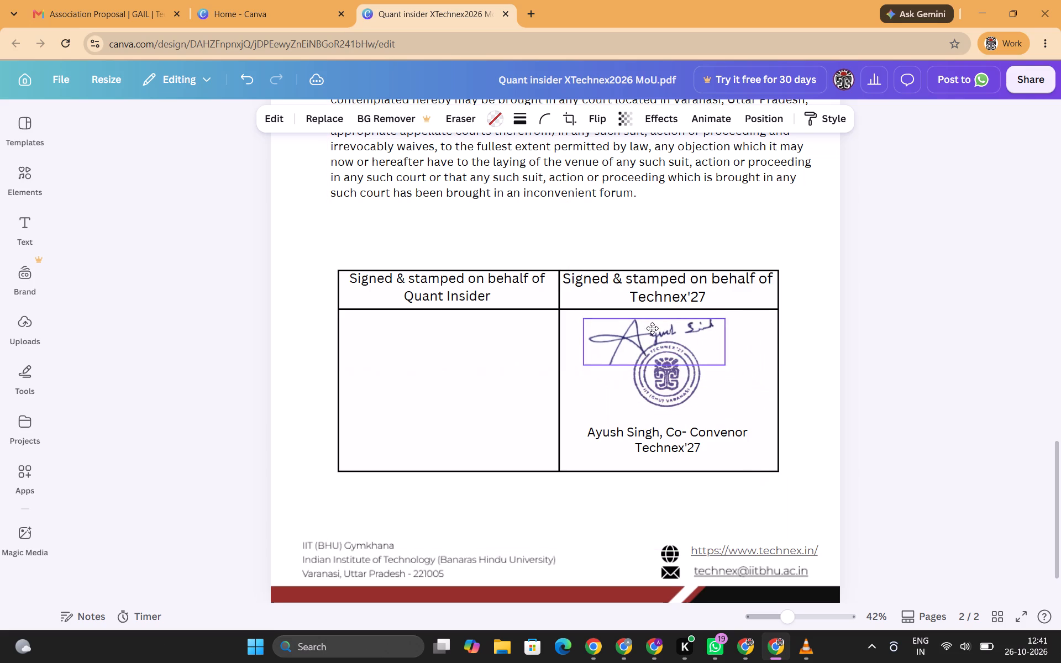
drag(652, 328, 664, 330)
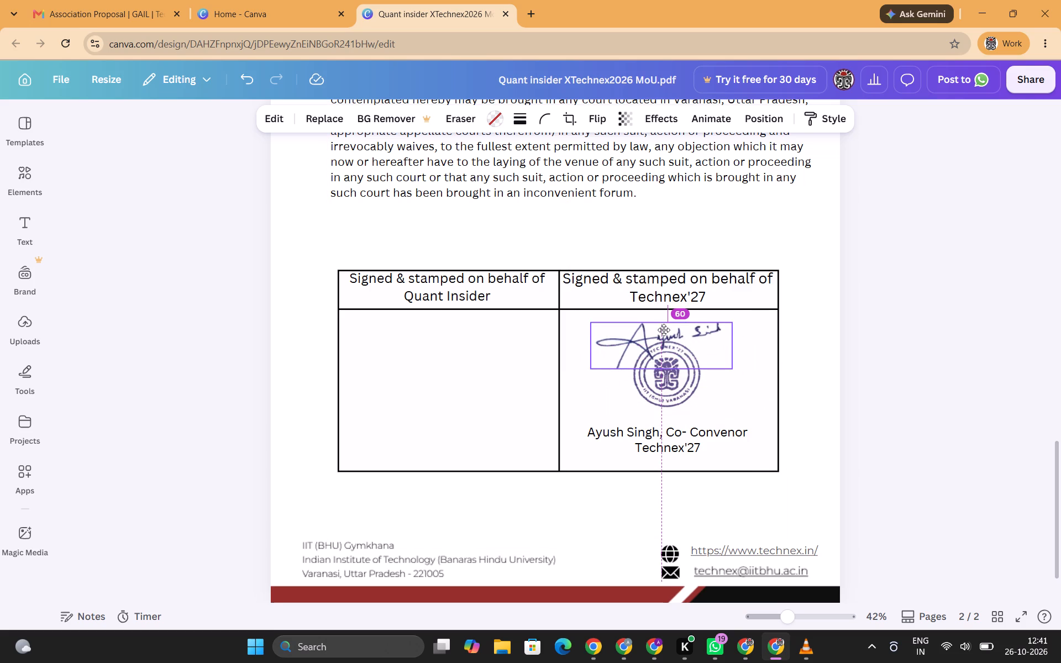
drag(664, 330, 664, 330)
click(893, 316)
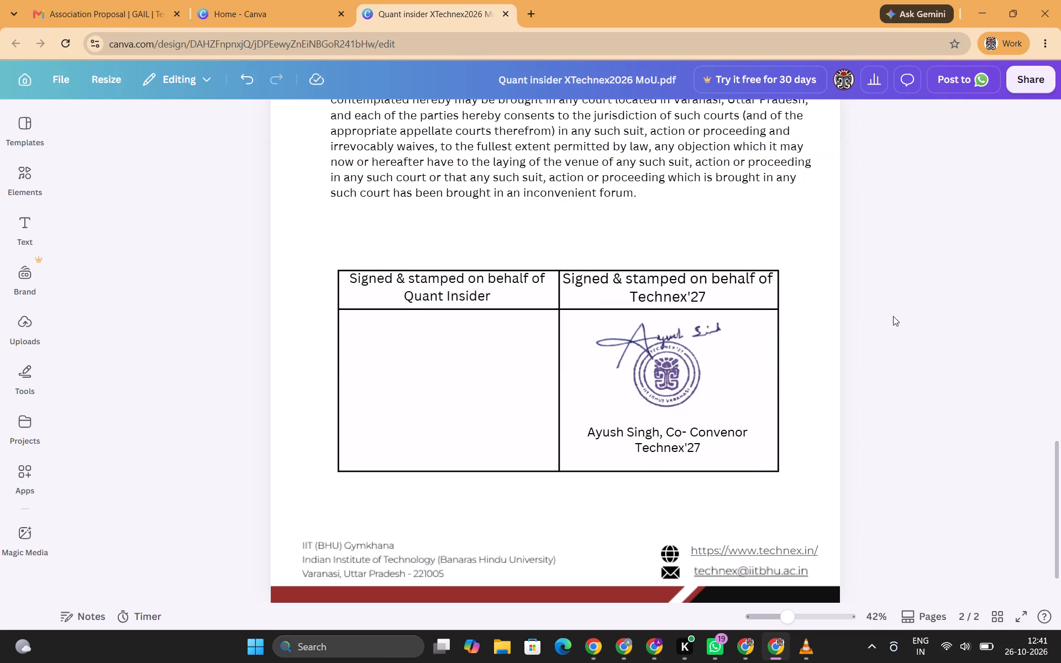
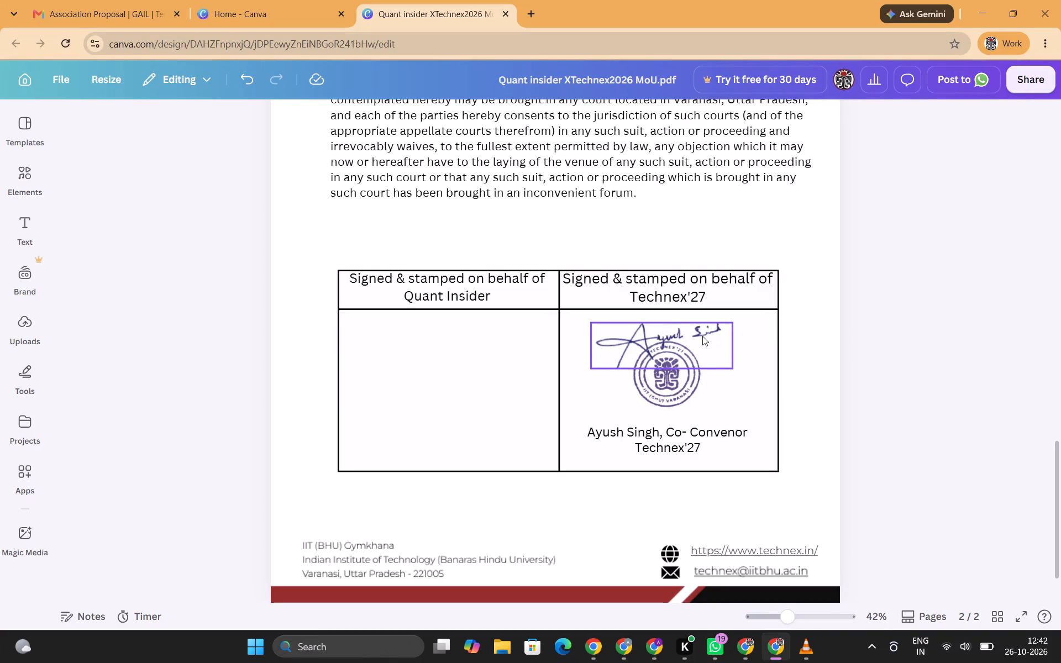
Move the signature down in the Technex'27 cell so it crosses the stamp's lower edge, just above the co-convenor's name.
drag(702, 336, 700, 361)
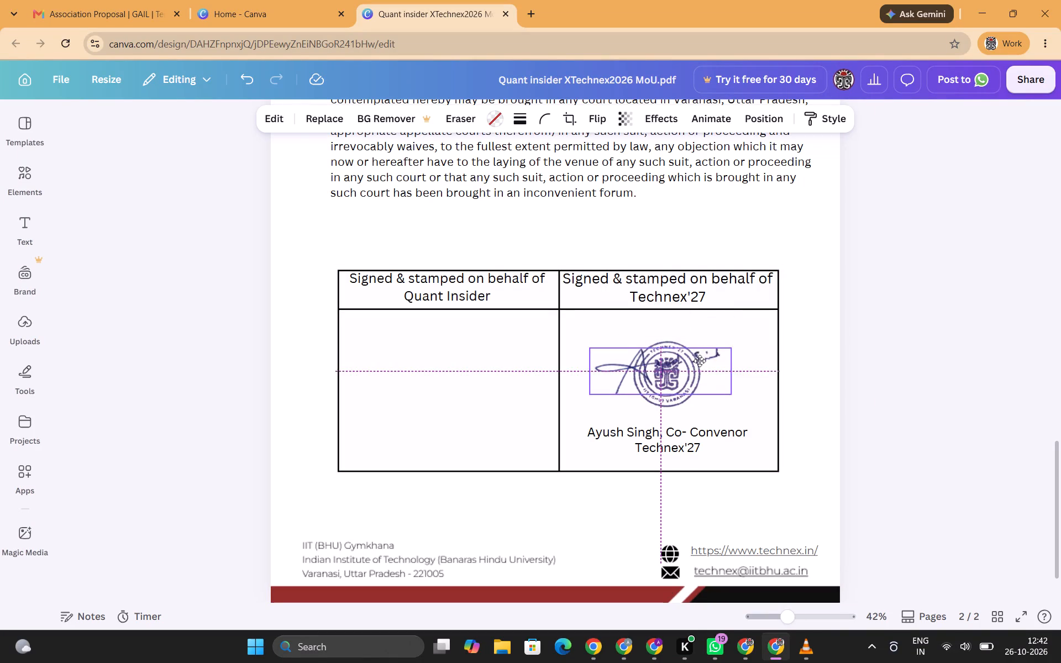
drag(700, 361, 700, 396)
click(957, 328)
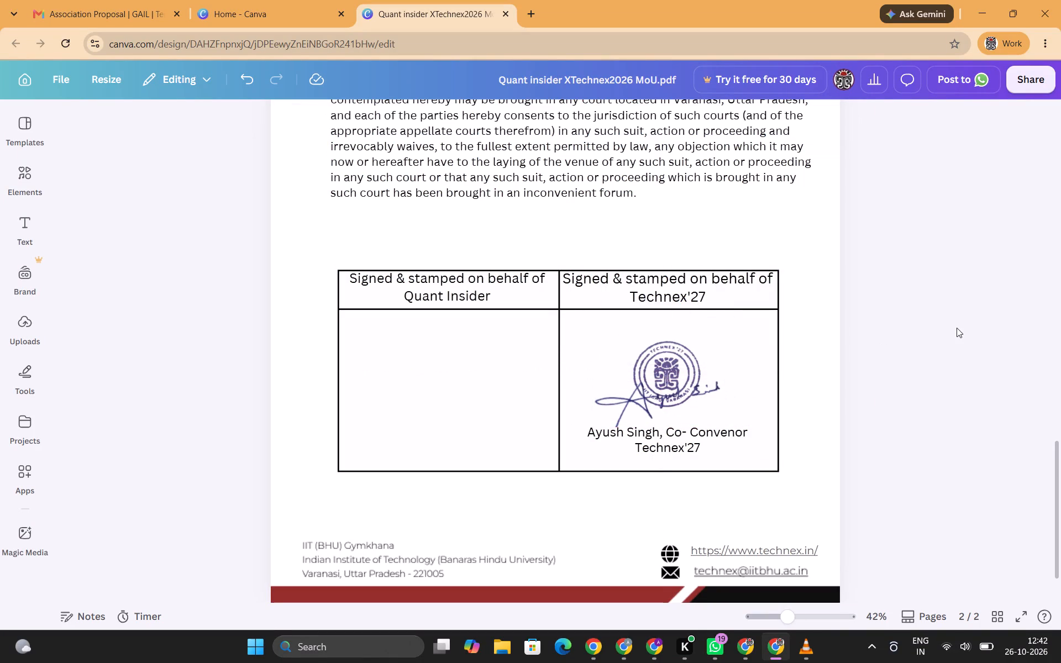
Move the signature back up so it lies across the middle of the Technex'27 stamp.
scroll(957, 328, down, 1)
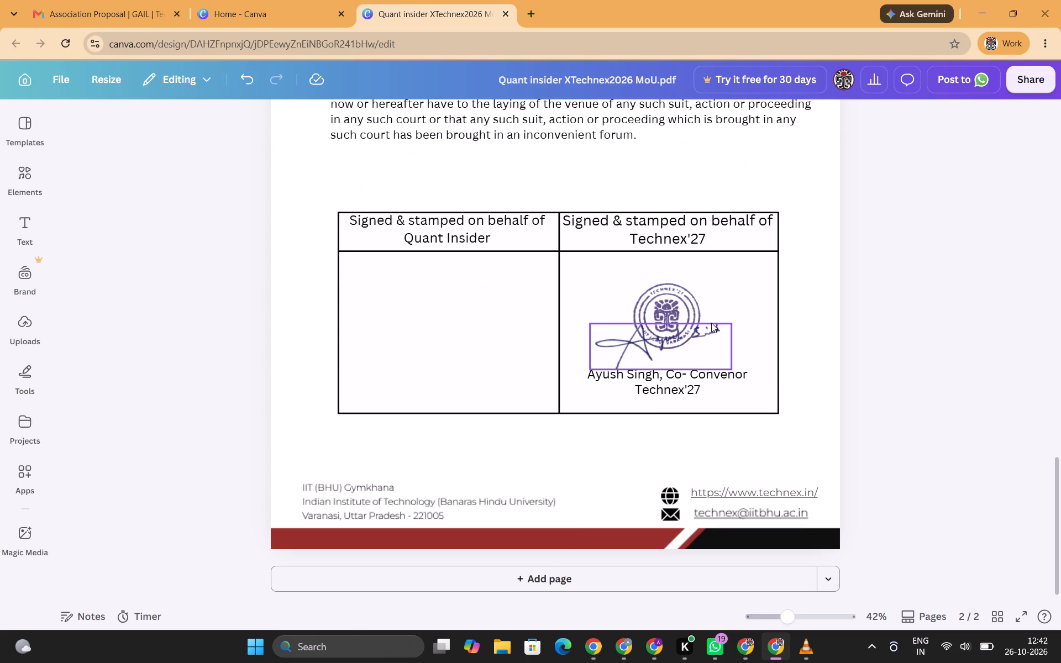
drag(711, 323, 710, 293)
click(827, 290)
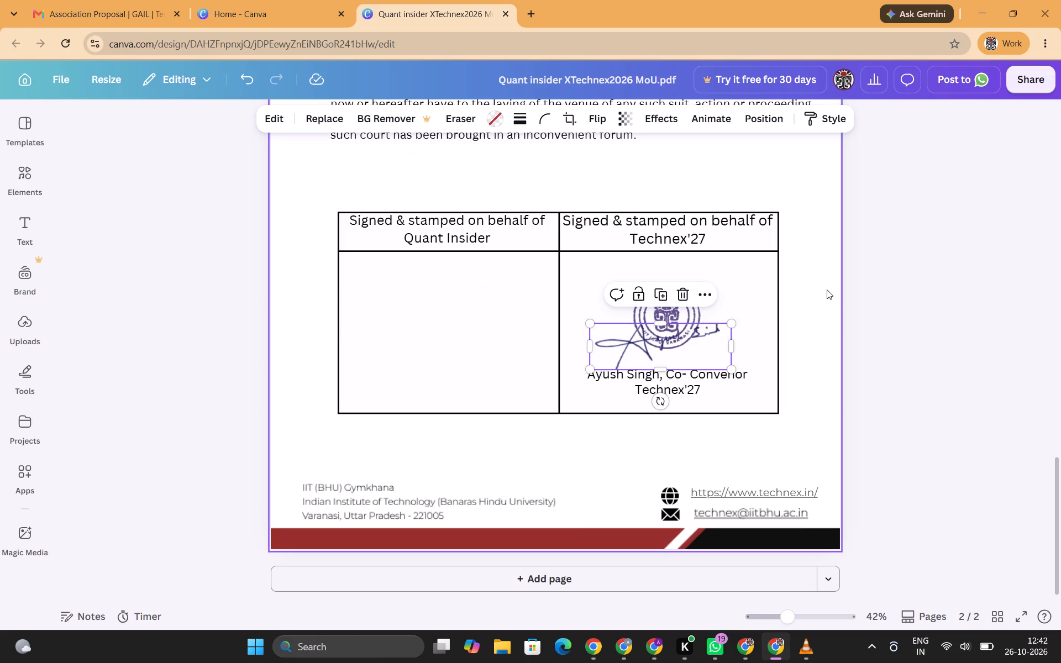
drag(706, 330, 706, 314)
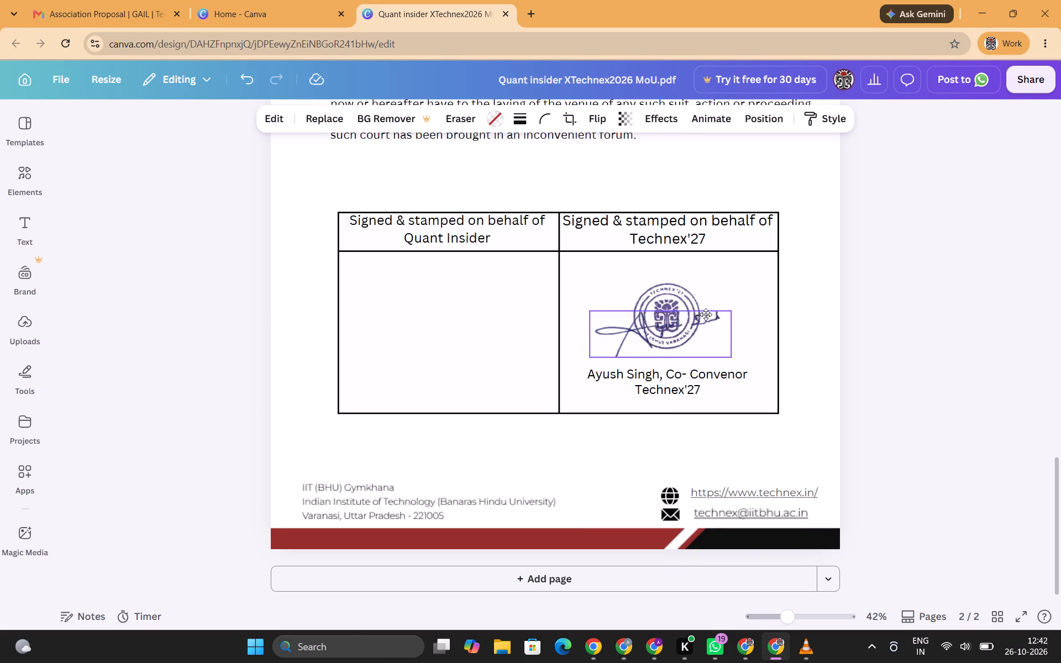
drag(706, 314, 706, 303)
Enlarge the framed signature slightly and place it across the lower half of the stamp, just above the co-convenor's name.
drag(732, 297, 753, 282)
drag(711, 302, 692, 313)
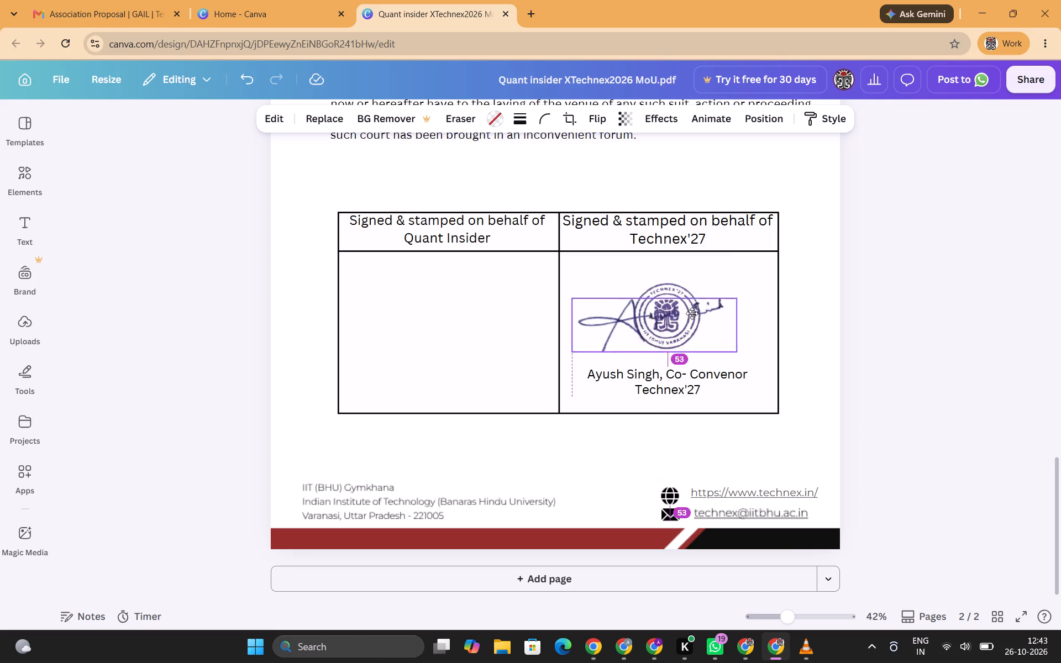
drag(692, 313, 690, 324)
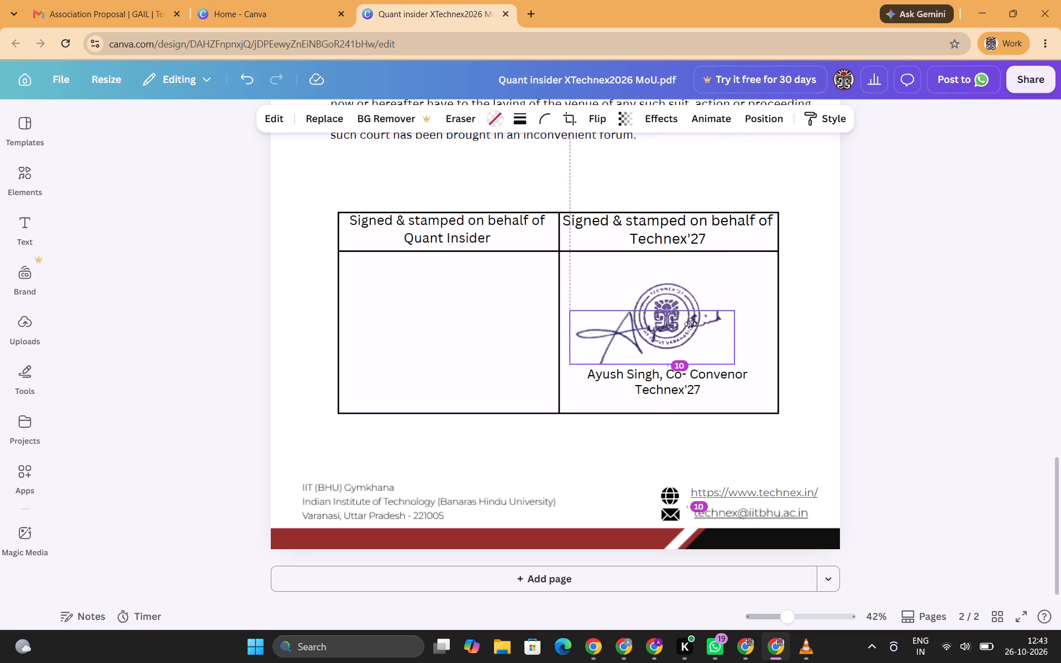
drag(690, 324, 693, 330)
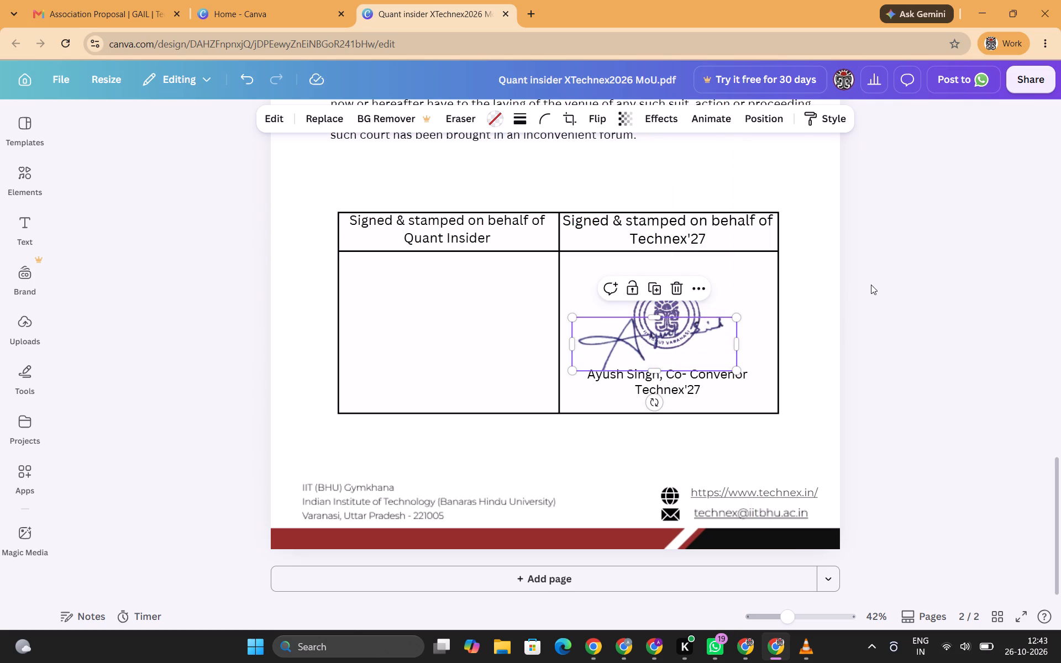
click(871, 285)
Review the MoU from the signature table back through the Terms and Conditions to the first page's agreement text and deliverables.
scroll(871, 285, down, 1)
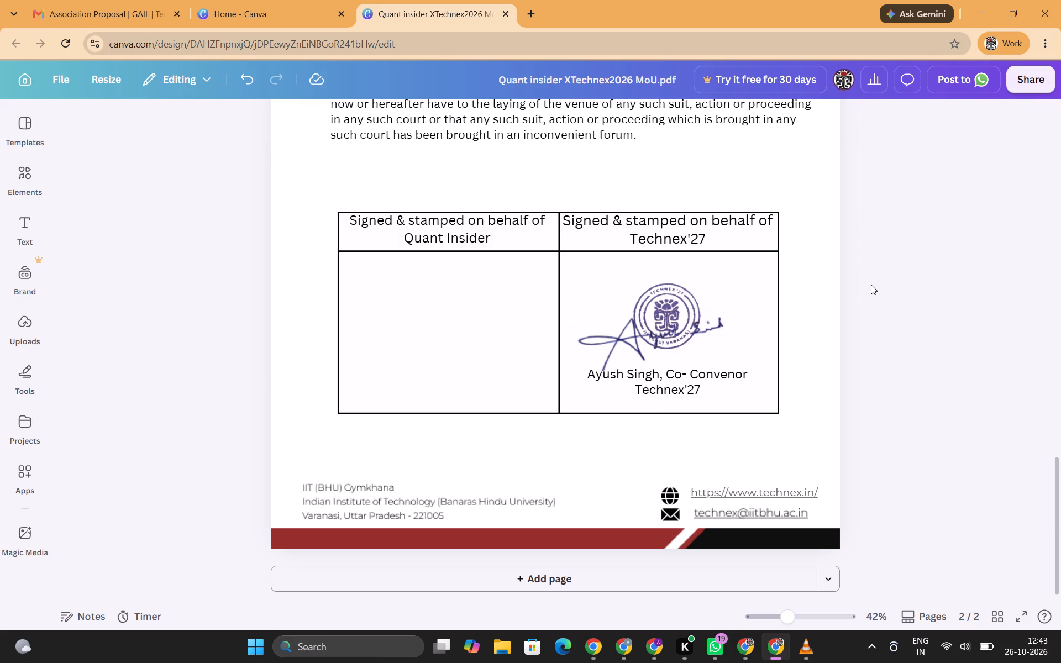
scroll(871, 285, up, 6)
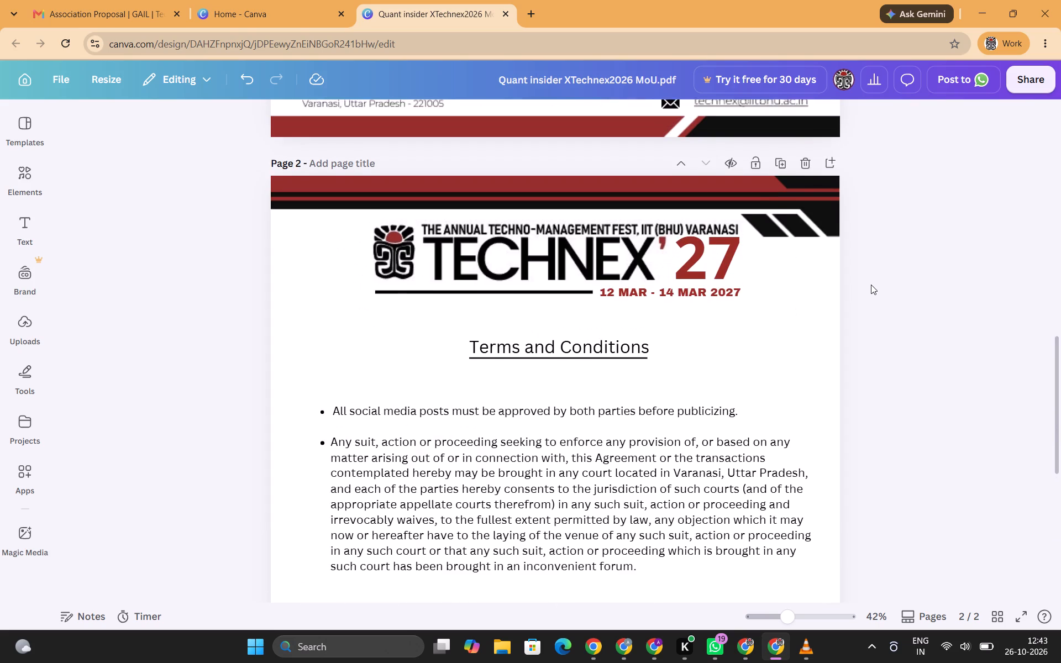
scroll(871, 285, up, 5)
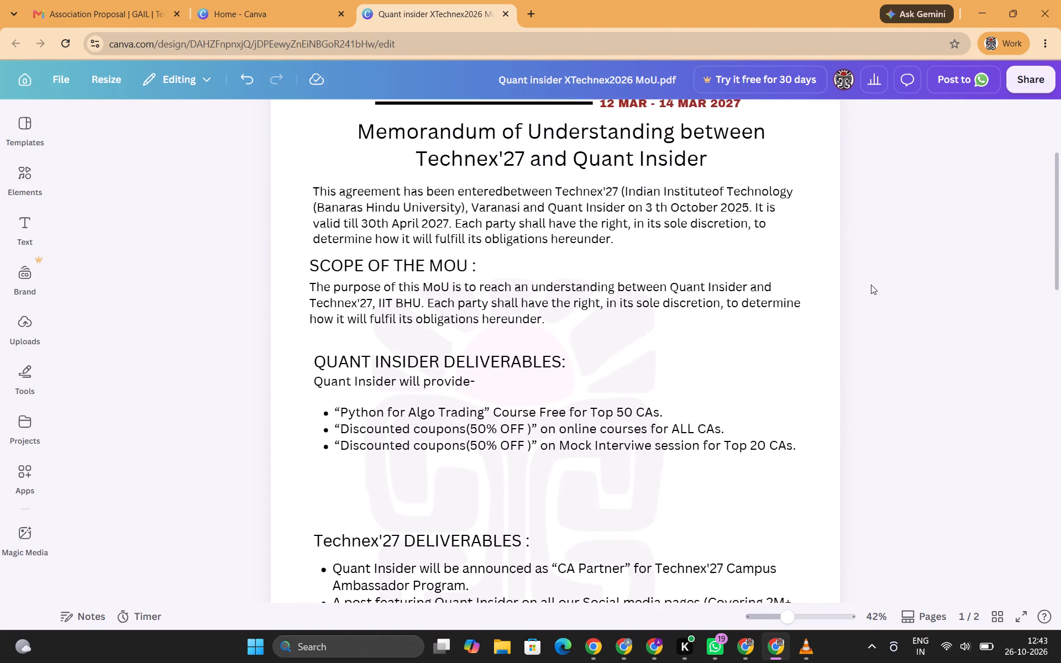
scroll(871, 285, up, 1)
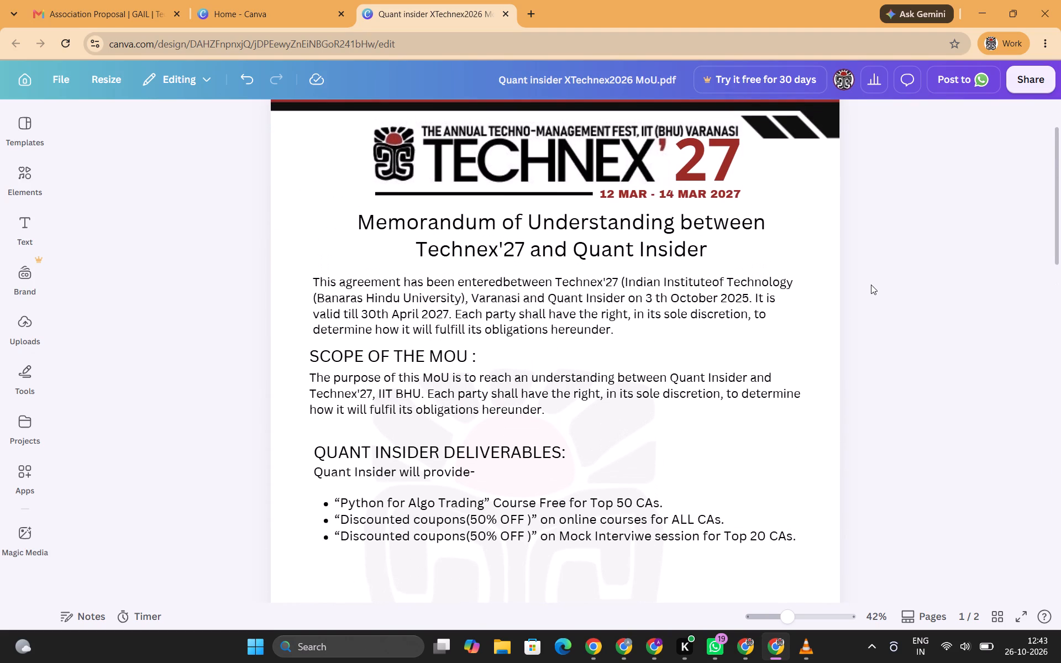
scroll(871, 285, down, 2)
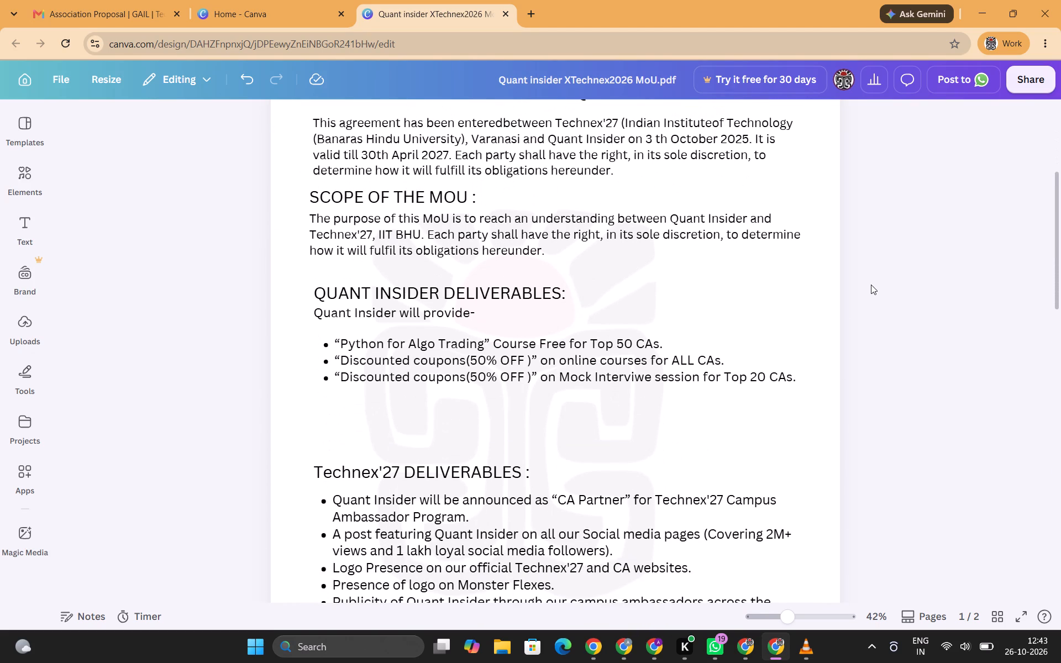
scroll(871, 285, down, 1)
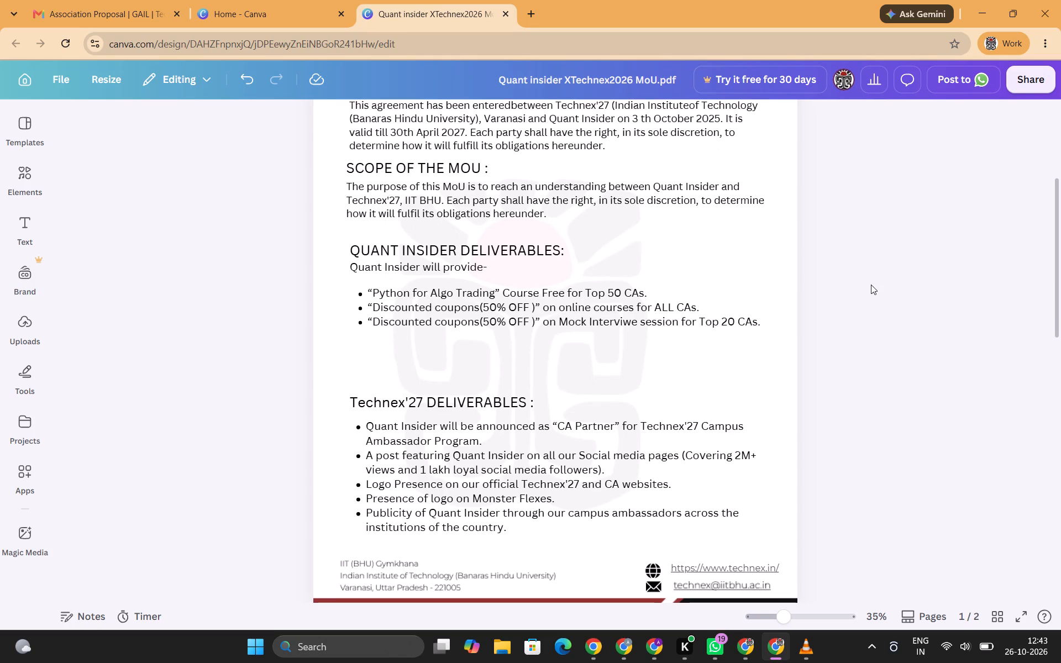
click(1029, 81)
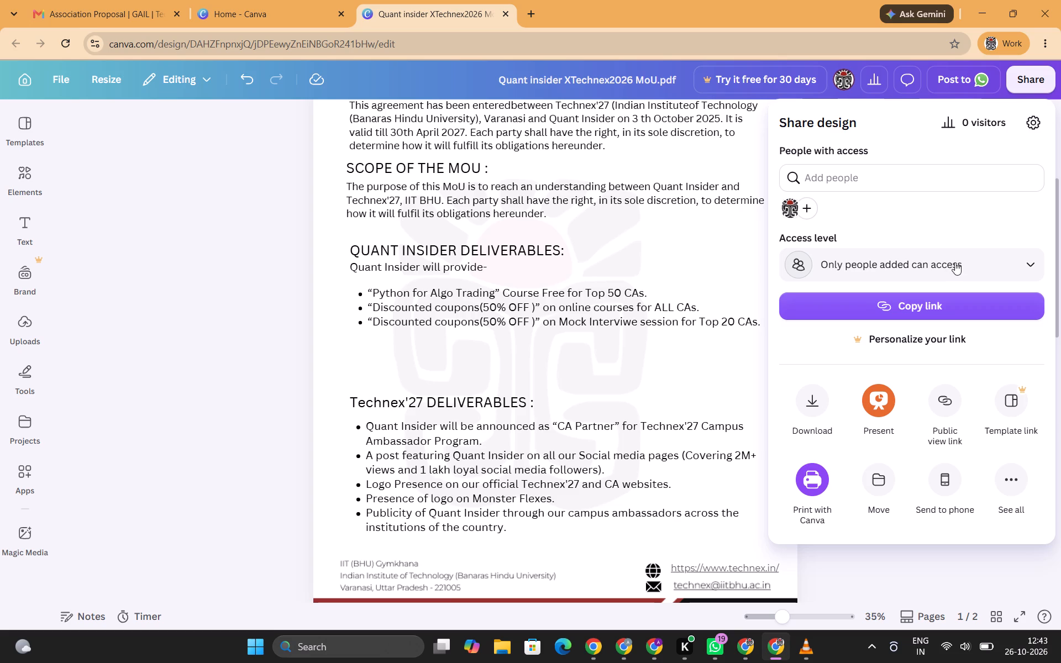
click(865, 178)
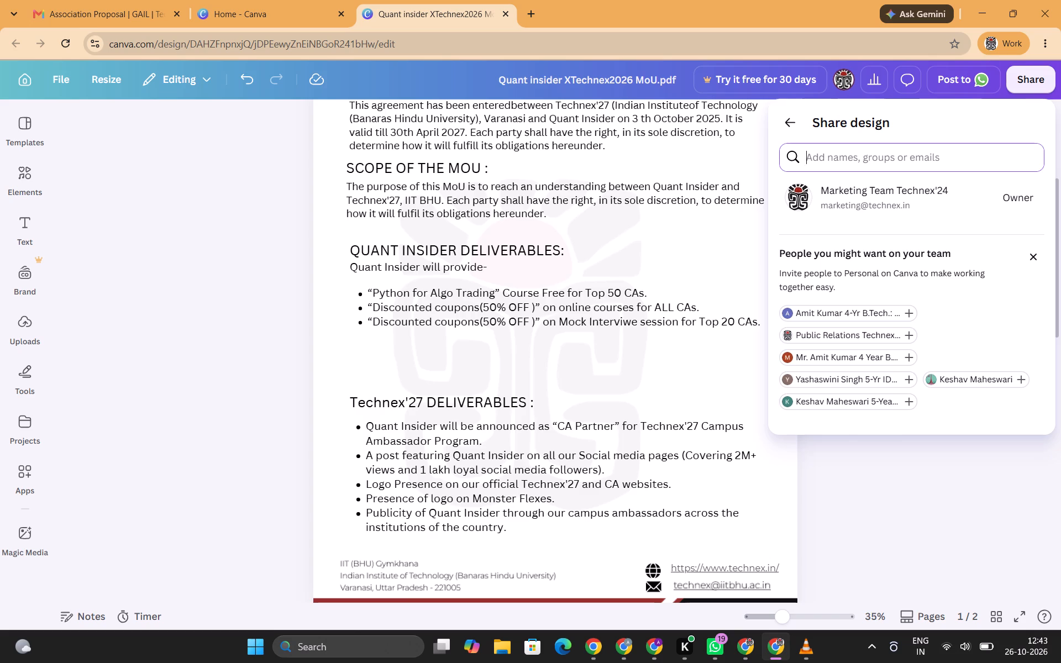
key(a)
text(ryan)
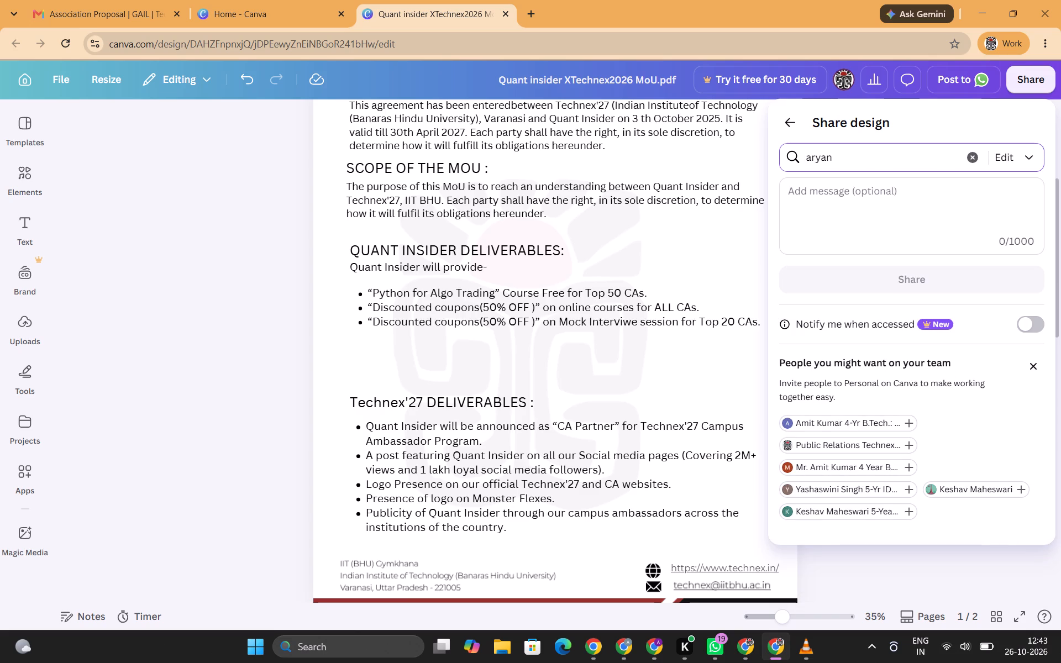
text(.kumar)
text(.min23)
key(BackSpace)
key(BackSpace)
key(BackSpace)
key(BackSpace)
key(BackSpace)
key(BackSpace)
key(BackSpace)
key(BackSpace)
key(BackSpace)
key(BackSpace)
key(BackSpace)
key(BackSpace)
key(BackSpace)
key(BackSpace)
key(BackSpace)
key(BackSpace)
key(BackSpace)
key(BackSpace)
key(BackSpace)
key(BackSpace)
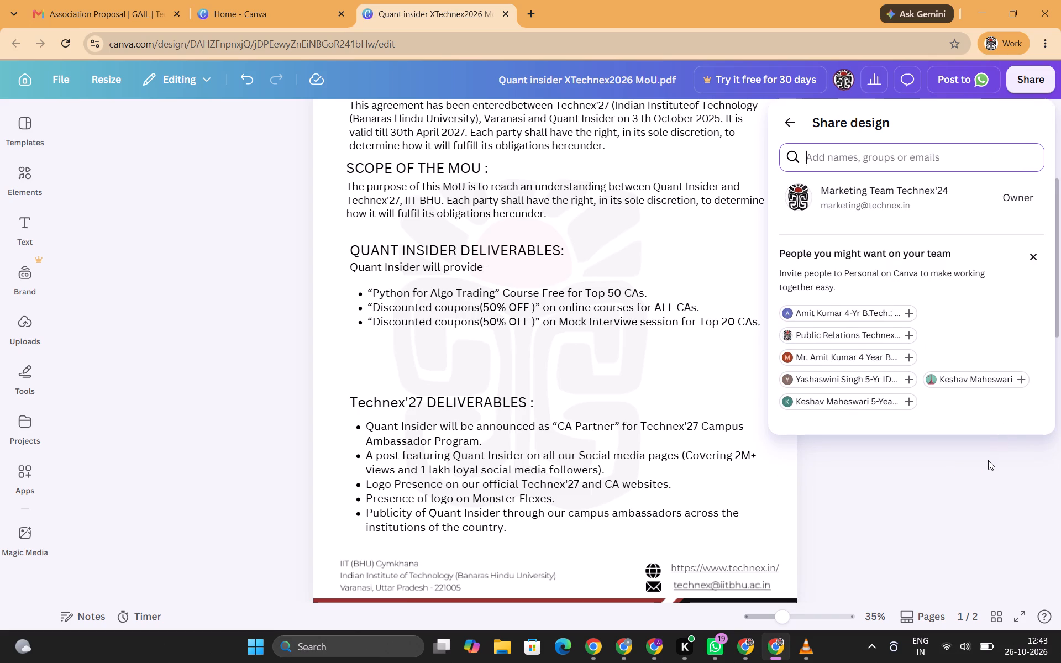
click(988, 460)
Set the design's sharing access level to Anyone with the link and copy the share link.
click(1028, 80)
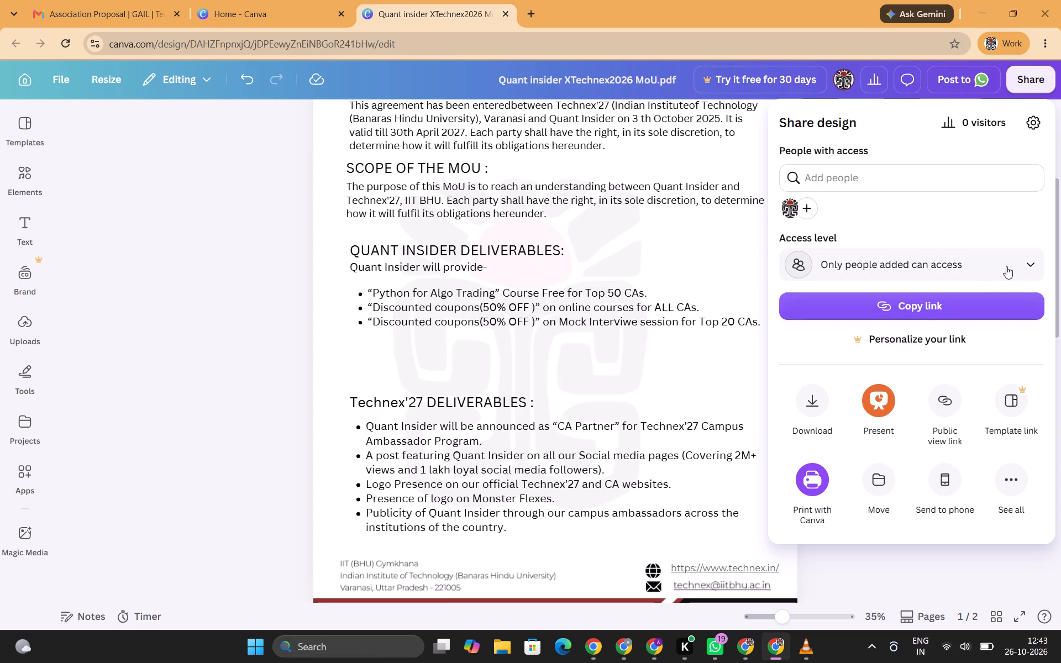
click(1006, 266)
click(889, 361)
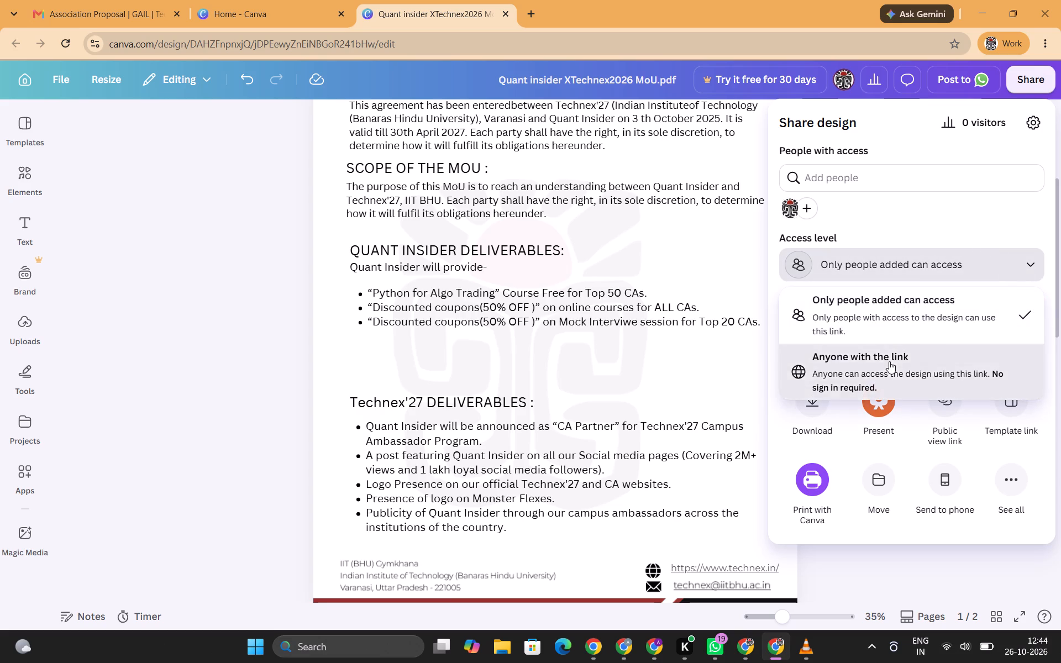
click(904, 307)
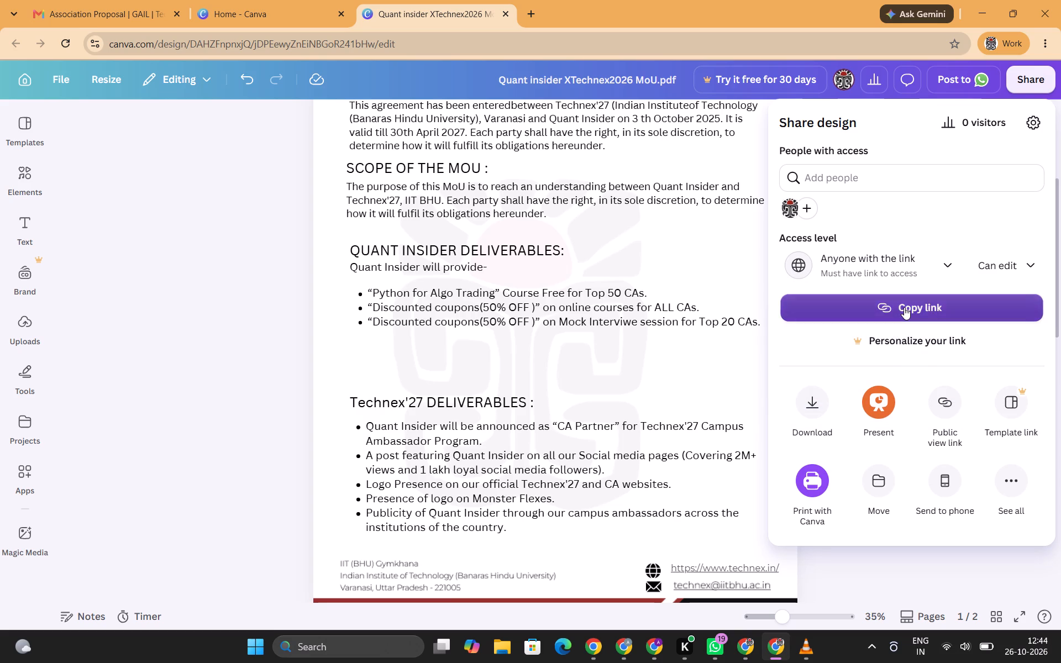
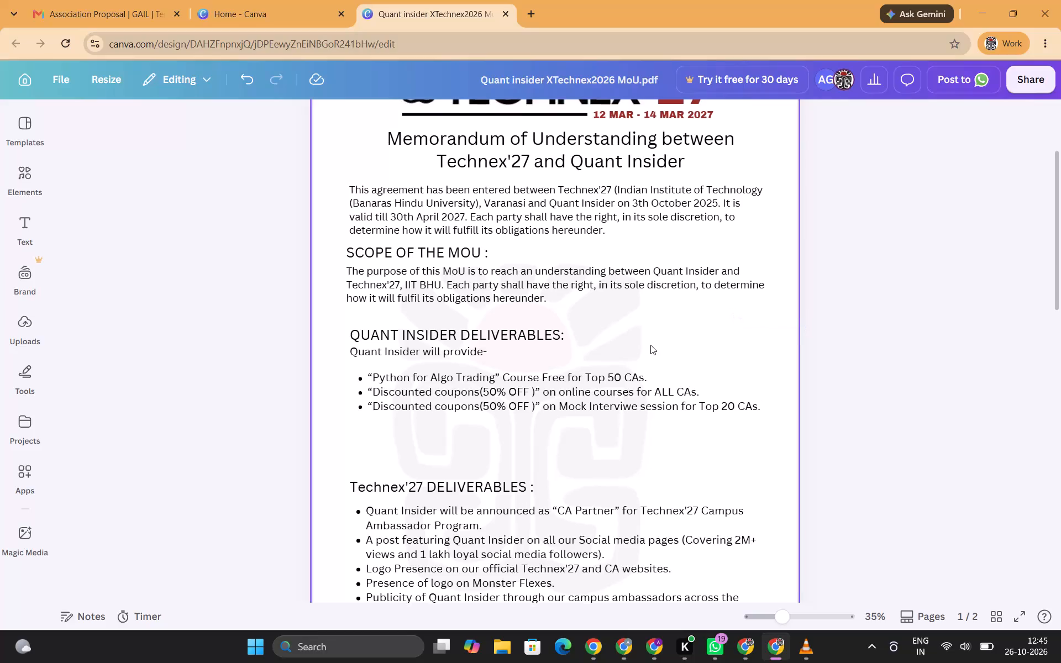
Look through the MoU from the first page's agreement text to the Terms and Conditions and back to the first page.
click(914, 334)
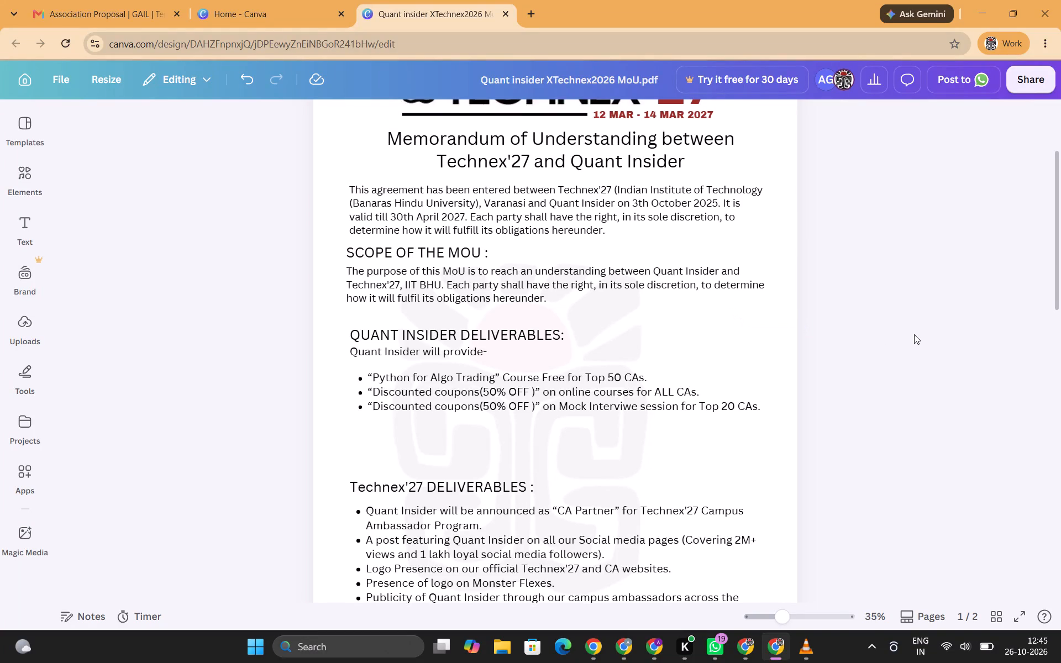
scroll(914, 334, down, 4)
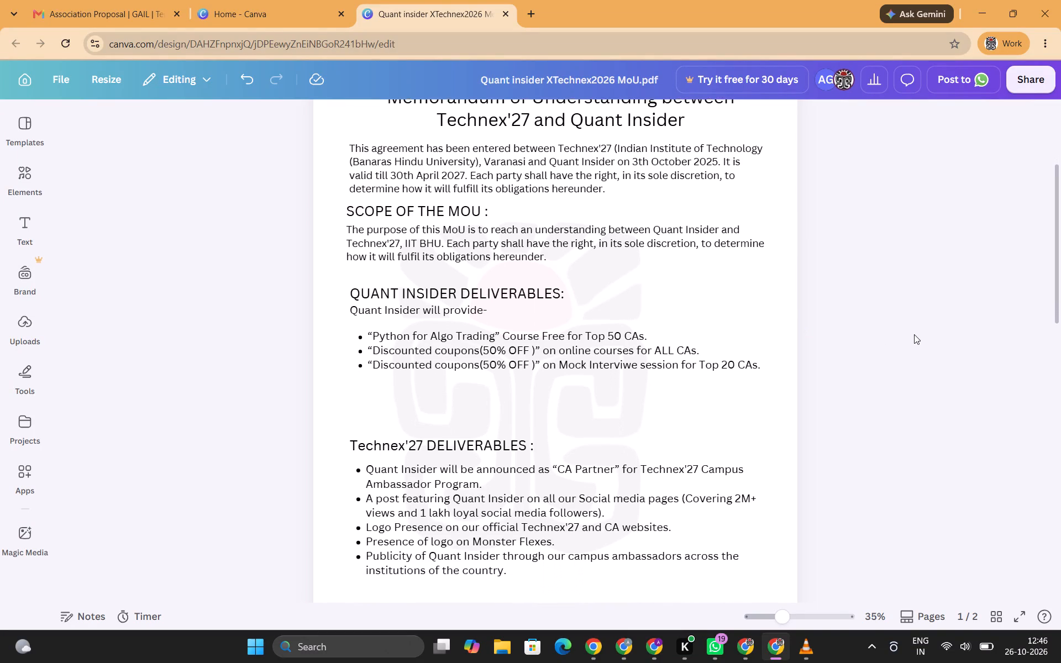
scroll(914, 334, down, 2)
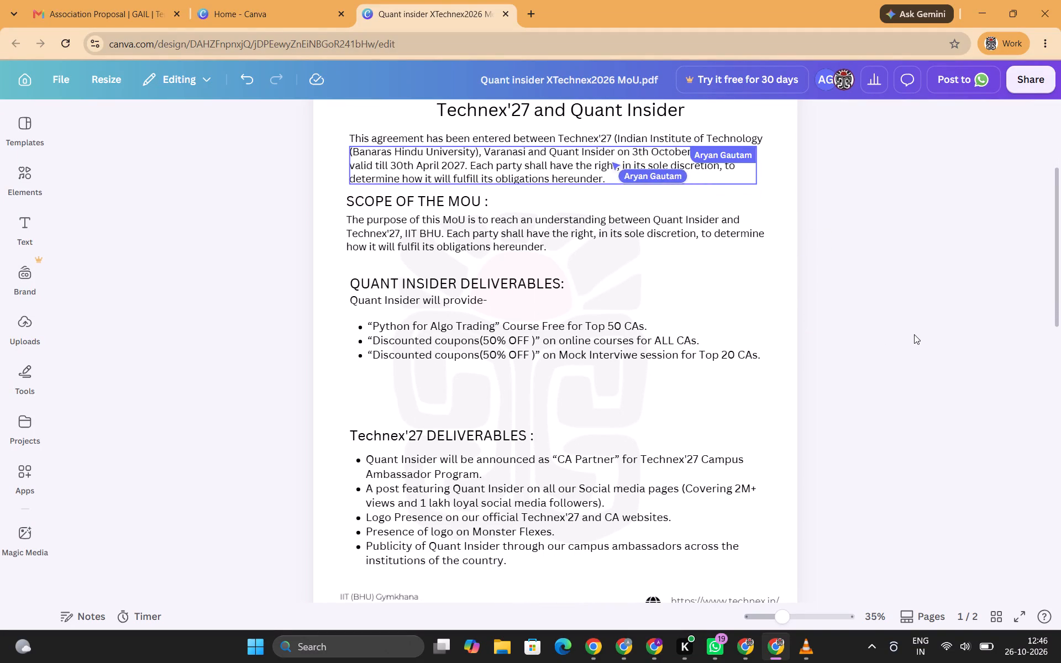
scroll(914, 334, down, 1)
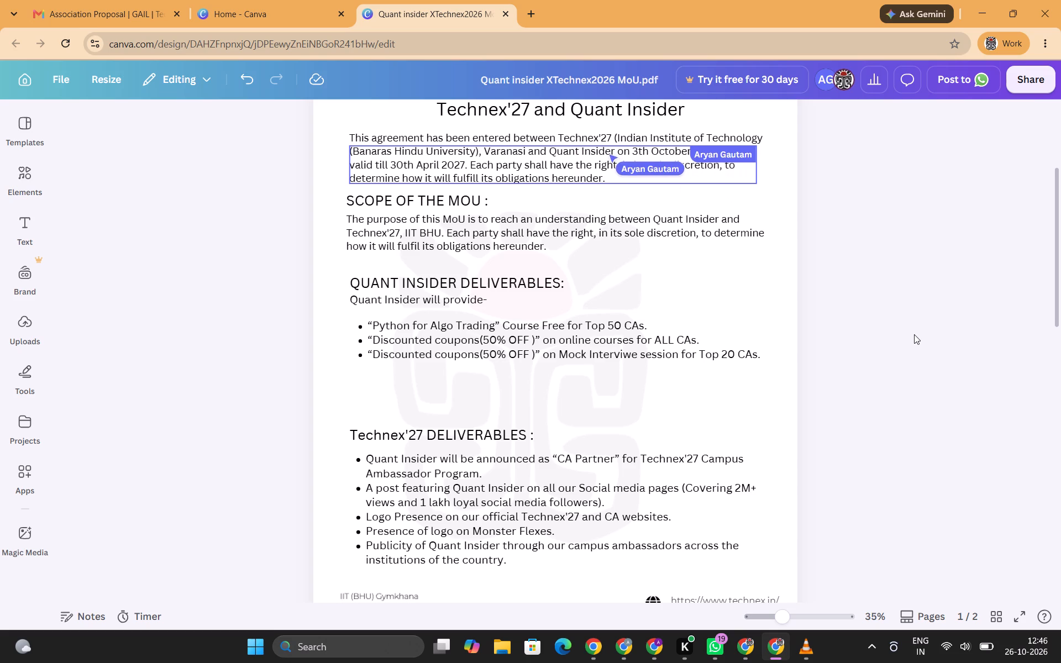
scroll(914, 334, down, 1)
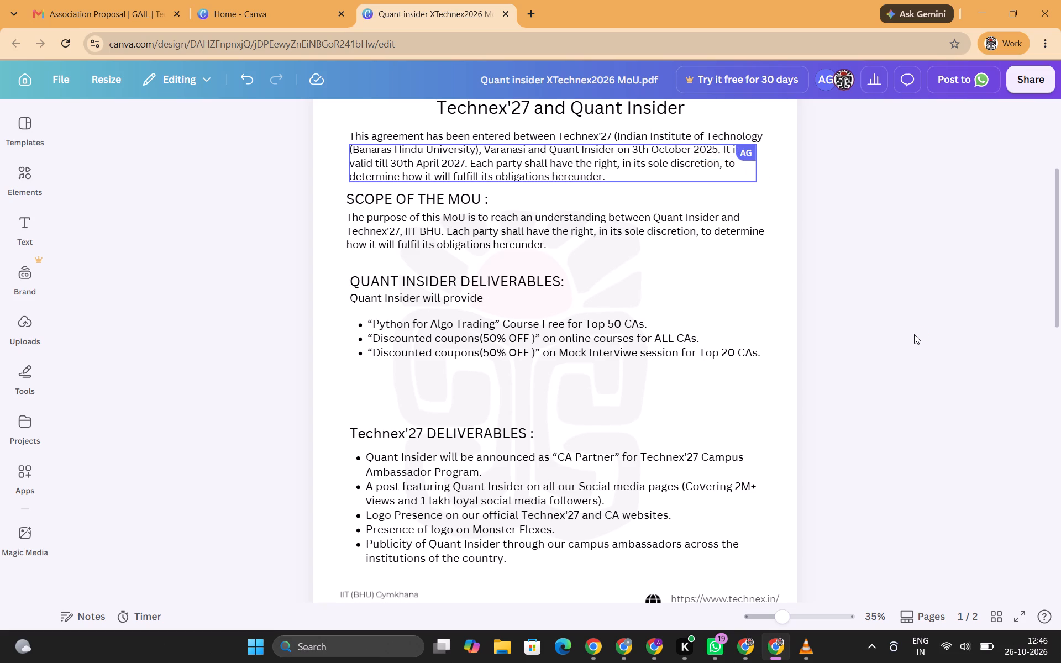
scroll(914, 334, down, 1)
scroll(914, 334, up, 1)
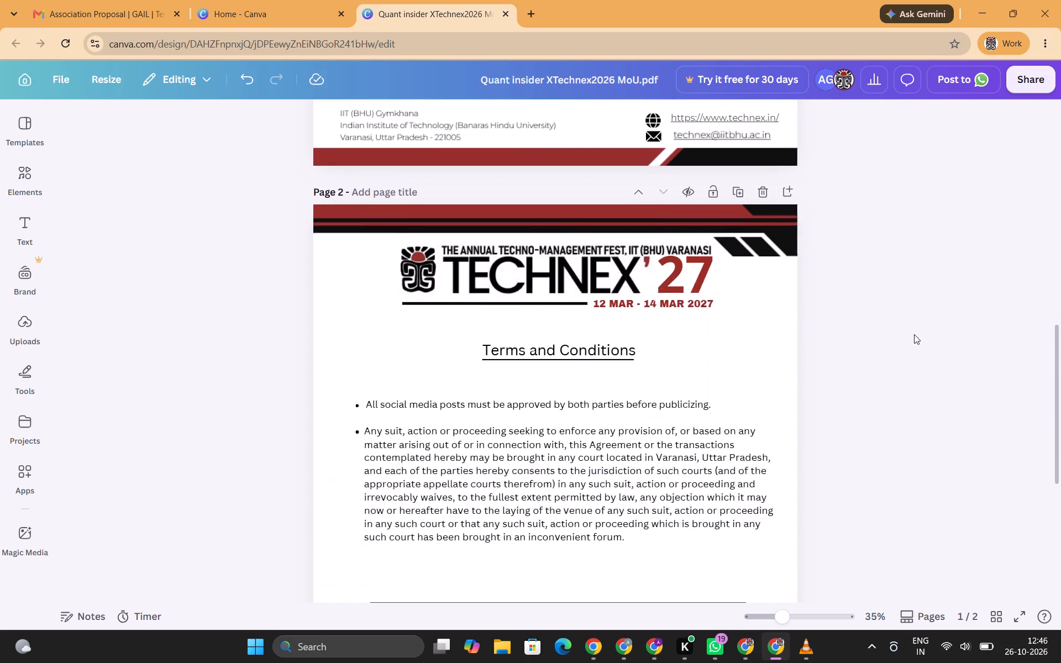
scroll(914, 334, up, 3)
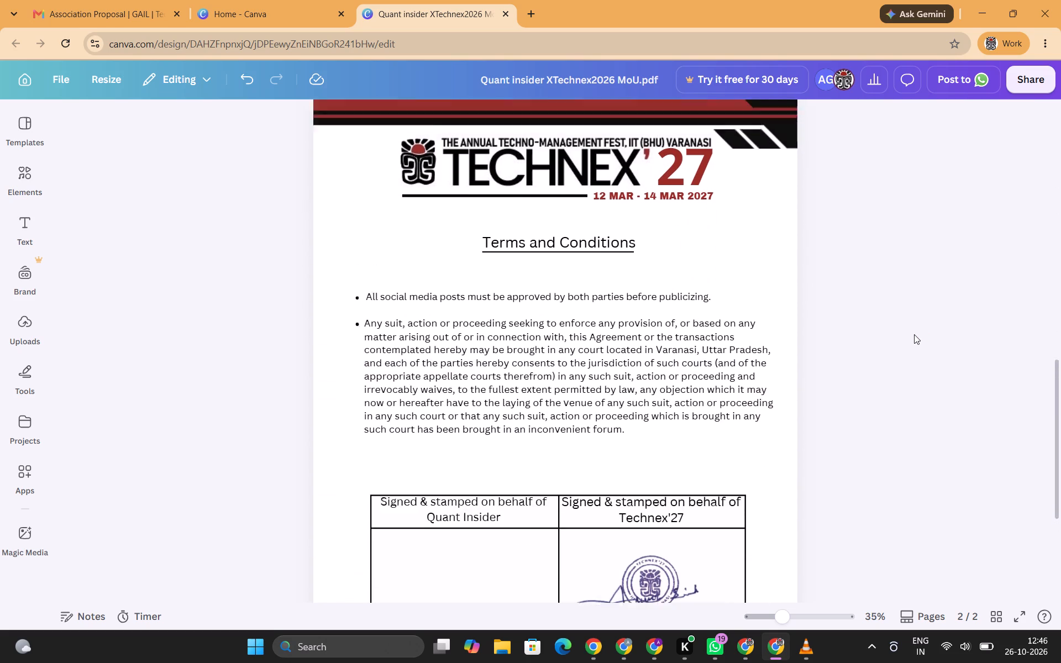
scroll(914, 334, up, 2)
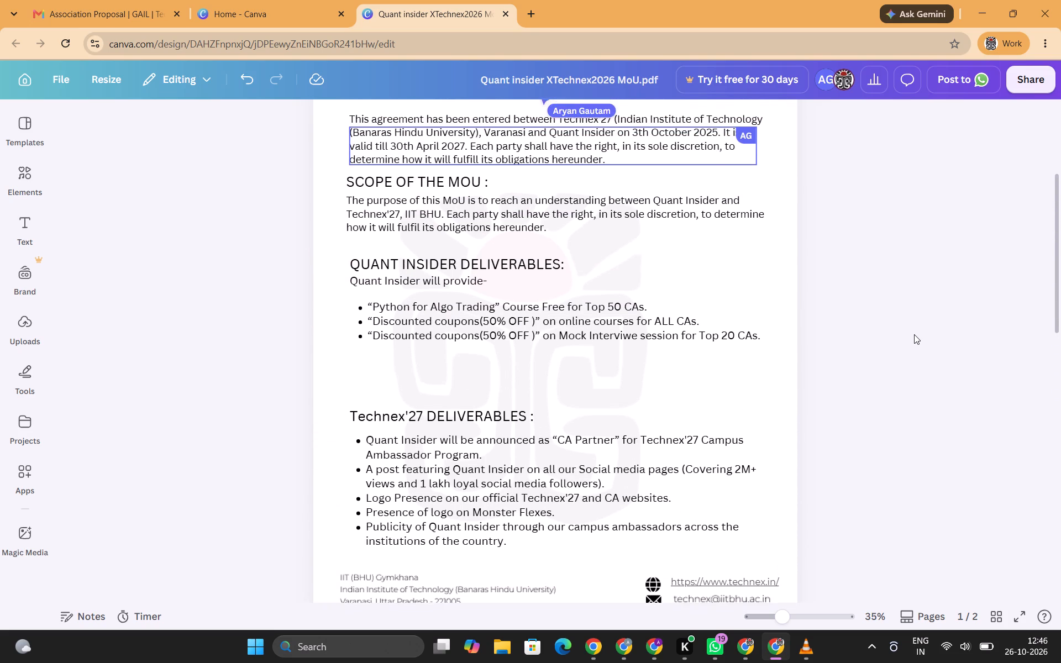
scroll(914, 334, up, 2)
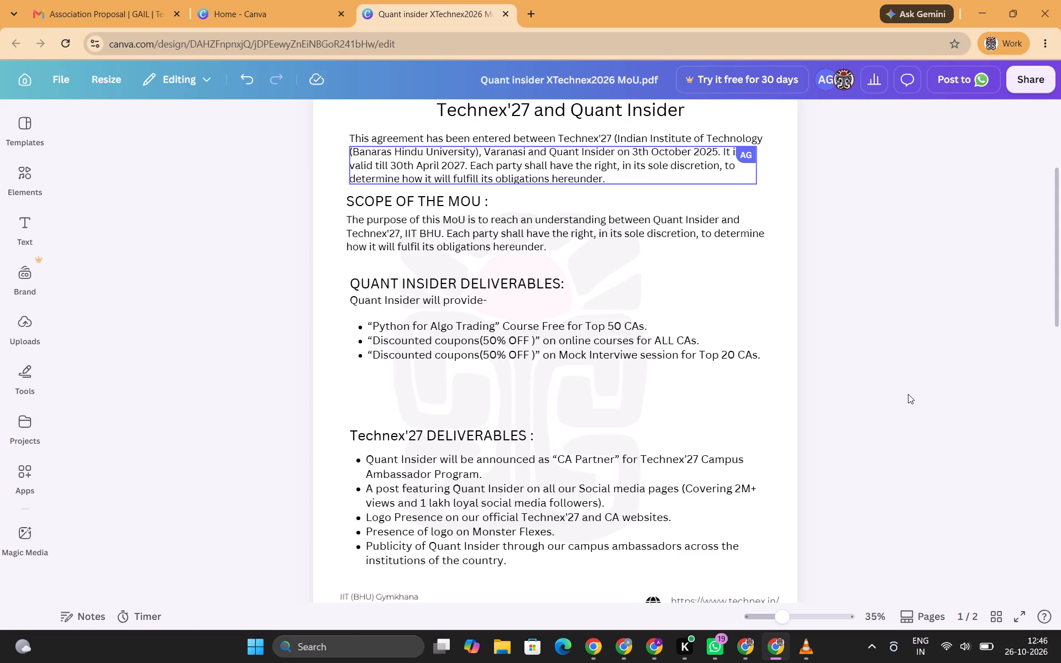
Proofread both parties' deliverables, the first-page footer, the Terms and Conditions and the signature table, returning to the agreement paragraph.
scroll(908, 394, down, 1)
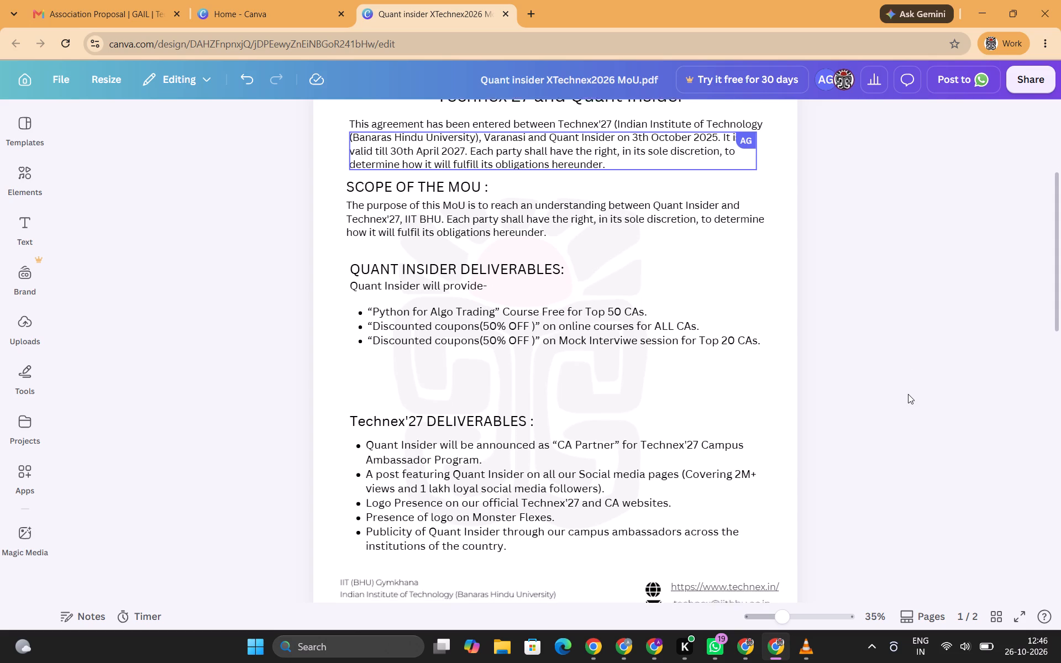
scroll(908, 394, down, 2)
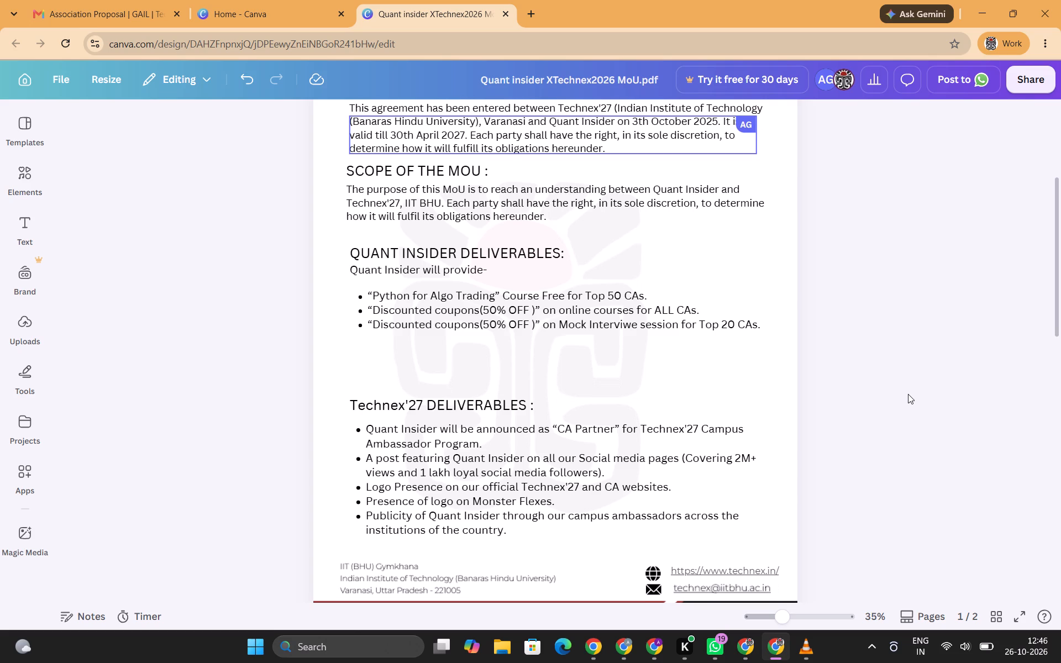
scroll(908, 394, down, 4)
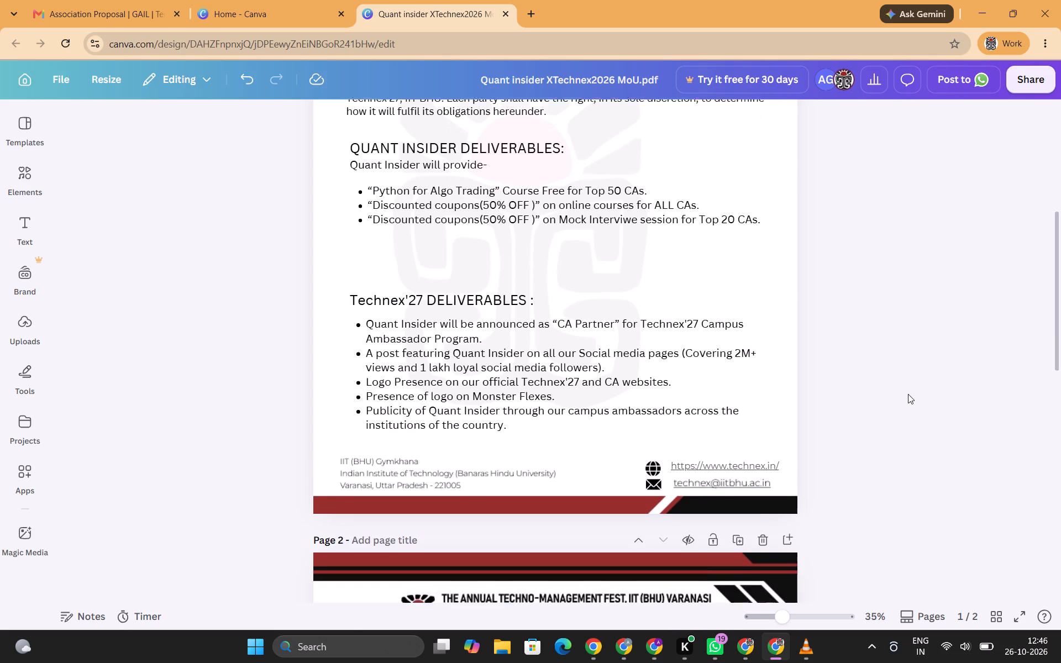
scroll(908, 394, down, 1)
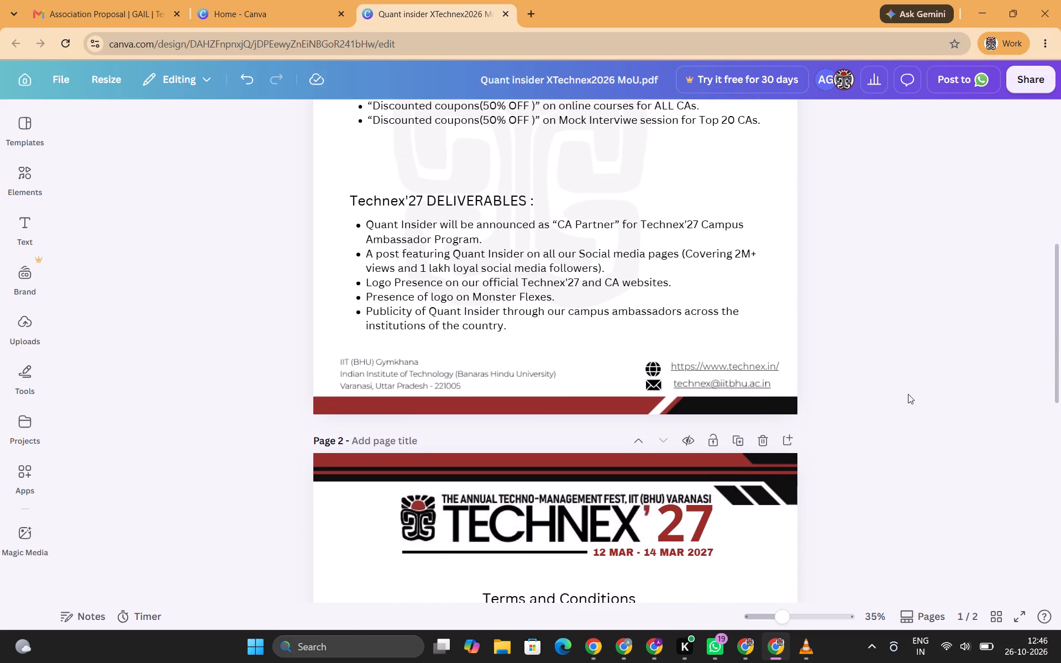
scroll(908, 394, down, 4)
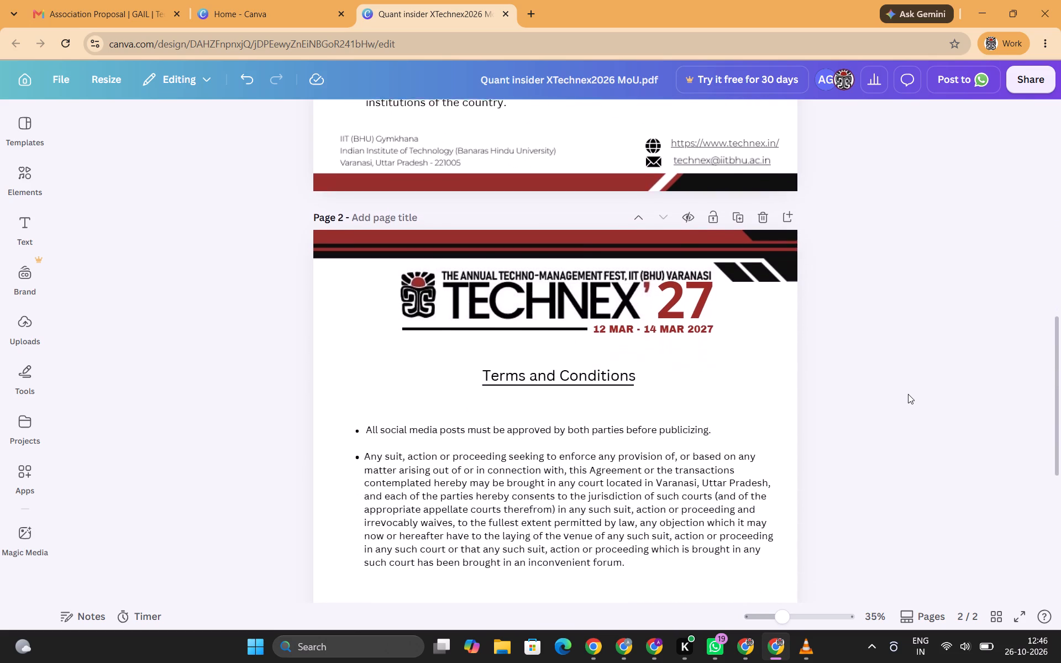
scroll(908, 394, down, 4)
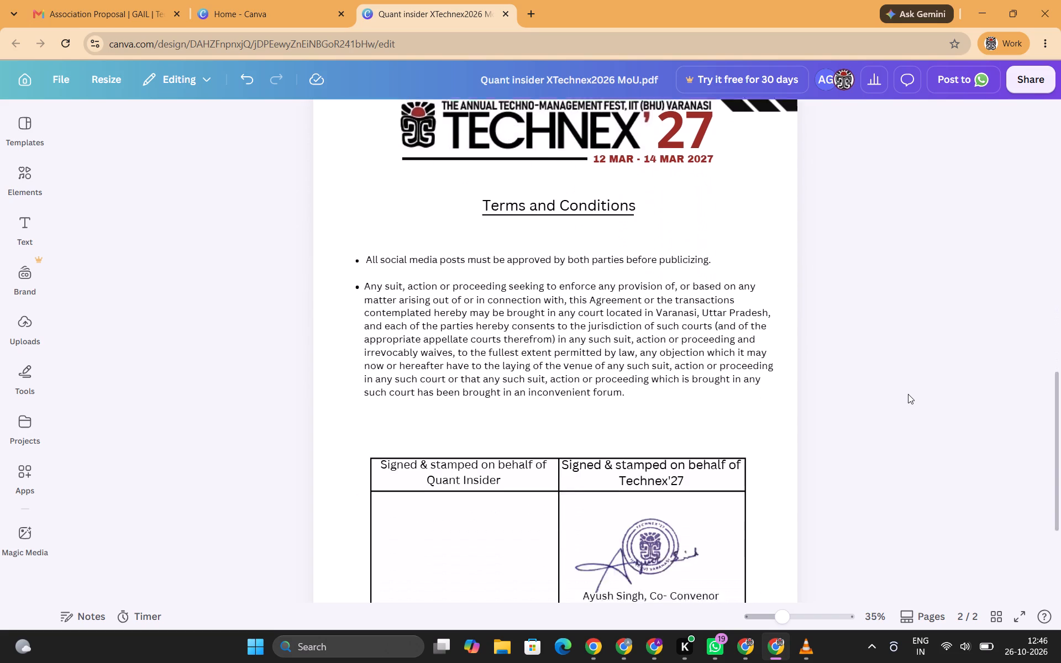
scroll(908, 394, down, 1)
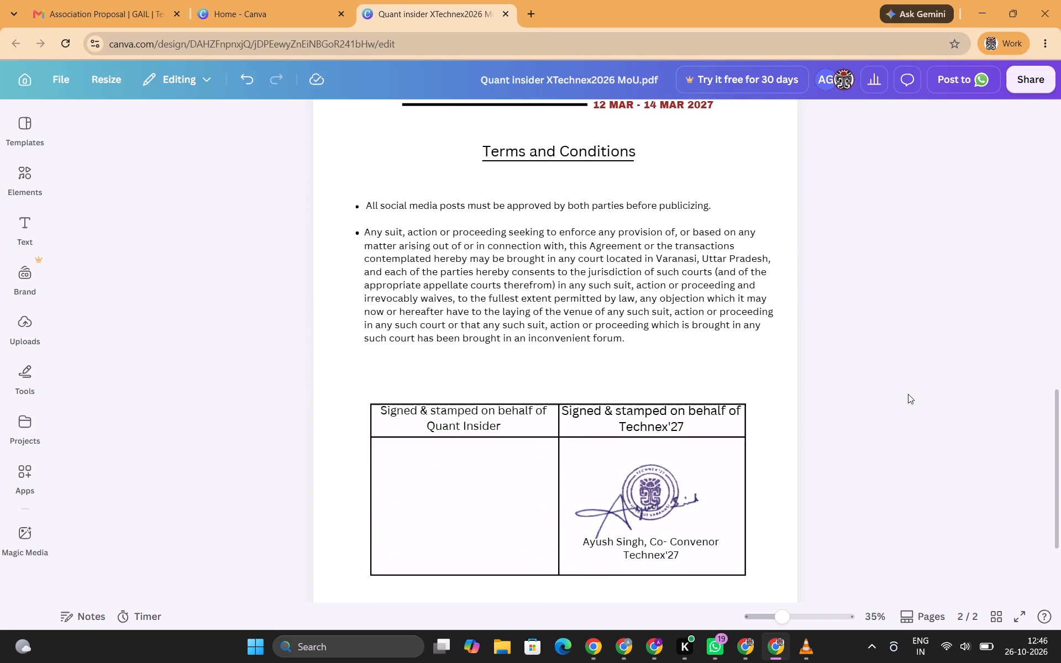
scroll(908, 394, up, 7)
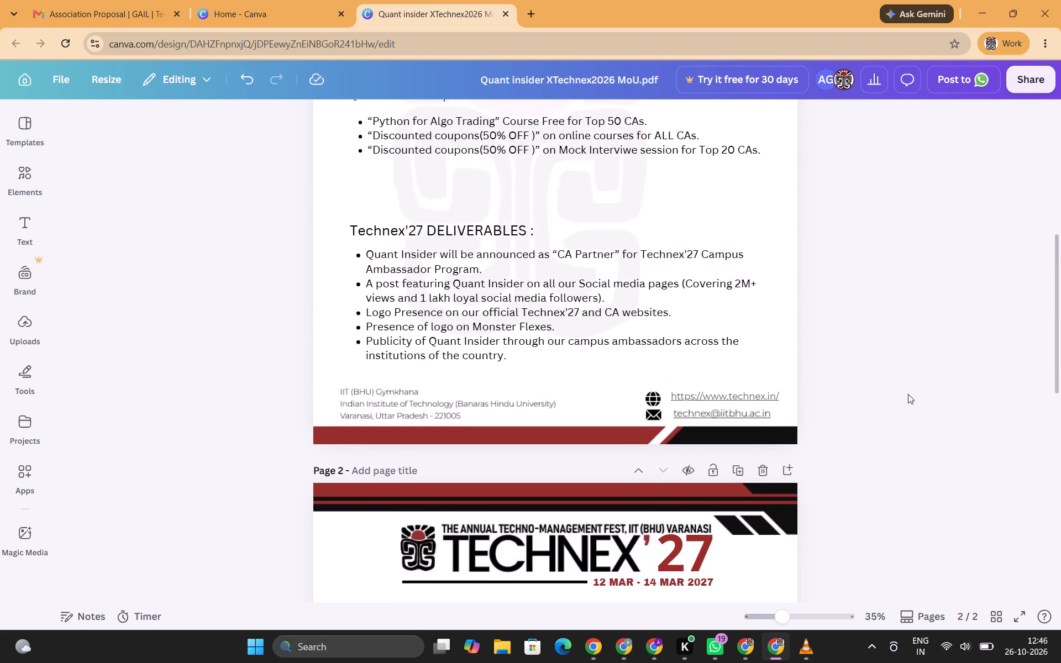
scroll(908, 394, up, 5)
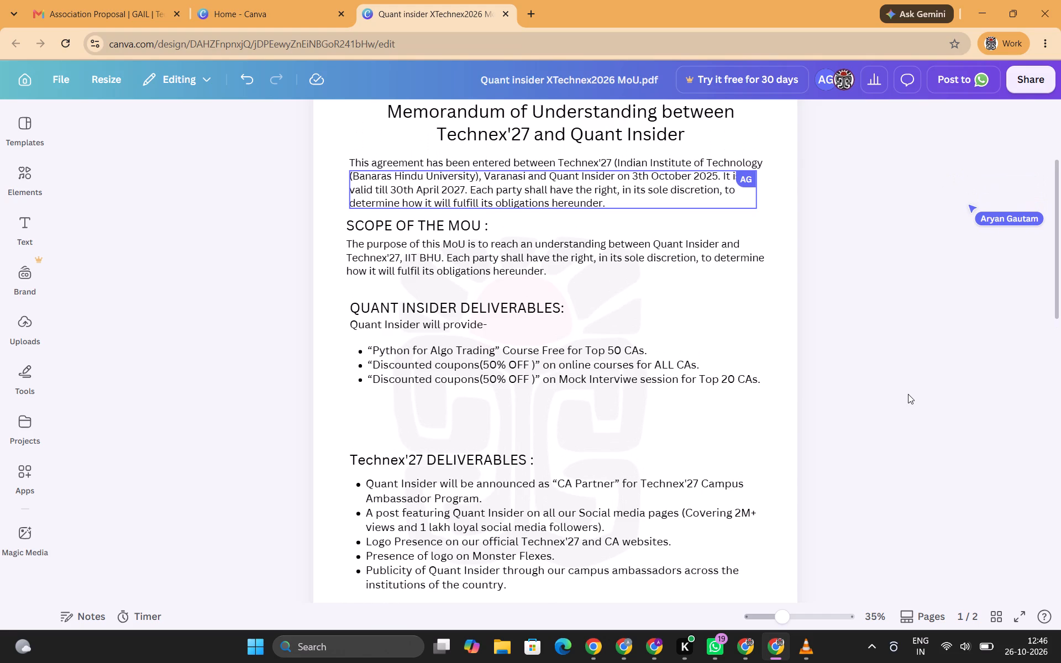
scroll(908, 394, up, 1)
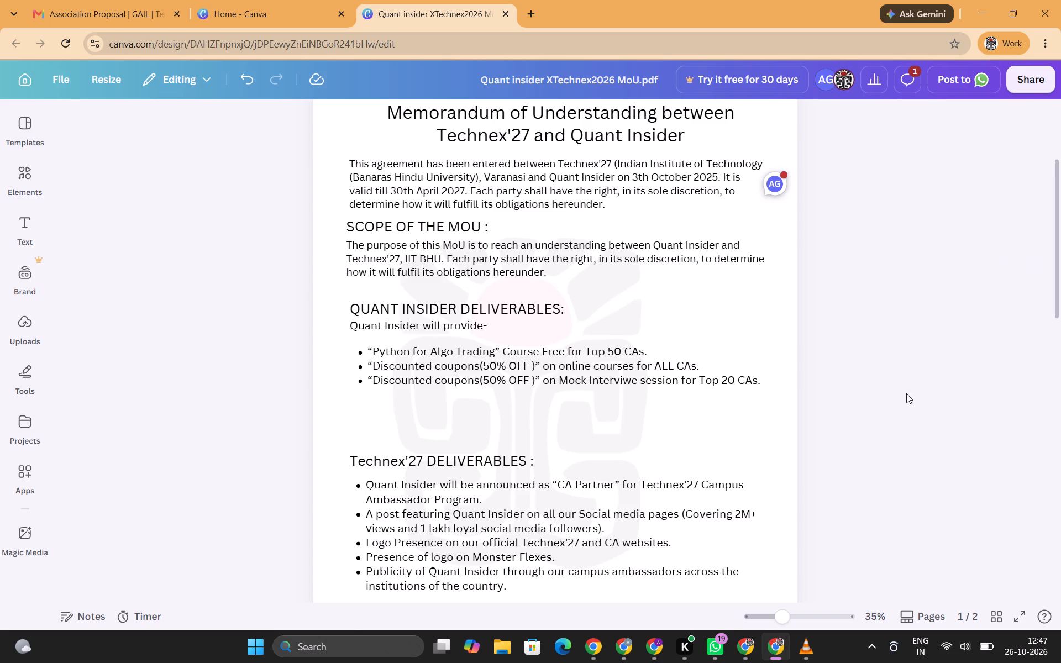
Open the collaborator's unread comment on the agreement paragraph and check the names, dates and footers on both pages against it.
click(772, 181)
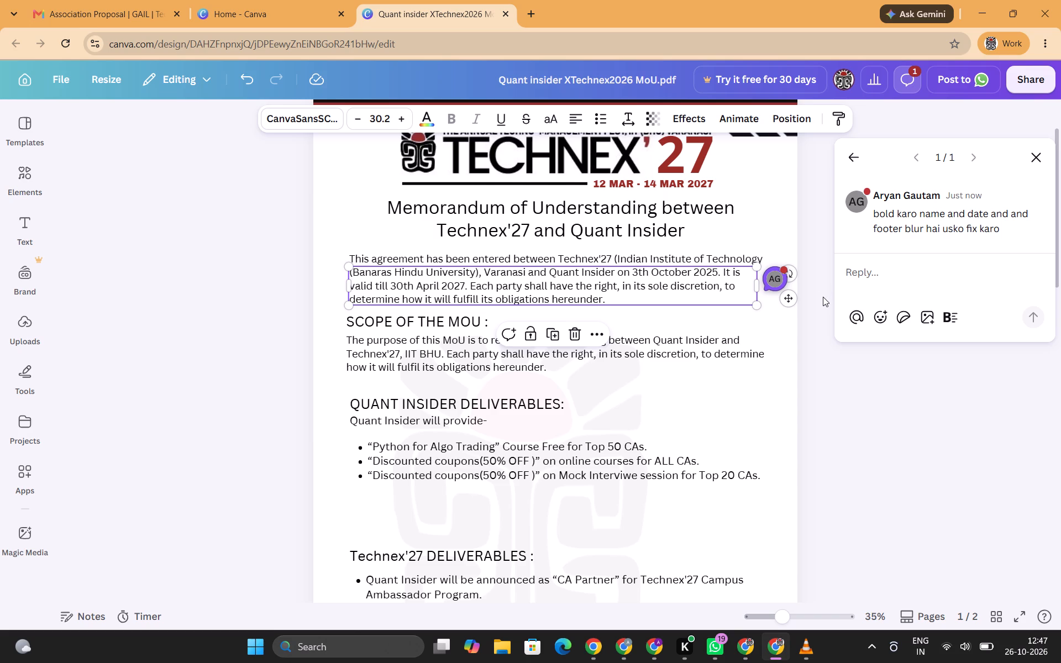
scroll(823, 297, down, 1)
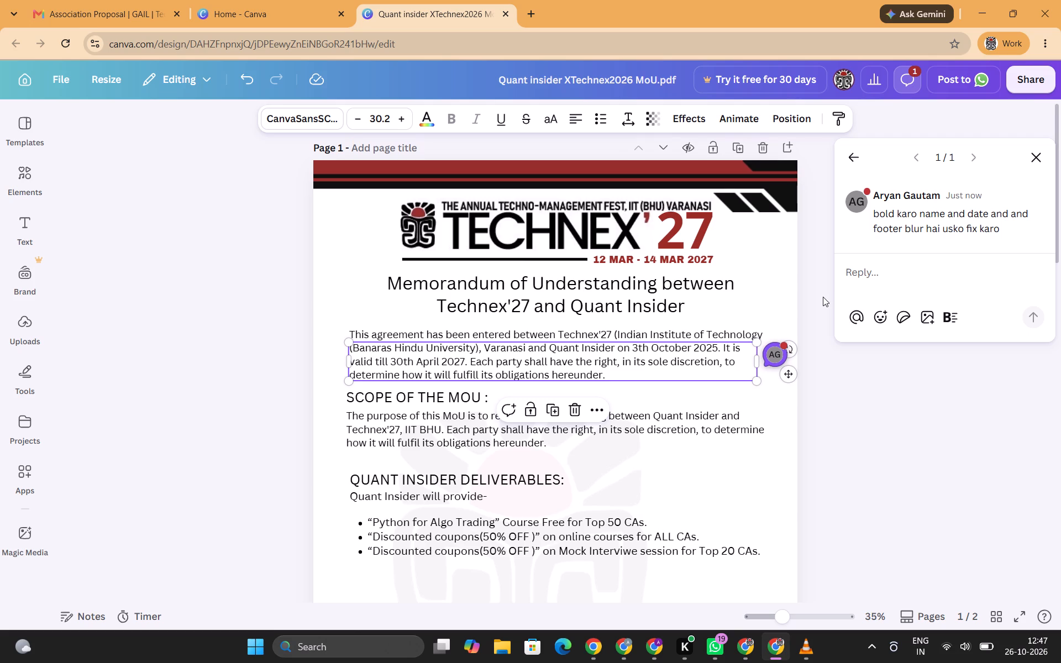
scroll(823, 297, down, 5)
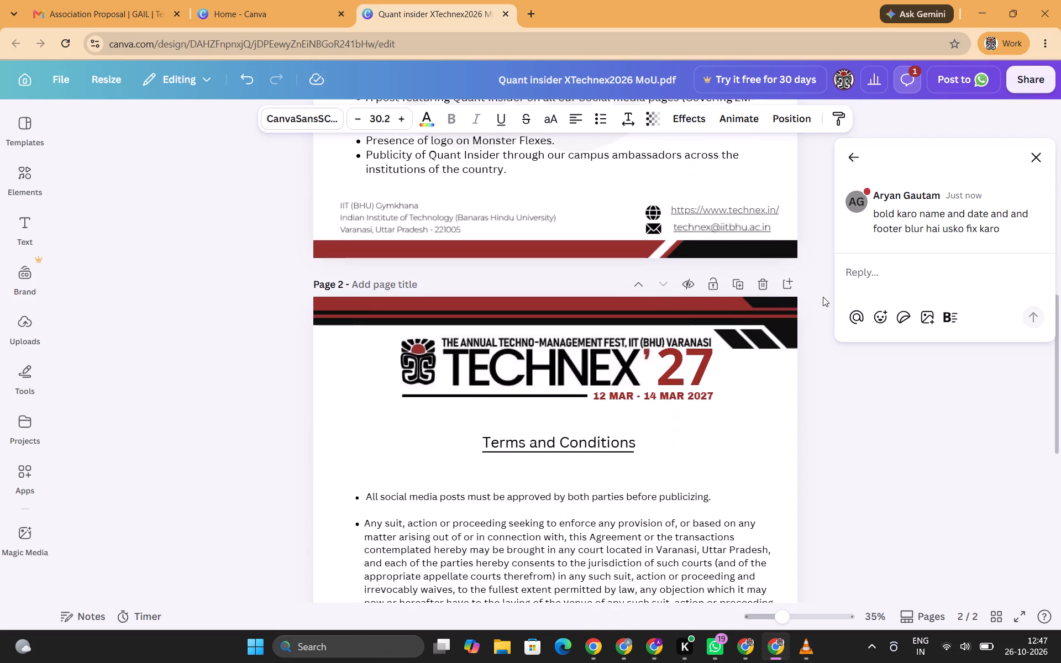
scroll(823, 297, down, 3)
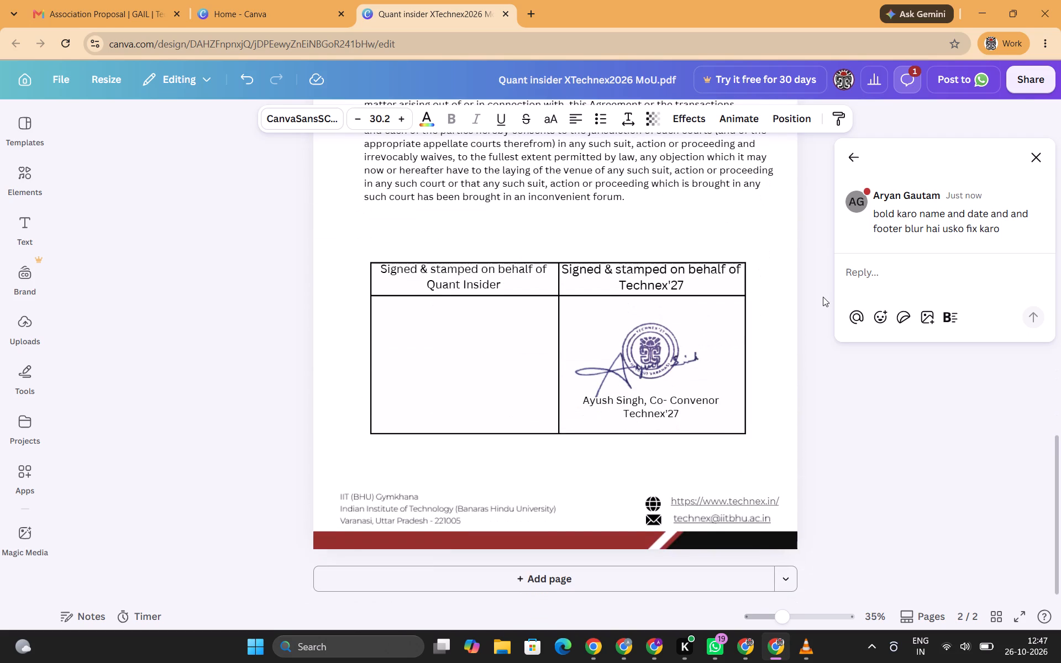
scroll(821, 310, up, 5)
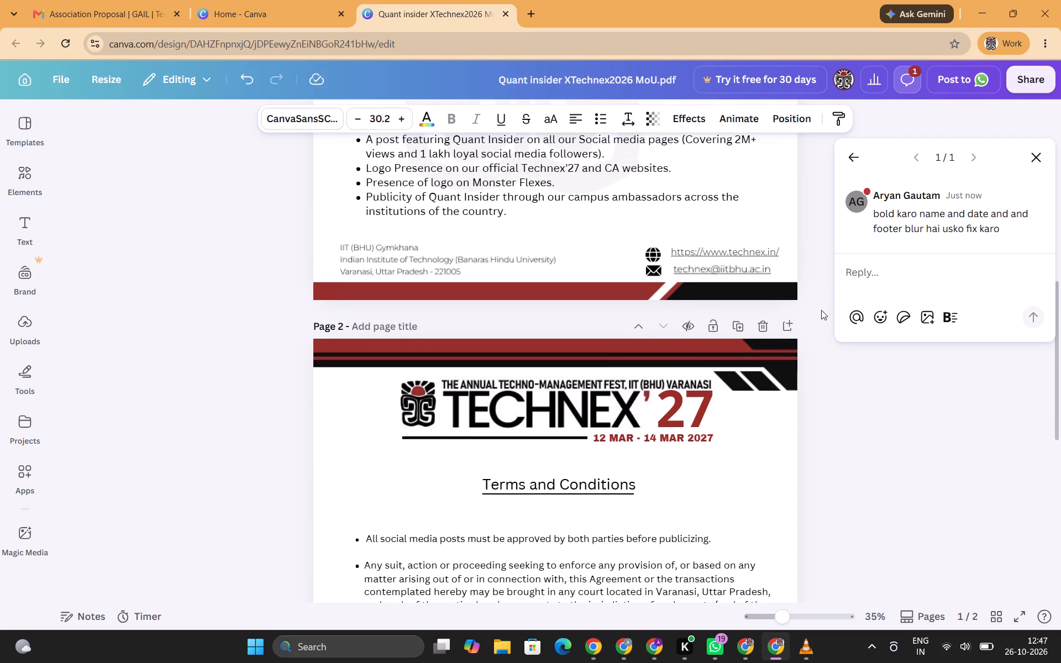
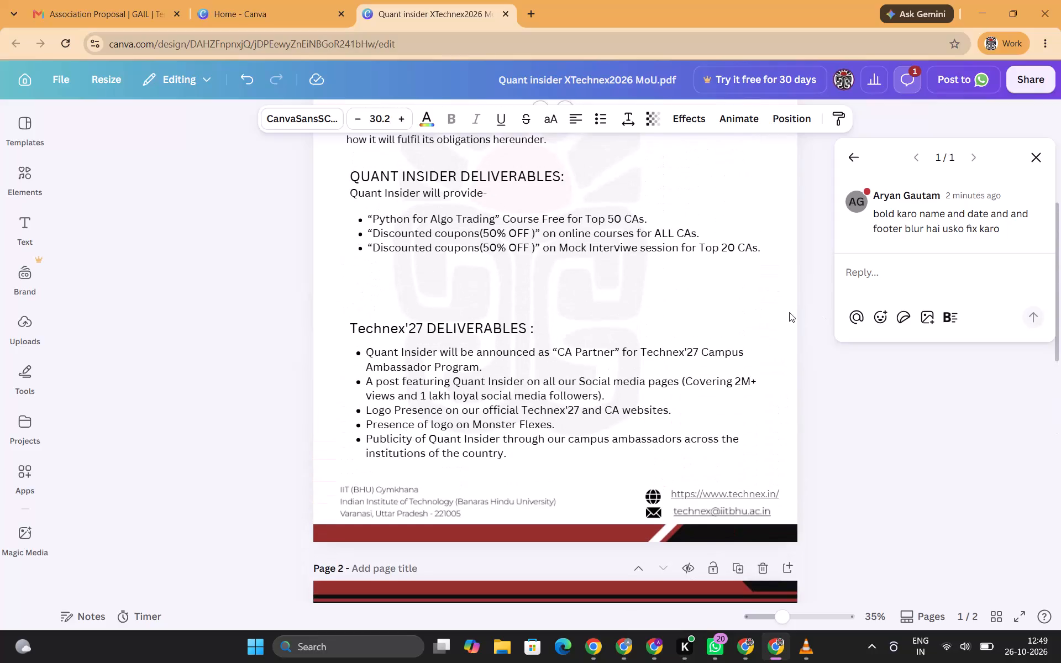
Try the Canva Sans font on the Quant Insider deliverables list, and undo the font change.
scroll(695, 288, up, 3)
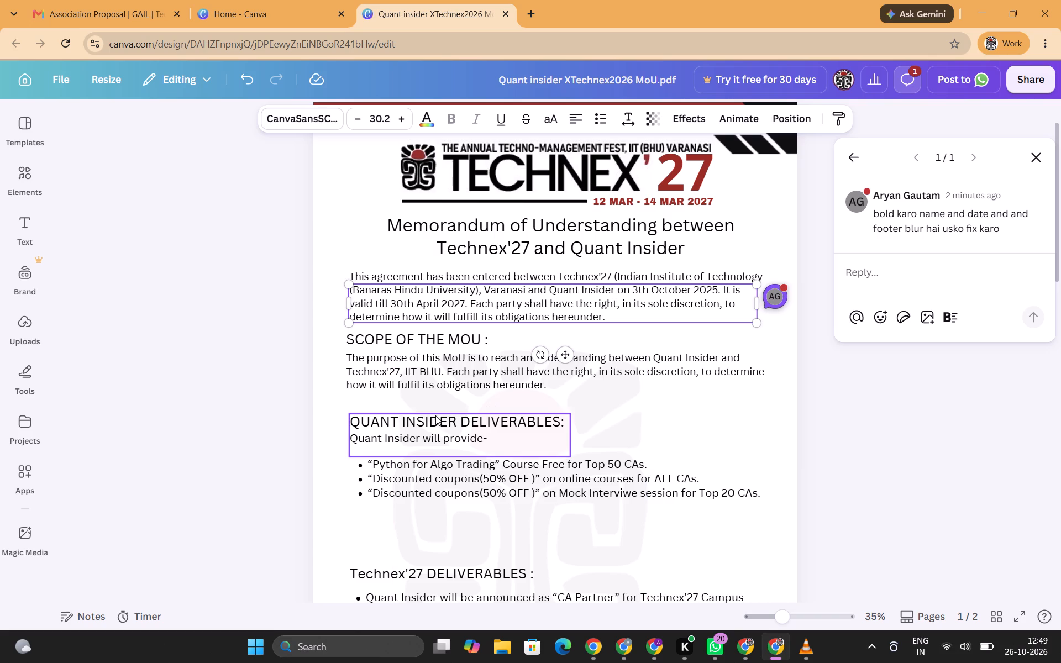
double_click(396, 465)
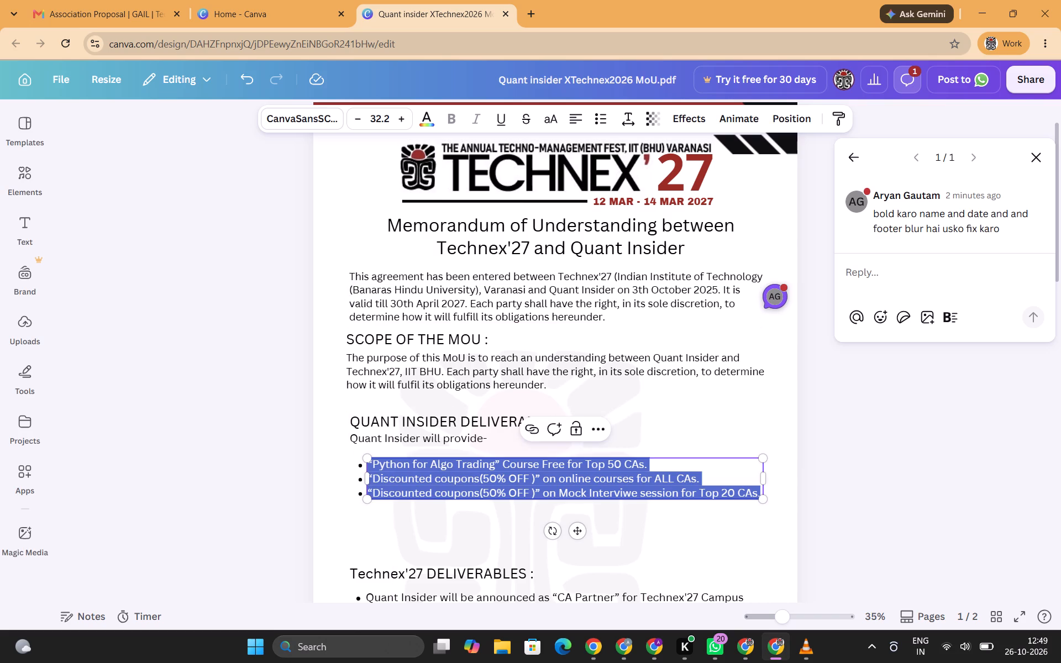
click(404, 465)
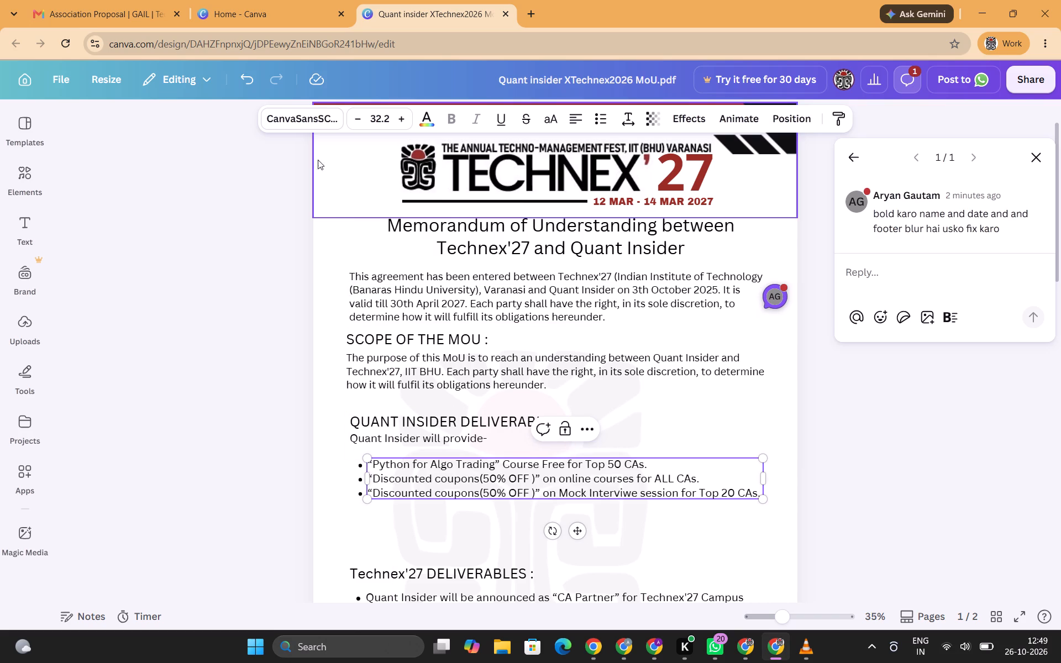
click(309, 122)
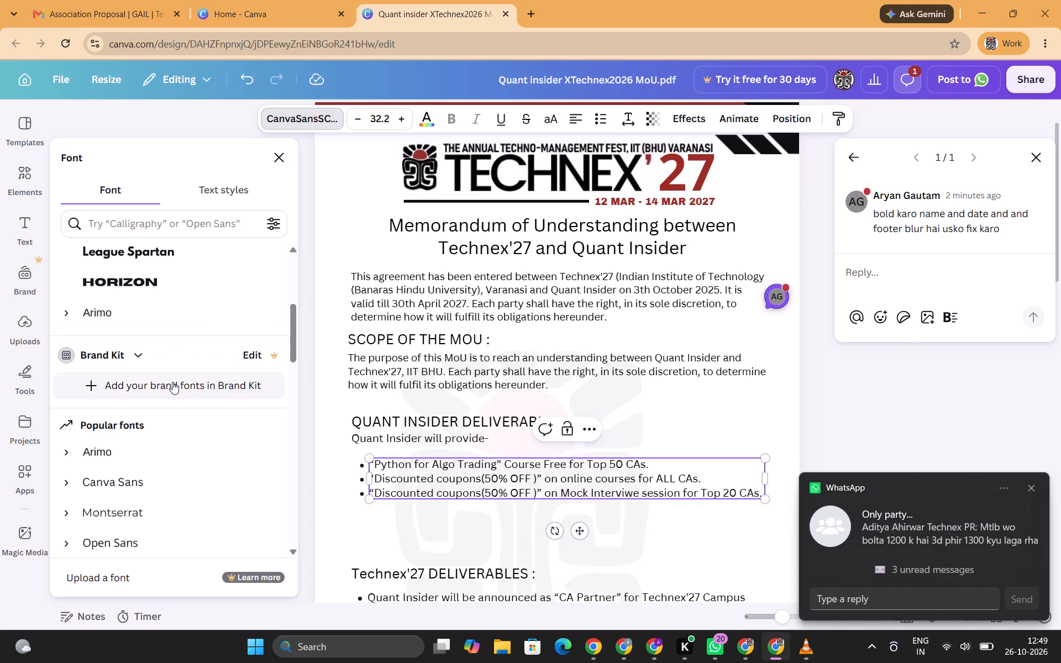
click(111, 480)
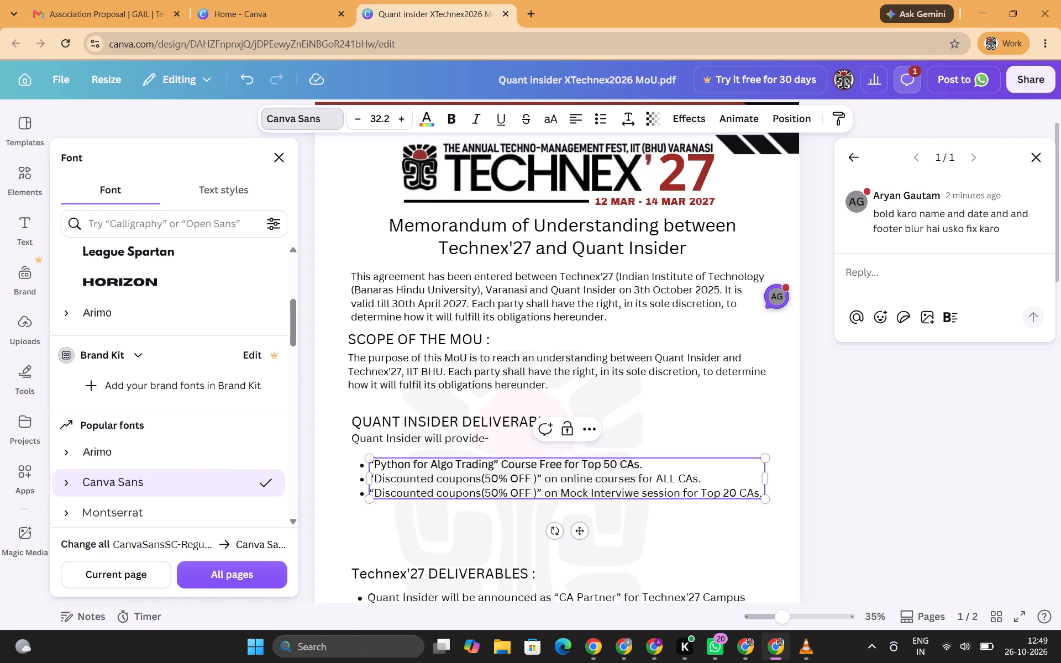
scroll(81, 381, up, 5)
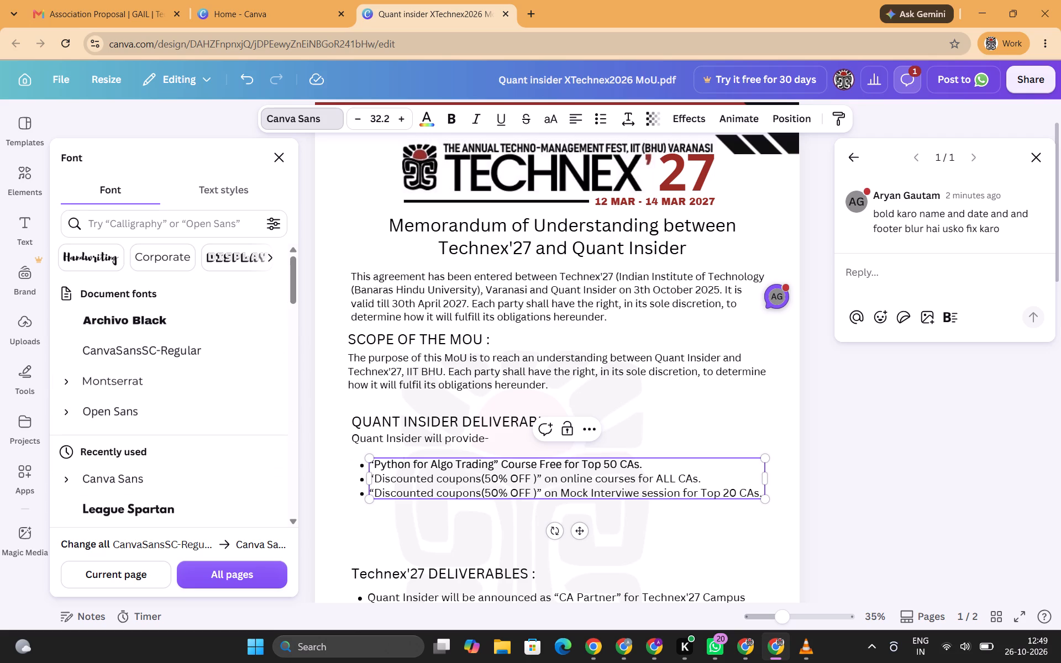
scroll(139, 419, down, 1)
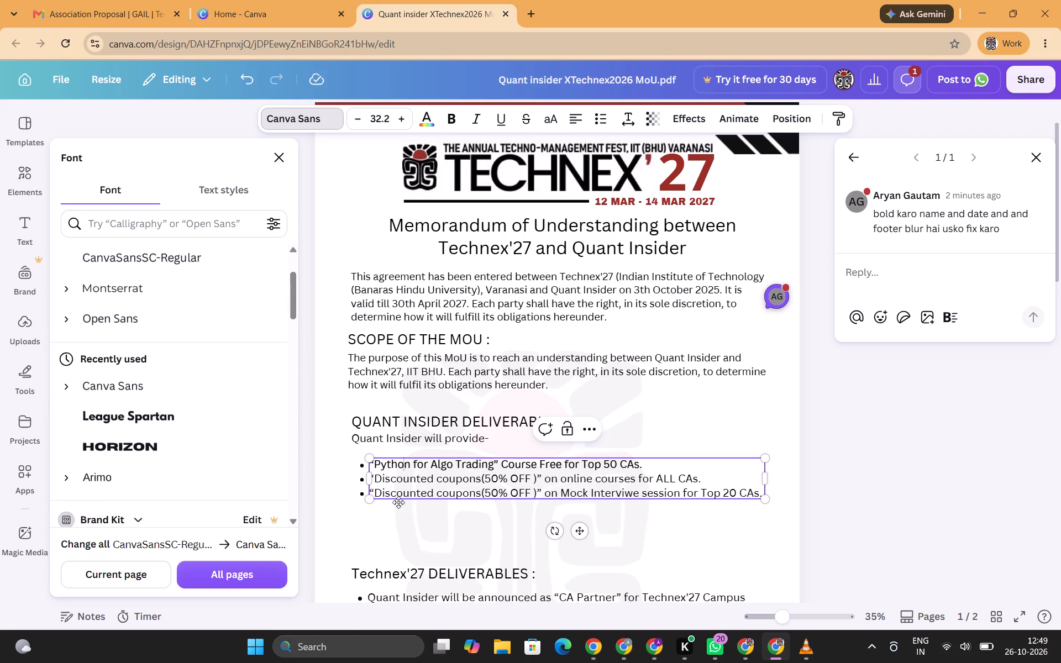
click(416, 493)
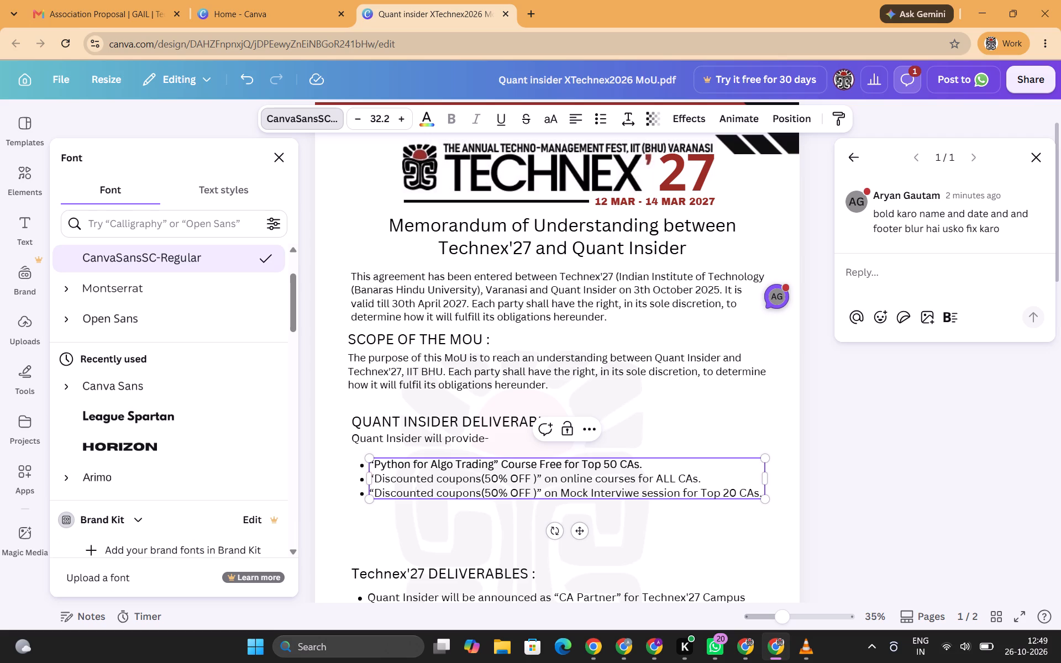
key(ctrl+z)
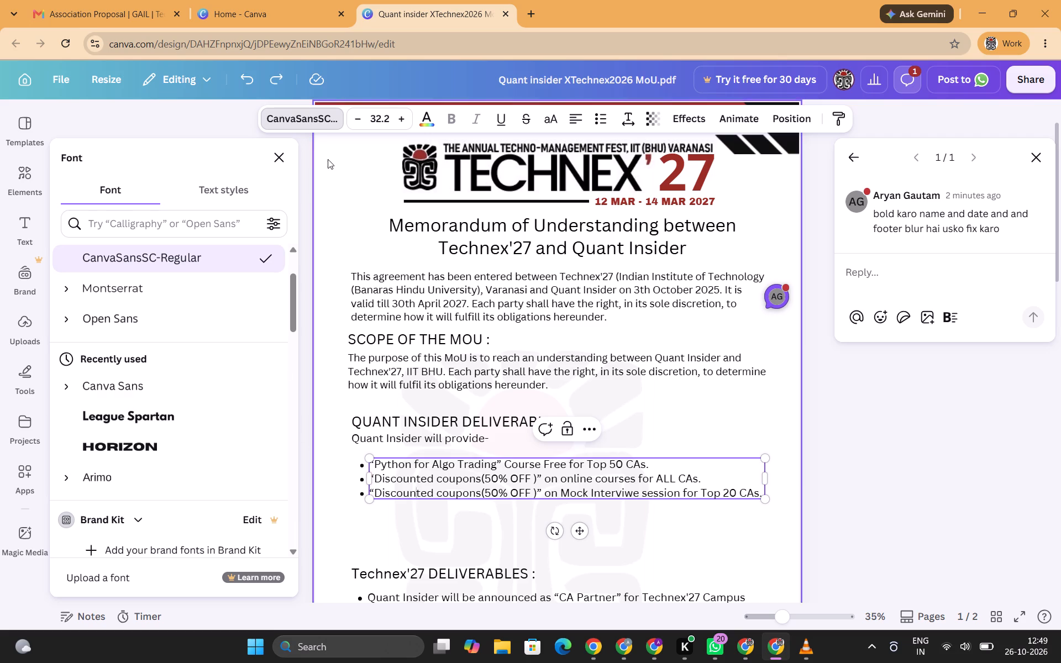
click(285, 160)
Change the font of the agreement paragraph's first line to Canva Sans and apply that replacement to all pages.
double_click(397, 294)
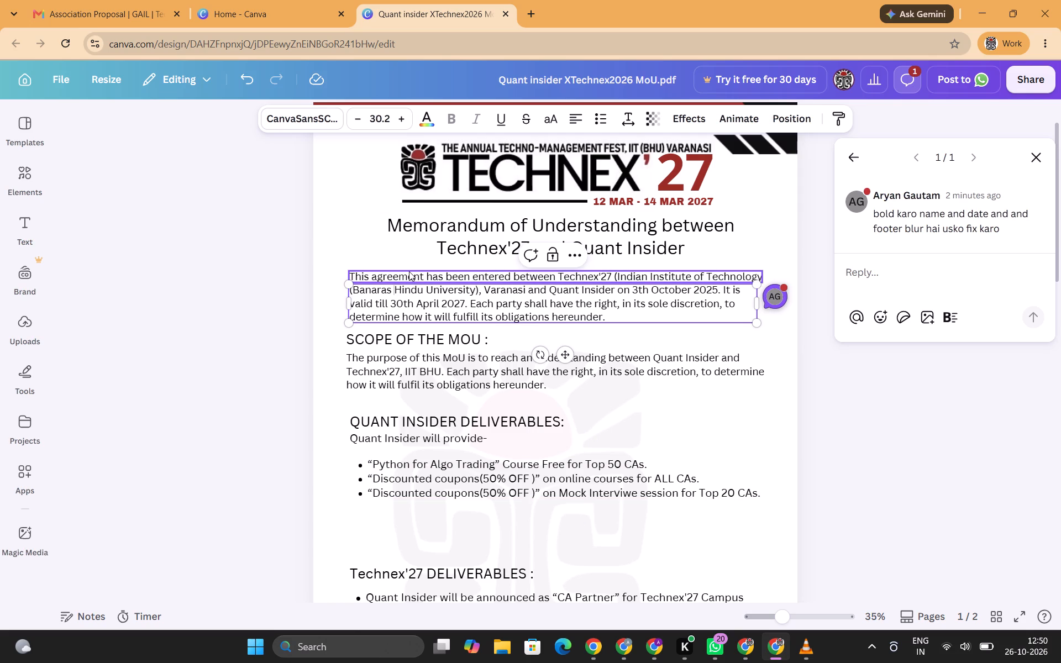
scroll(409, 271, up, 1)
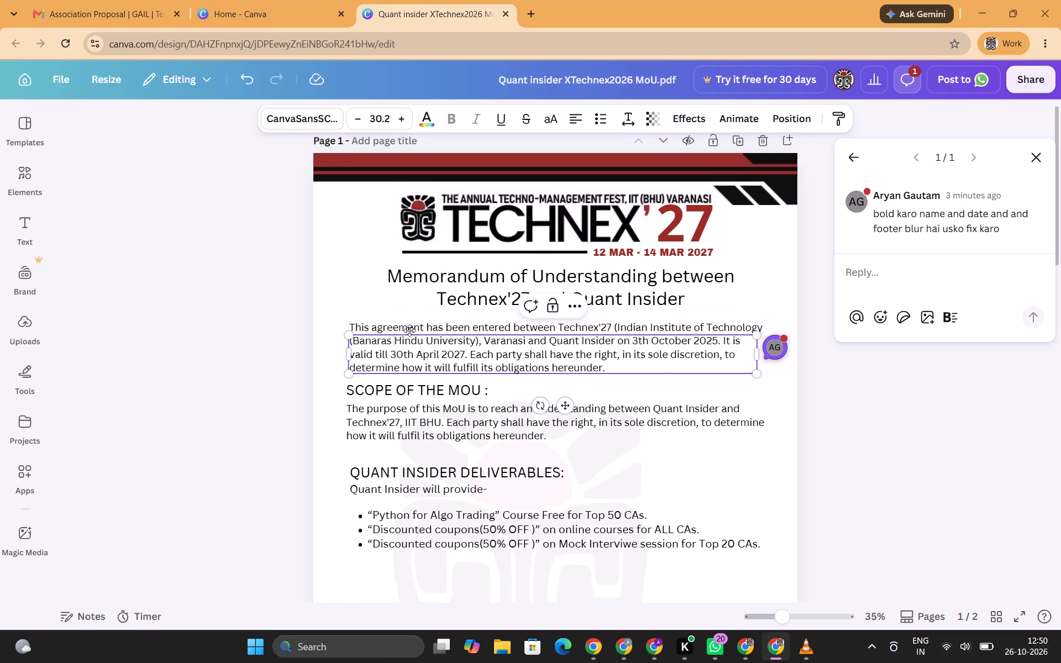
click(409, 329)
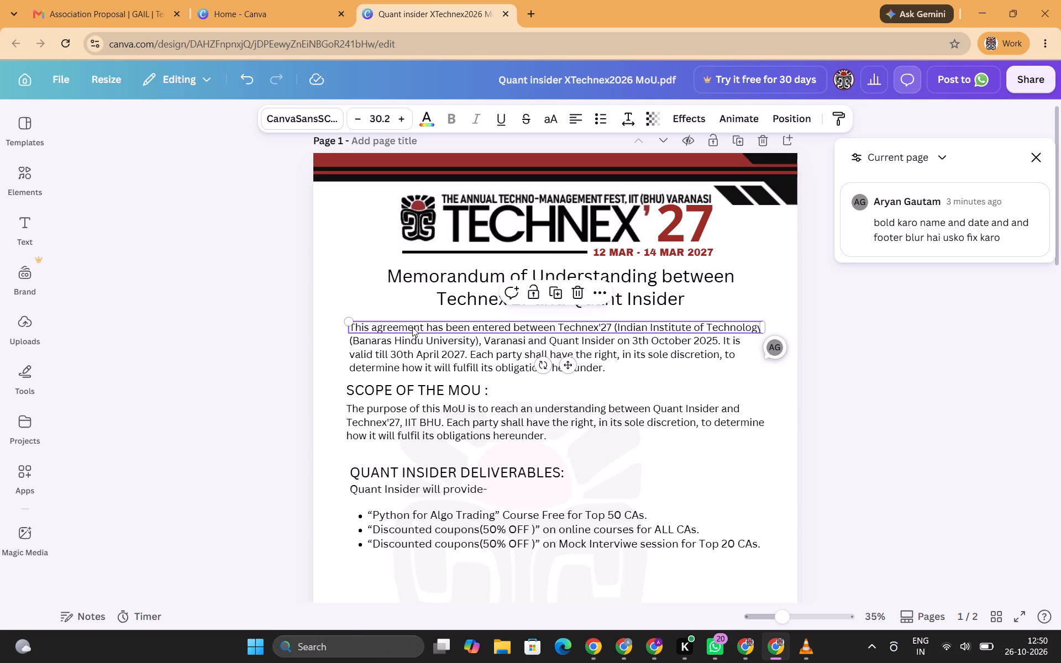
click(412, 327)
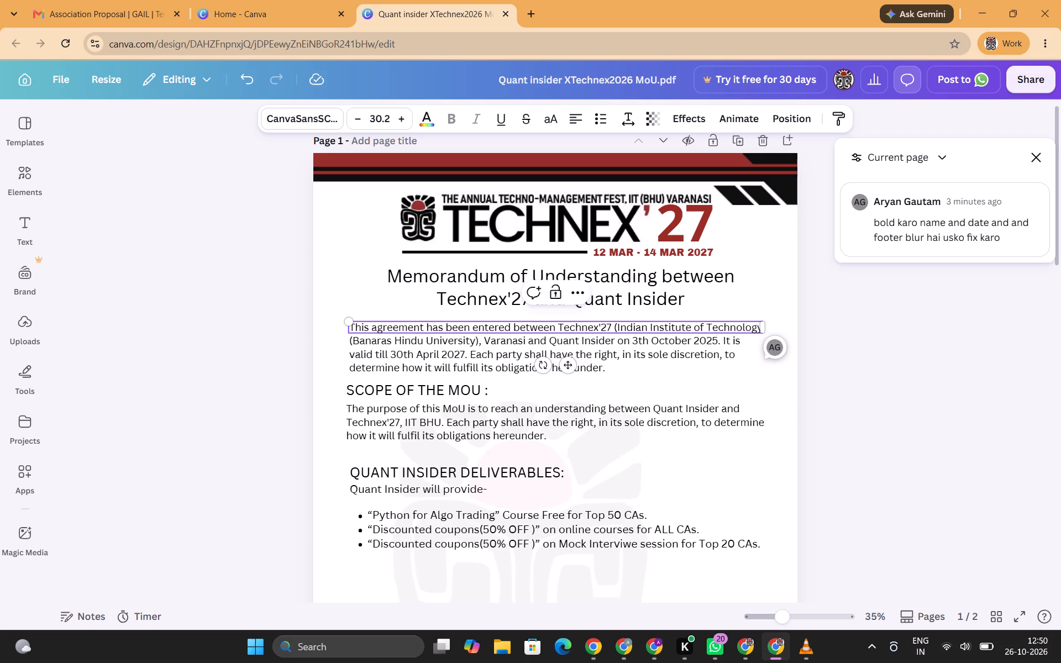
key(ctrl+a)
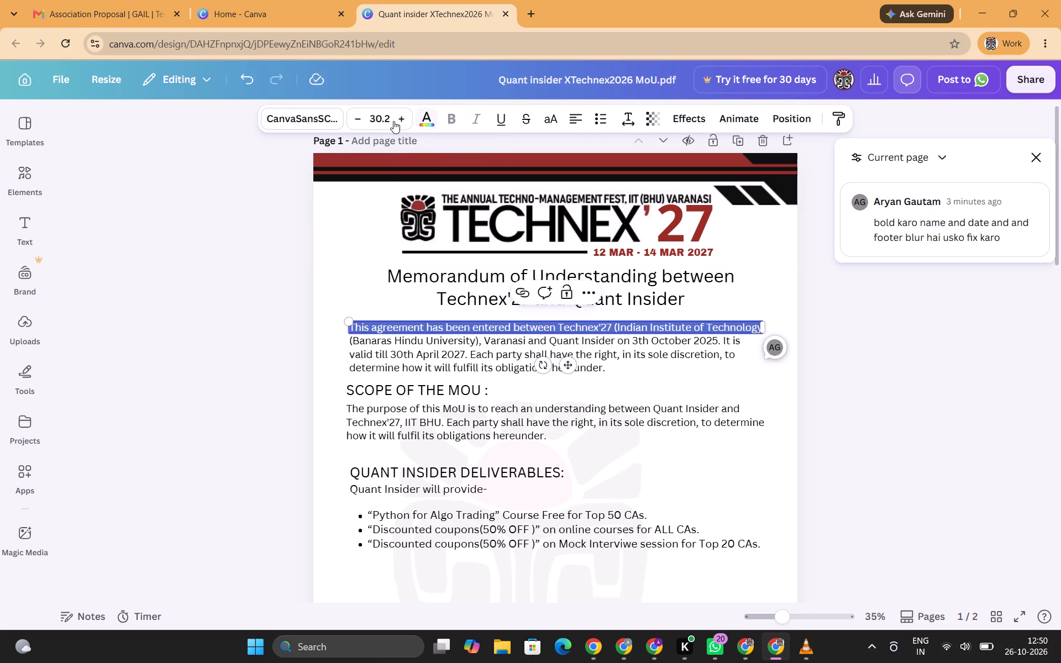
click(325, 114)
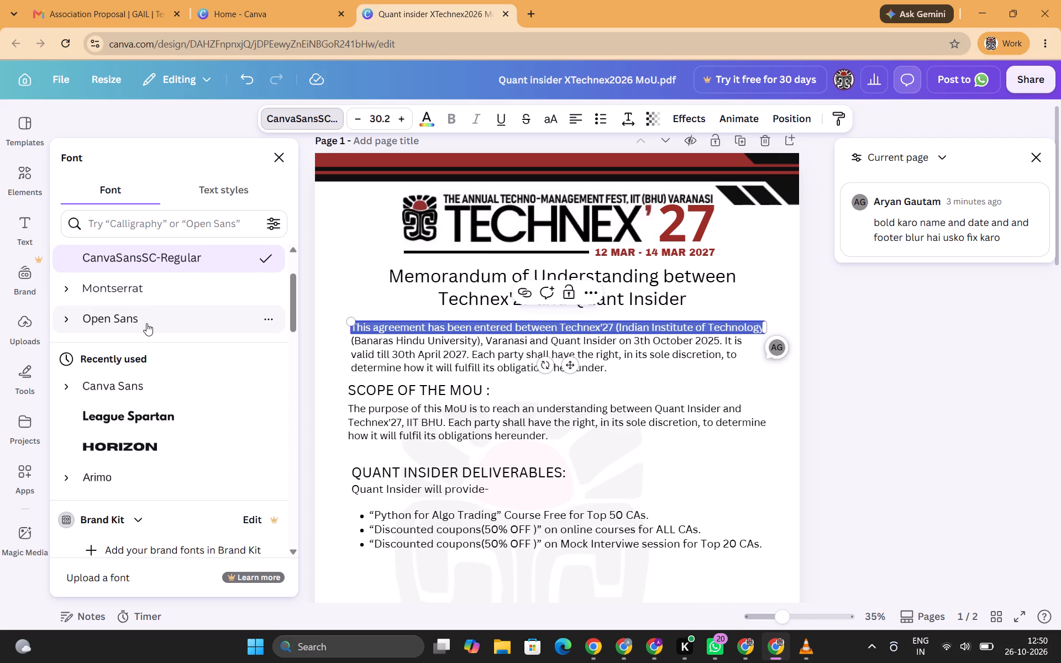
scroll(146, 323, down, 3)
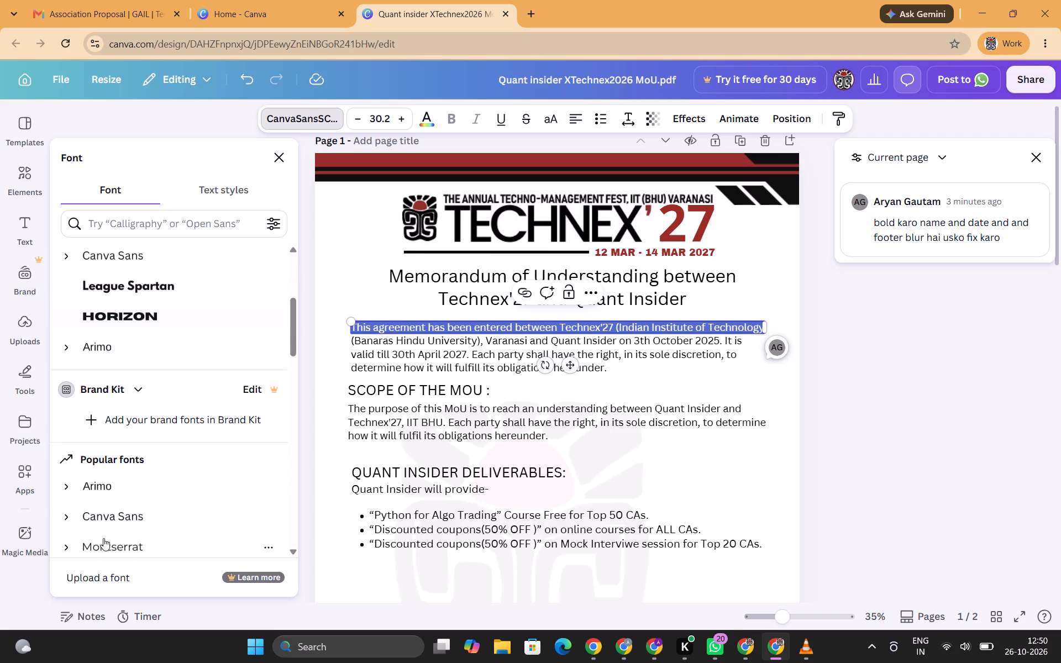
click(111, 519)
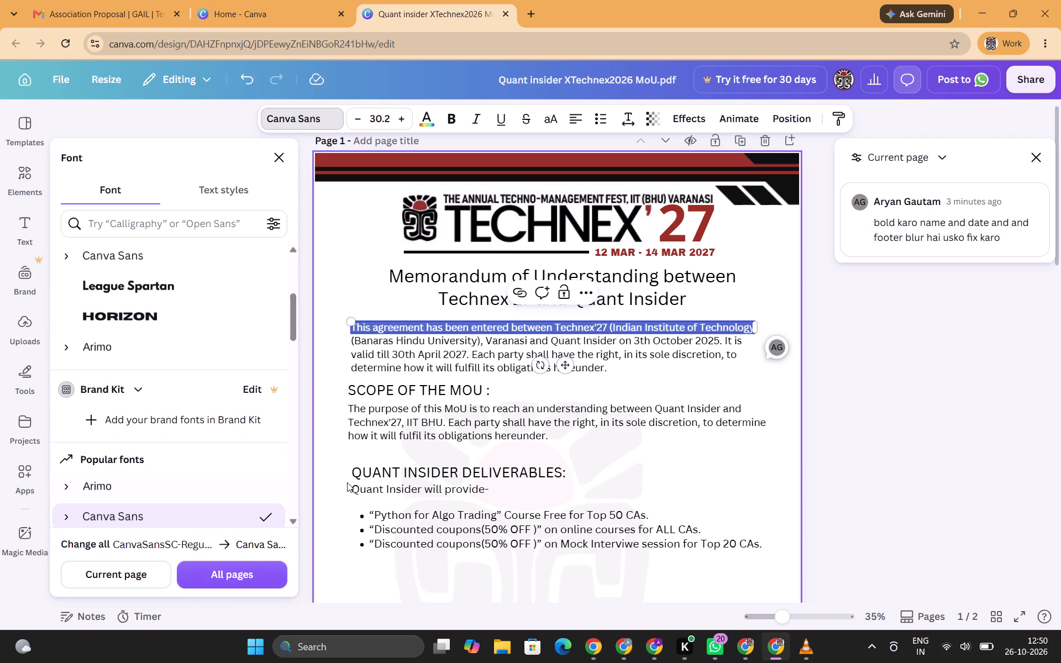
click(233, 574)
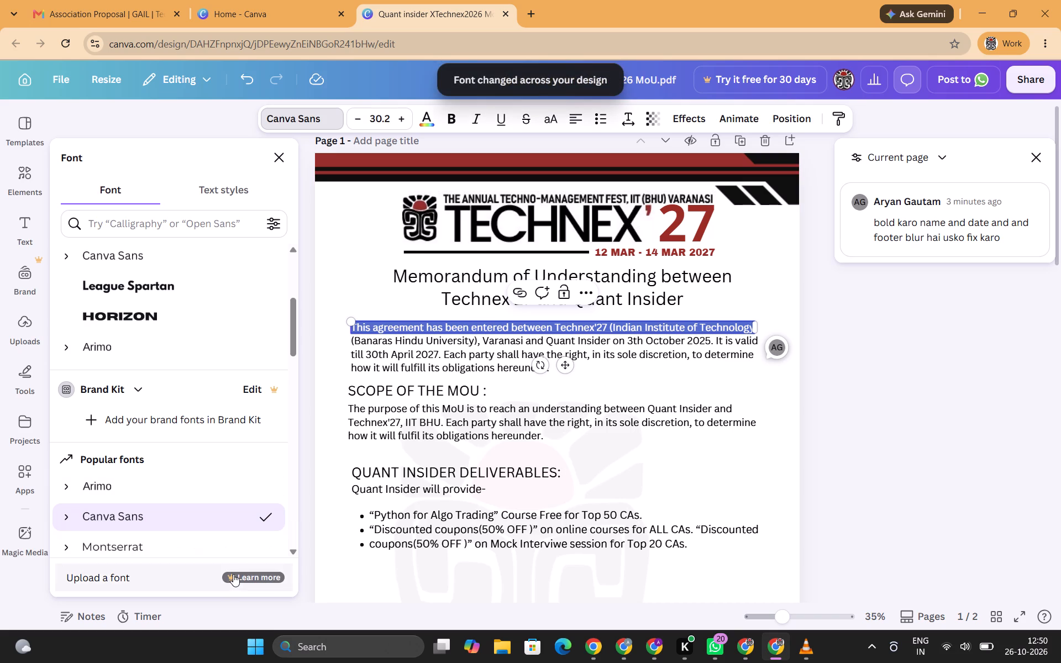
click(879, 464)
Review the first page's title, agreement text, scope and deliverables lists in the new font.
scroll(879, 464, down, 2)
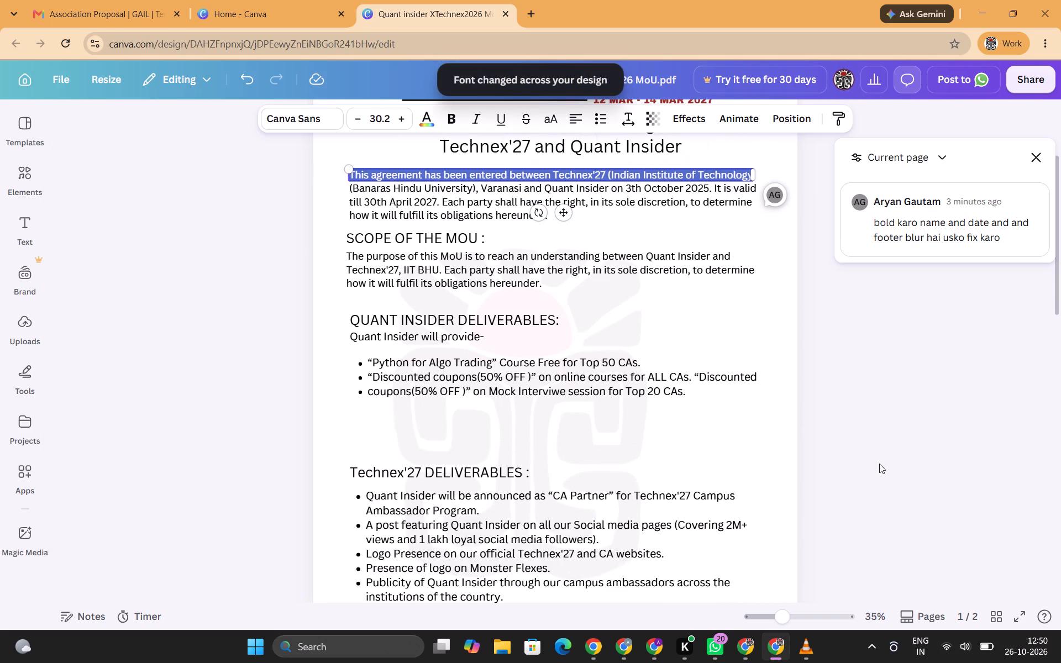
click(879, 464)
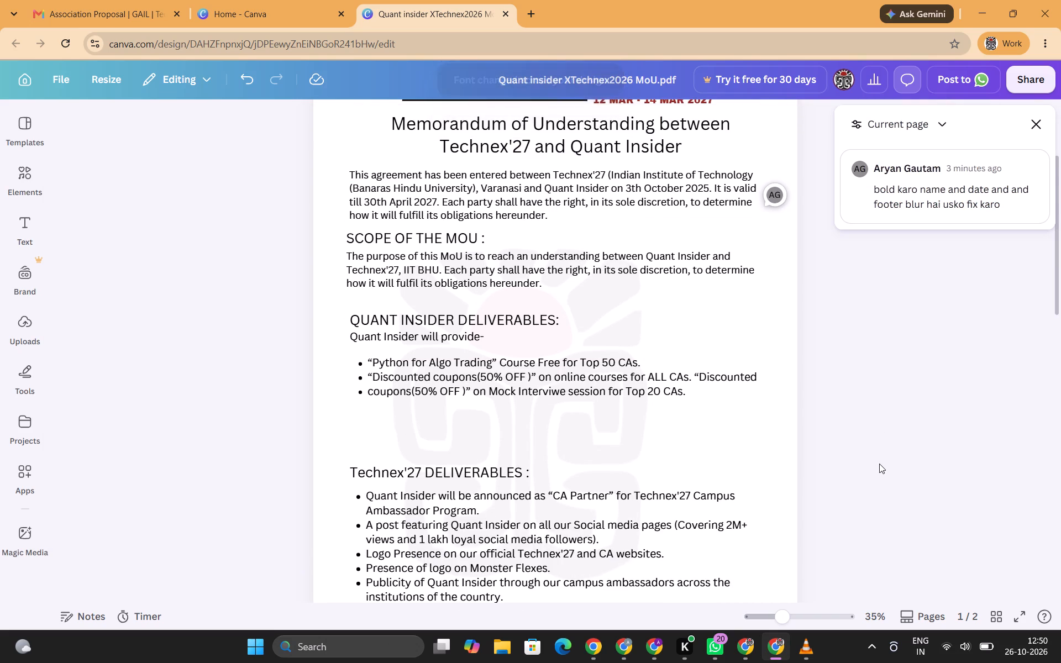
scroll(879, 464, up, 1)
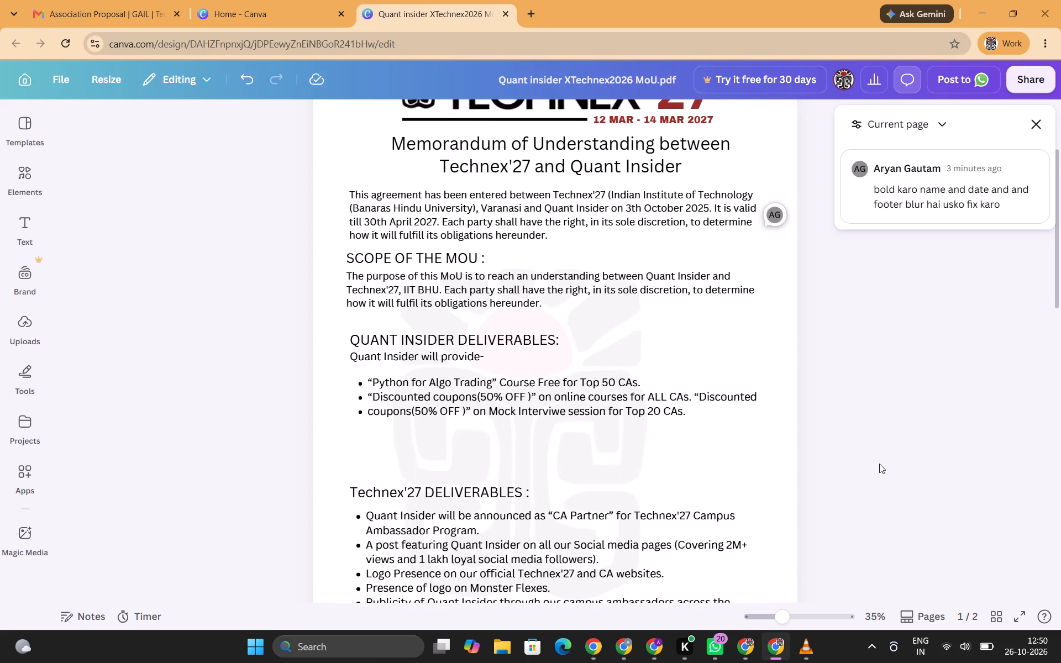
scroll(879, 464, up, 2)
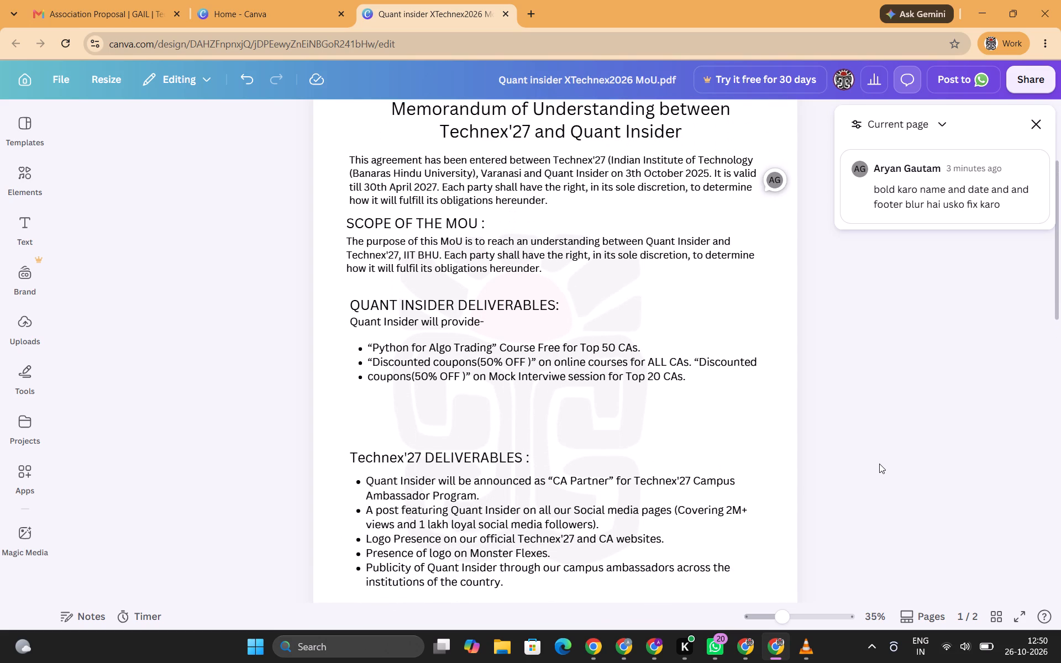
scroll(879, 464, up, 1)
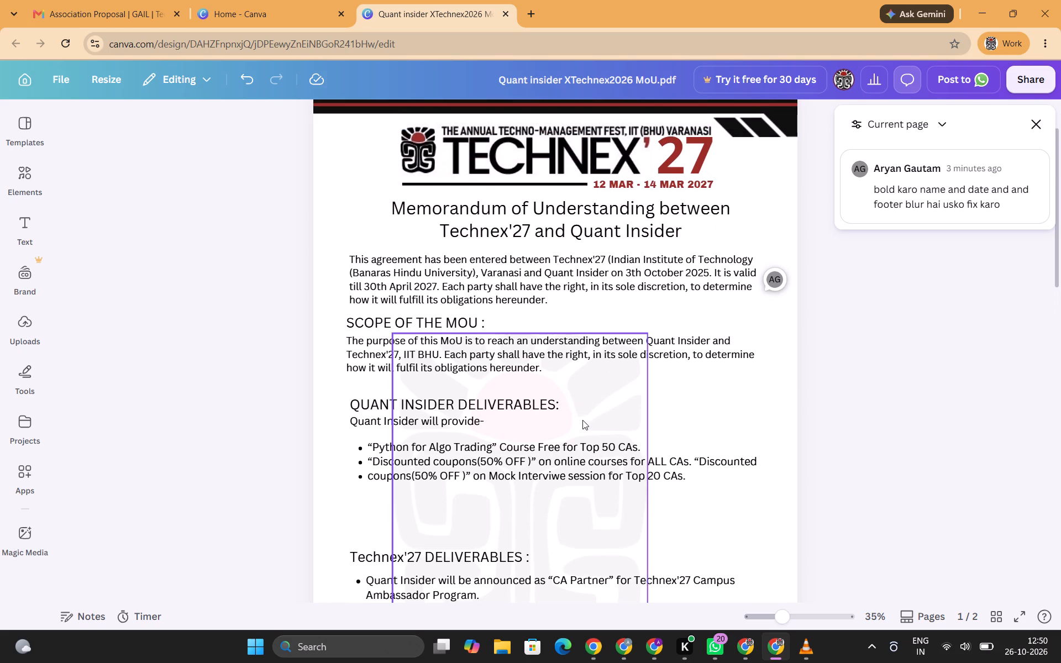
scroll(481, 401, down, 1)
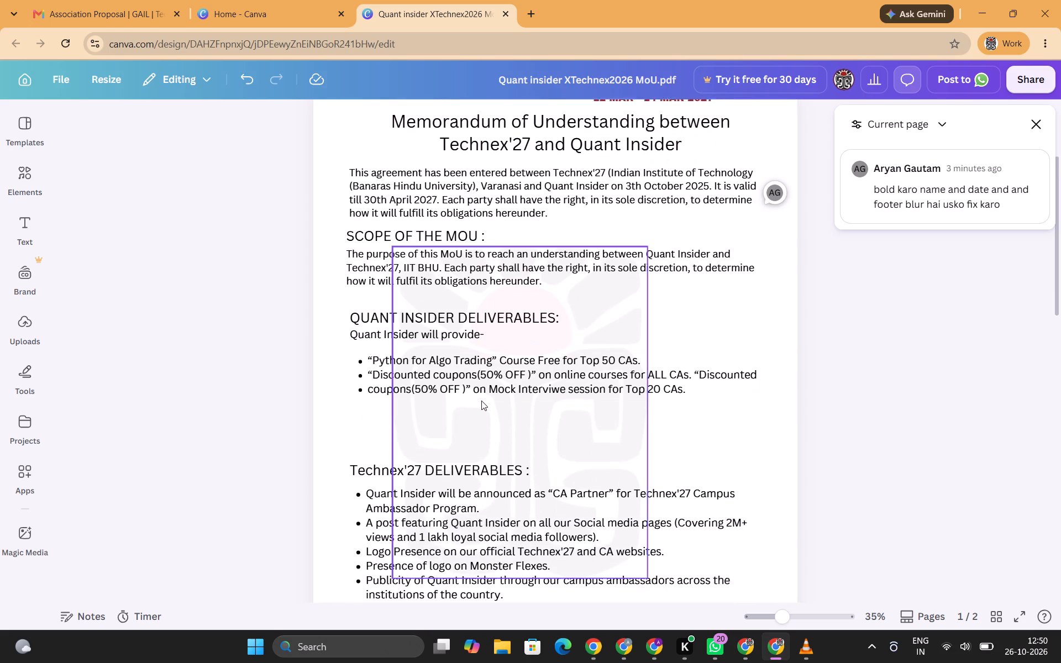
scroll(481, 401, down, 1)
scroll(481, 401, up, 2)
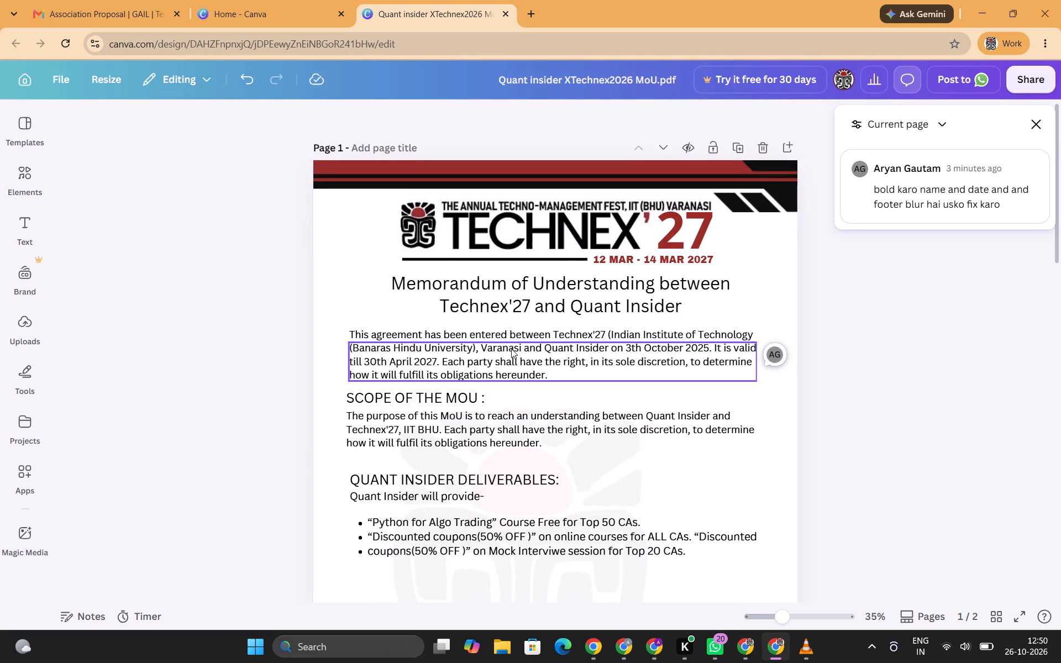
Make the name "Quant Insider" bold in the agreement paragraph.
double_click(573, 351)
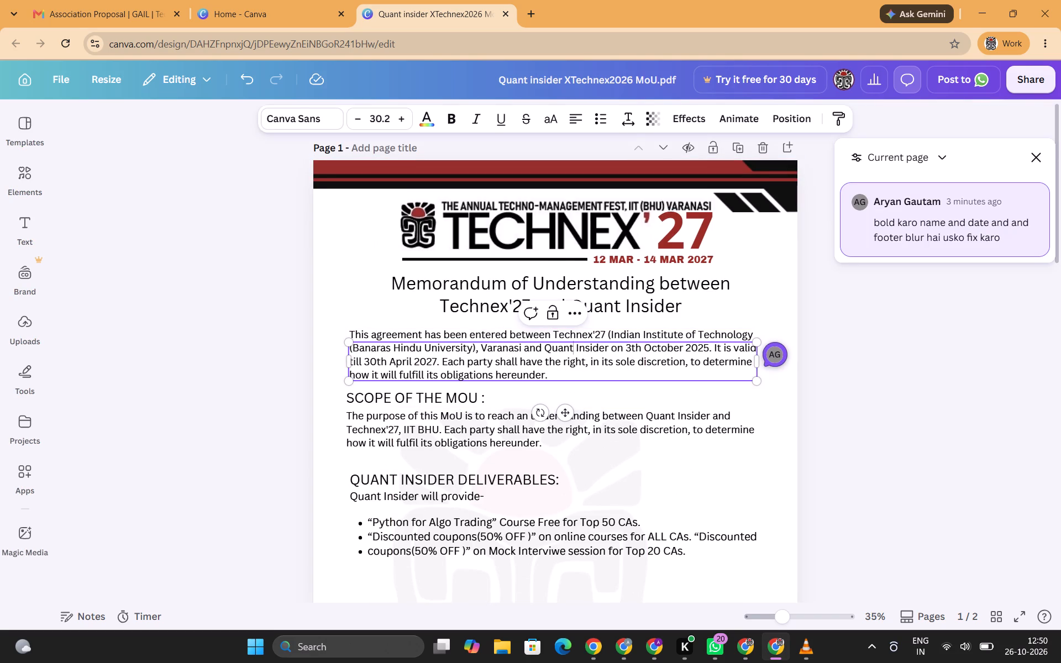
drag(608, 348, 579, 346)
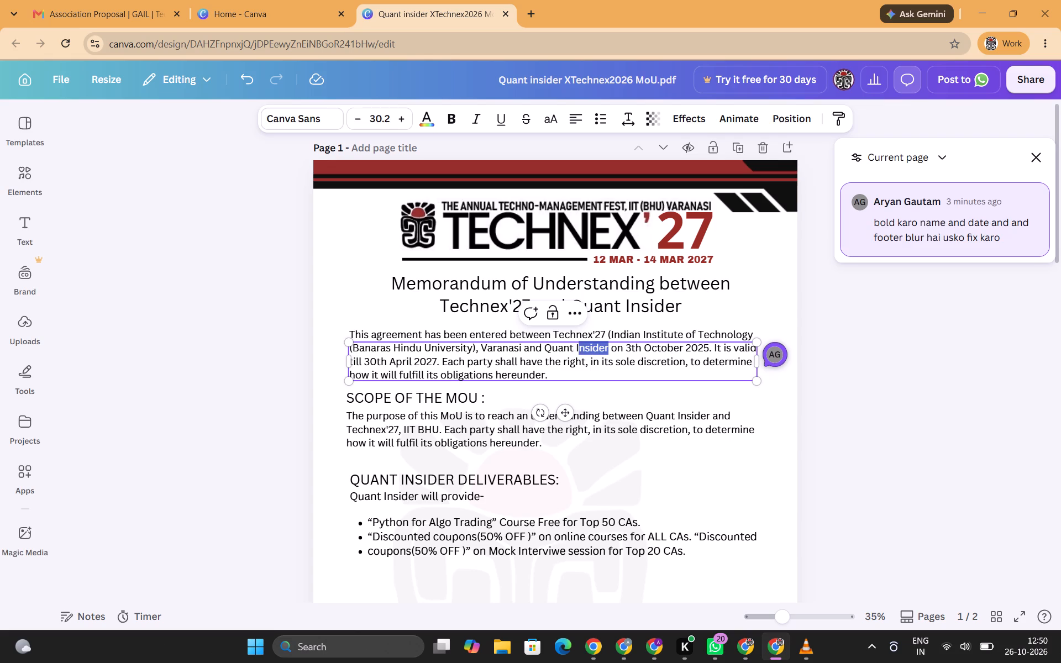
drag(579, 346, 545, 346)
key(ctrl+b)
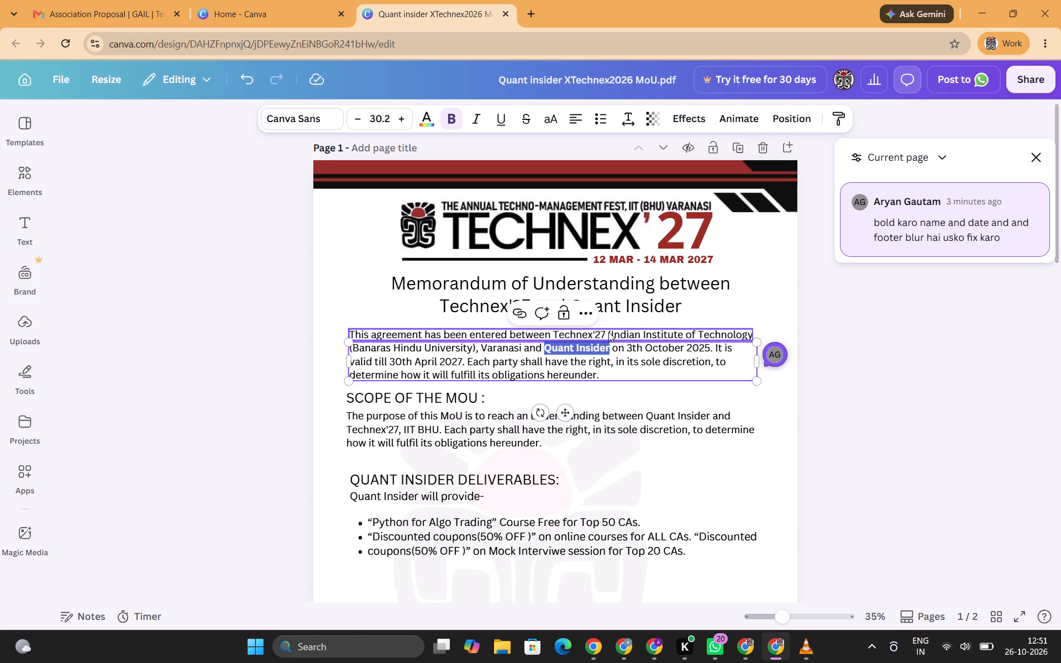
click(837, 366)
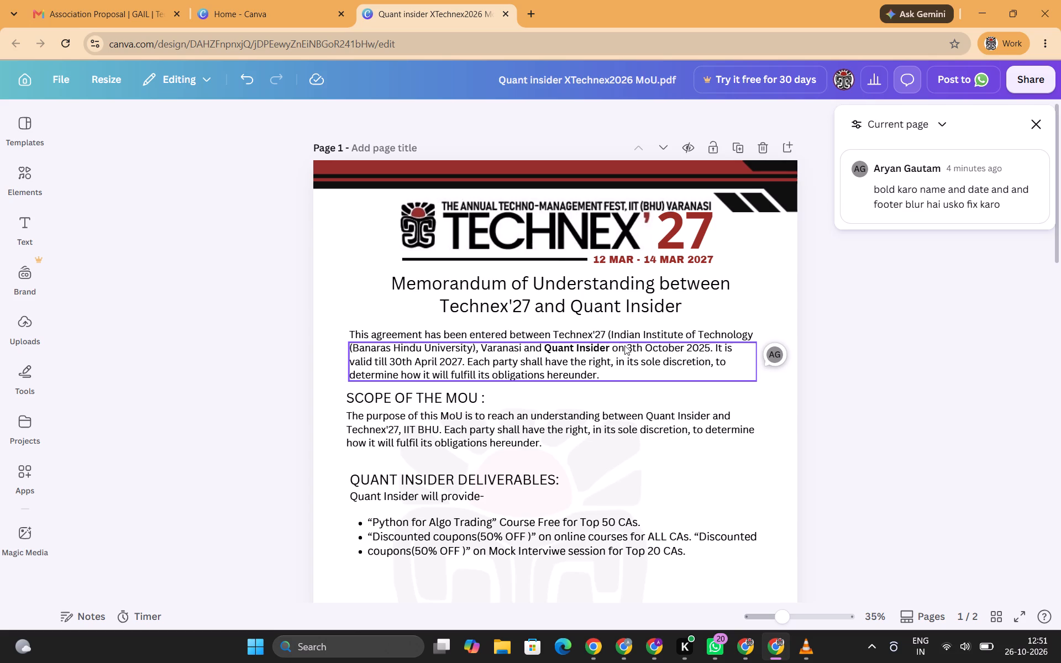
Make the name "Technex'27" bold in the first line of the agreement paragraph.
click(552, 330)
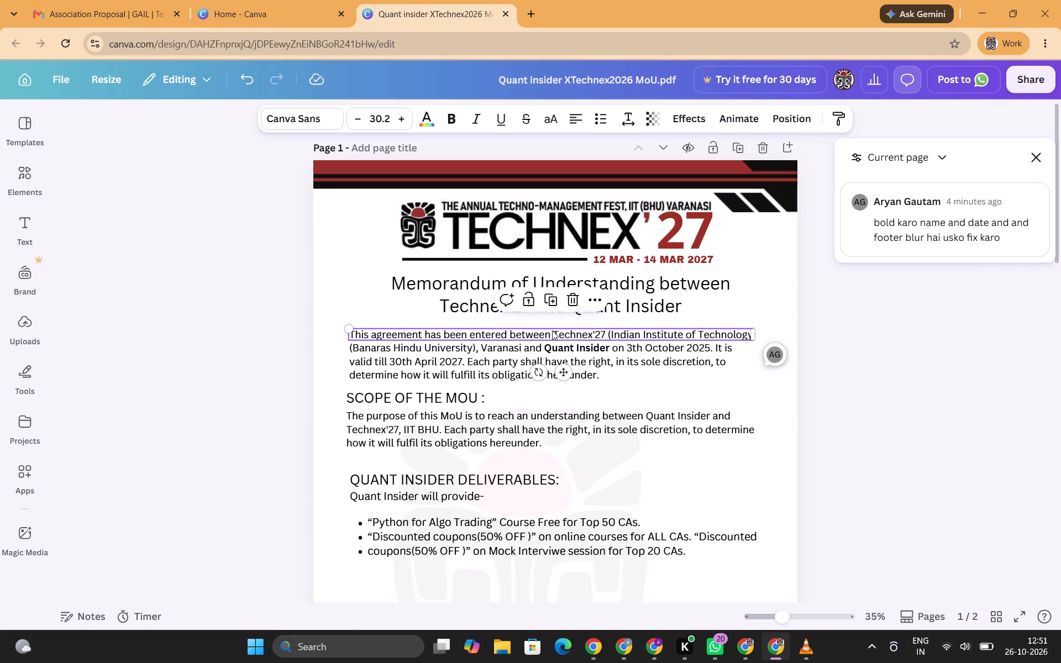
click(554, 331)
drag(554, 331, 564, 332)
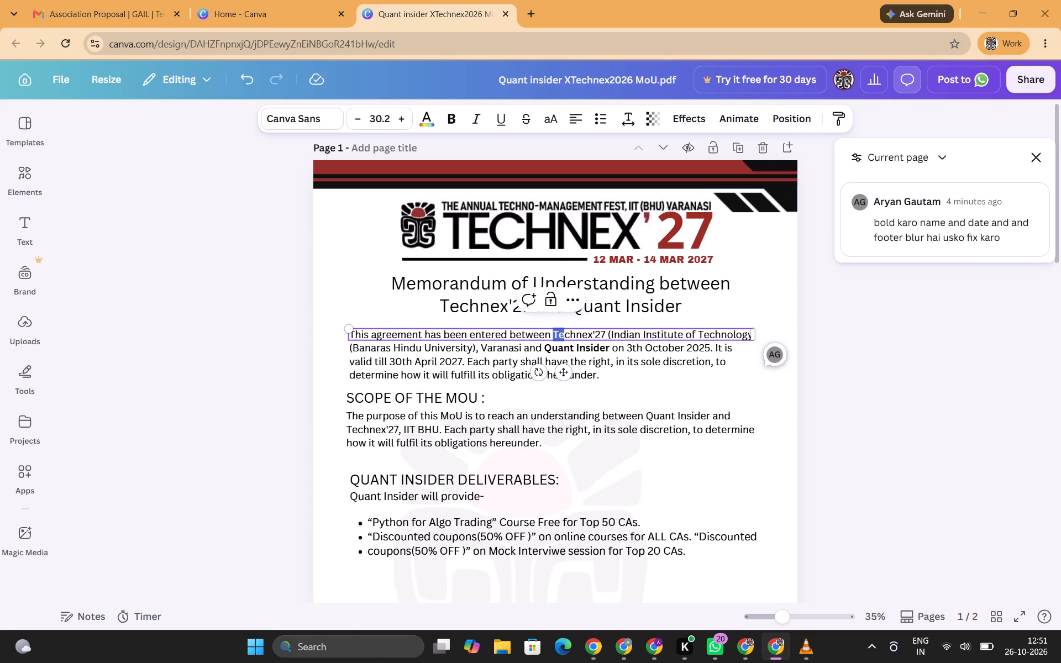
drag(564, 332, 564, 331)
drag(564, 331, 600, 331)
drag(600, 331, 605, 331)
key(ctrl+b)
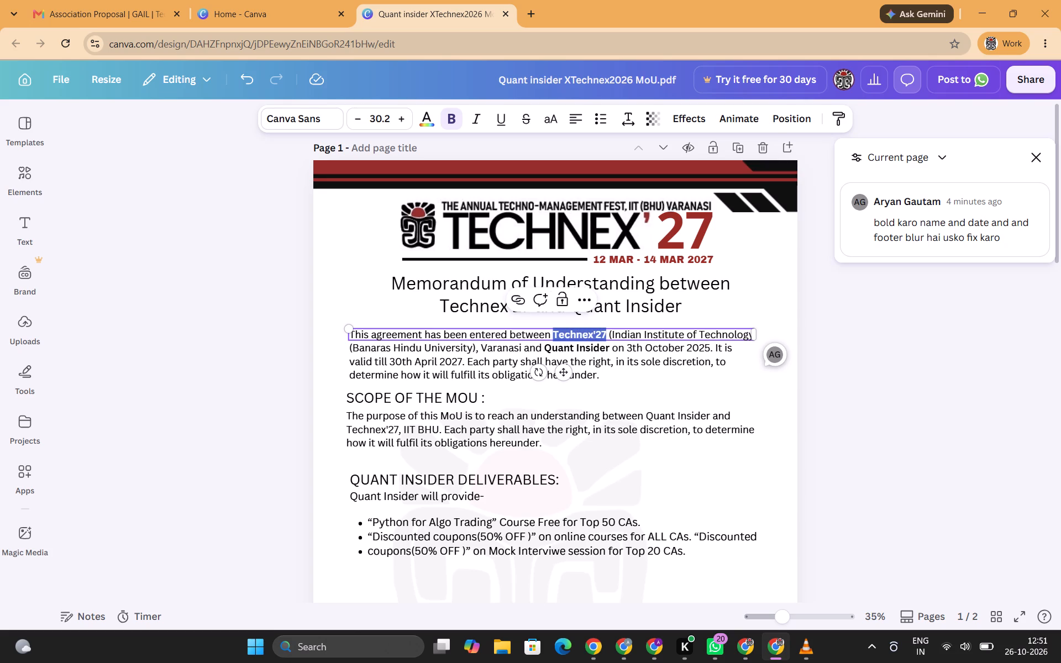
click(892, 380)
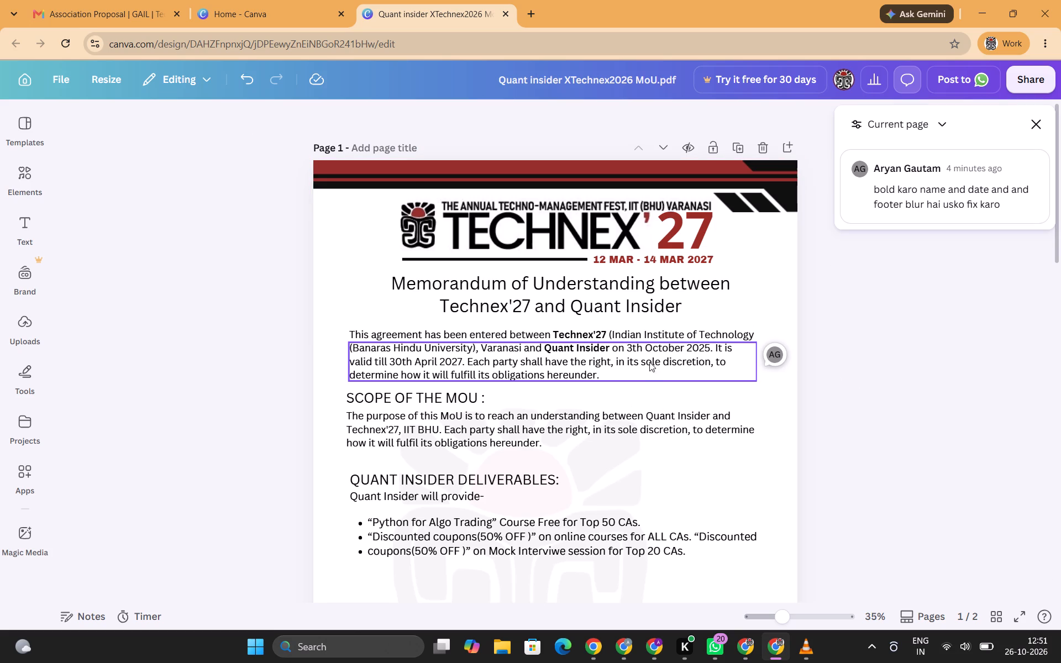
Make the date "3th October 2025" bold in the agreement paragraph.
double_click(664, 349)
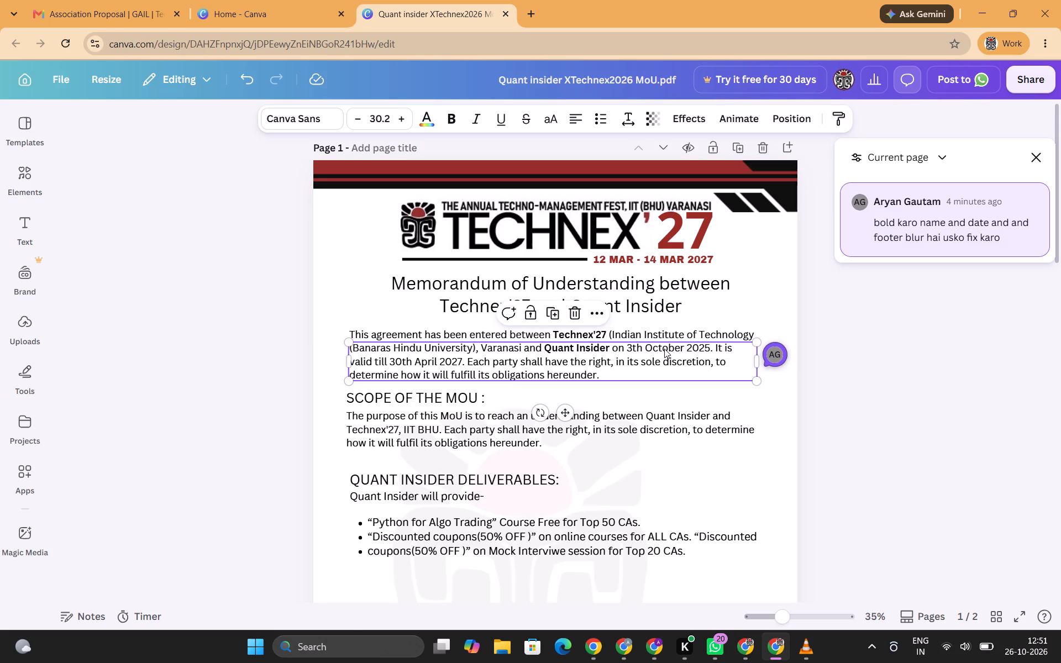
drag(627, 345, 643, 345)
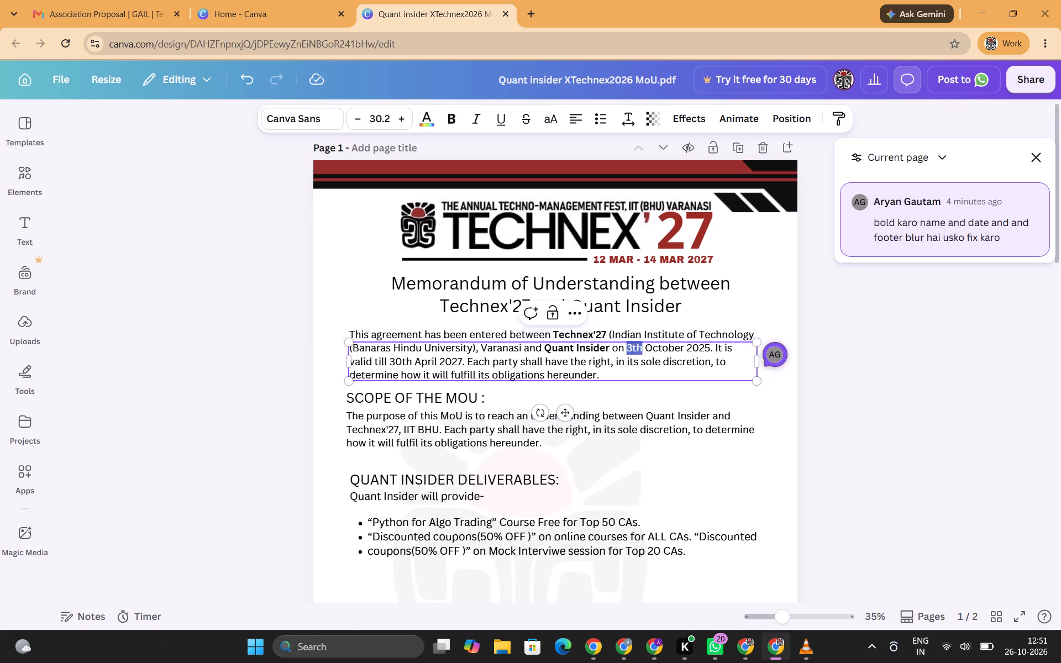
drag(643, 345, 711, 345)
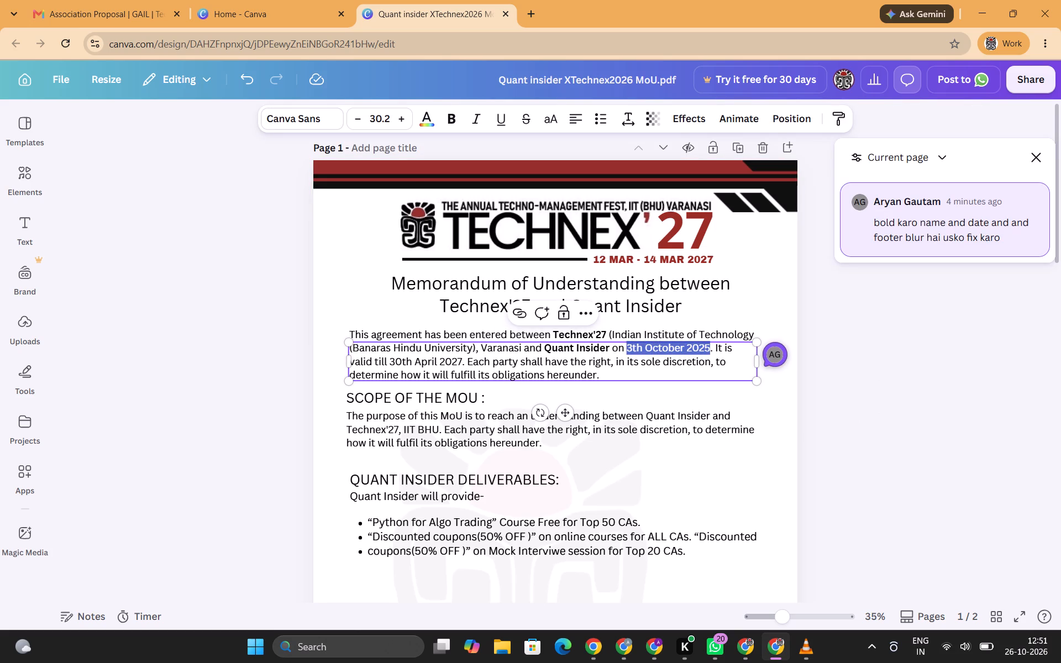
key(ctrl+b)
click(948, 369)
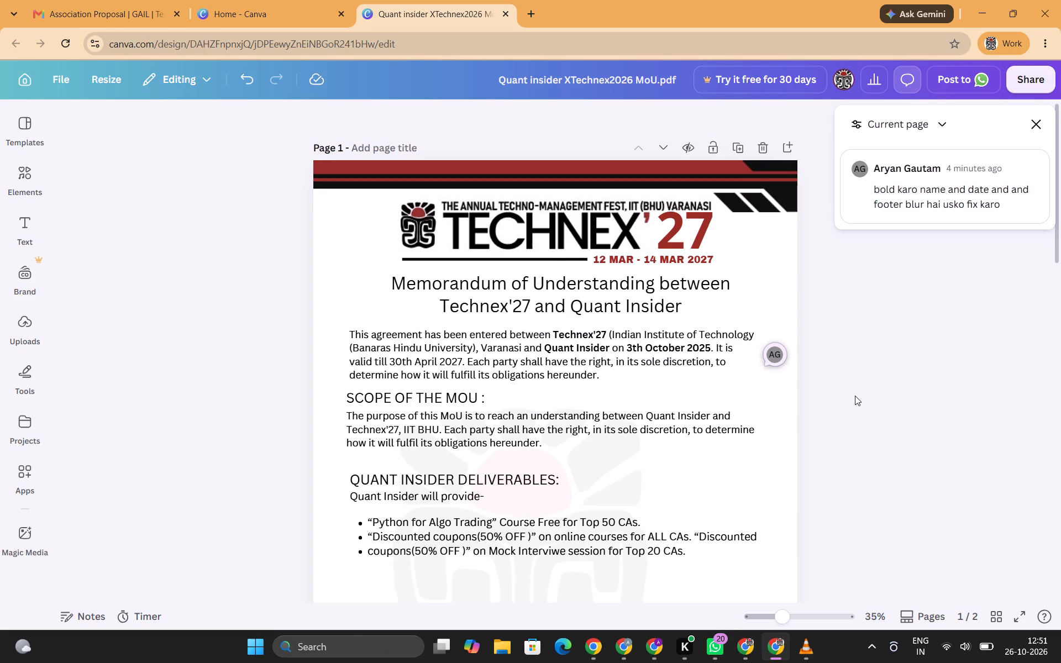
Make "Python for Algo Trading" bold in the first bullet of the Quant Insider deliverables.
scroll(855, 396, down, 2)
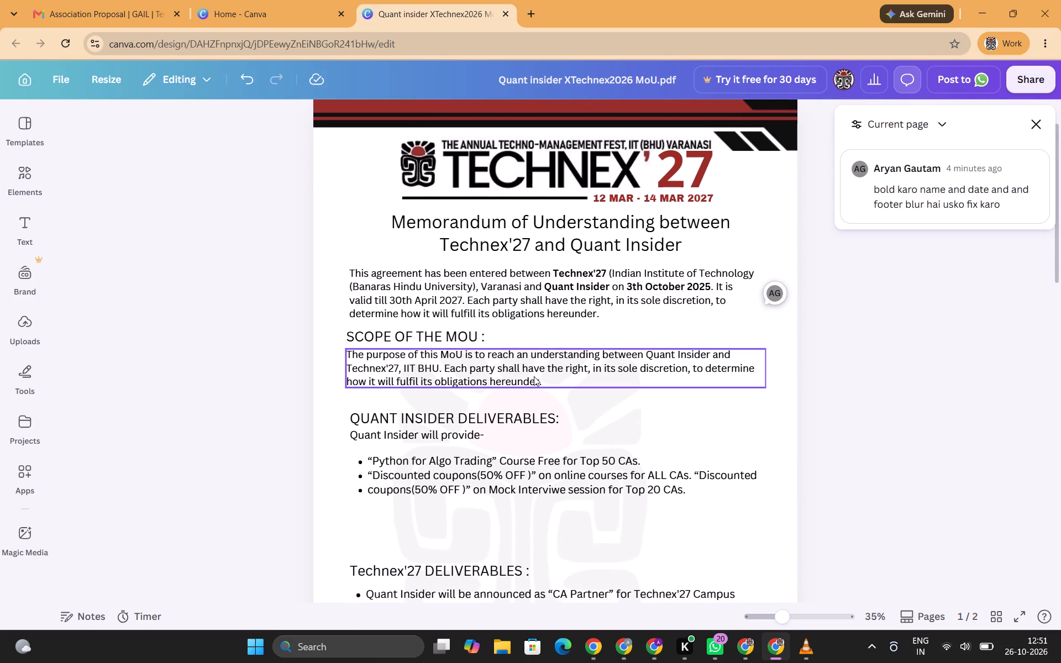
scroll(534, 376, down, 1)
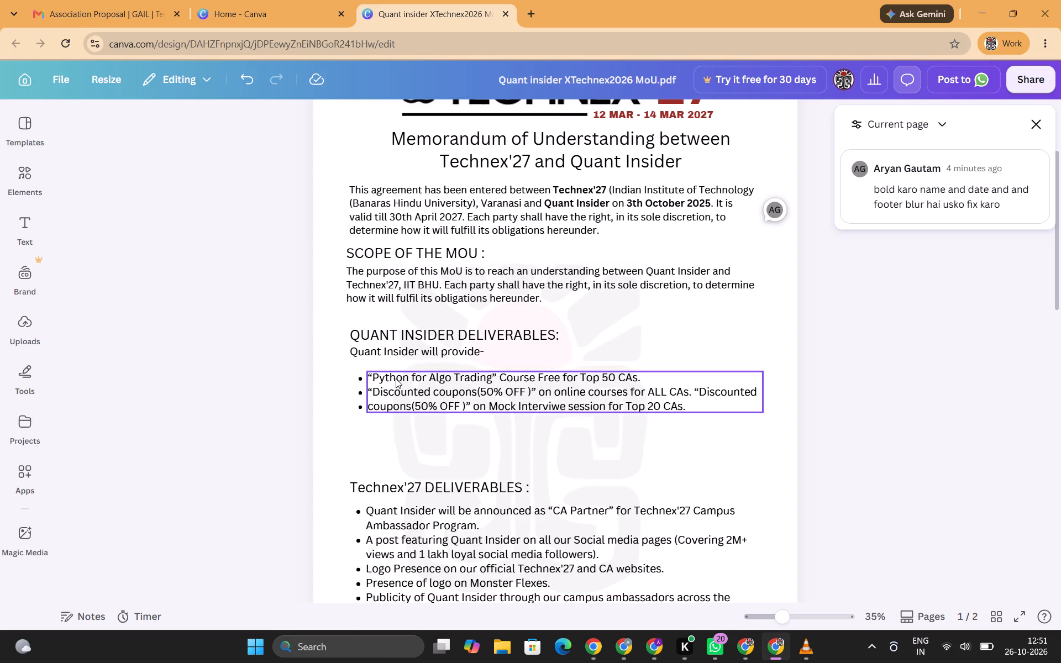
click(396, 378)
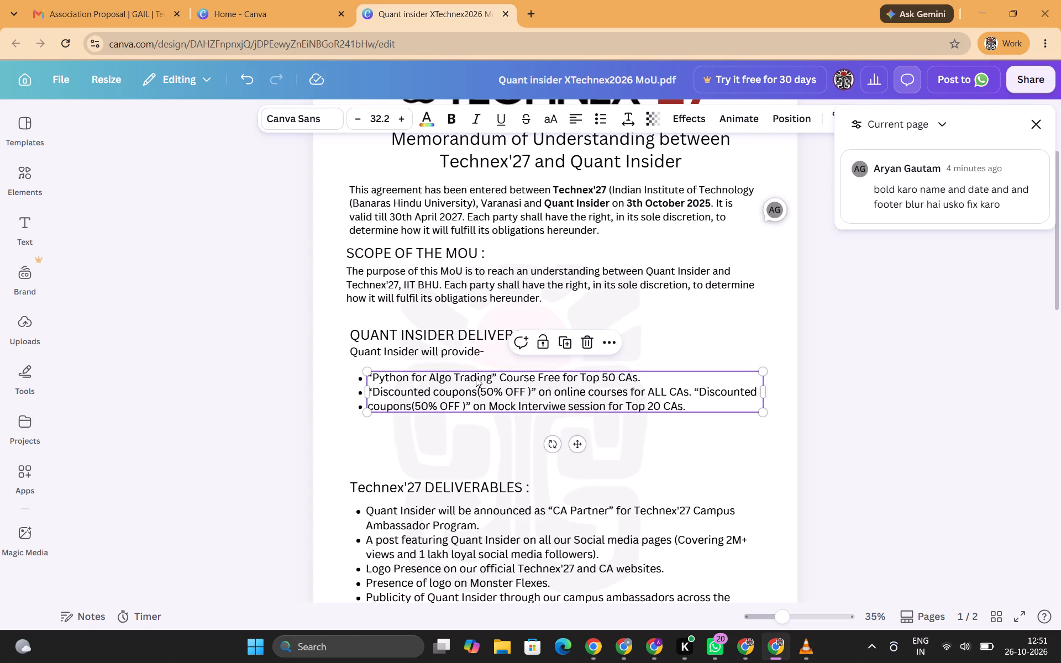
click(484, 375)
click(484, 375)
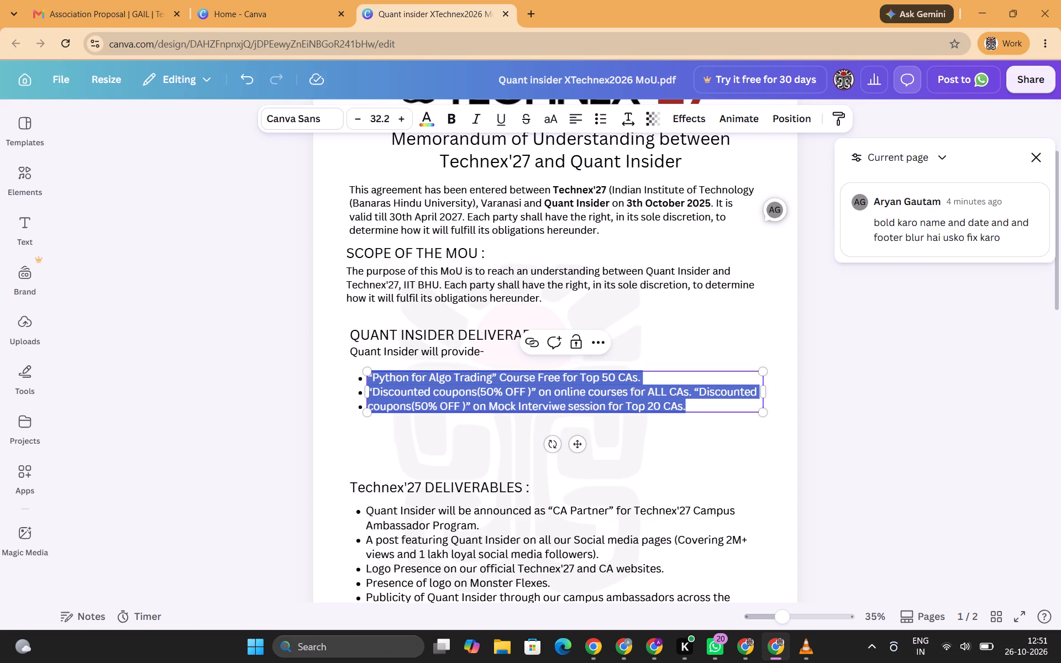
click(491, 375)
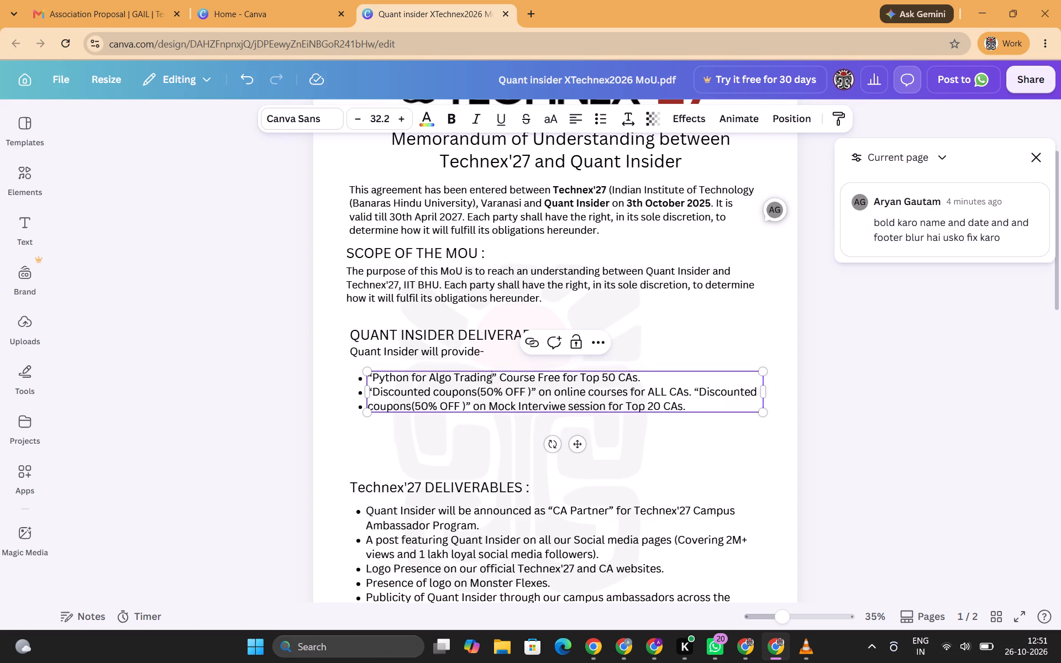
drag(491, 375, 375, 375)
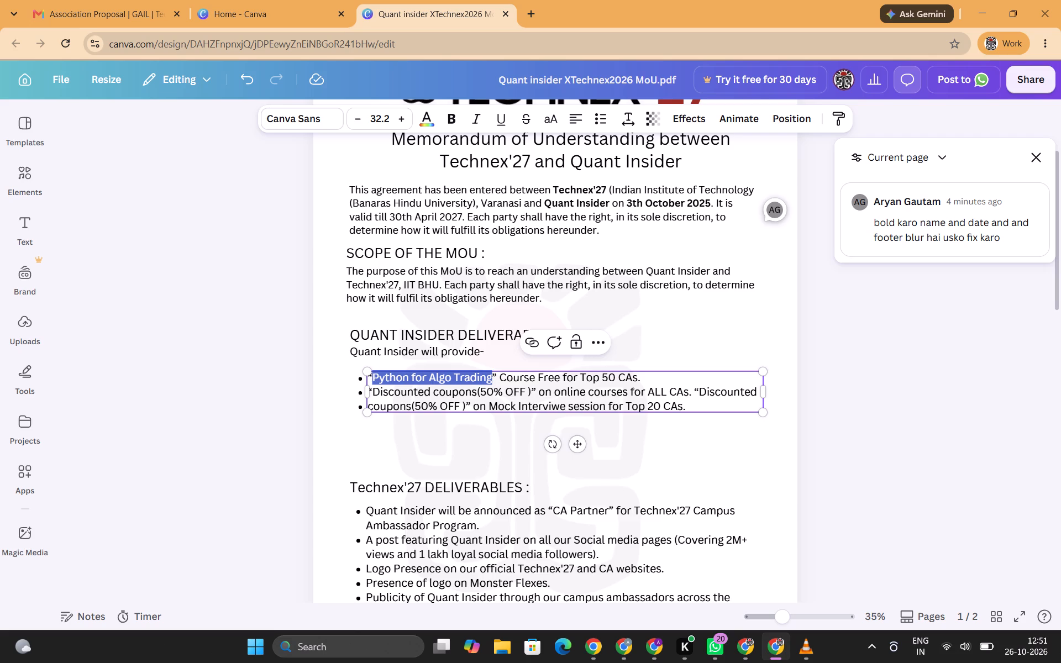
key(ctrl+b)
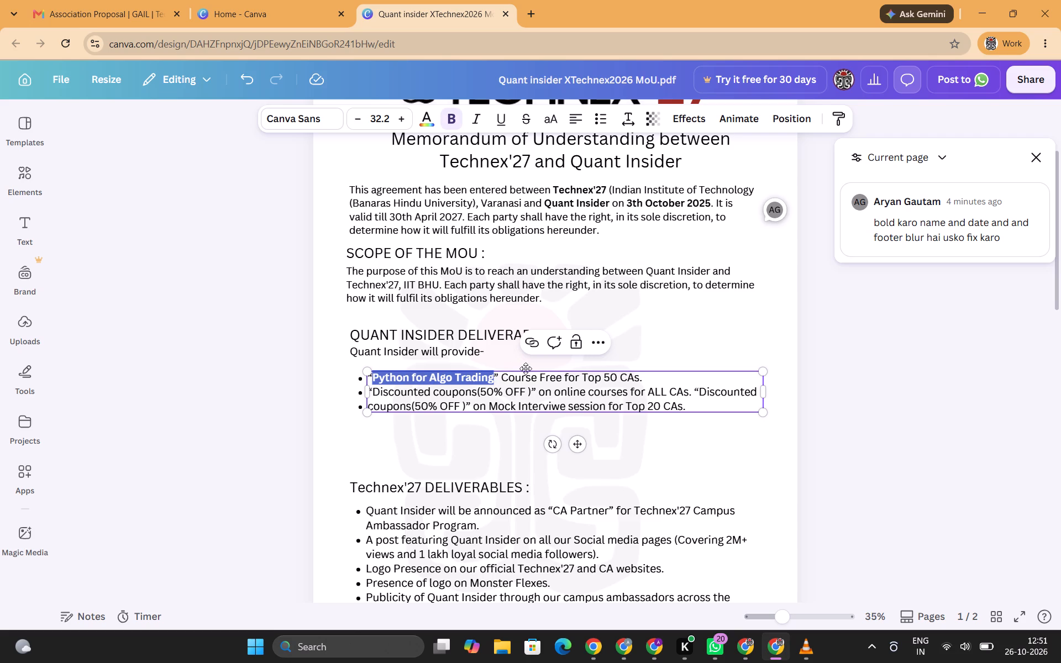
click(837, 368)
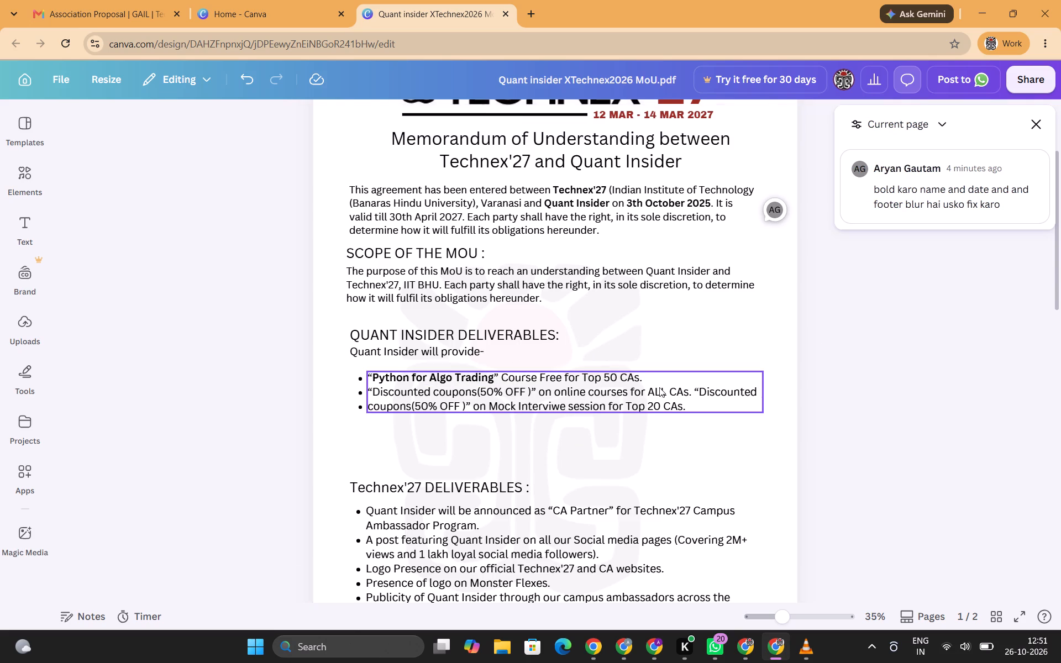
Make "Top 50 CAs" and "Free" bold in the first bullet of the Quant Insider deliverables.
double_click(611, 378)
click(620, 376)
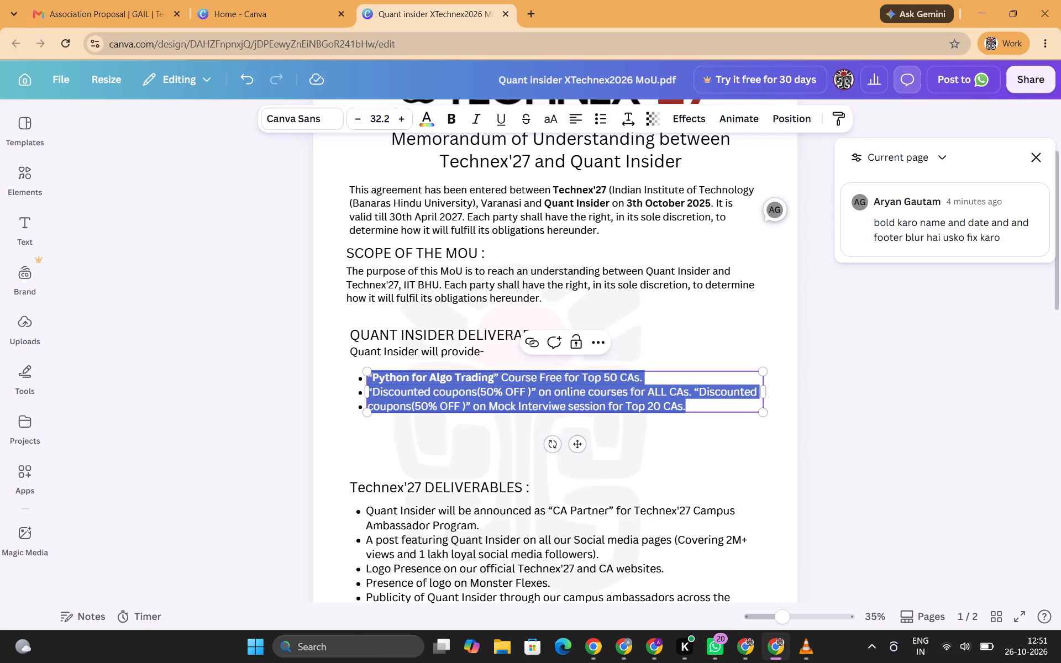
drag(639, 375, 598, 375)
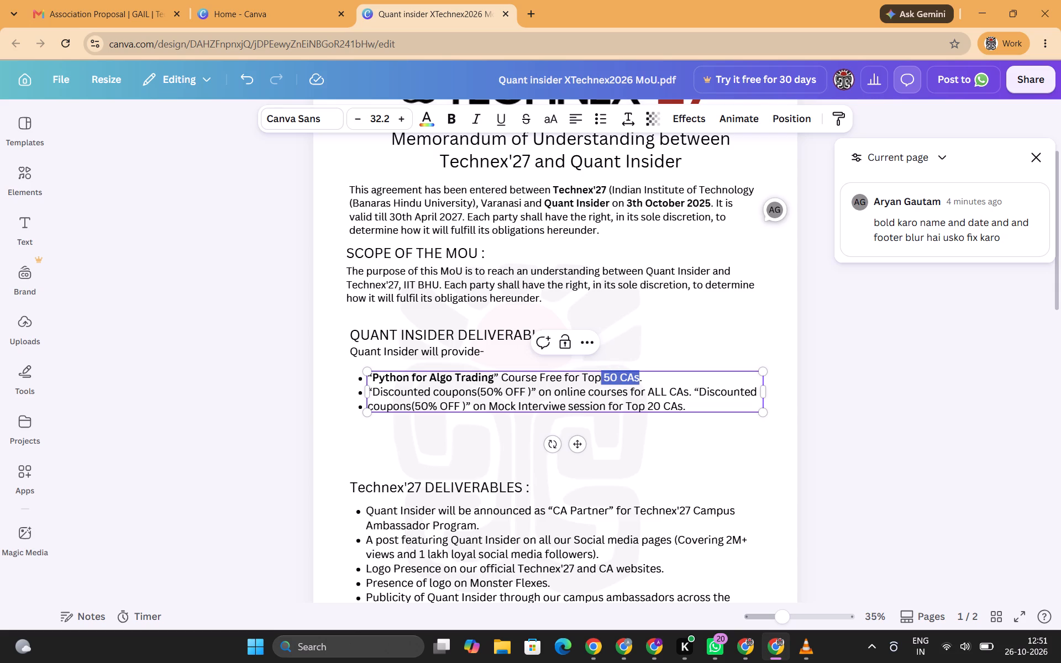
drag(598, 375, 585, 375)
key(ctrl+b)
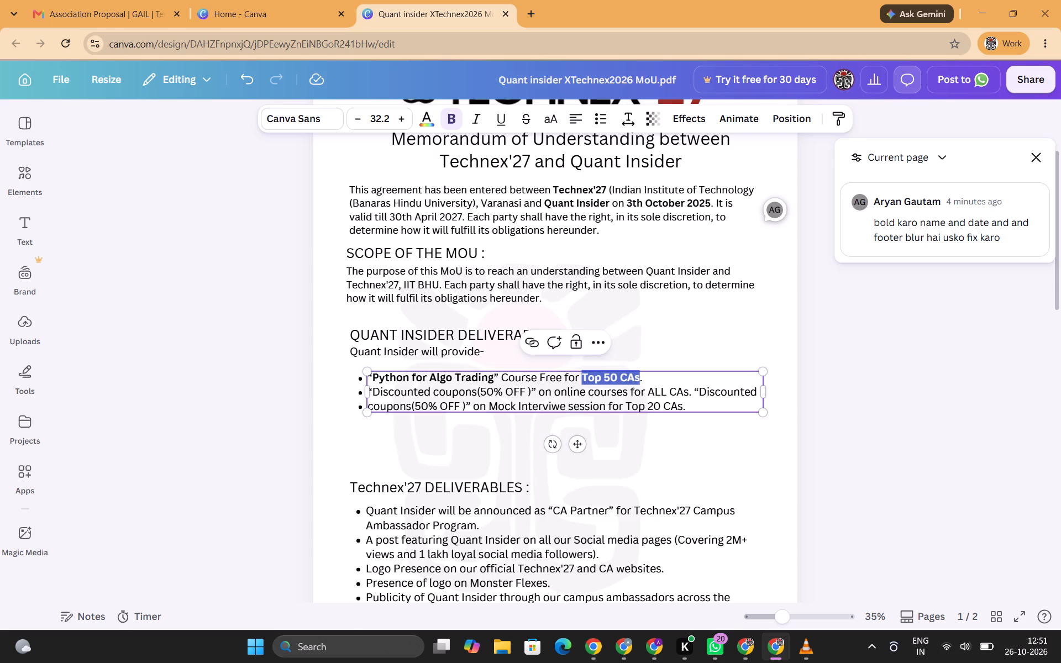
drag(561, 376, 541, 376)
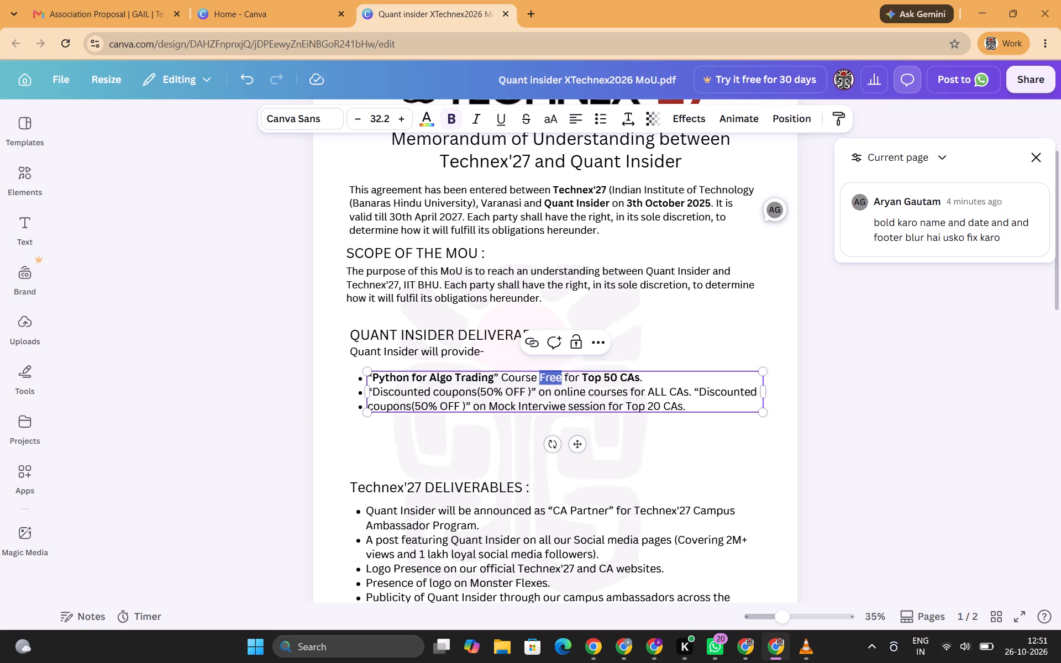
key(ctrl+b)
click(855, 407)
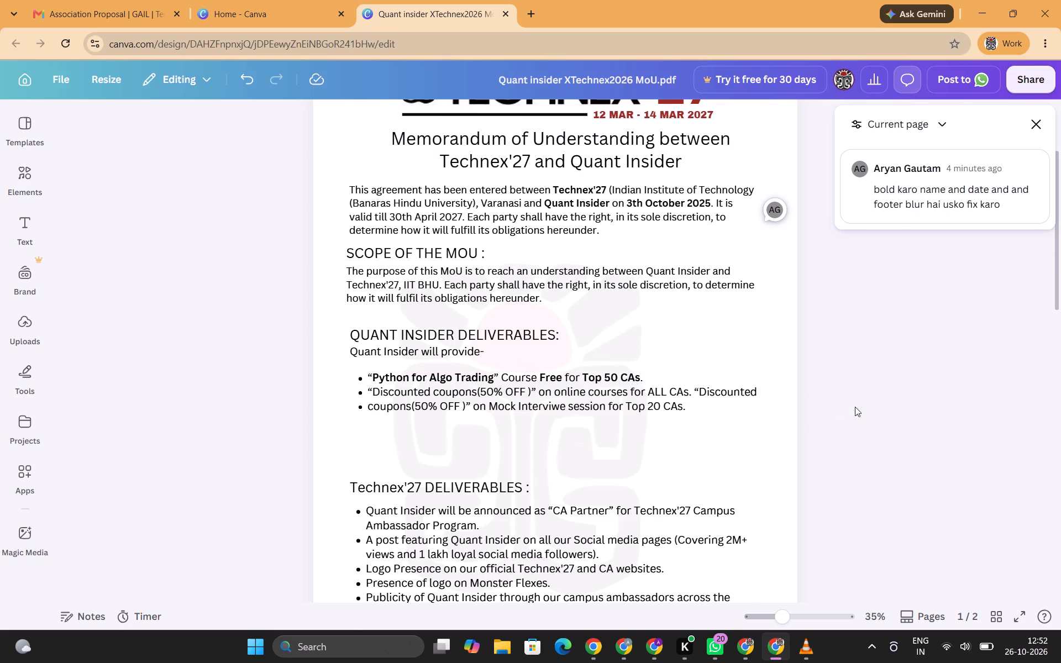
Make "Discounted coupons(50% OFF )" and "ALL CAs." bold in the second bullet of the Quant Insider deliverables.
double_click(496, 388)
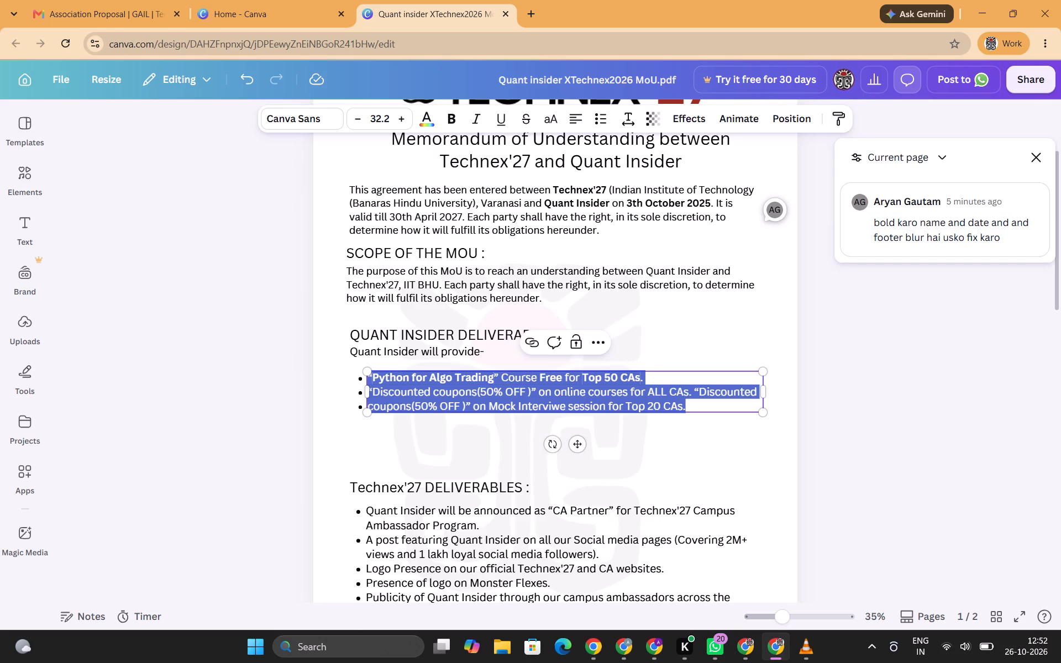
click(530, 392)
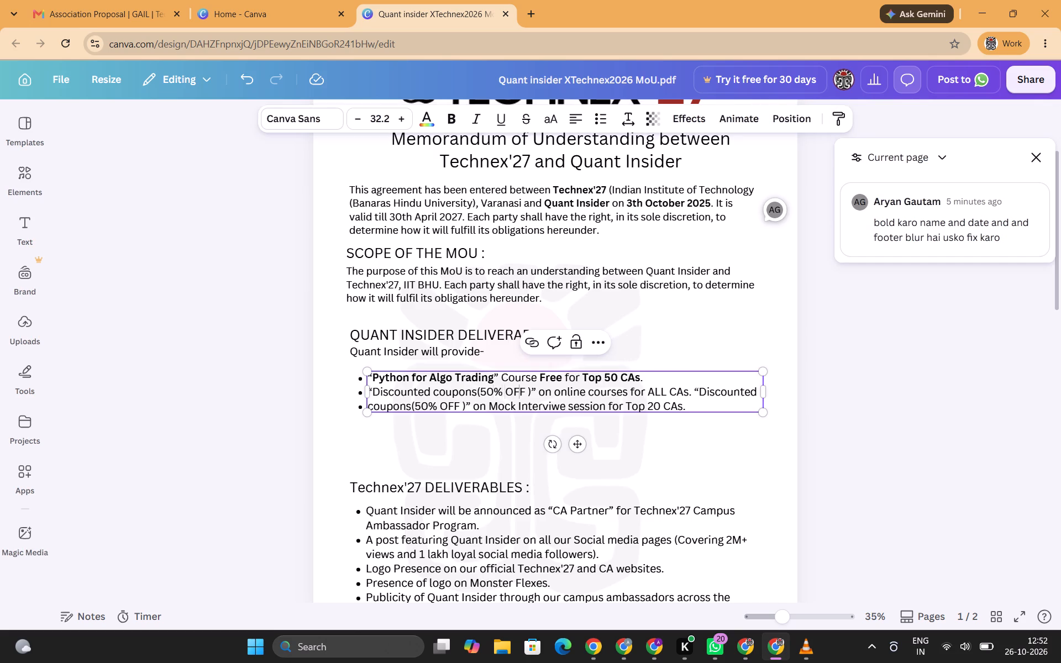
drag(531, 390, 375, 390)
key(ctrl+b)
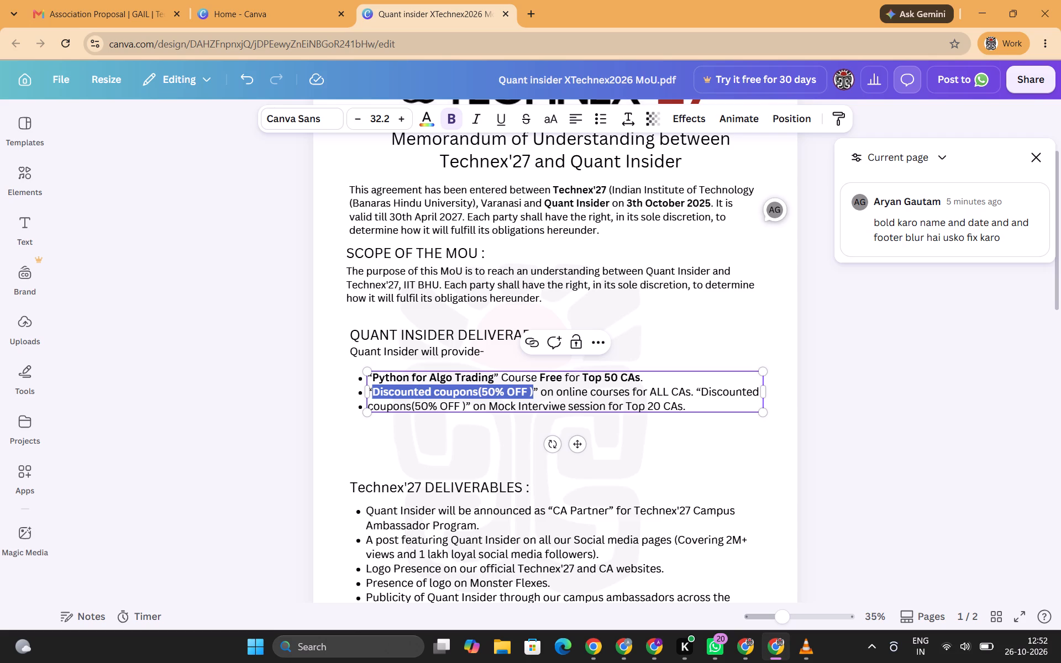
click(693, 392)
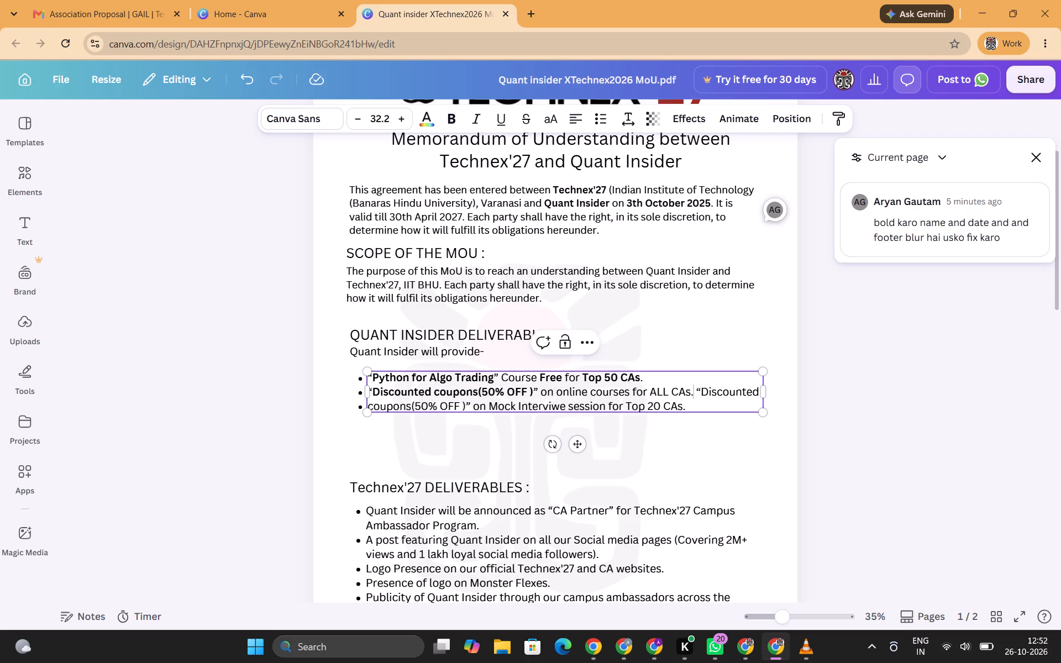
drag(693, 392, 652, 391)
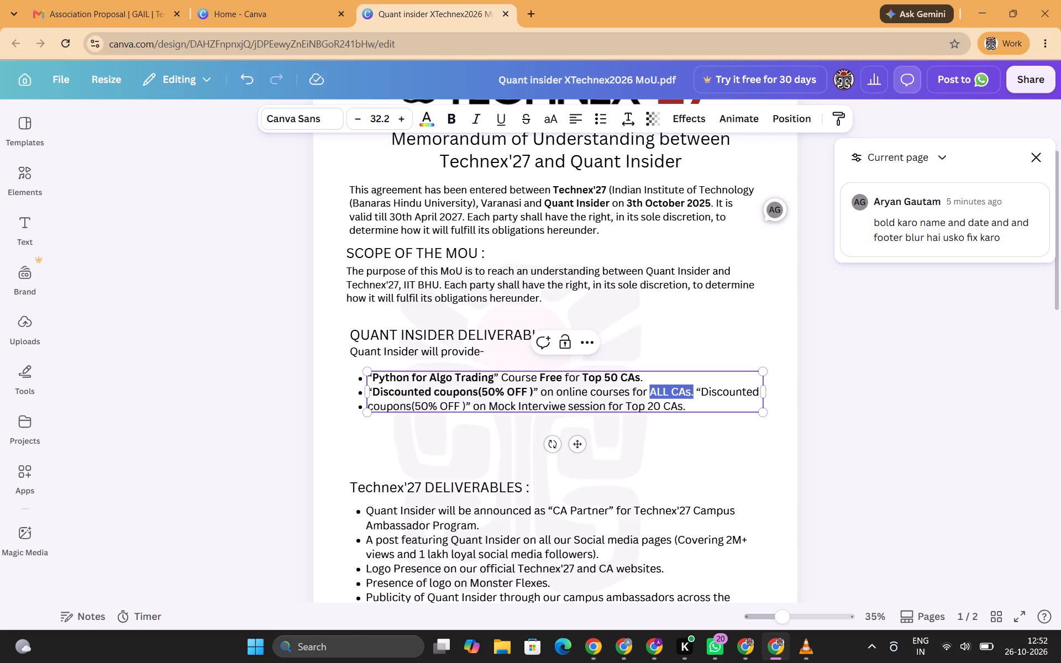
drag(652, 391, 652, 391)
key(ctrl+b)
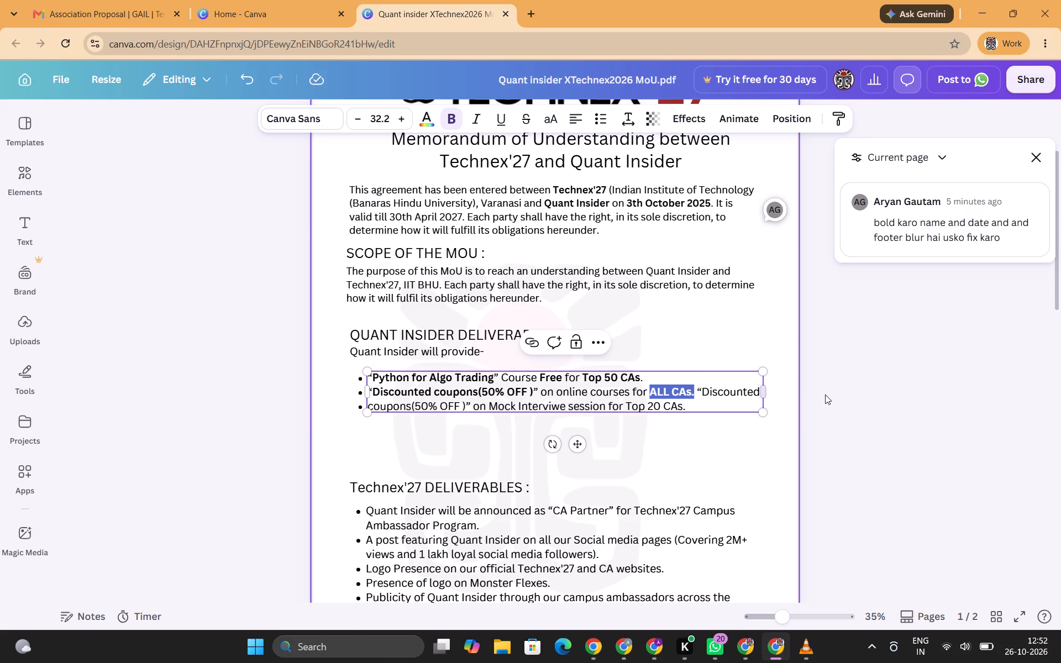
click(825, 394)
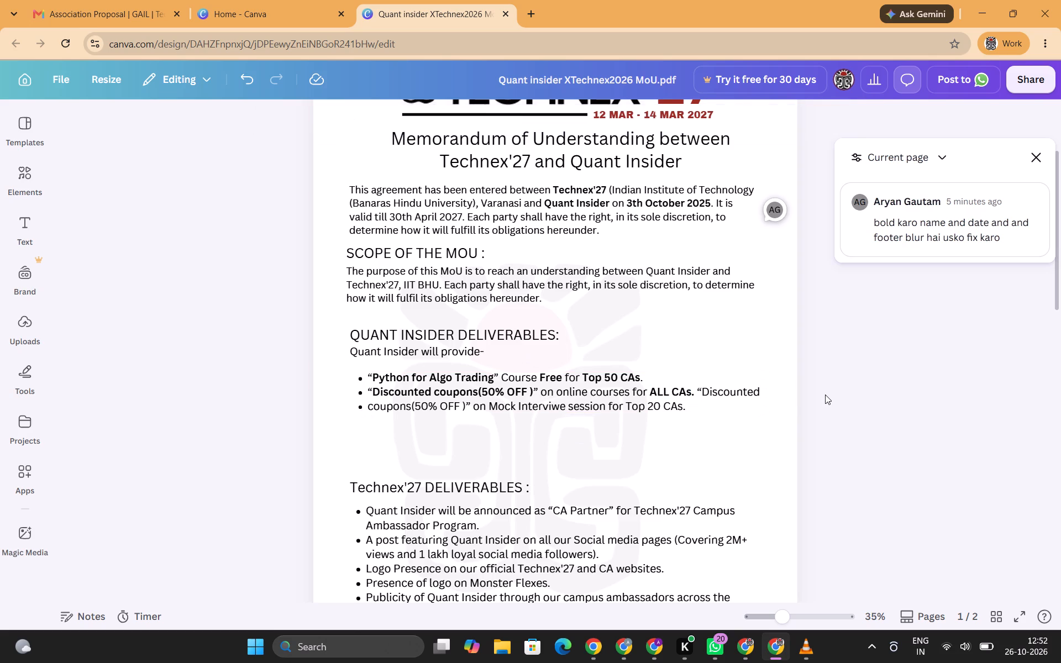
Insert a line break after "ALL CAs." so the mock interview coupon offer starts with "Discounted" on its own bullet.
click(707, 390)
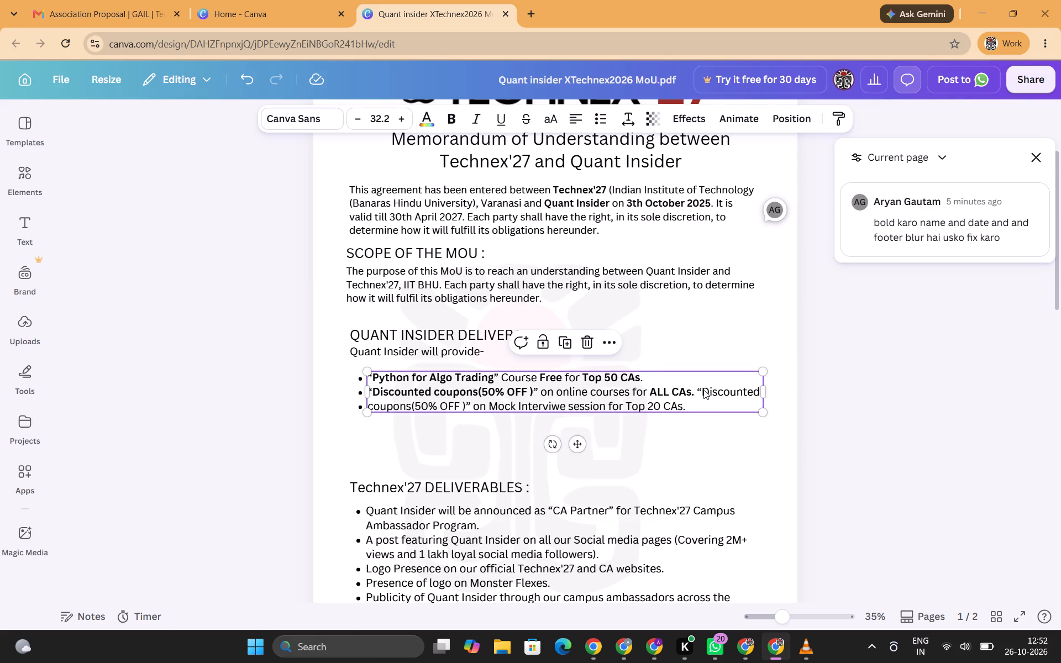
click(703, 390)
click(695, 390)
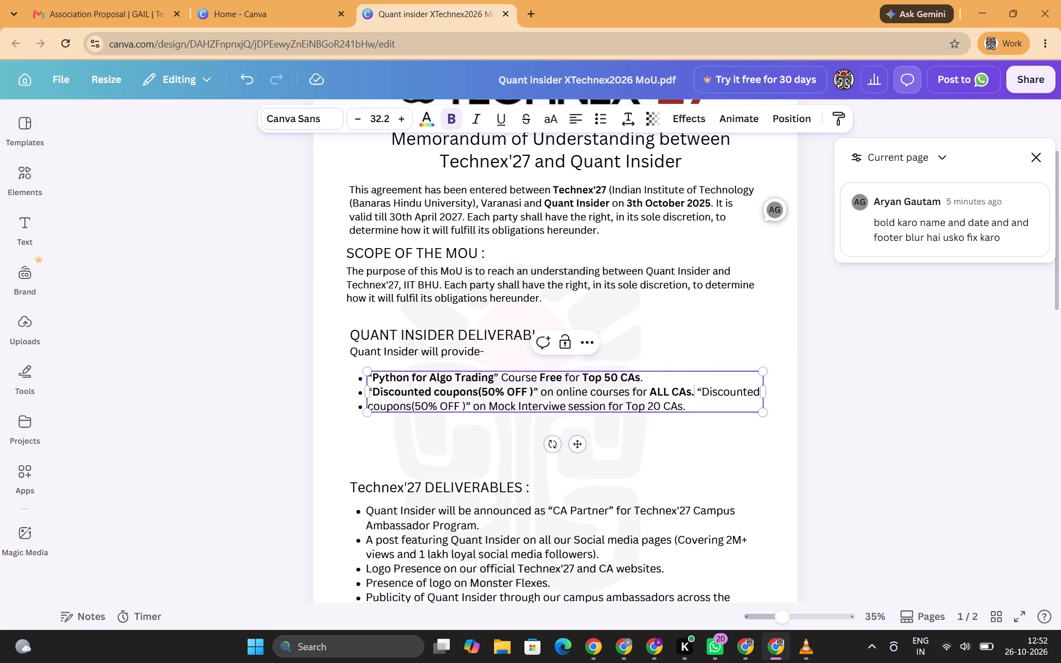
key(Return)
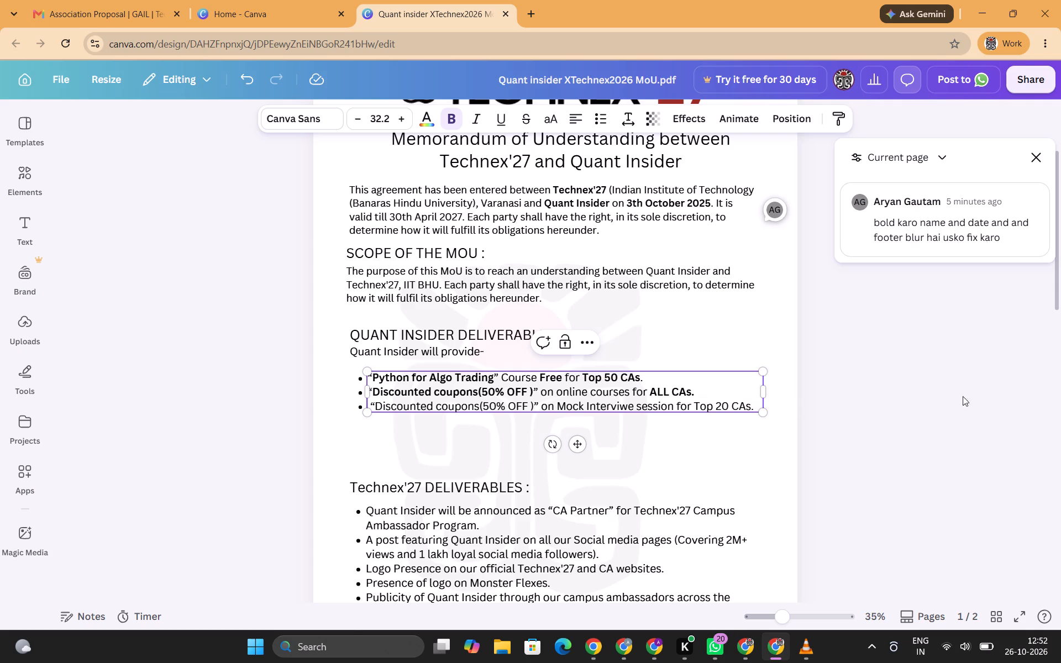
click(973, 393)
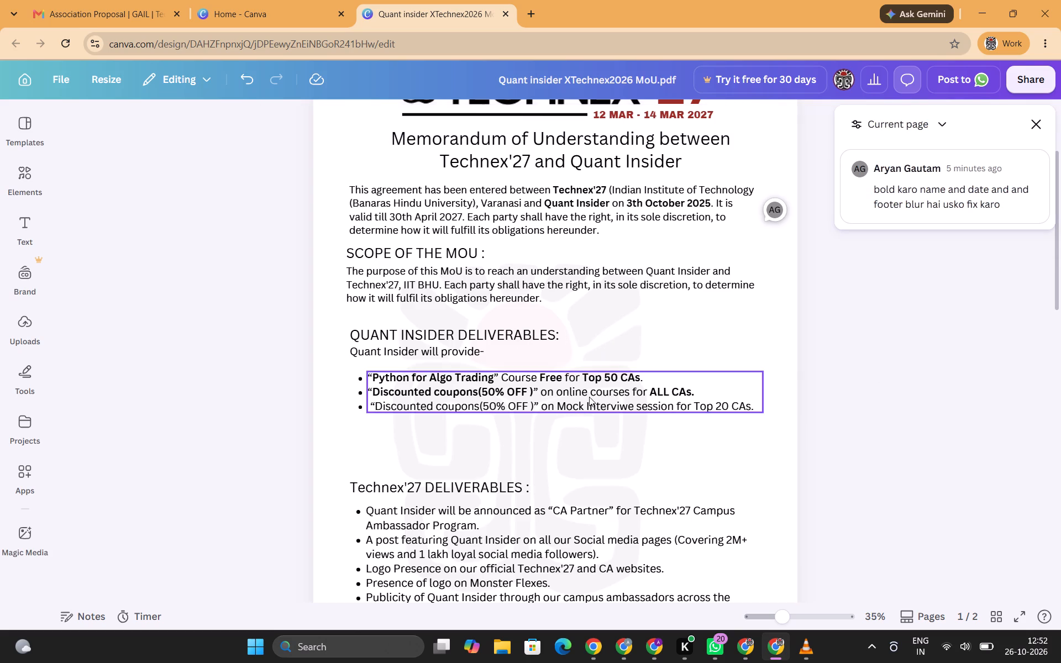
Make "Discounted coupons(50% OFF )" and "Mock Interviwe" bold in the third bullet of the Quant Insider deliverables.
double_click(516, 404)
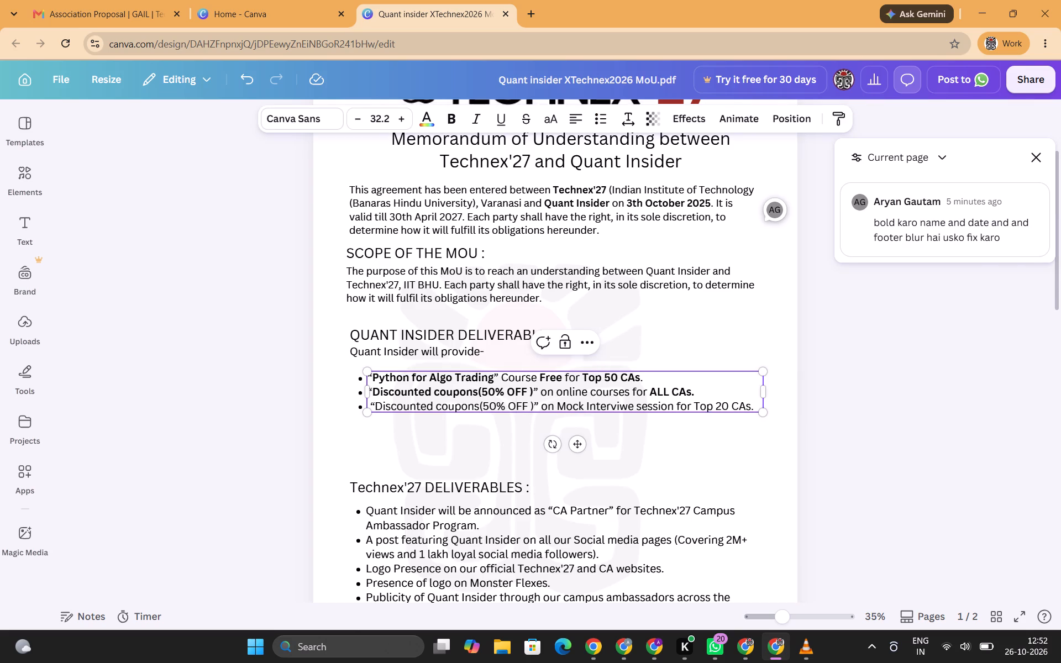
drag(532, 406, 518, 404)
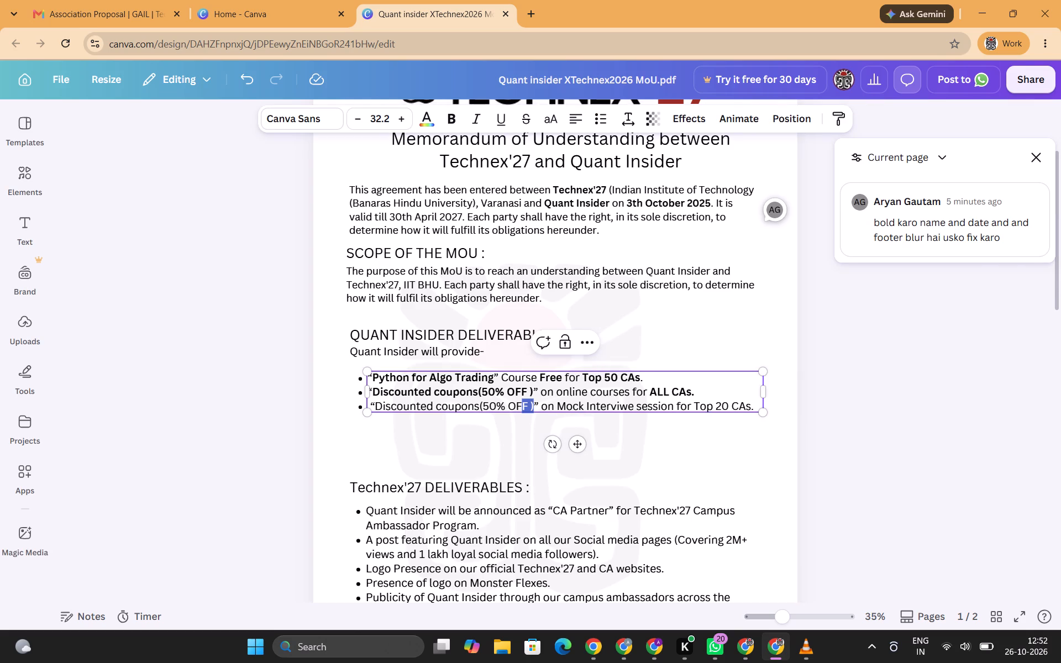
drag(518, 404, 377, 402)
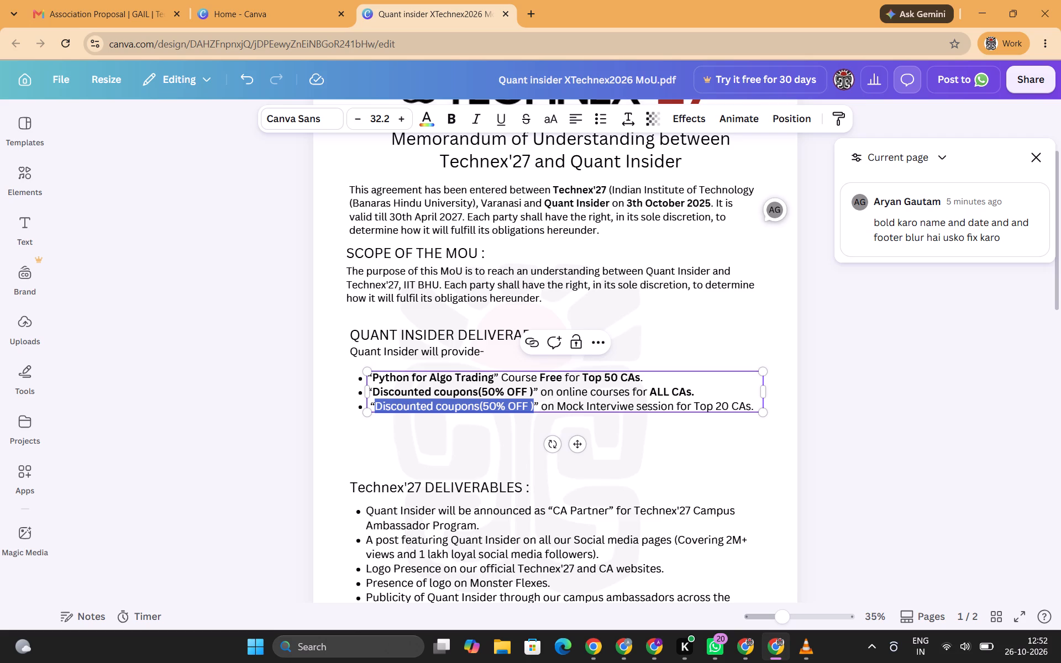
key(ctrl+b)
click(800, 382)
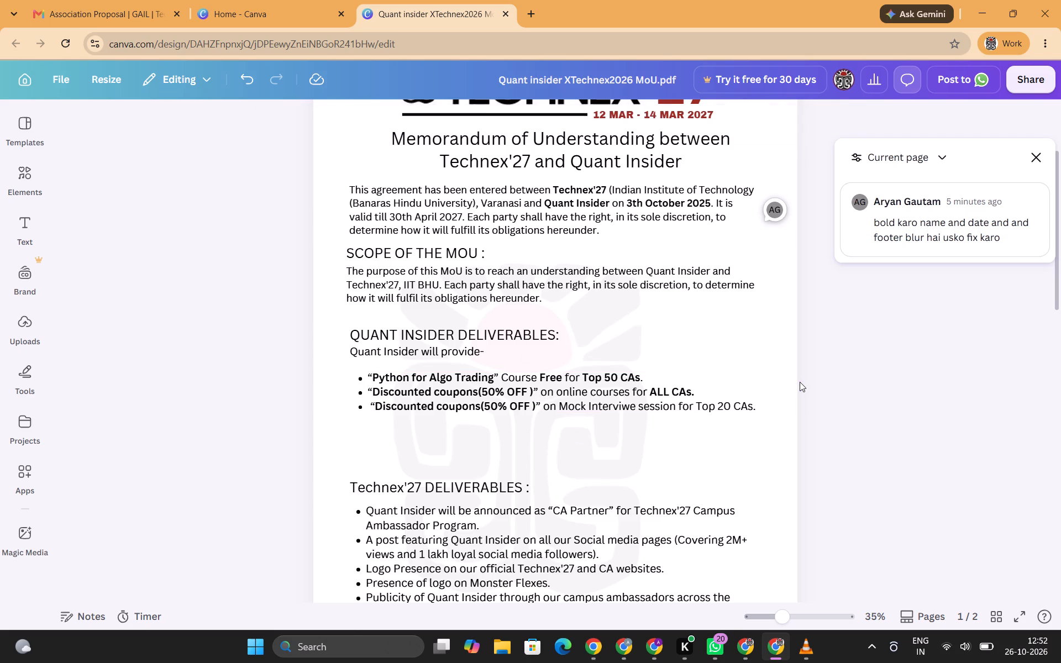
click(589, 407)
click(589, 407)
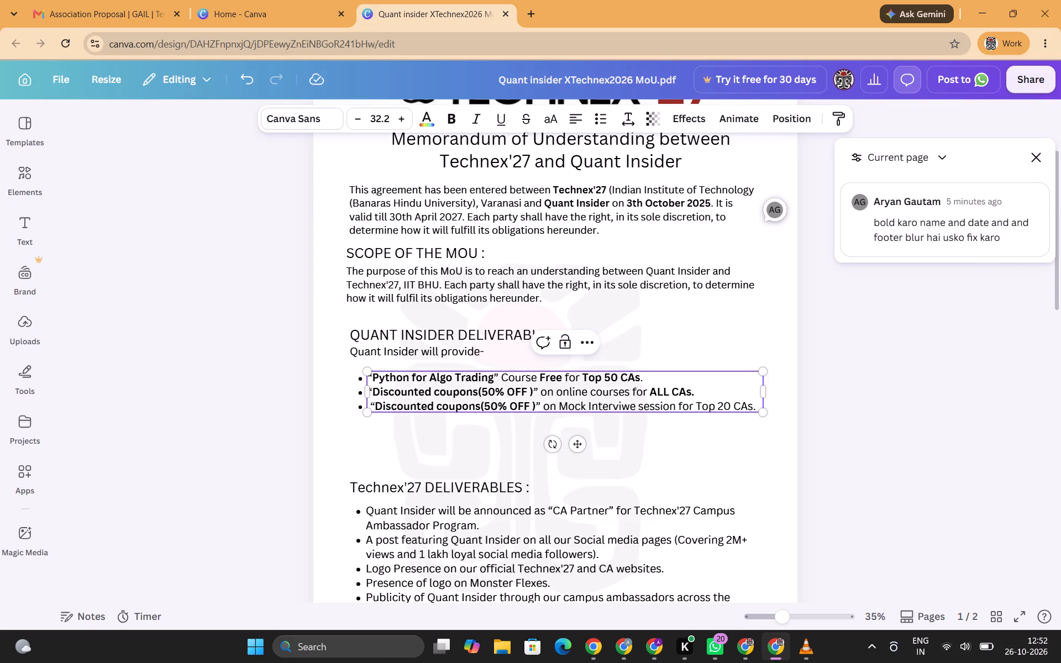
drag(560, 404, 622, 403)
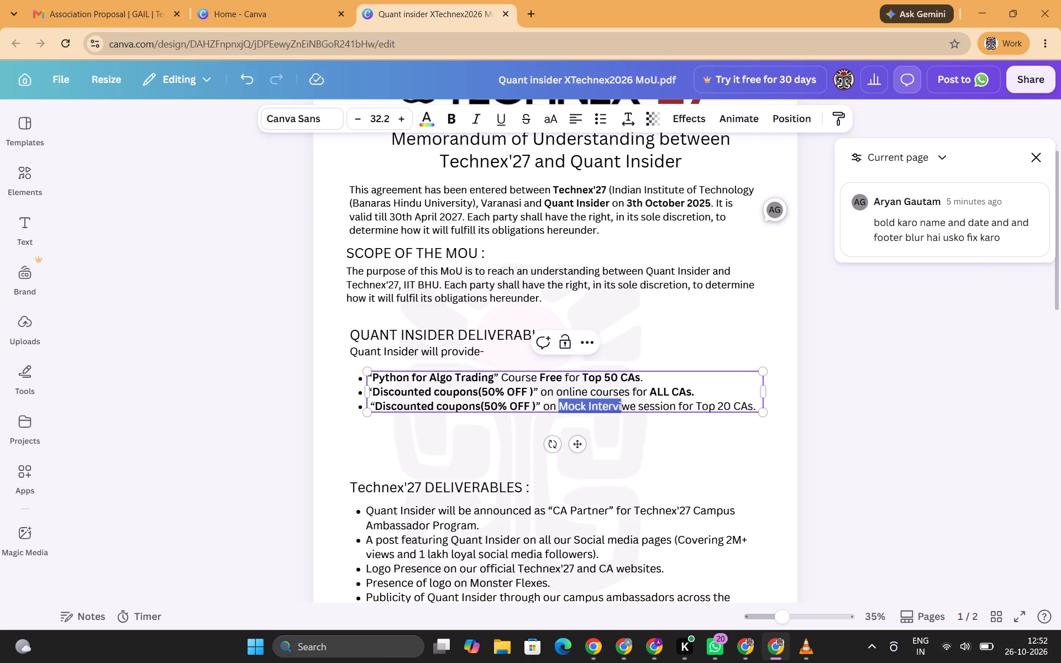
drag(622, 403, 633, 403)
key(ctrl+b)
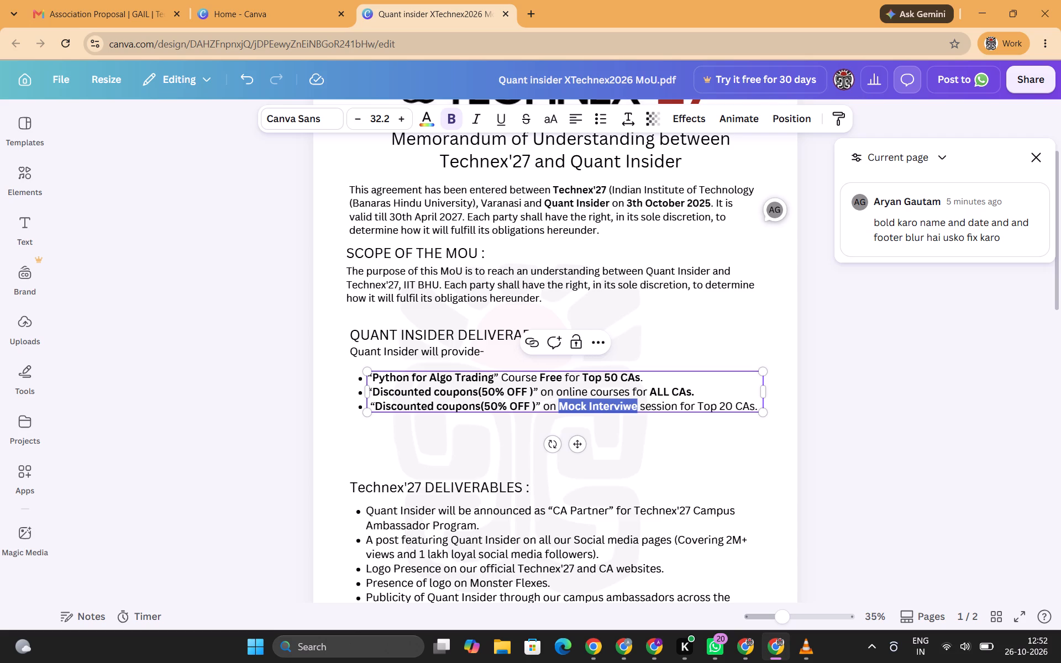
Make "Top 20 CAs" bold in the third bullet of the Quant Insider deliverables.
click(696, 404)
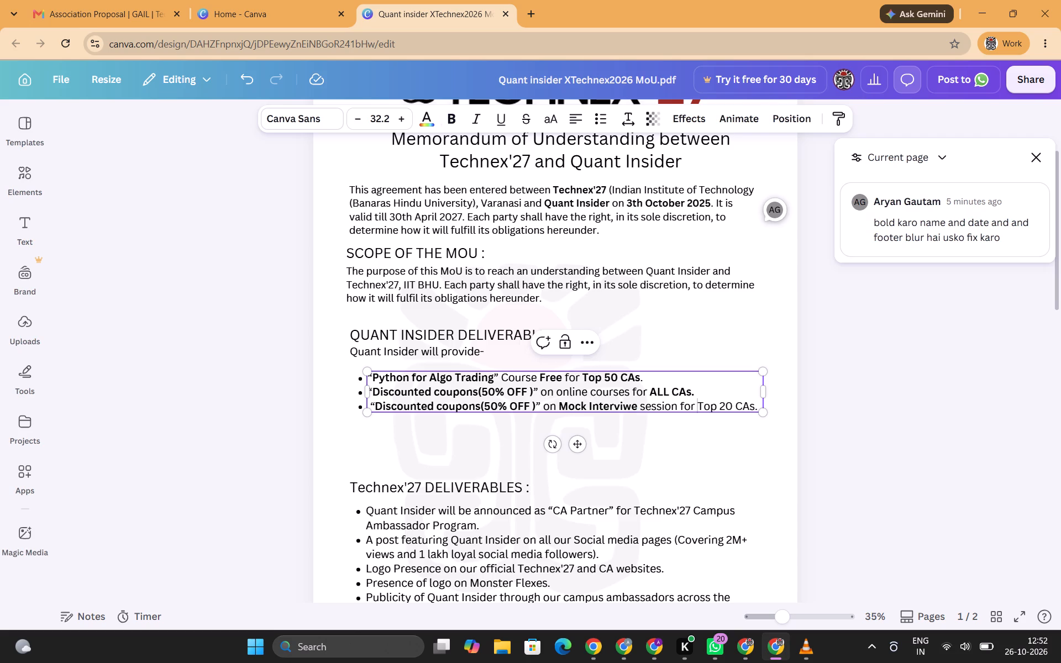
drag(696, 404, 752, 404)
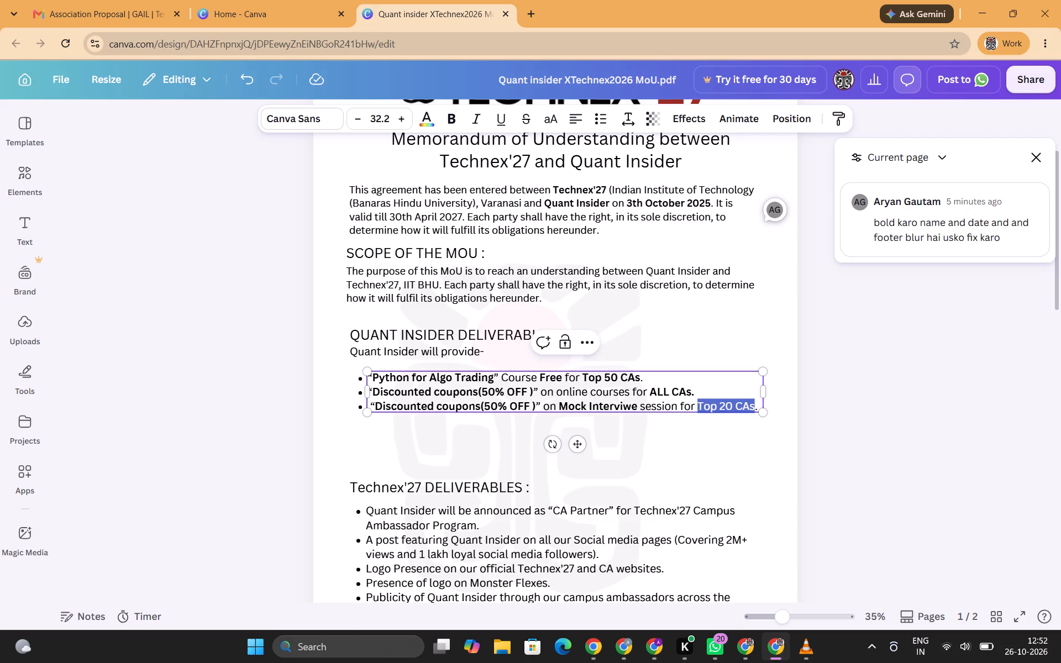
drag(752, 404, 753, 404)
key(ctrl+b)
click(894, 405)
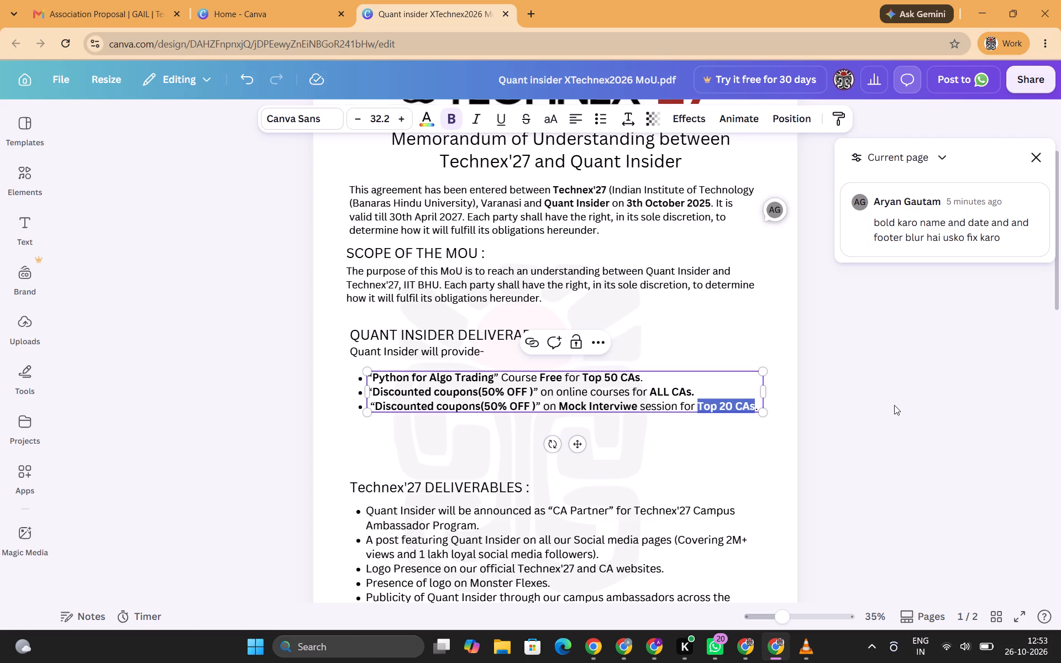
Make "CA Partner" bold in the first bullet of the Technex'27 deliverables.
scroll(894, 405, down, 2)
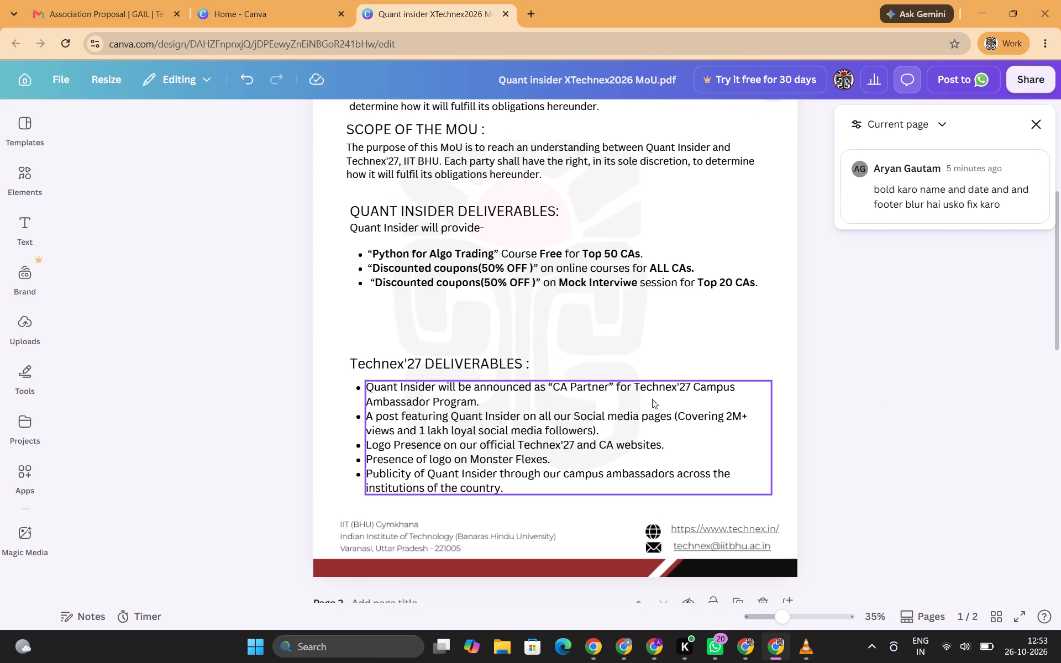
double_click(589, 387)
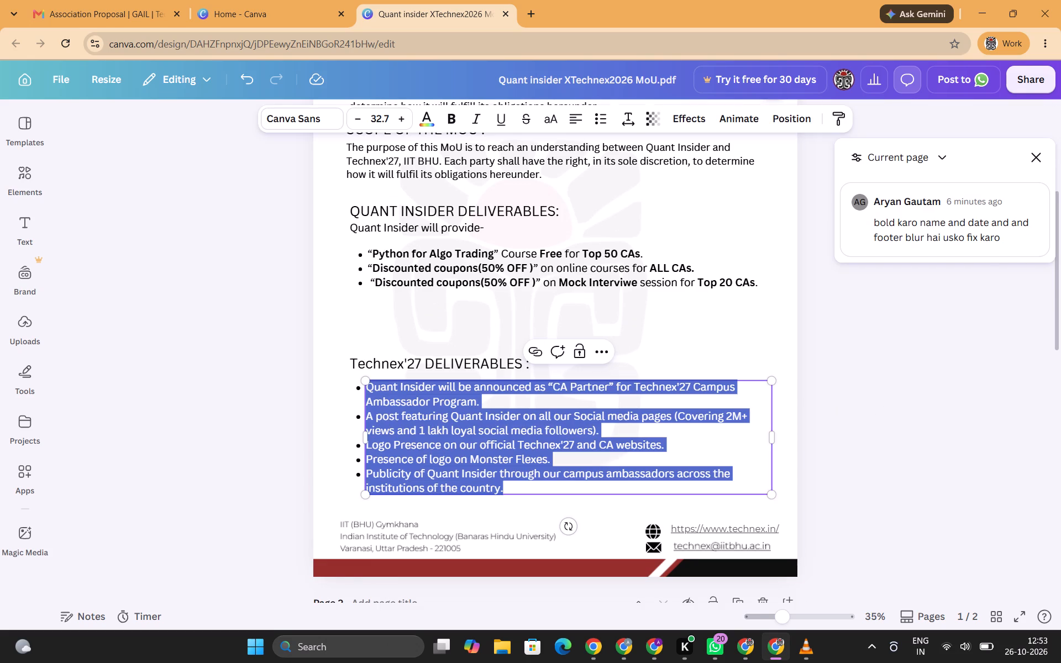
click(608, 385)
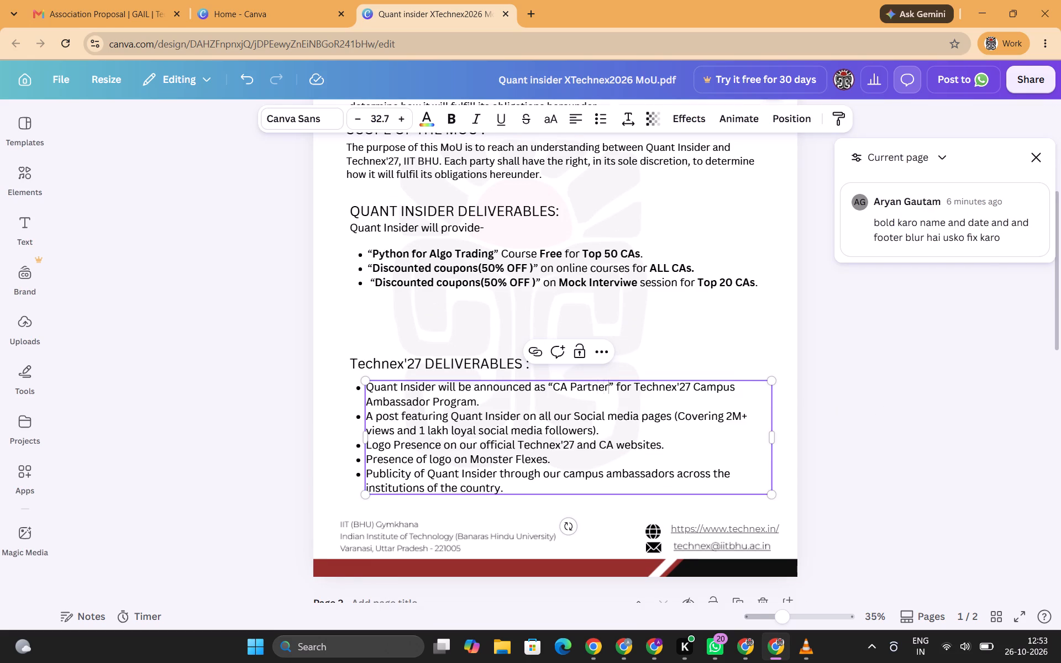
drag(608, 384, 555, 383)
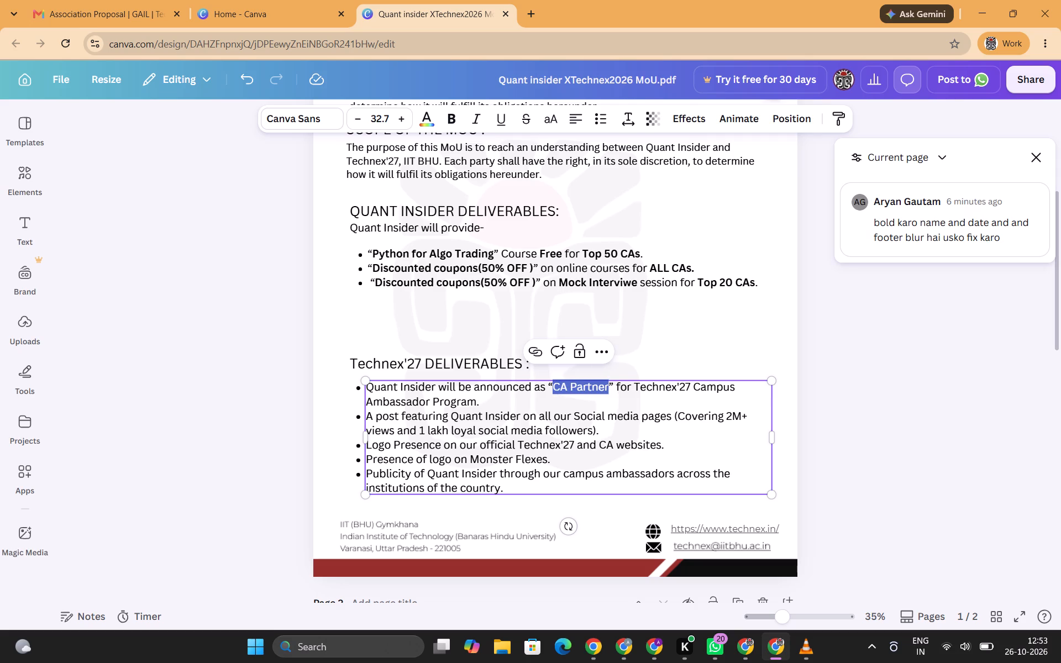
key(ctrl+b)
click(858, 359)
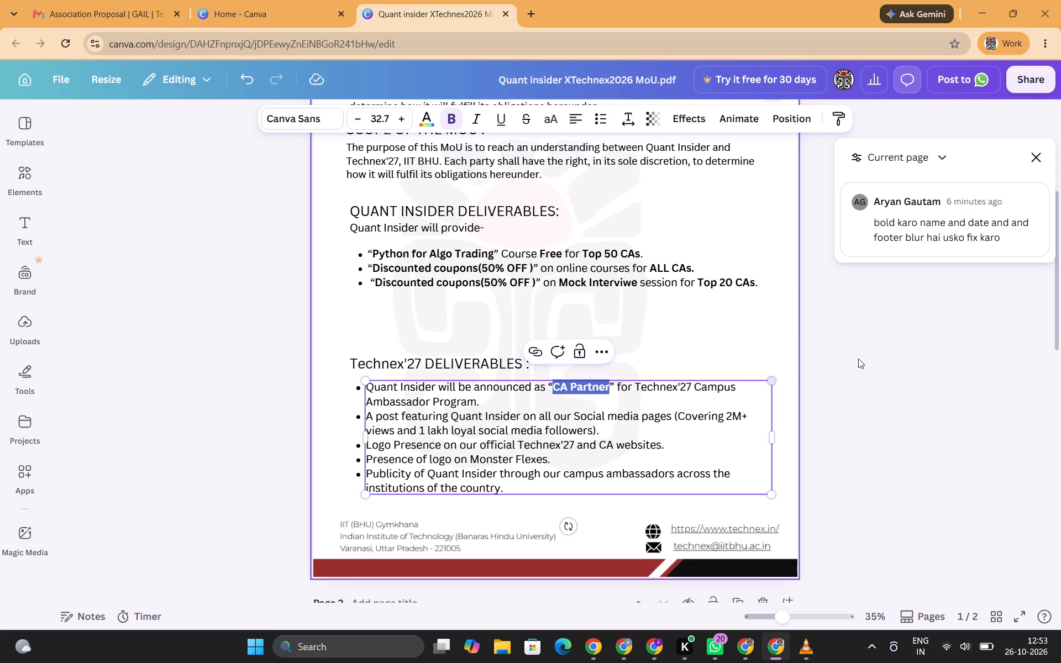
Make the word "post" bold in the second bullet of the Technex'27 deliverables.
scroll(858, 359, down, 1)
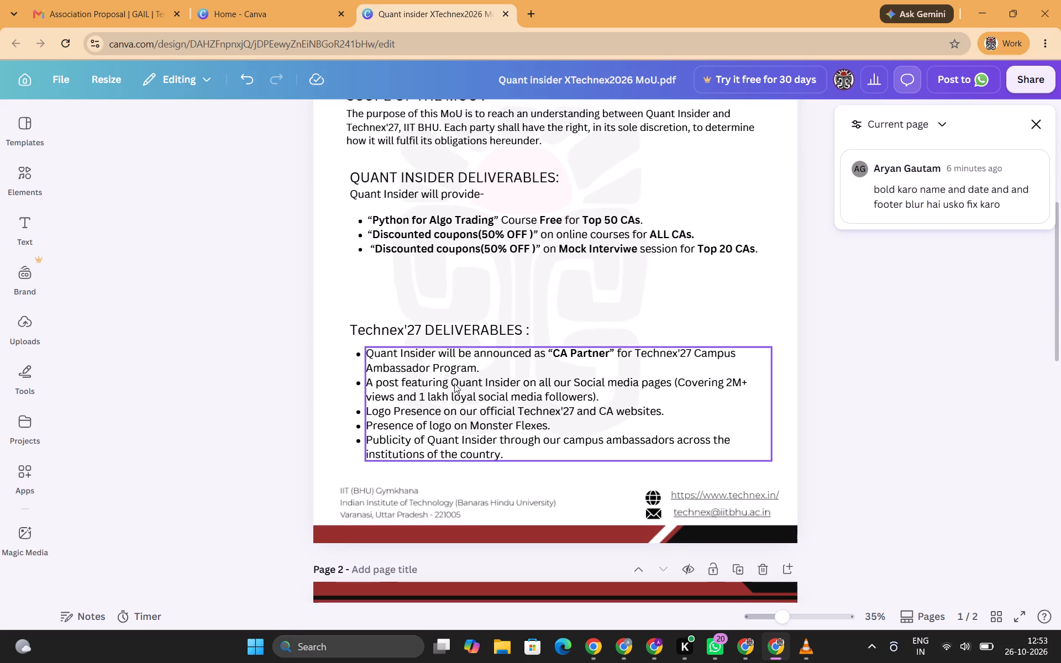
double_click(382, 379)
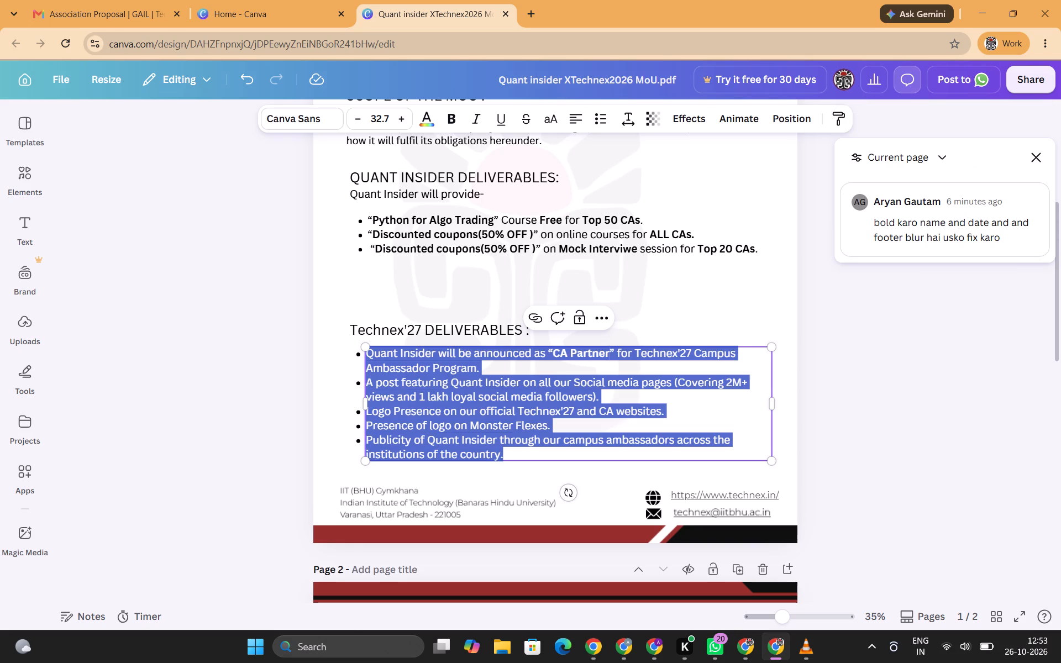
double_click(384, 380)
key(ctrl+b)
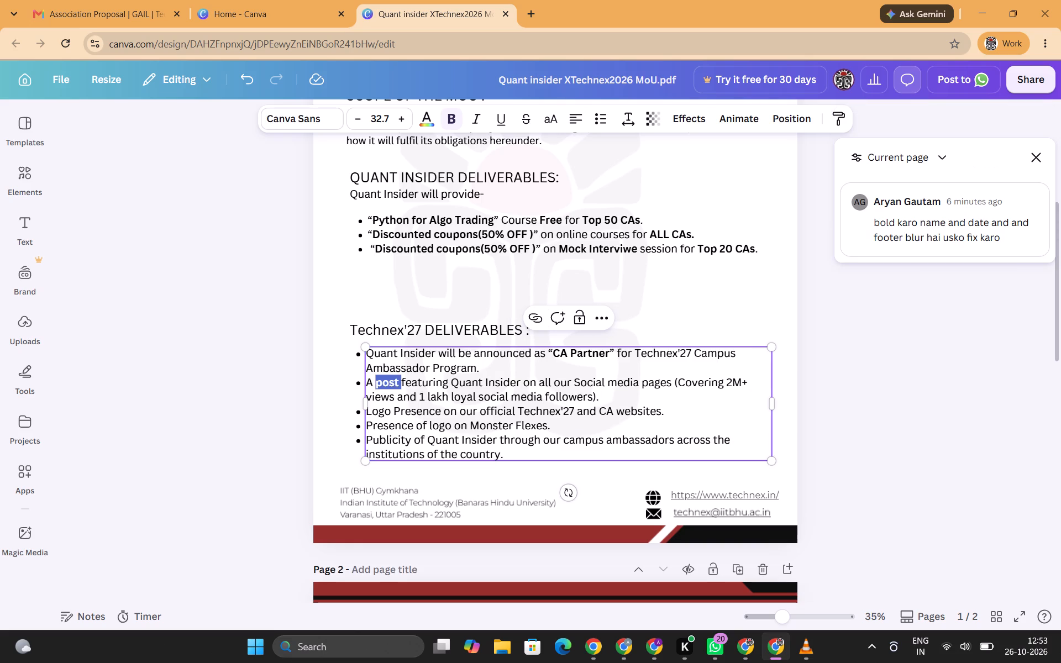
click(863, 384)
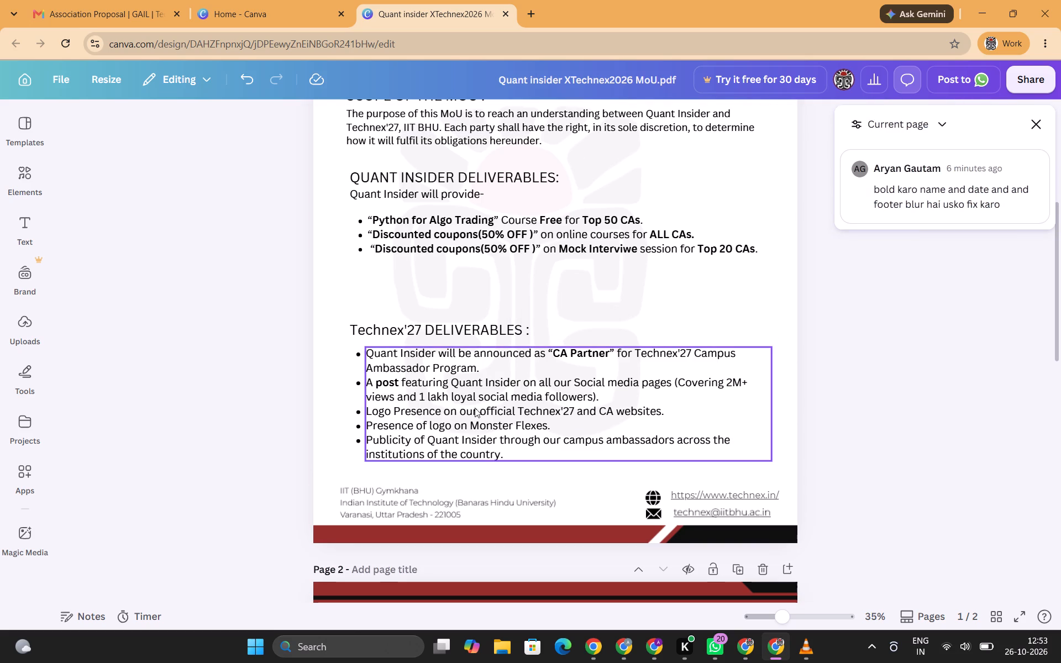
Make "Logo Presence" bold in the third bullet of the Technex'27 deliverables.
double_click(534, 409)
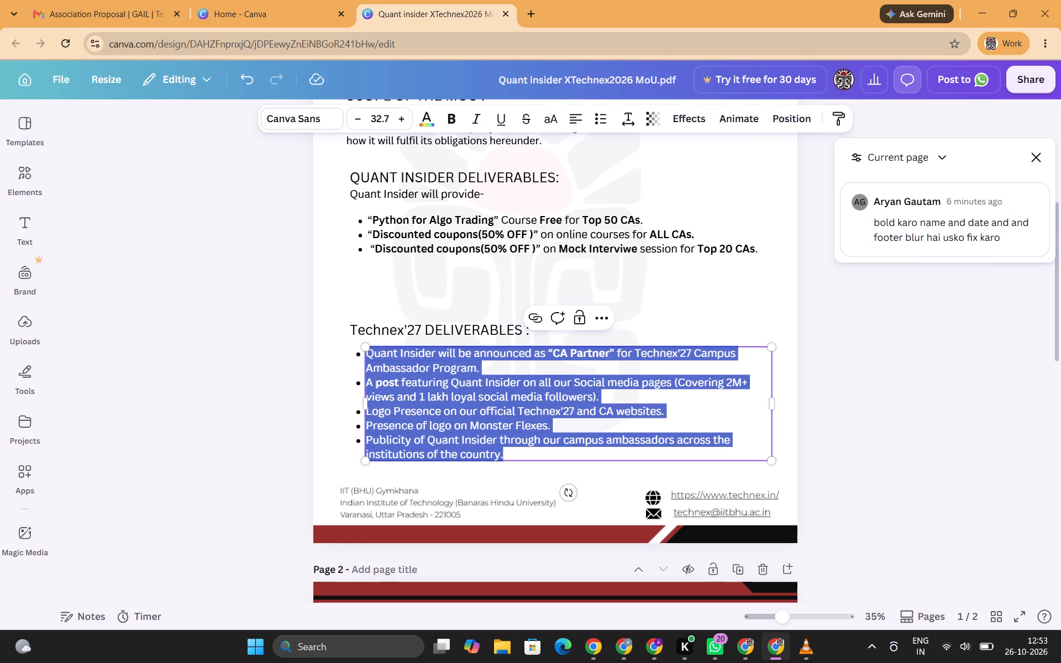
click(534, 409)
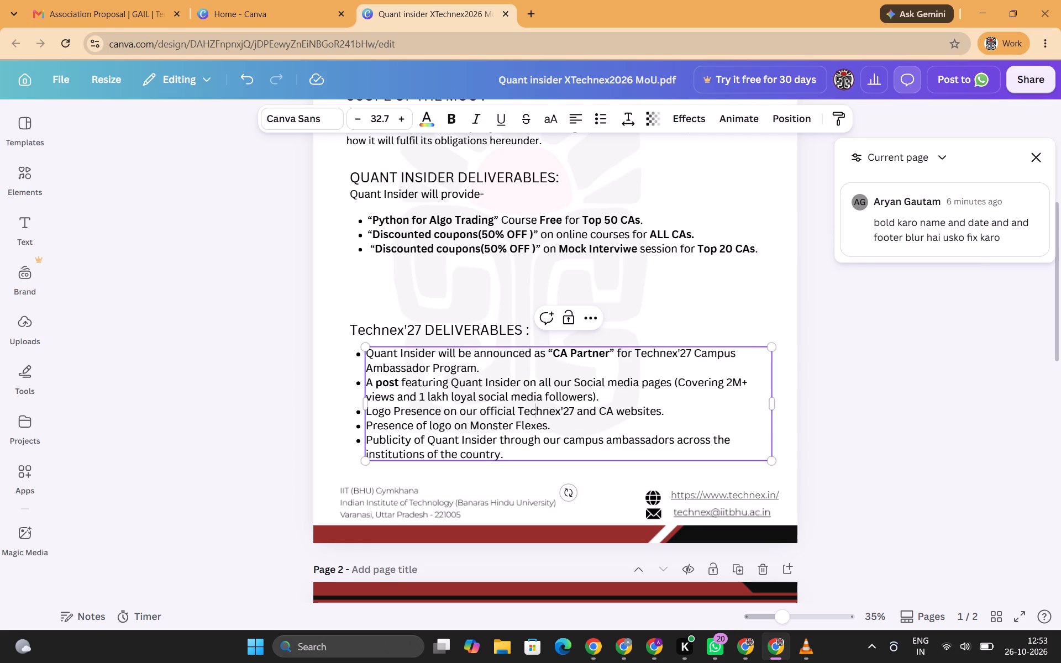
drag(439, 412, 373, 412)
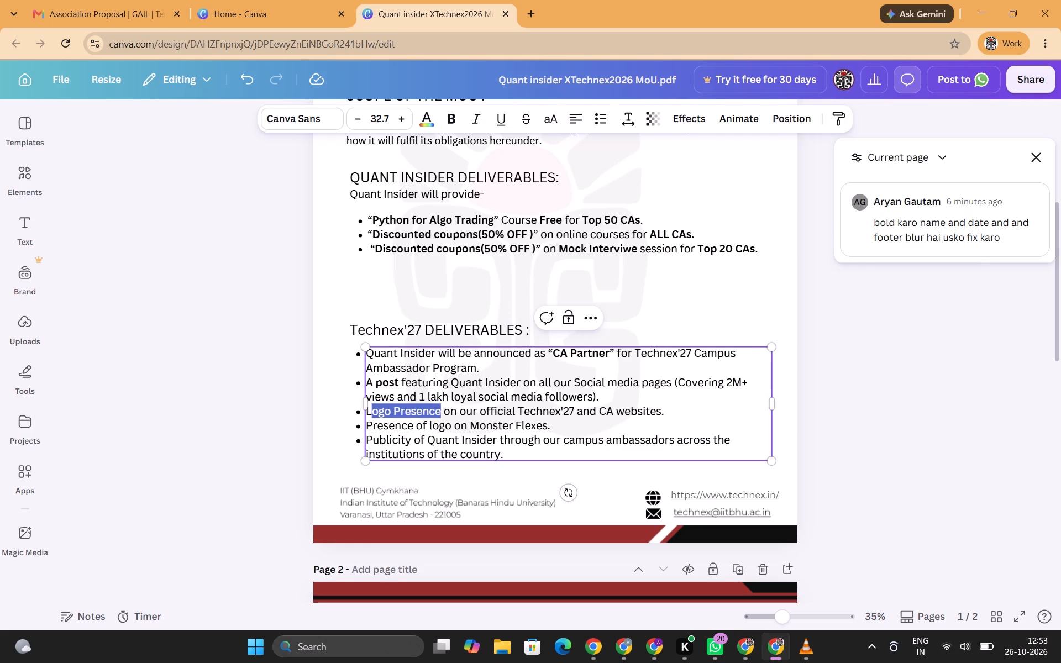
drag(373, 412, 367, 411)
key(ctrl+b)
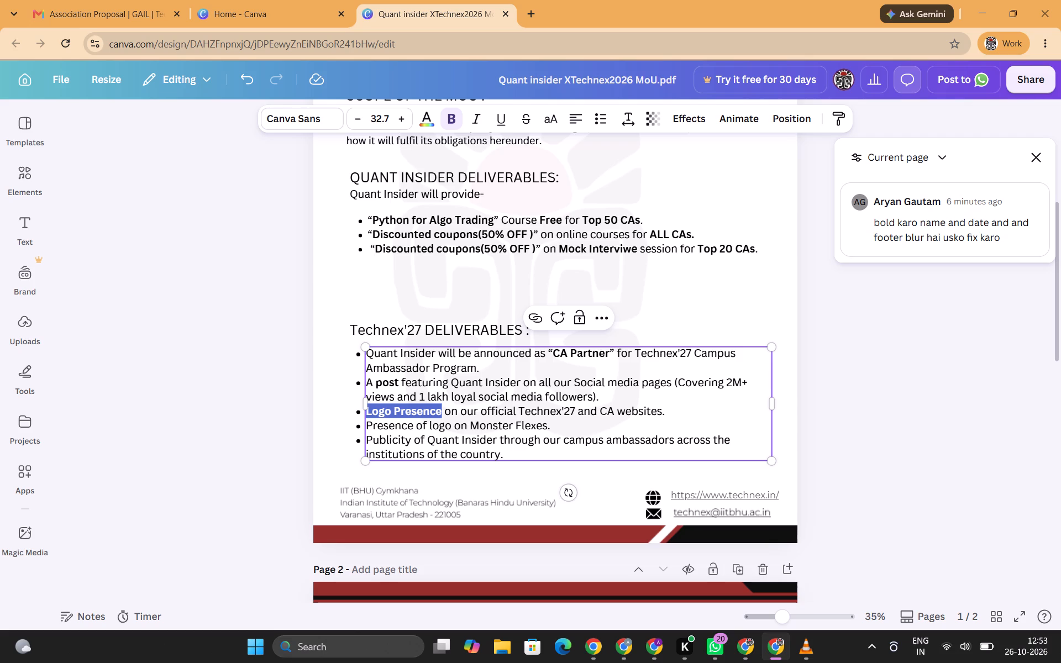
Make "Monster Flexes" bold in the fourth bullet of the Technex'27 deliverables.
click(470, 425)
drag(470, 424, 546, 424)
key(ctrl+b)
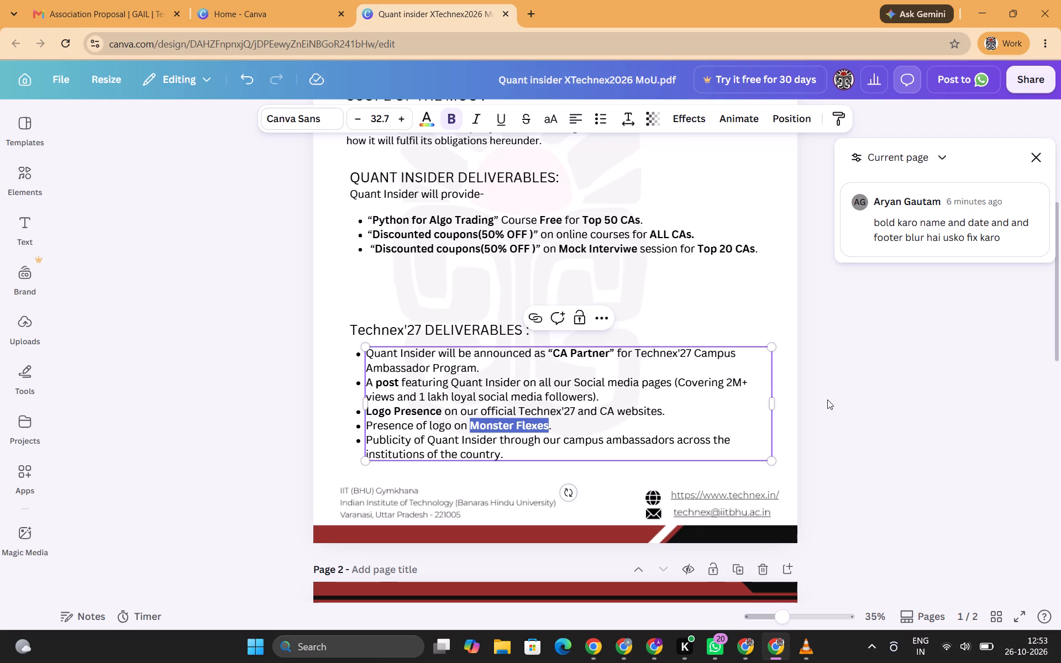
click(836, 398)
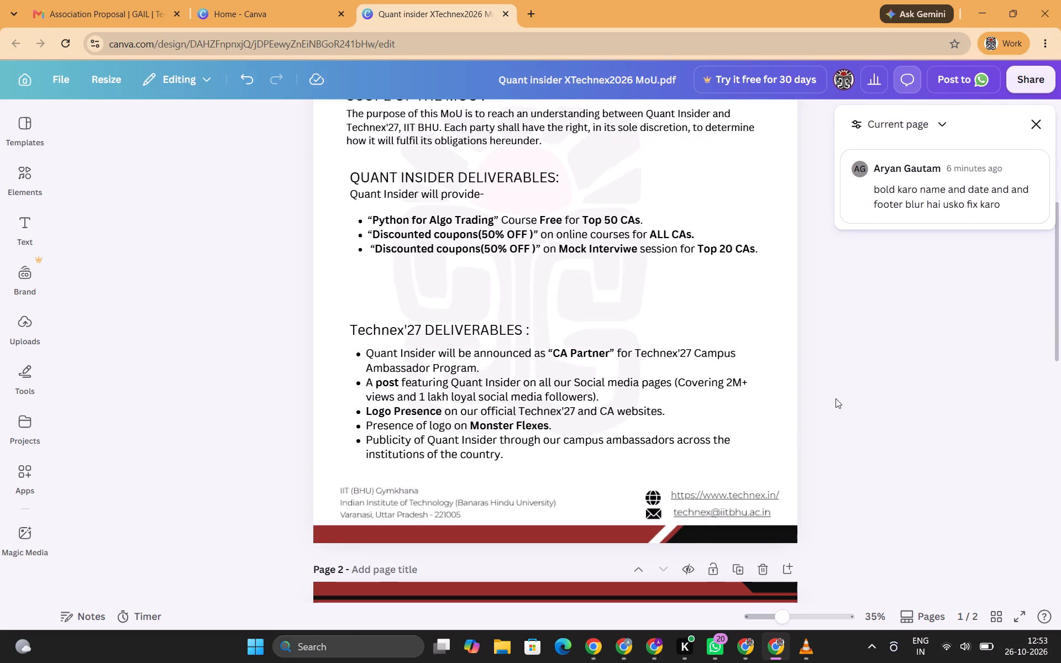
Examine the address block, website link and email line in page 1's footer to check whether each is editable text.
scroll(836, 398, up, 1)
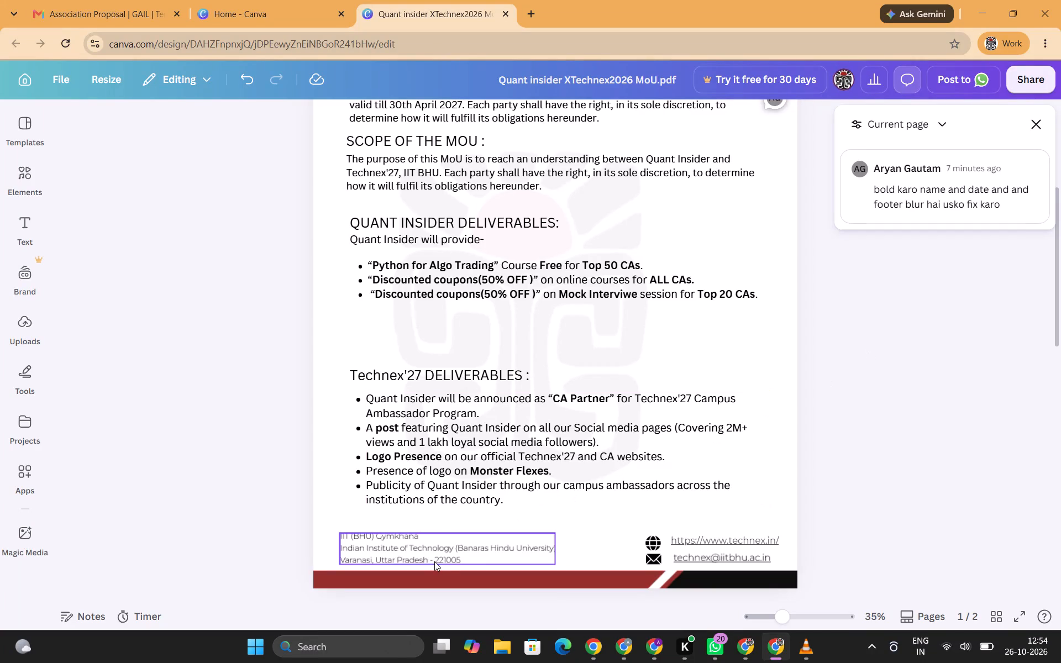
click(421, 553)
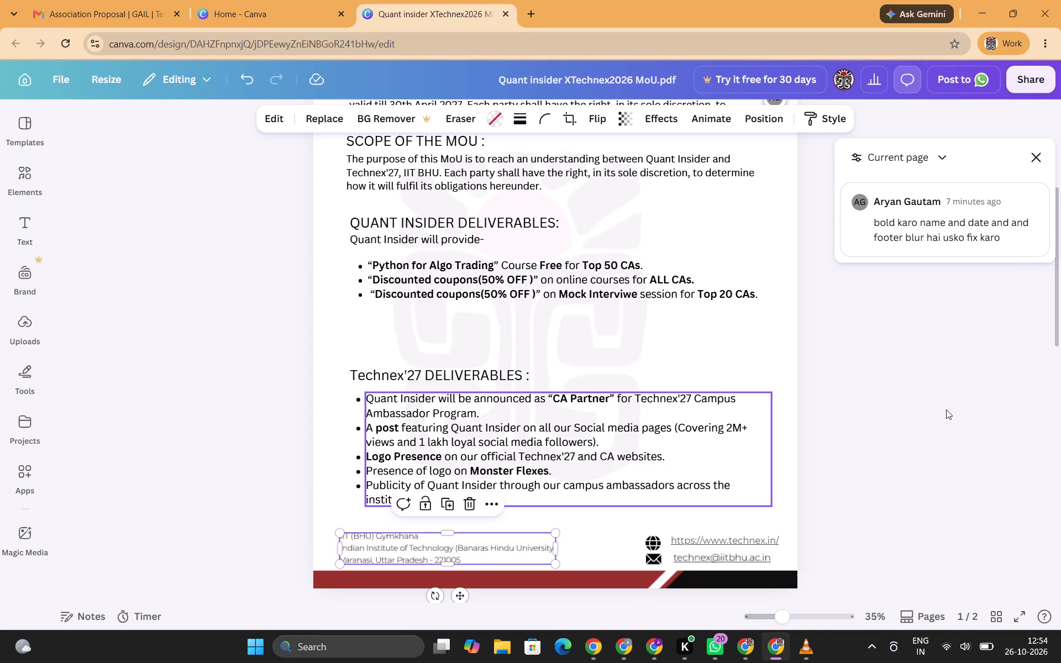
click(946, 409)
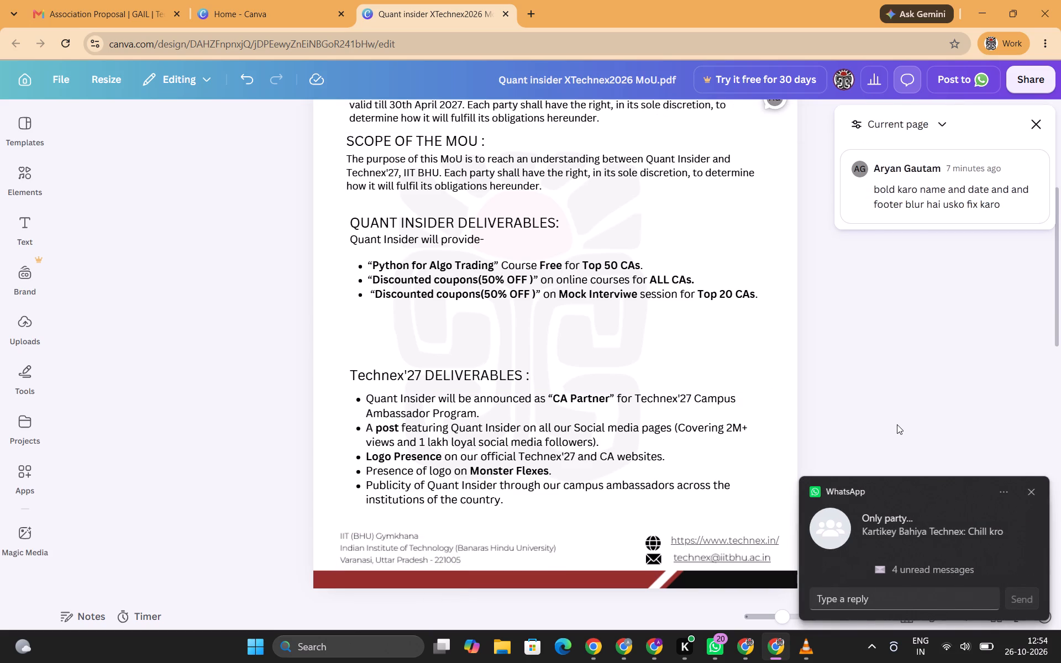
click(1031, 489)
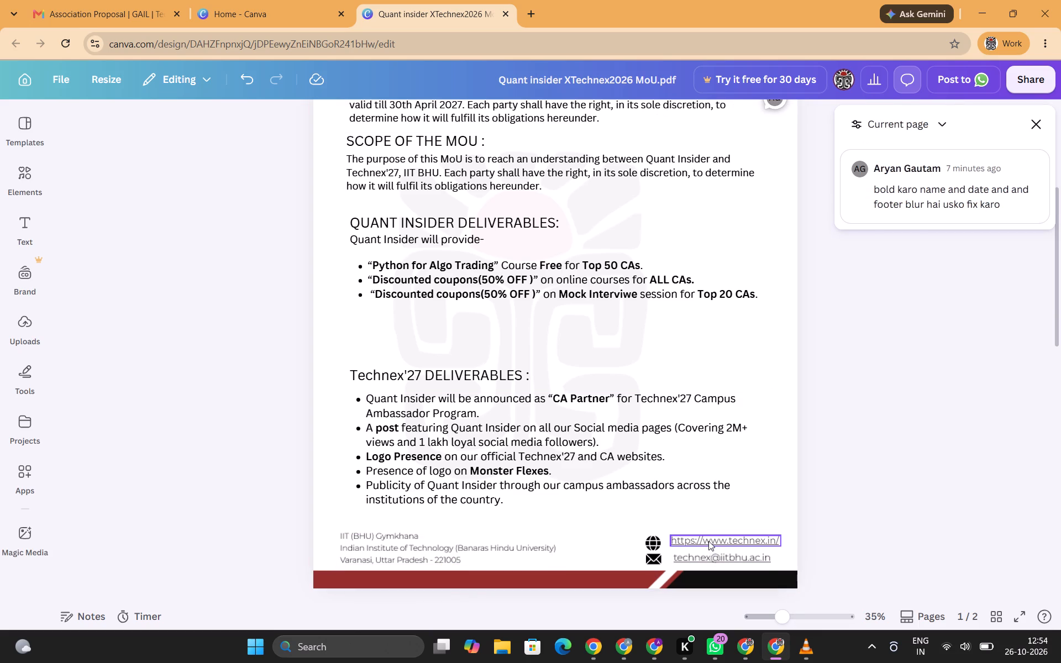
click(461, 547)
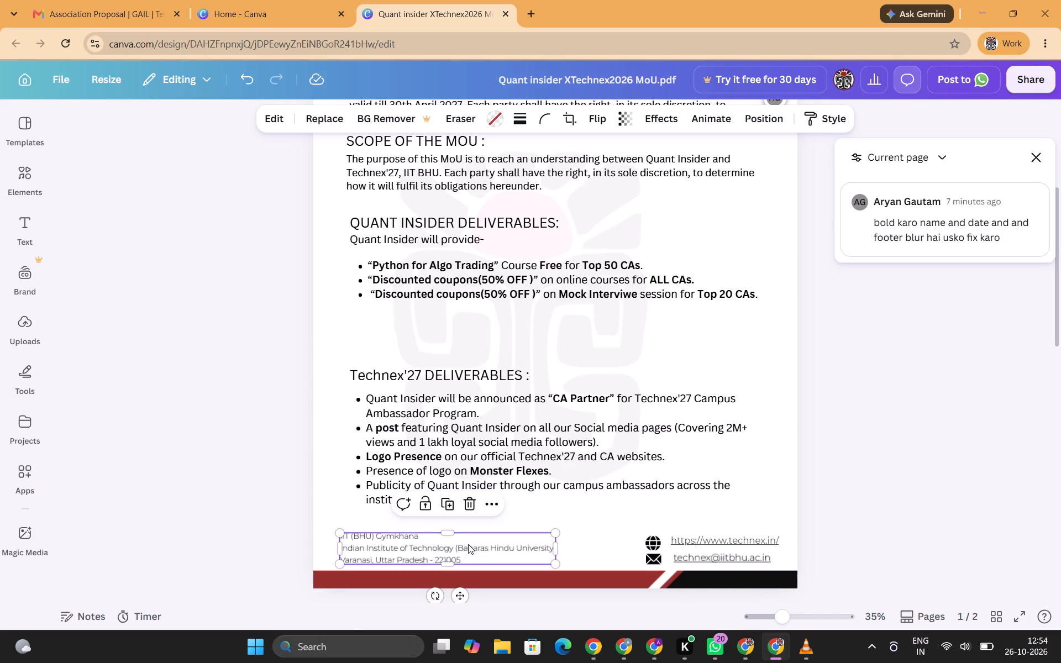
click(468, 544)
double_click(468, 544)
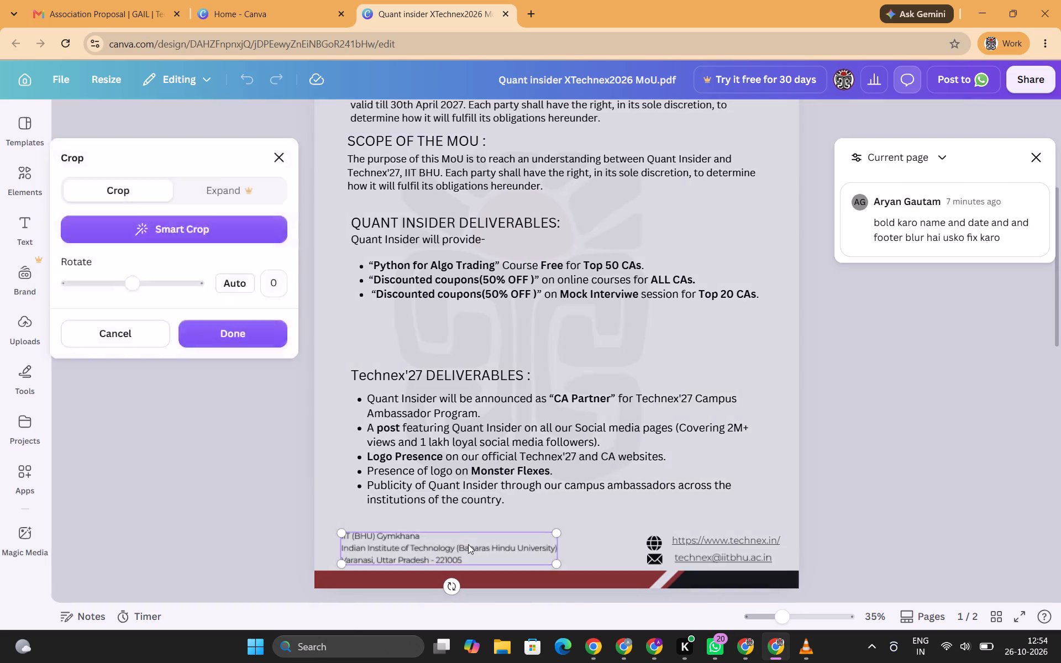
click(468, 544)
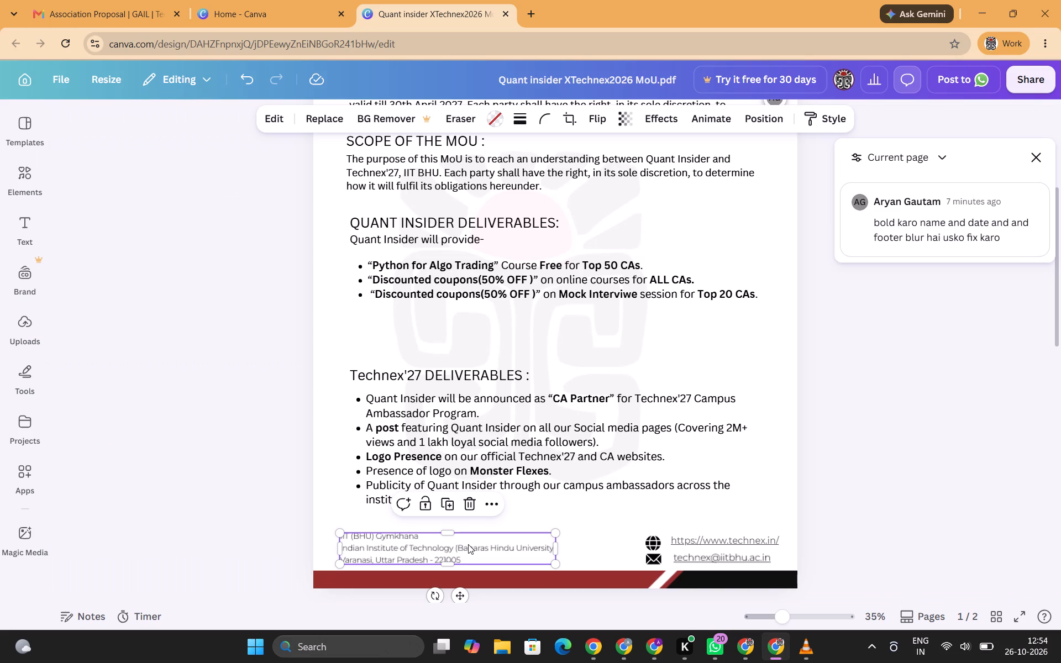
click(883, 496)
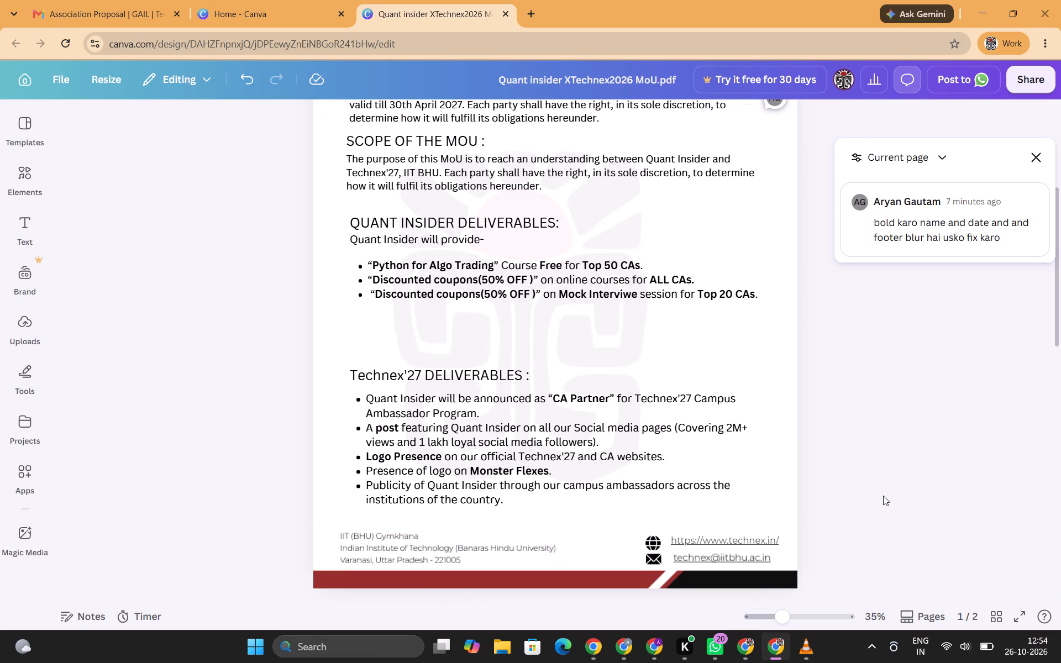
click(746, 538)
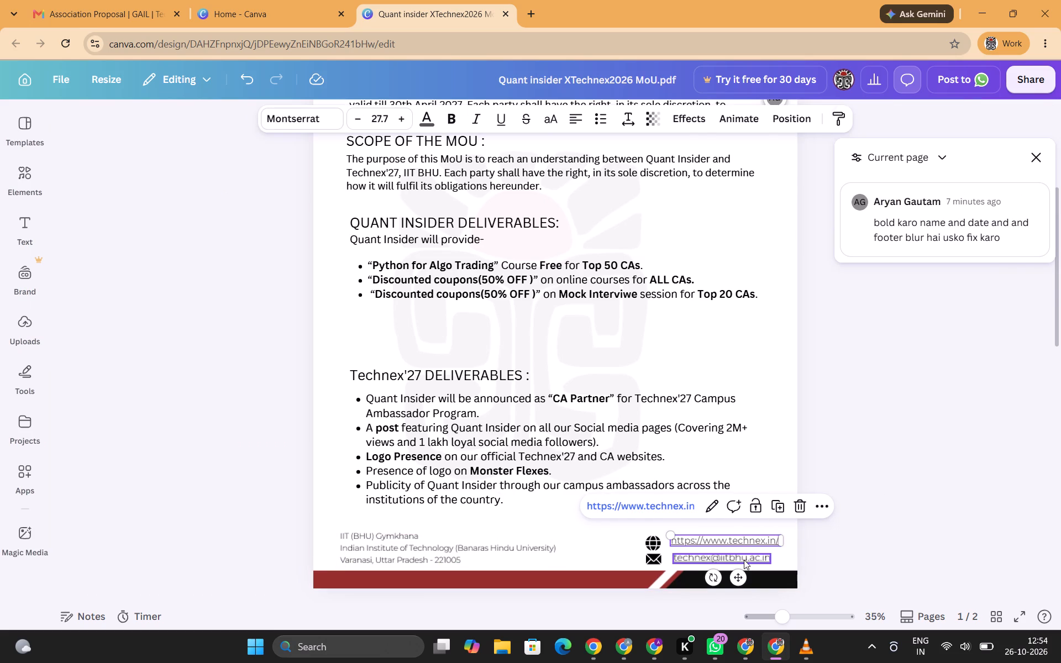
click(744, 560)
click(884, 514)
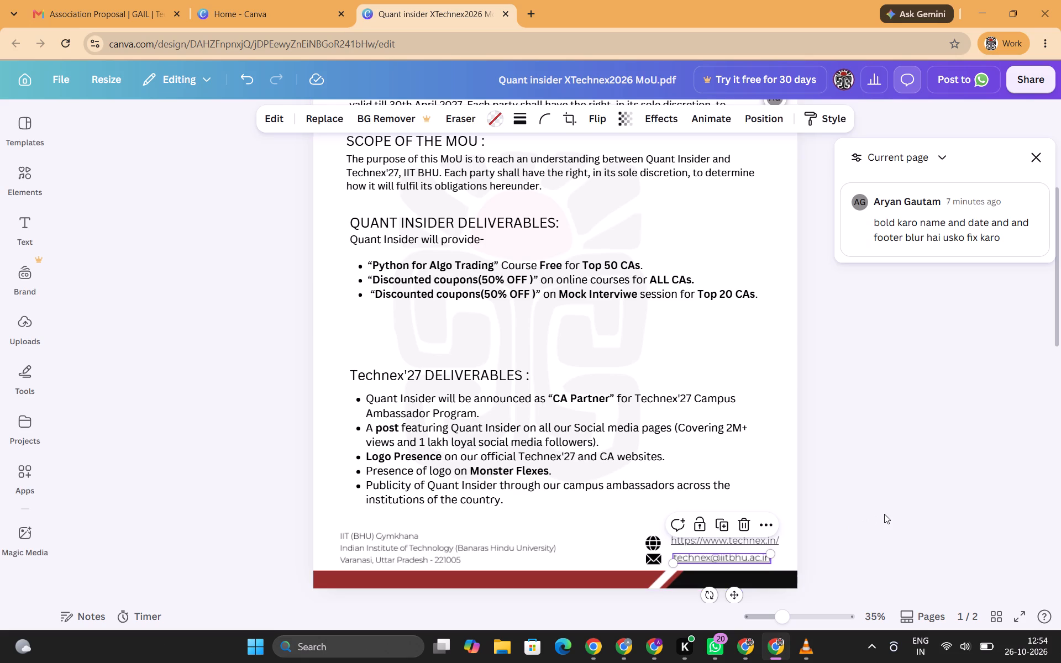
Duplicate the website link text in page 1's footer and place the copy just above the original.
click(763, 535)
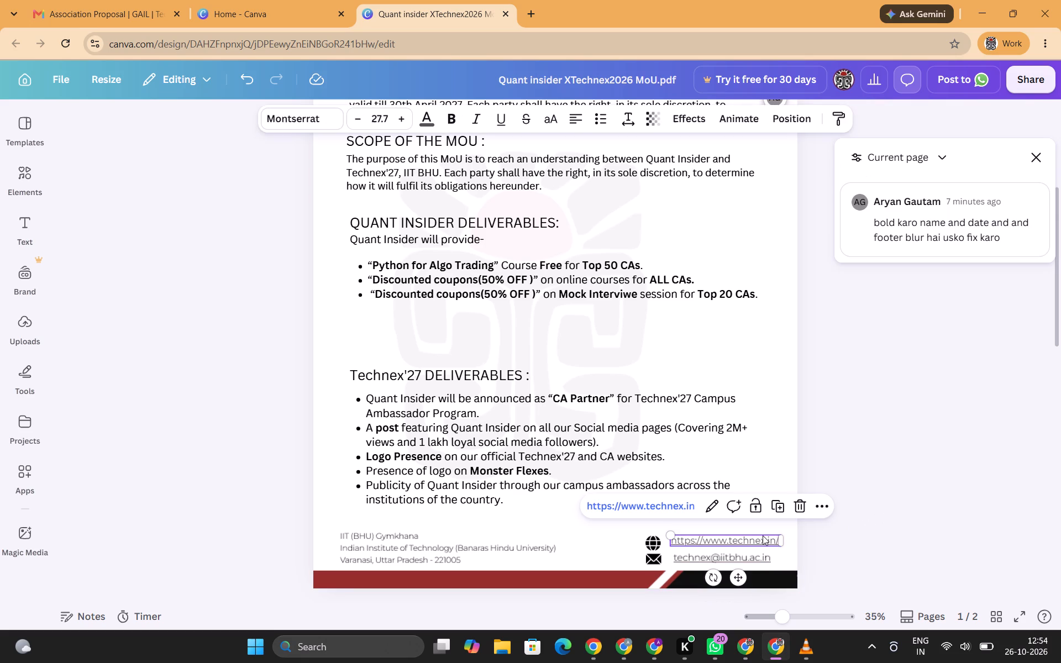
click(777, 506)
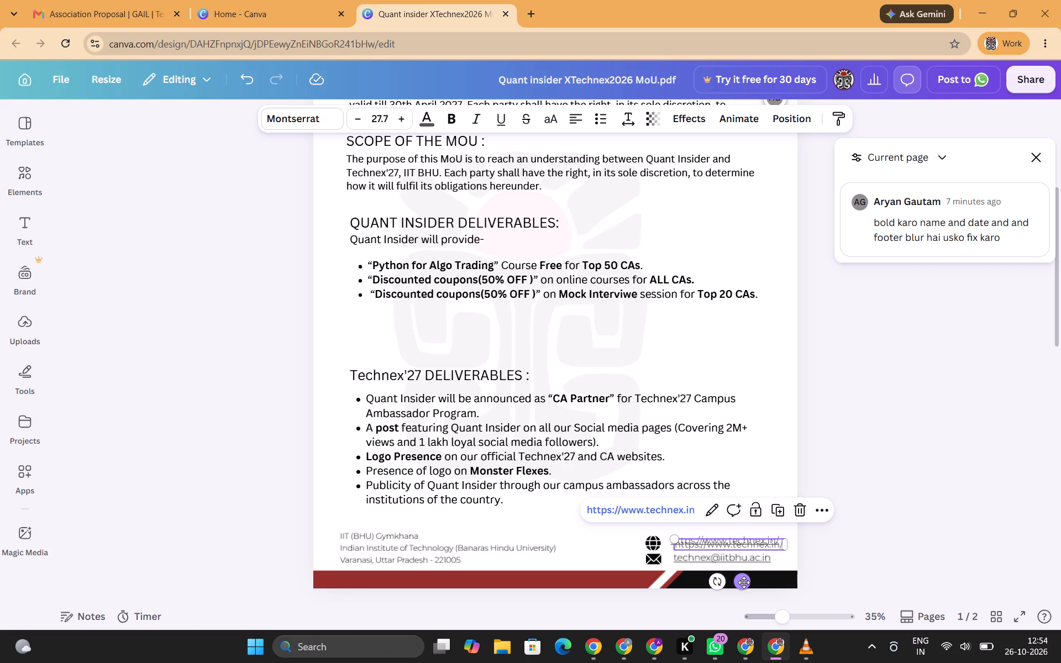
drag(744, 582, 740, 546)
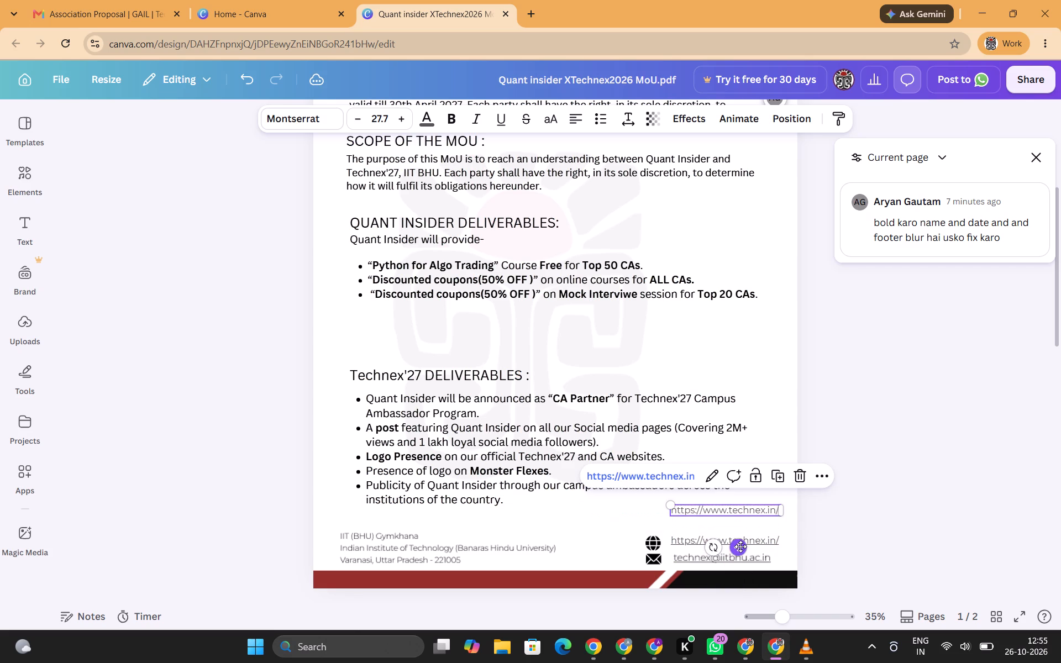
click(889, 514)
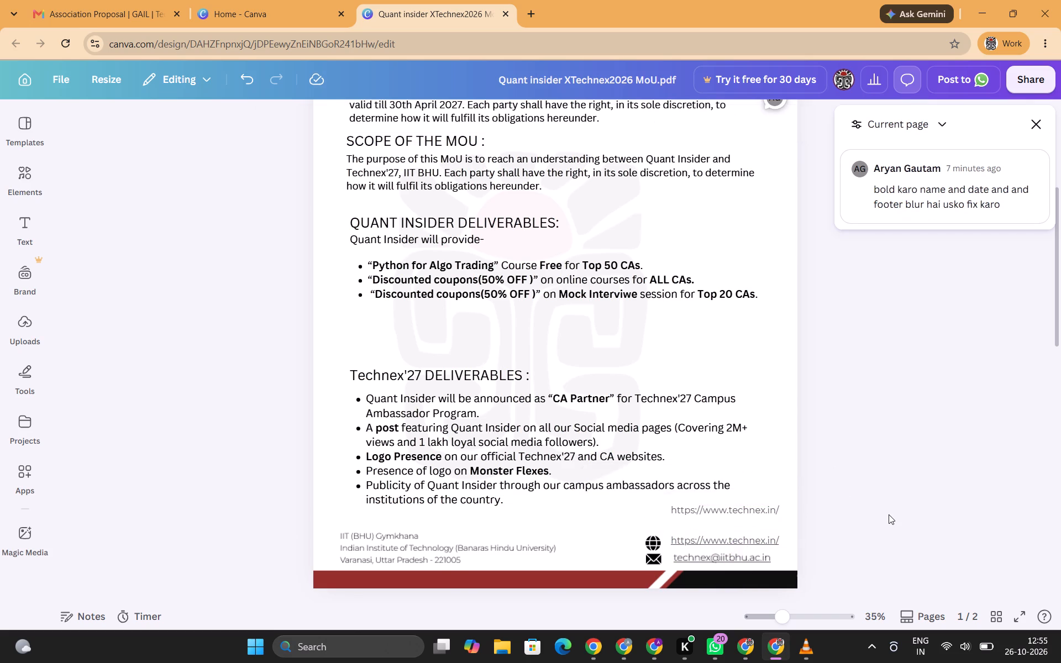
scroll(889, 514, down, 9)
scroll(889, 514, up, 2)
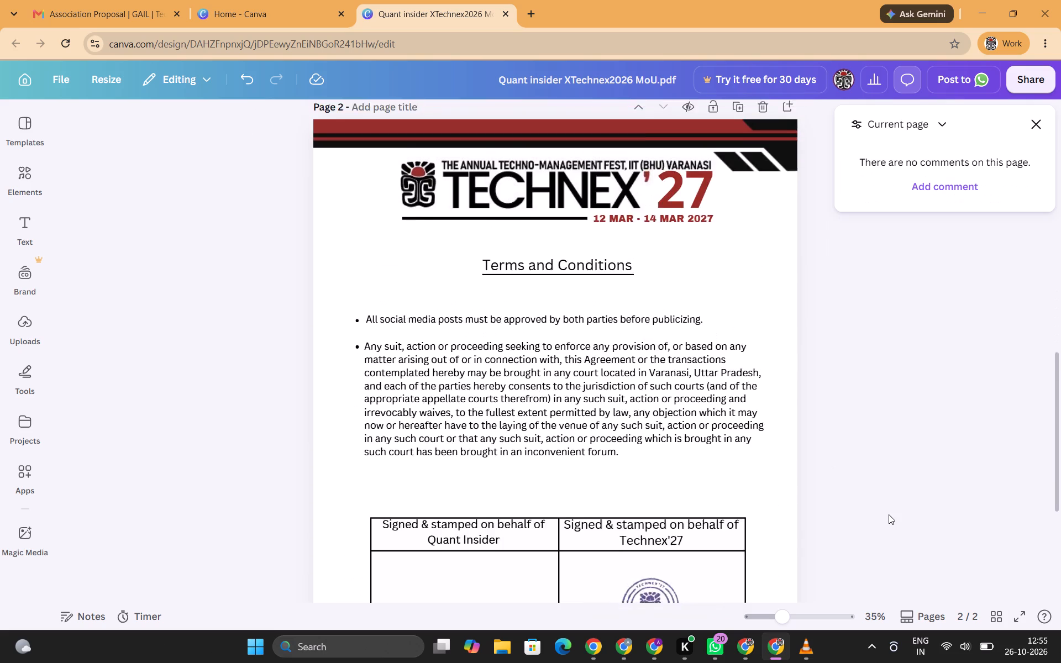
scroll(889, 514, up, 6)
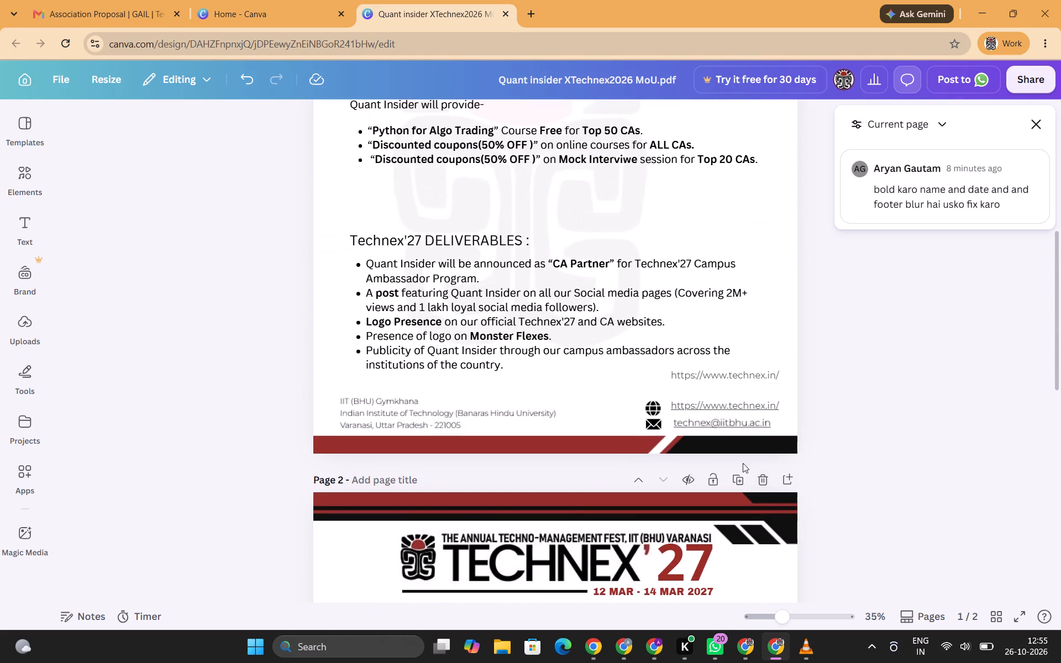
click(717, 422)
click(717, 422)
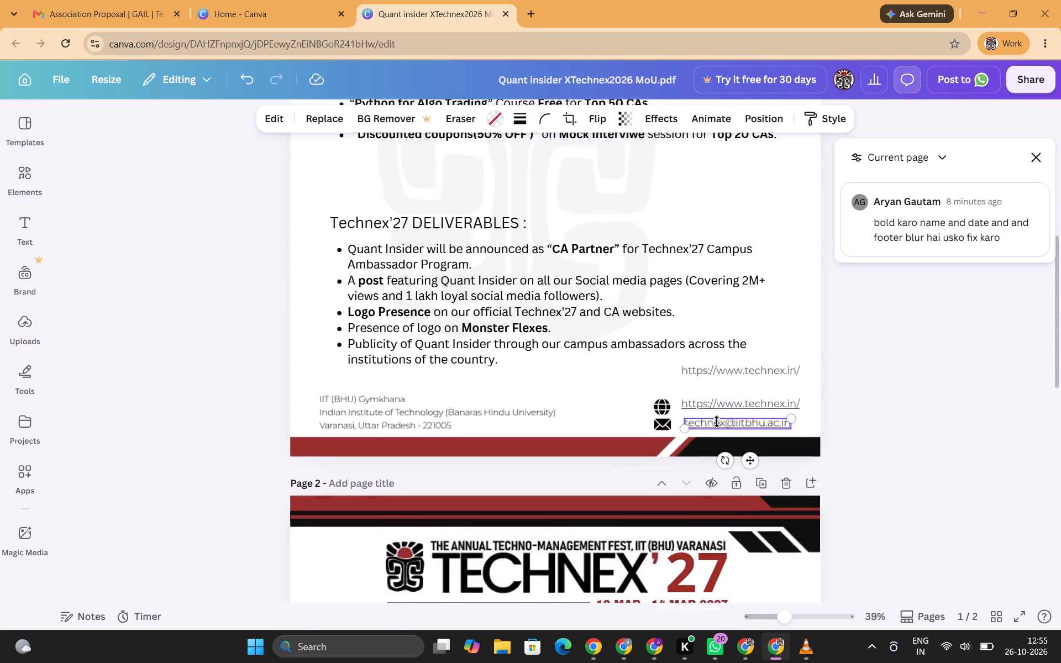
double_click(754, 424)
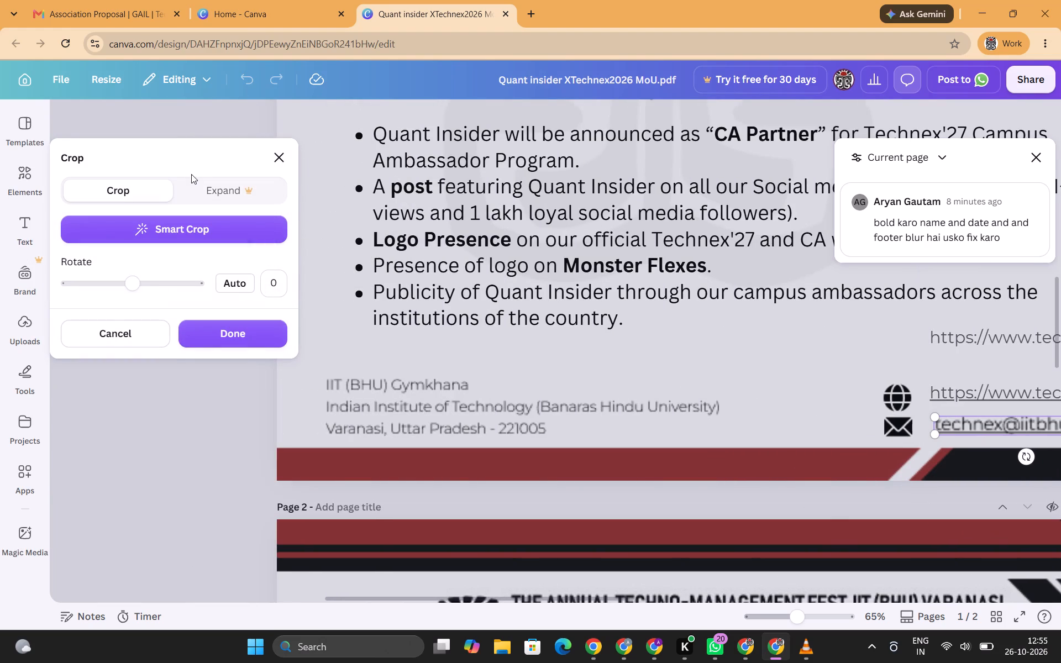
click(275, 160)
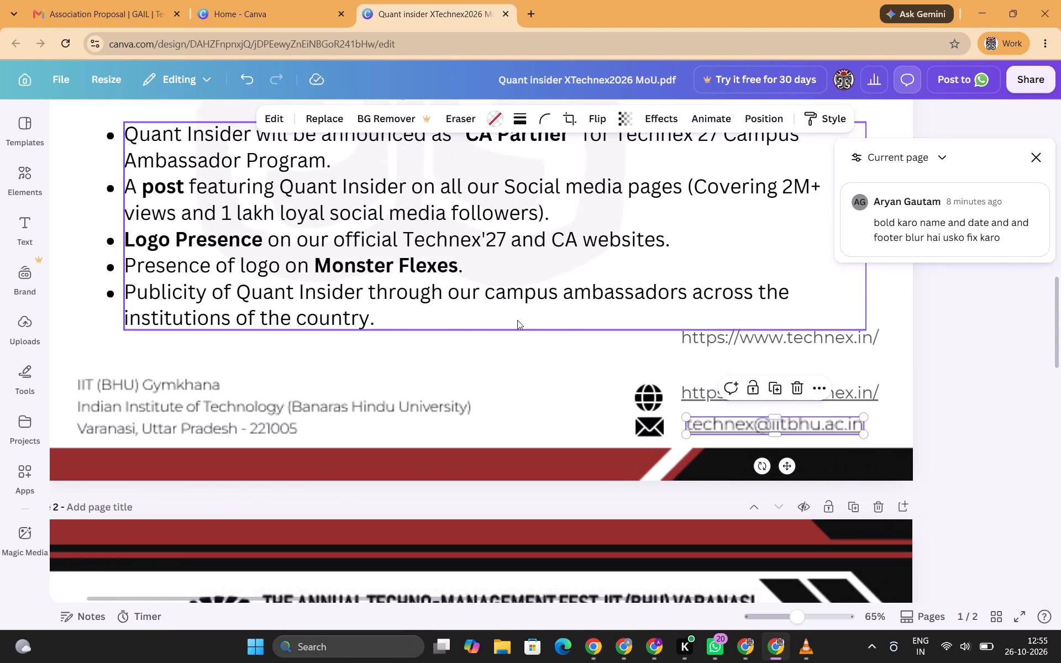
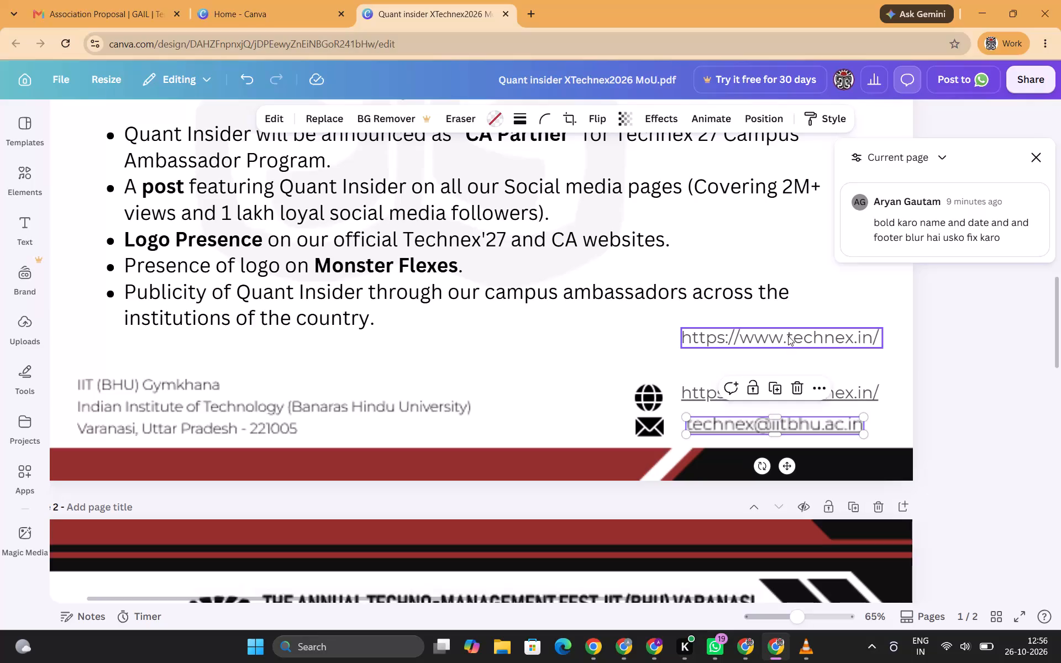
Open the duplicated website link above the original in page 1's footer for text editing, with all its text selected.
double_click(788, 336)
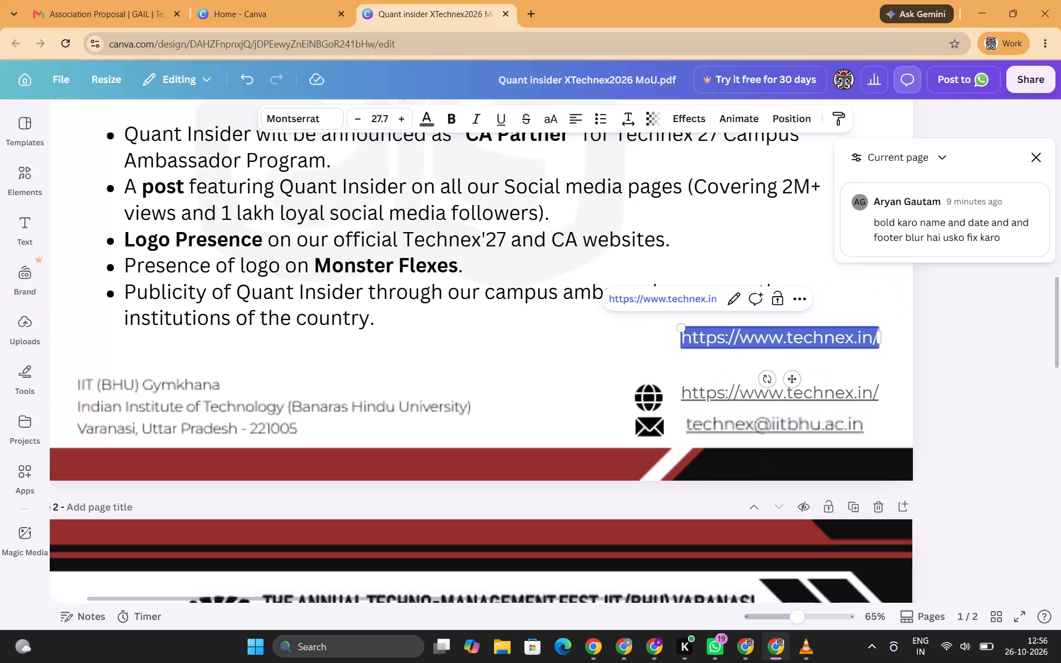
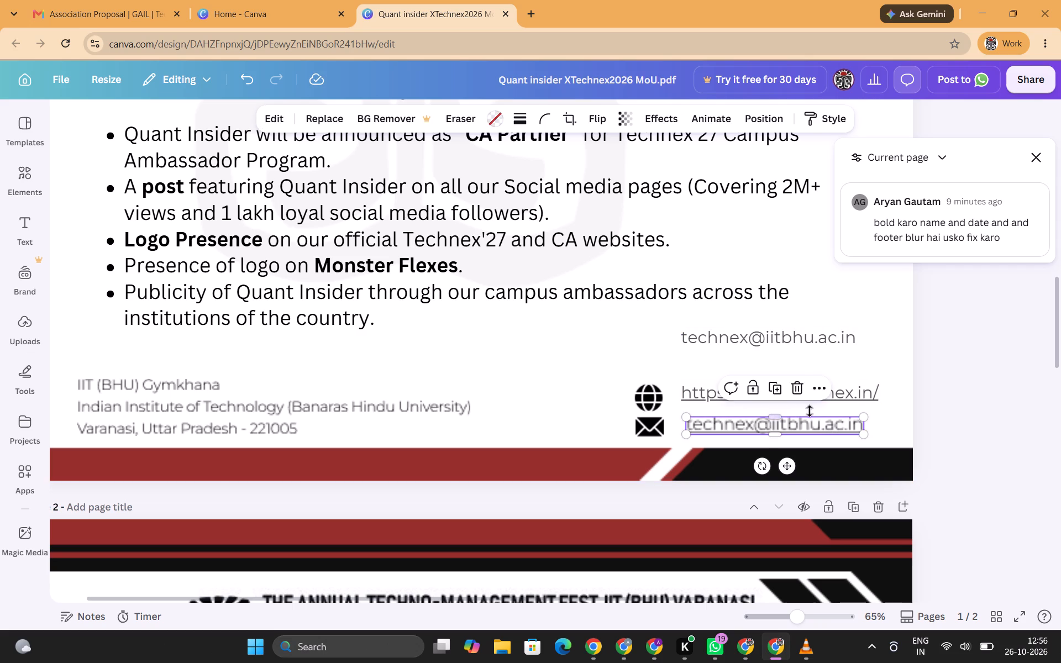
Delete the blurry email image together with its frame beside the envelope icon in page 1's footer.
click(796, 393)
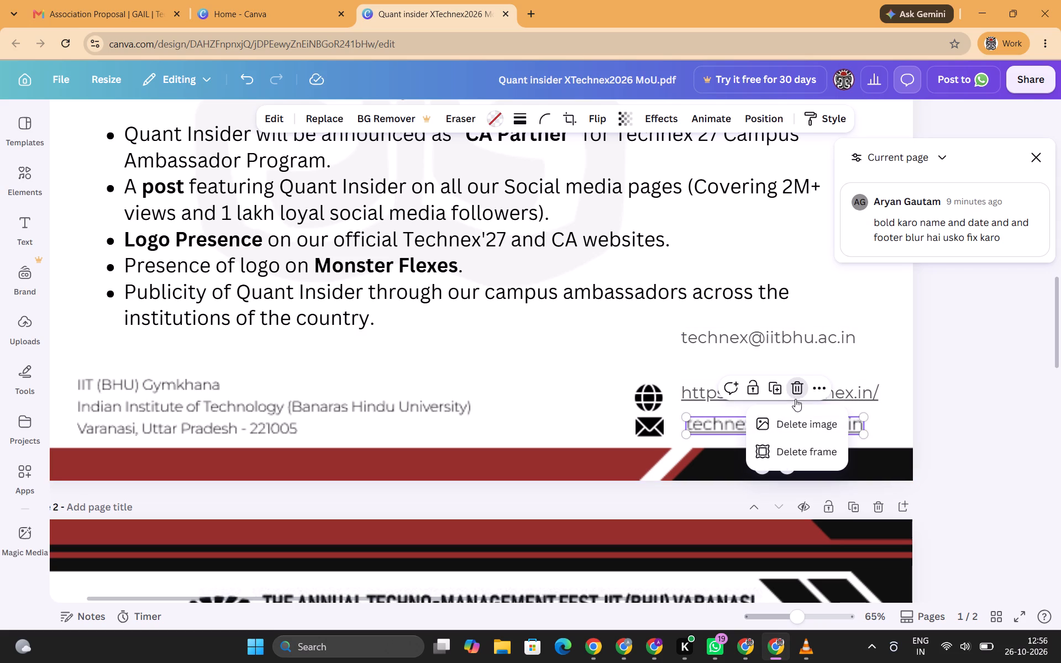
click(802, 450)
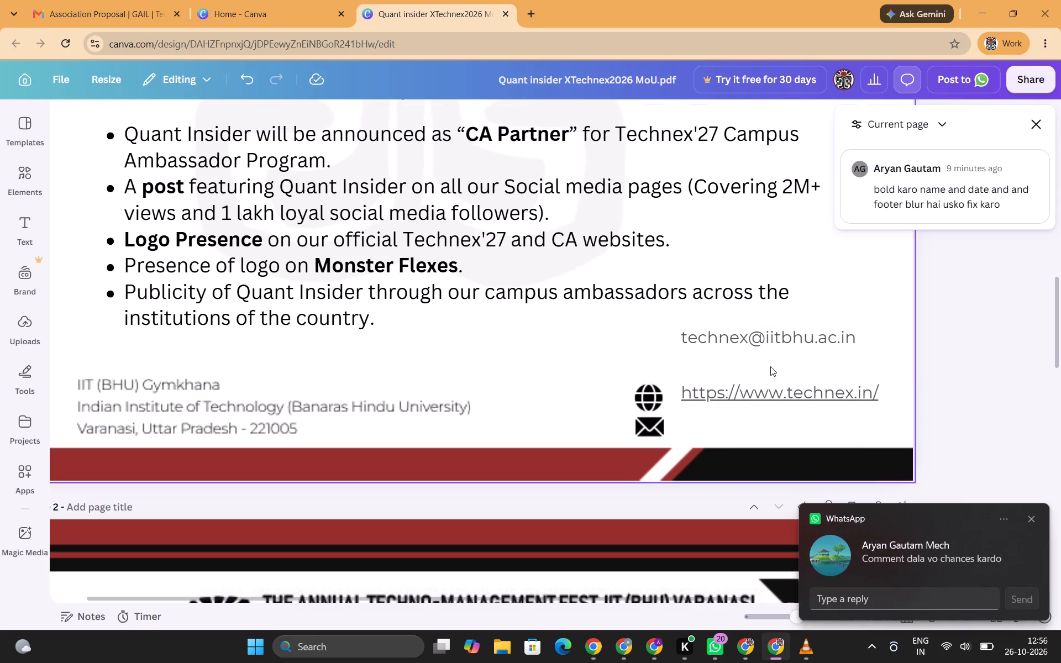
Move the editable email text beside the envelope icon in page 1's footer, left-aligned beneath the website link.
drag(763, 340, 764, 366)
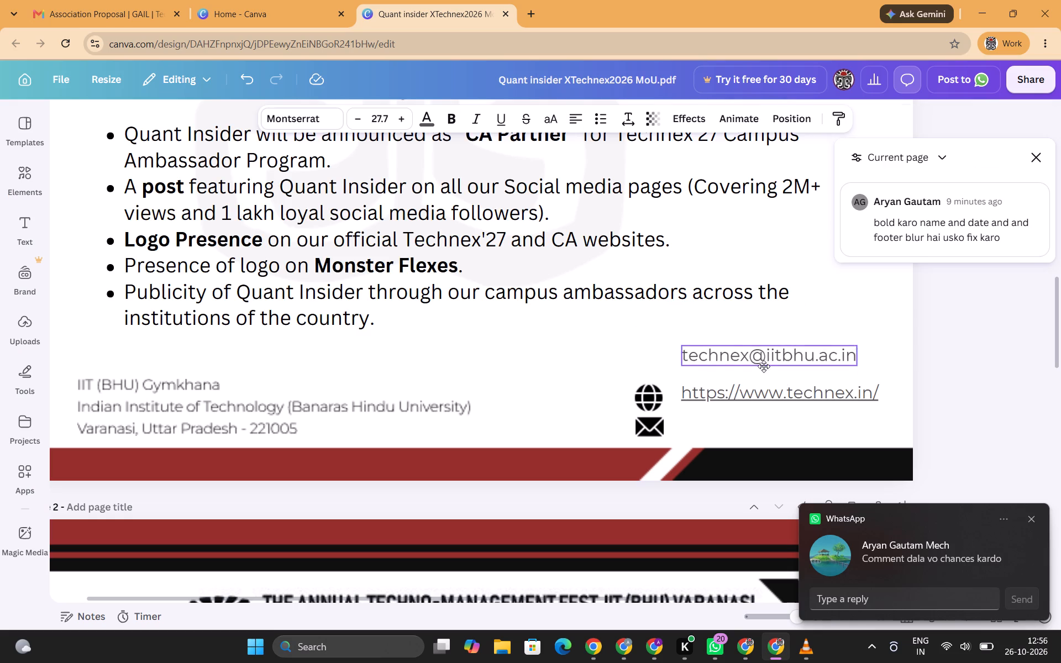
drag(764, 366, 765, 425)
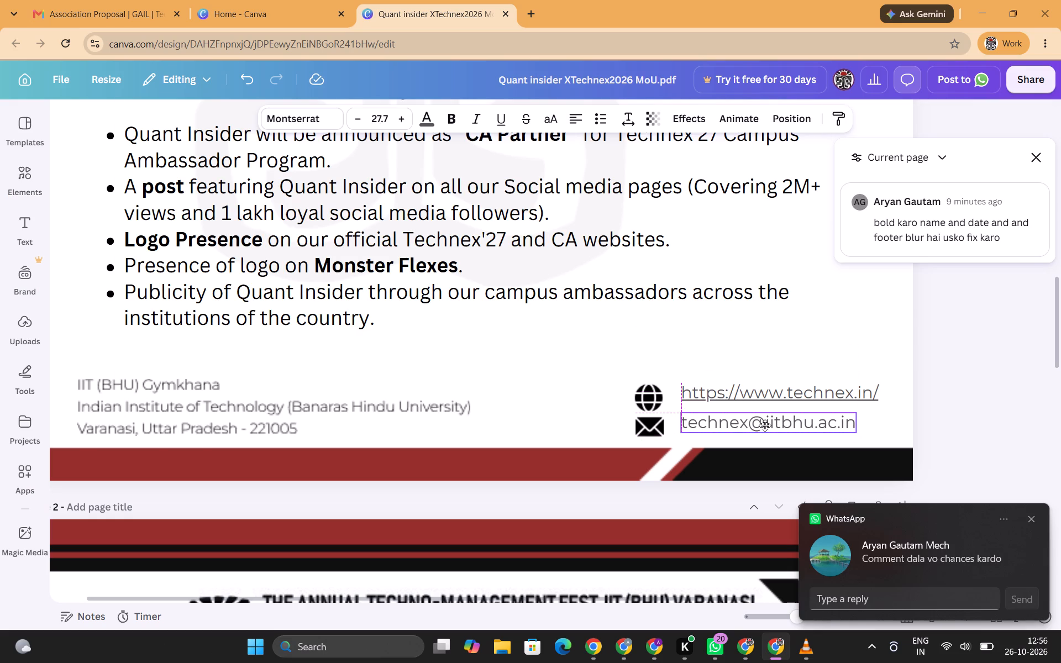
drag(765, 425, 766, 428)
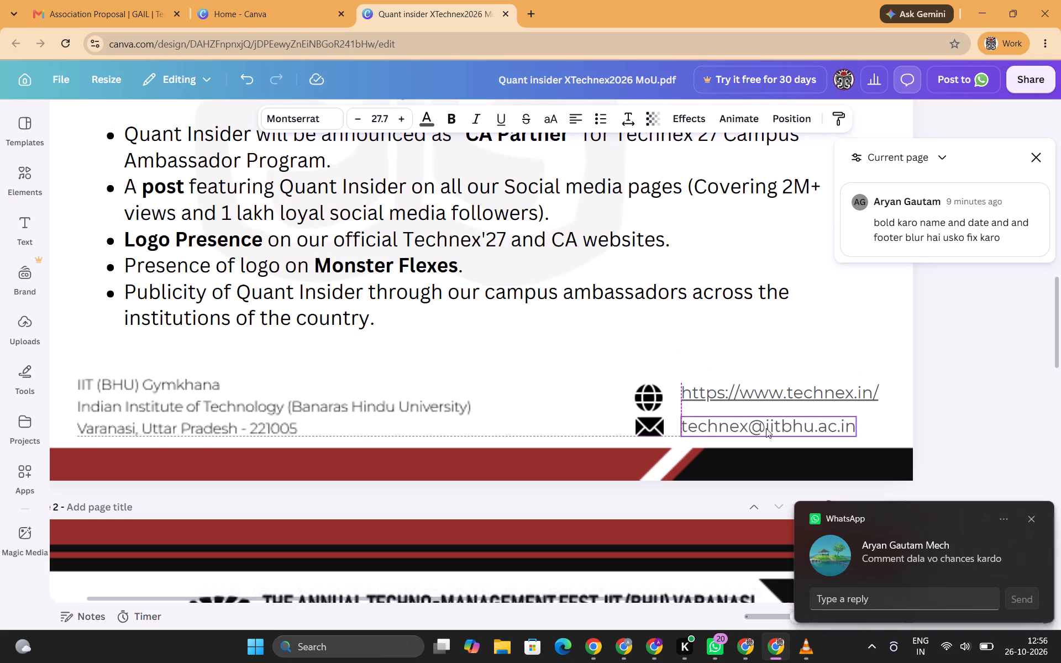
click(931, 407)
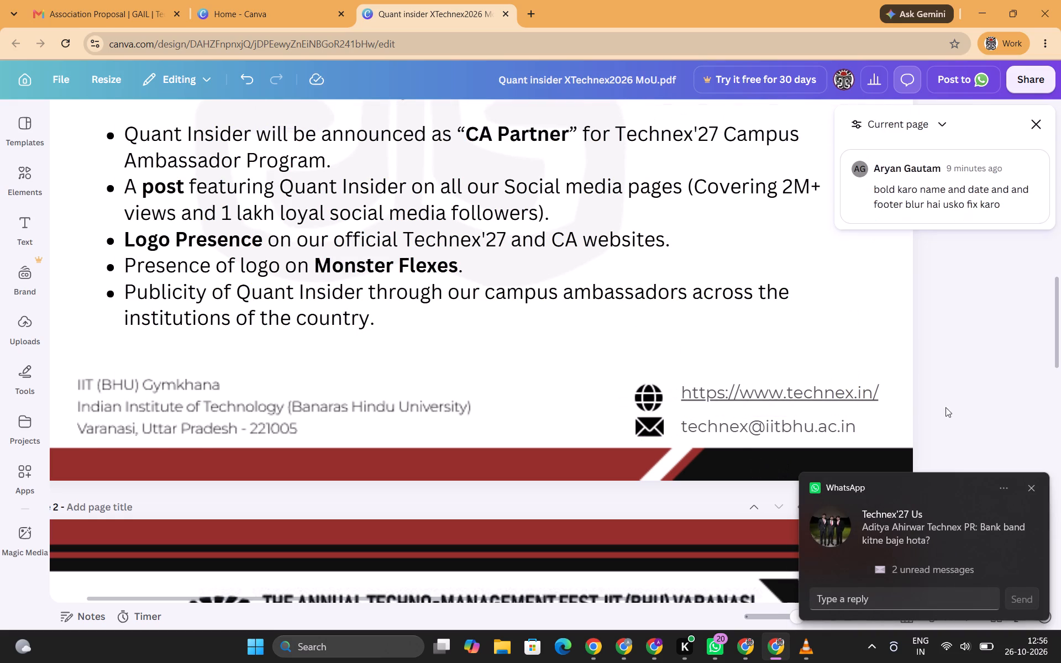
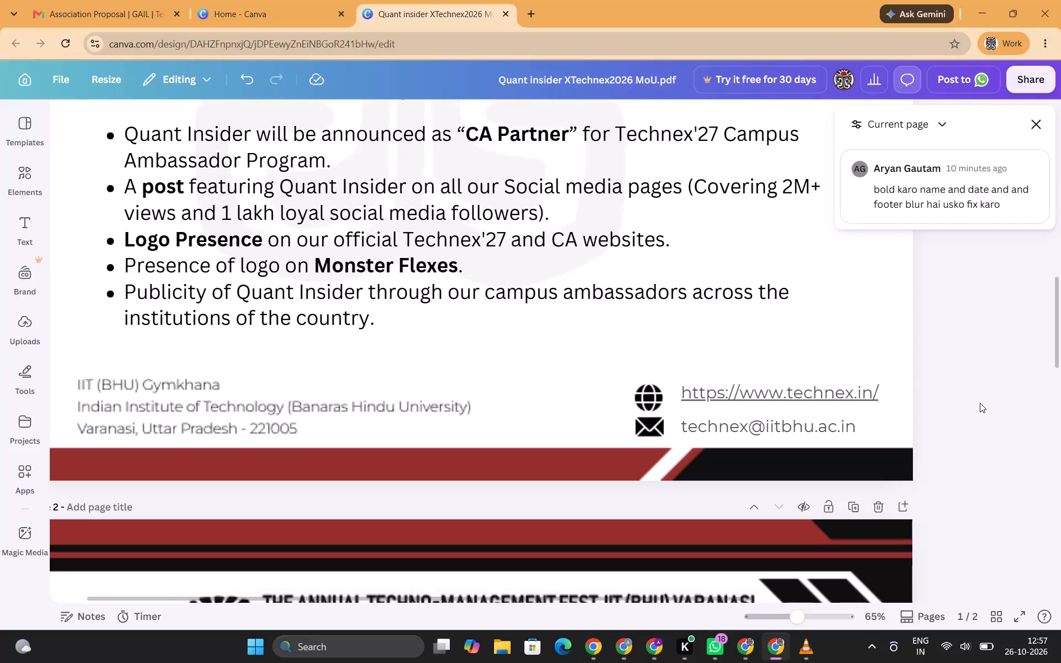
Underline the email address text in page 1's footer.
click(831, 423)
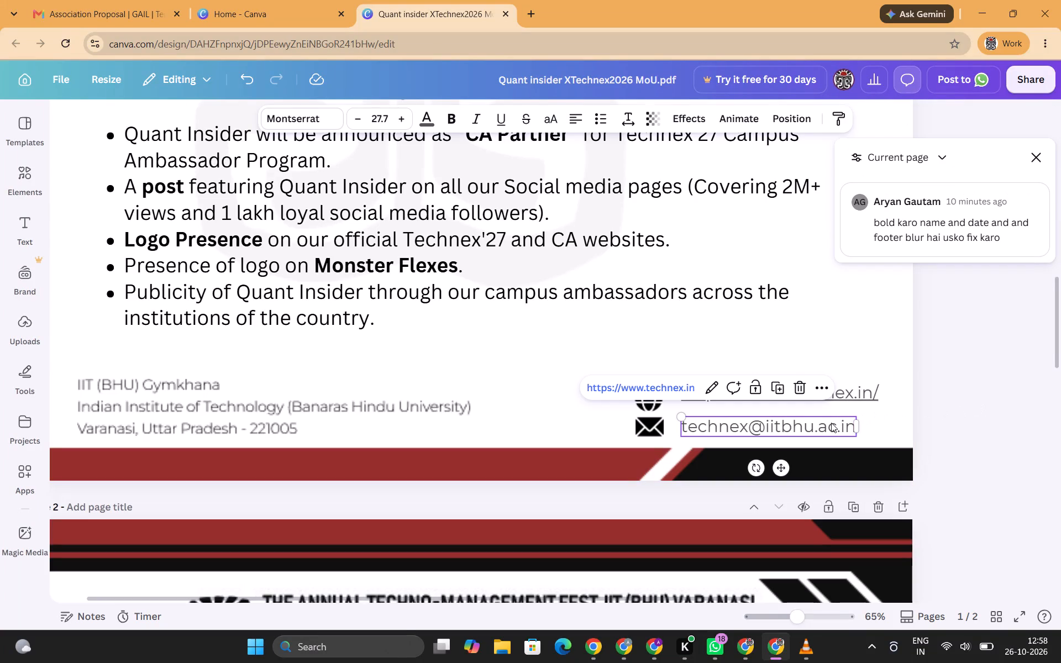
click(831, 423)
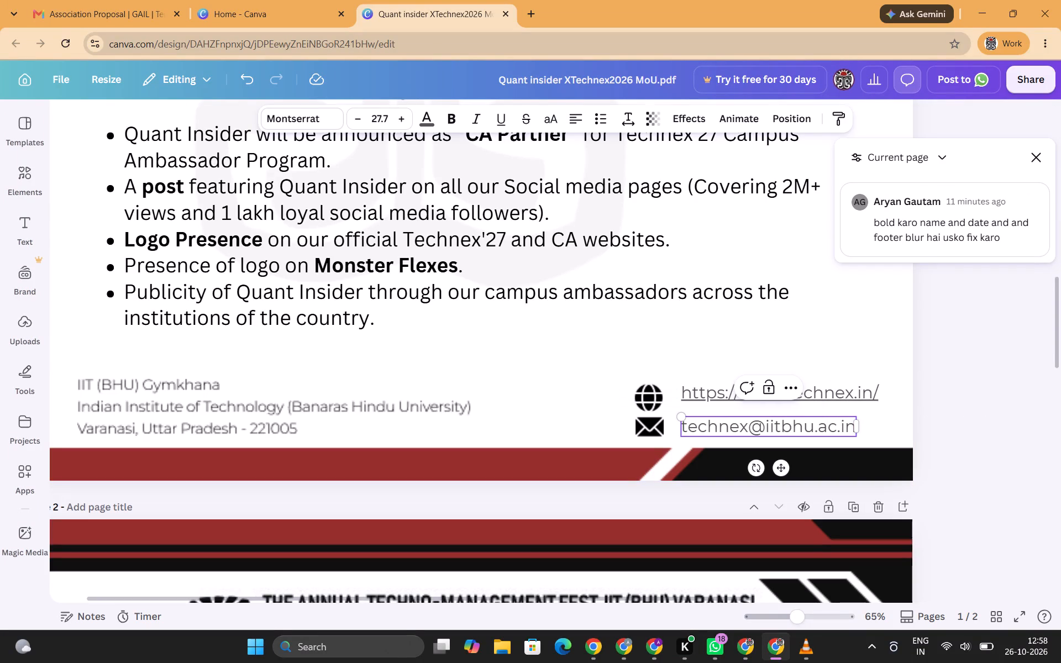
key(ctrl+a)
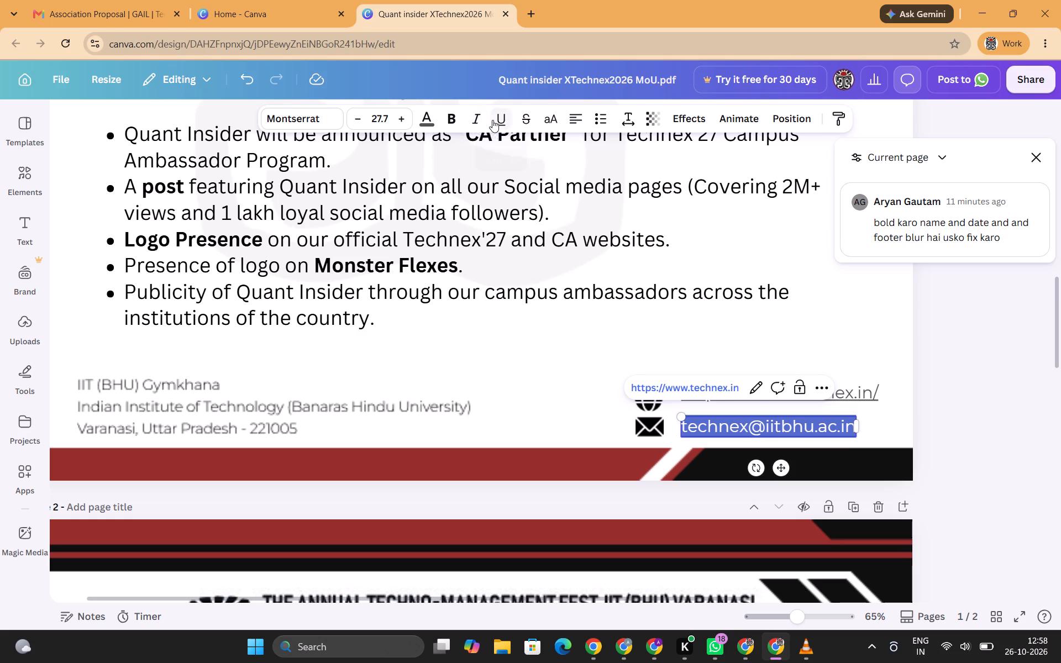
click(503, 122)
click(941, 330)
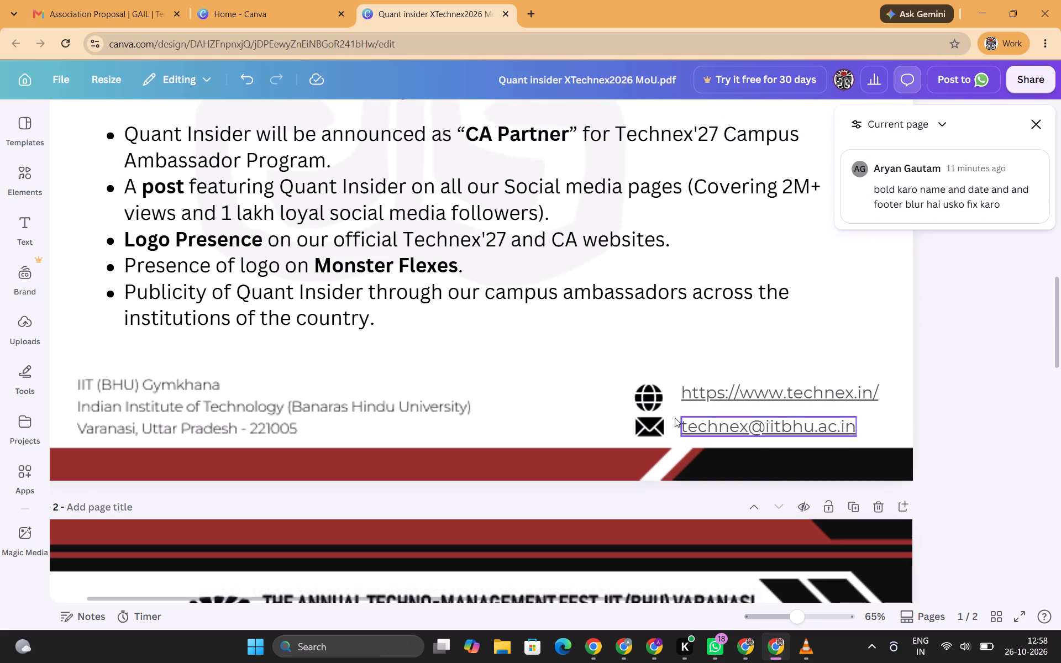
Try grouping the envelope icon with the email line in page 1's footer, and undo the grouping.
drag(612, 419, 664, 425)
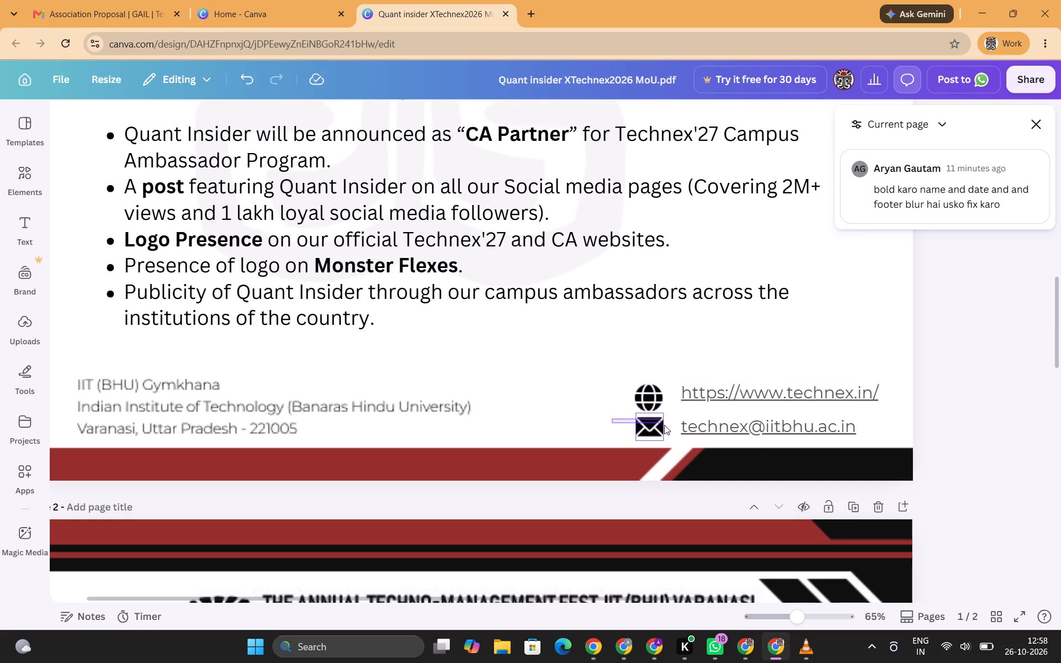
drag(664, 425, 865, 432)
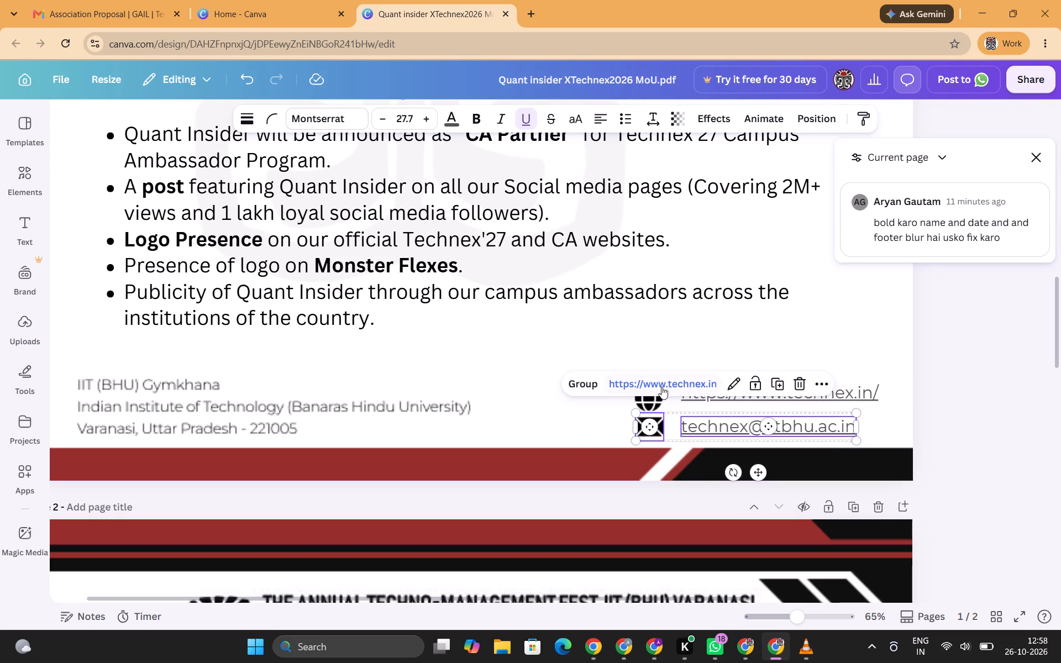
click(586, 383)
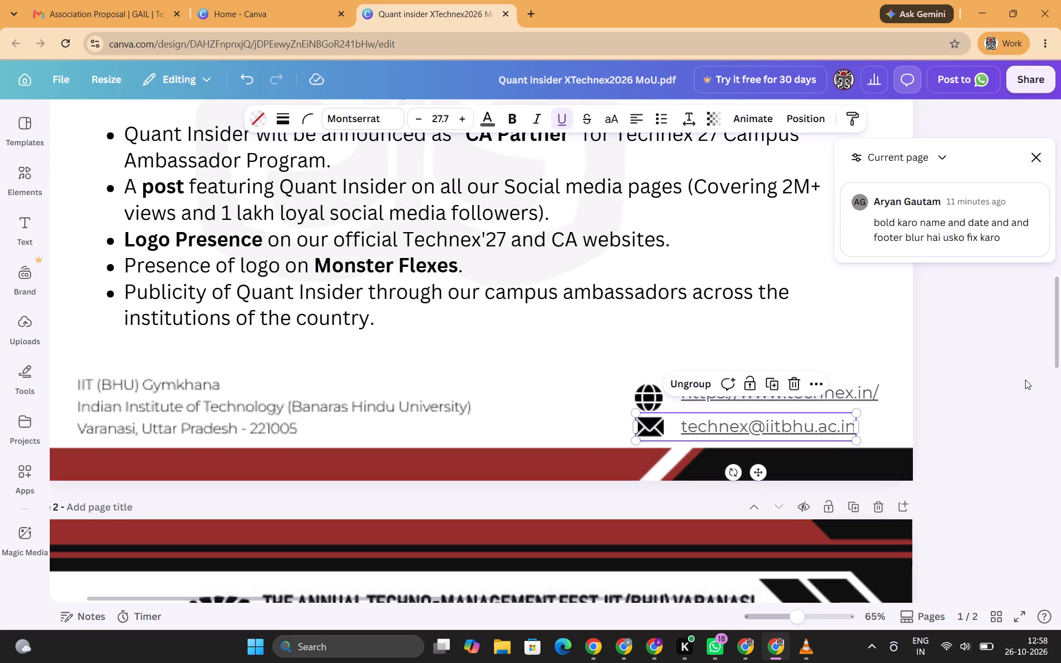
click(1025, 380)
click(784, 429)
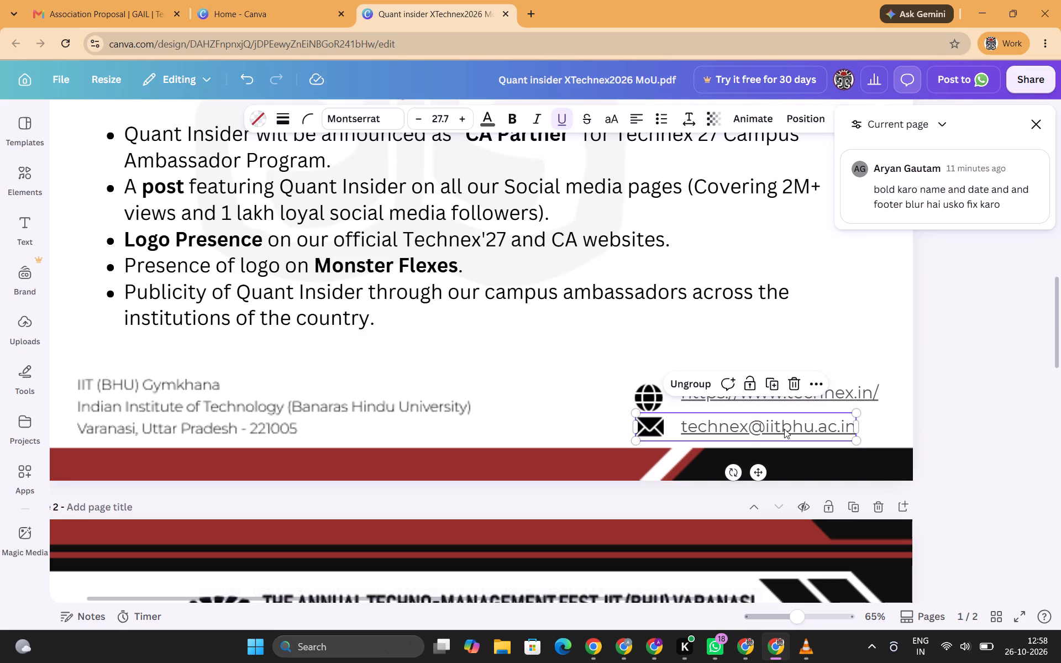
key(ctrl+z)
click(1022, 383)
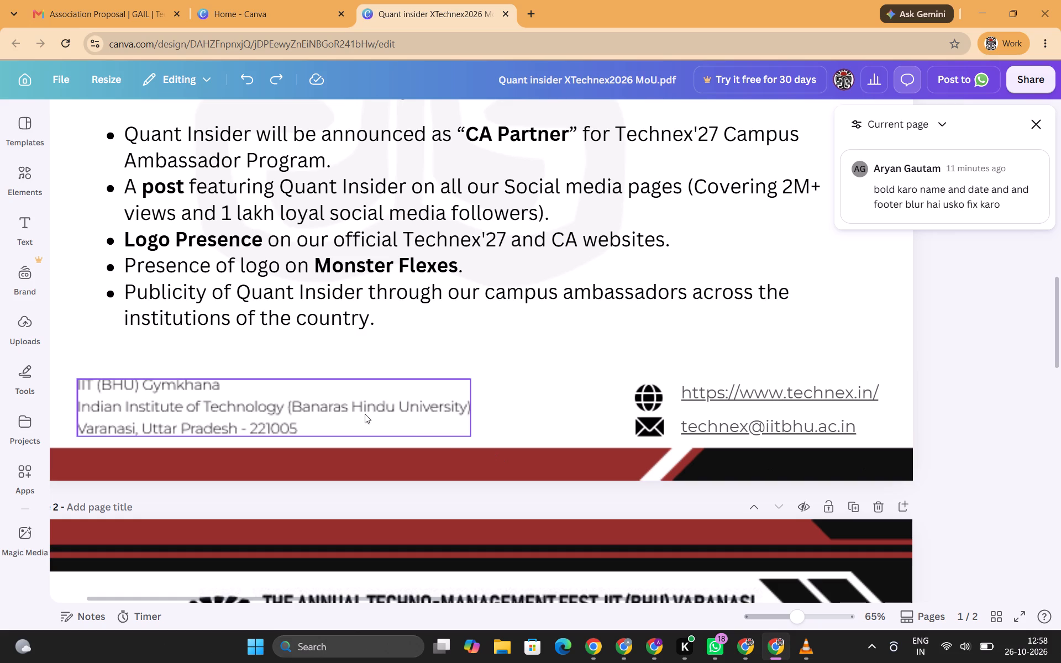
Duplicate the website link text in page 1's footer and move the copy into the blank space above the original.
scroll(350, 406, right, 1)
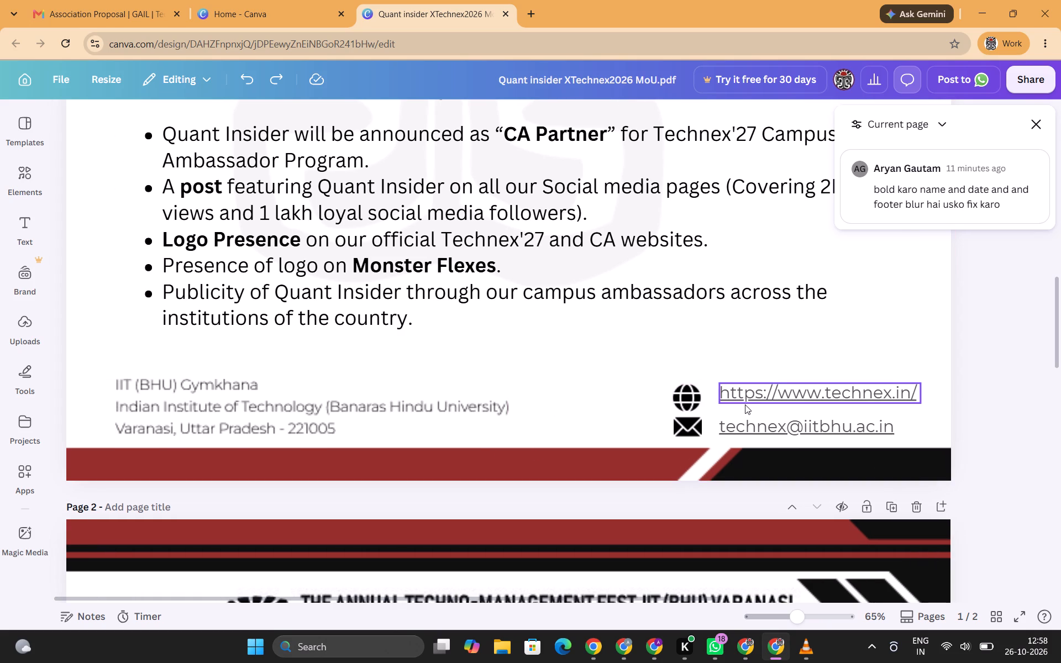
click(747, 399)
click(781, 354)
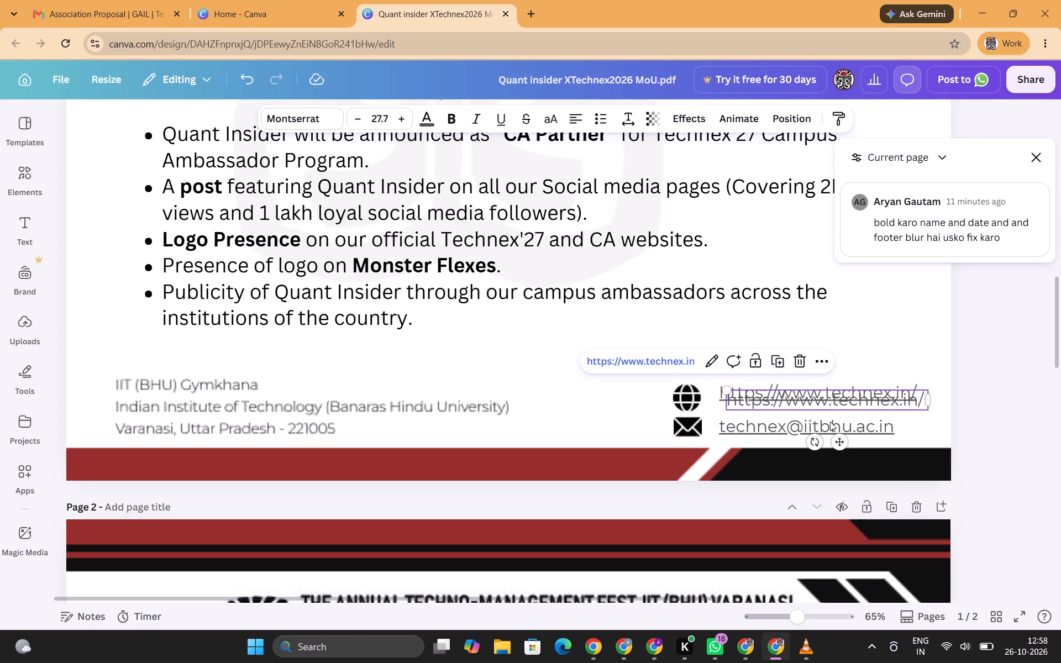
drag(838, 438, 819, 373)
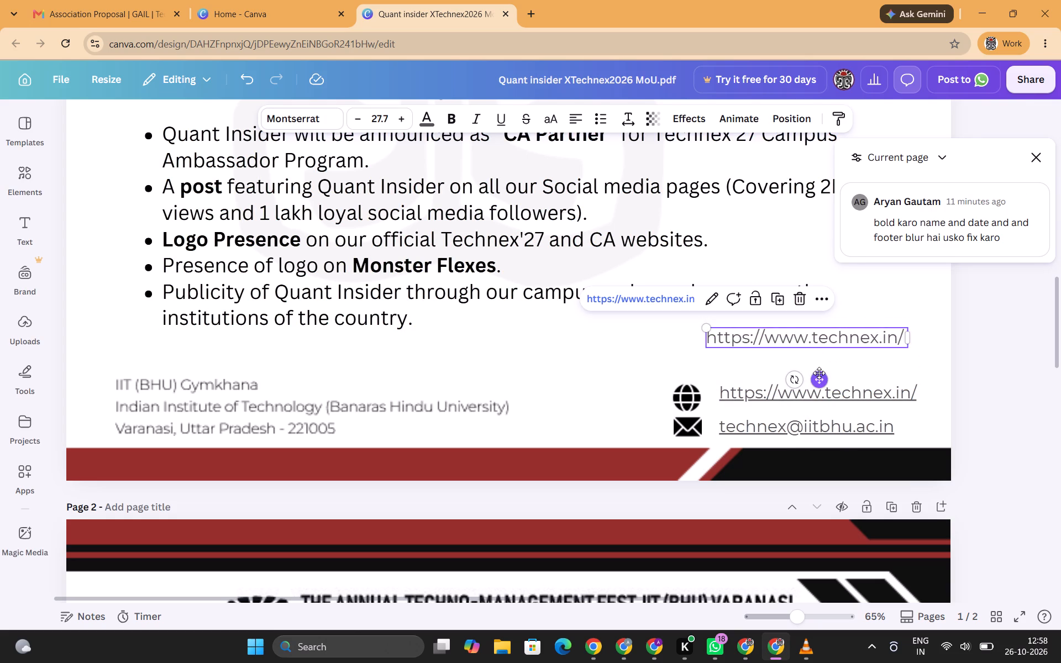
Replace the duplicated link text with "IIT (BHU) GYMKHANA" as the first line of the new footer address.
double_click(784, 334)
key(BackSpace)
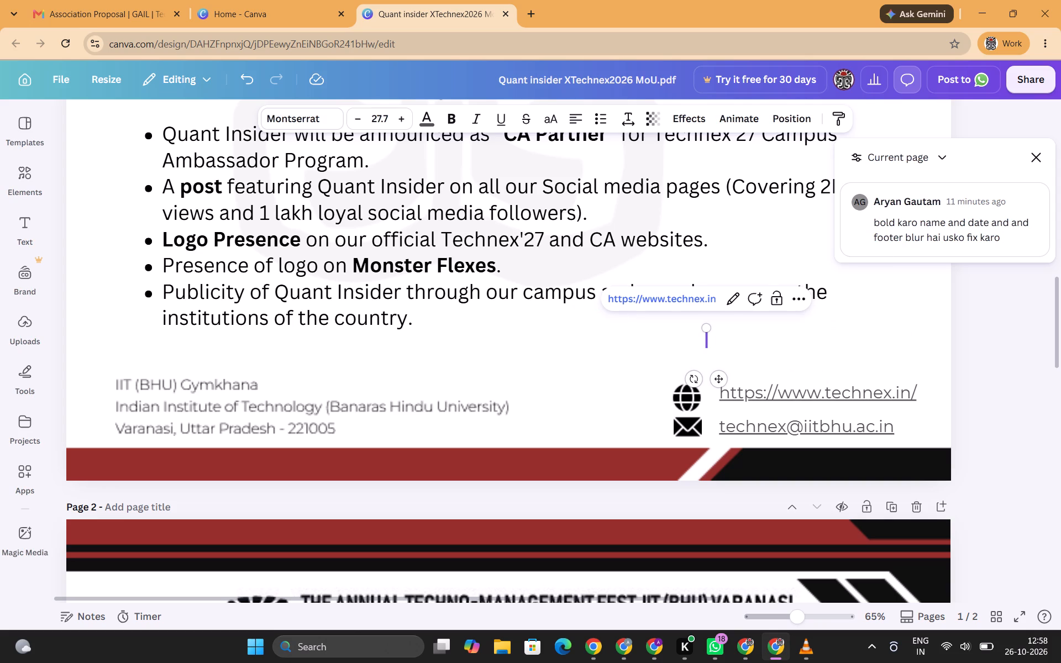
text(IIT)
key(shift+space)
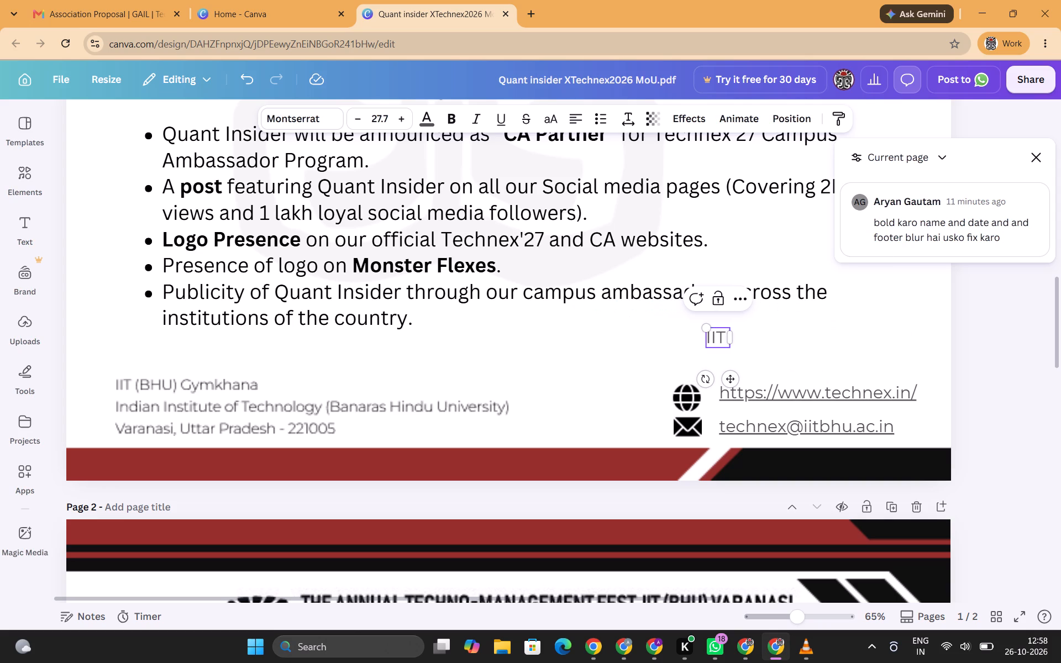
text(())
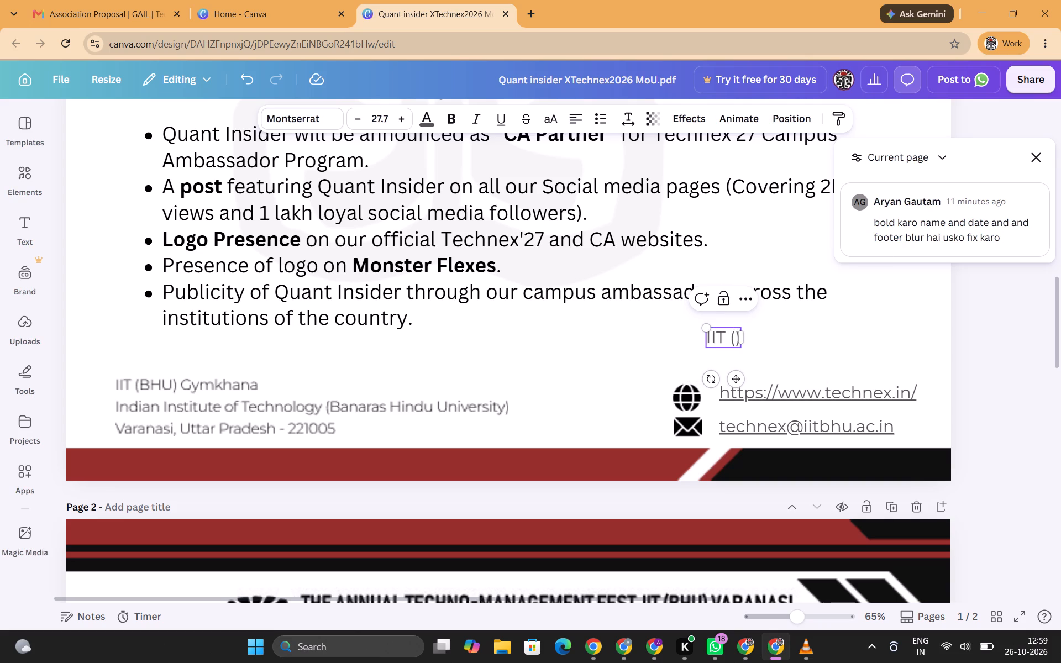
key(Left)
text(BHU)
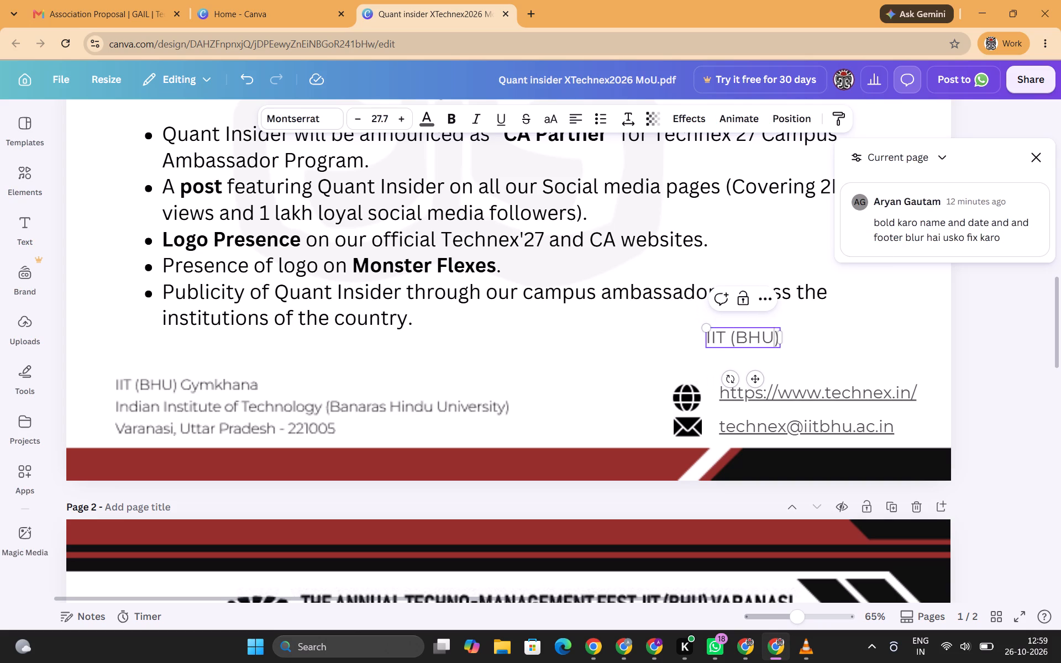
key(Right)
key(space)
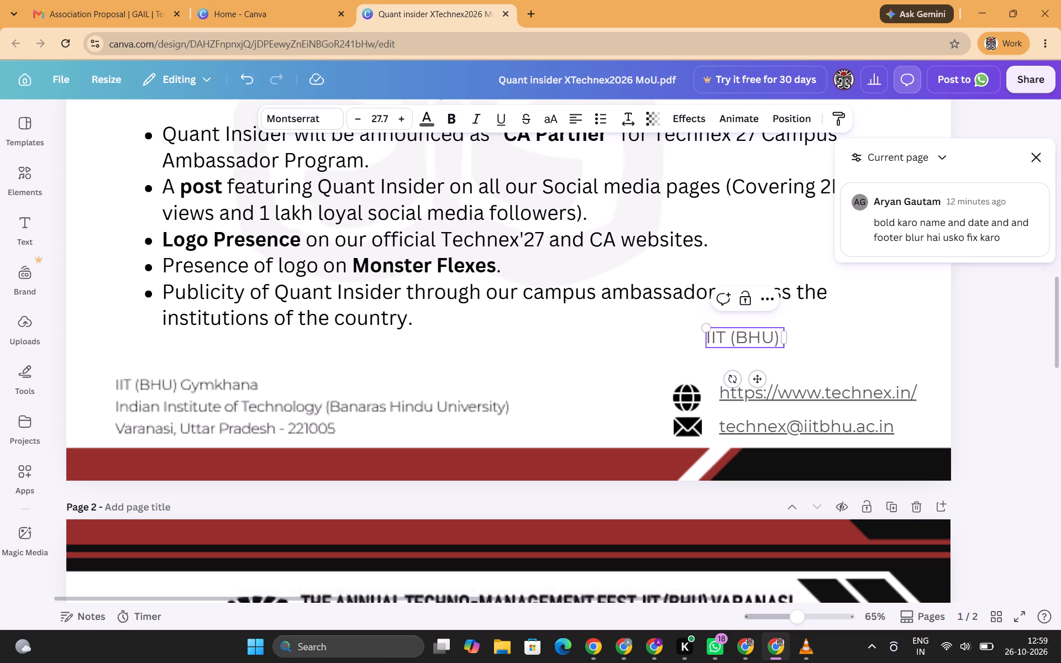
text(GY)
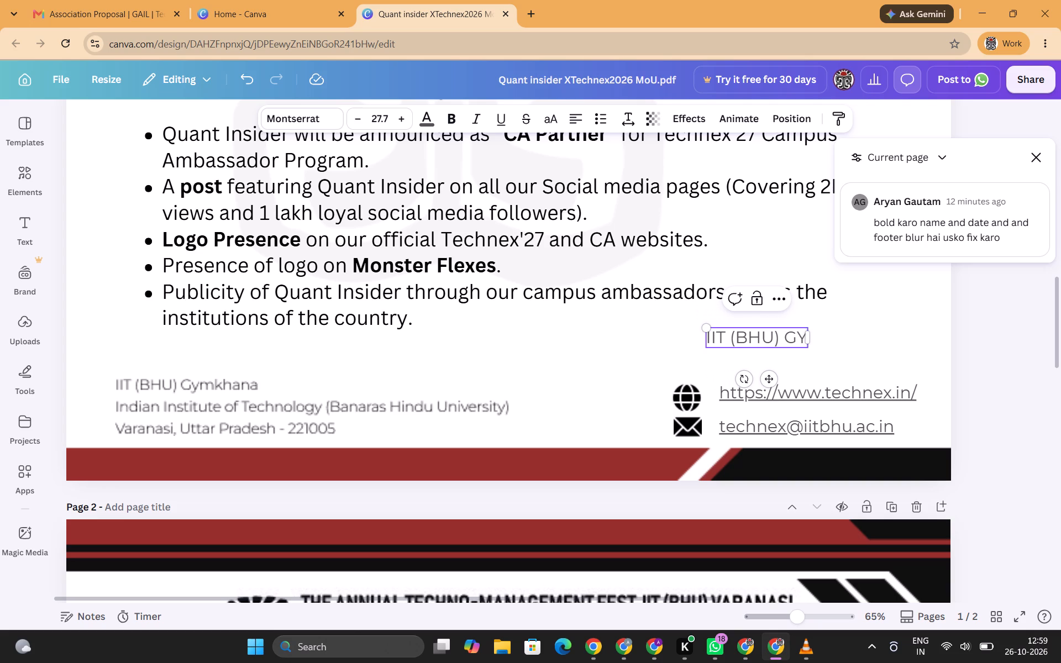
text(MKHANA)
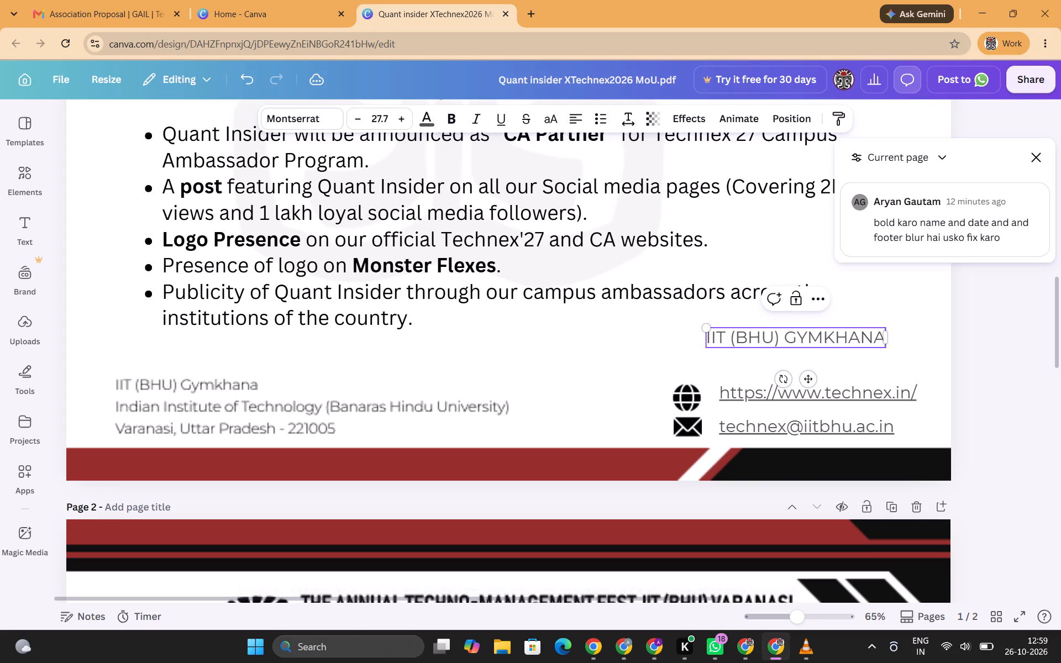
Add "Indian Institute of technology" as the second line of the new footer address text.
key(Return)
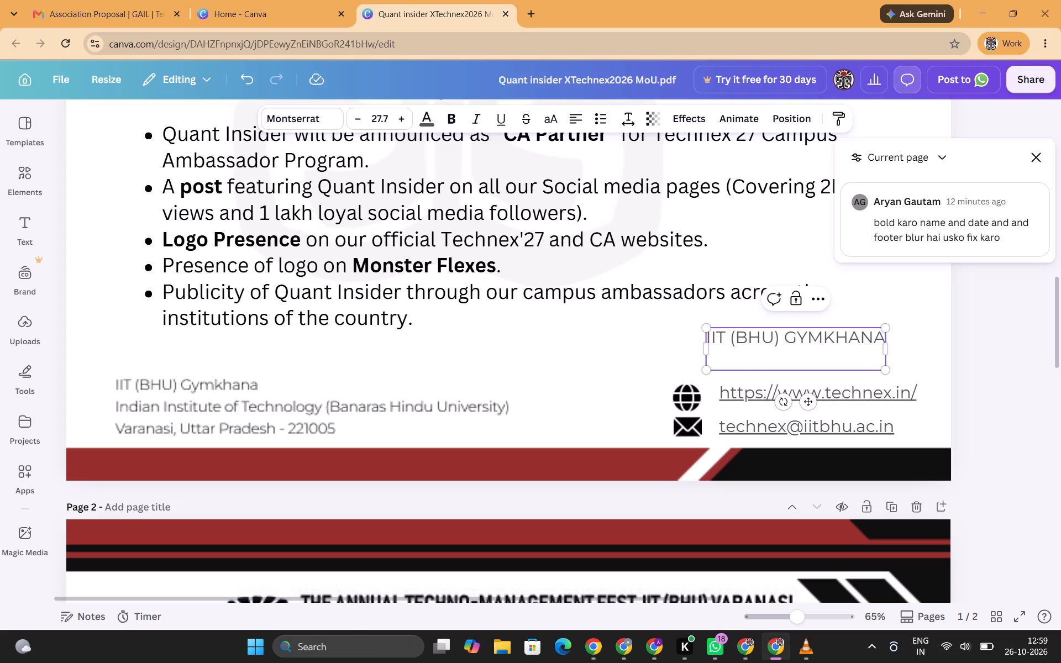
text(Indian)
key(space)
Complete the second line of page 1's new footer address so it reads "Indian Institute of technology".
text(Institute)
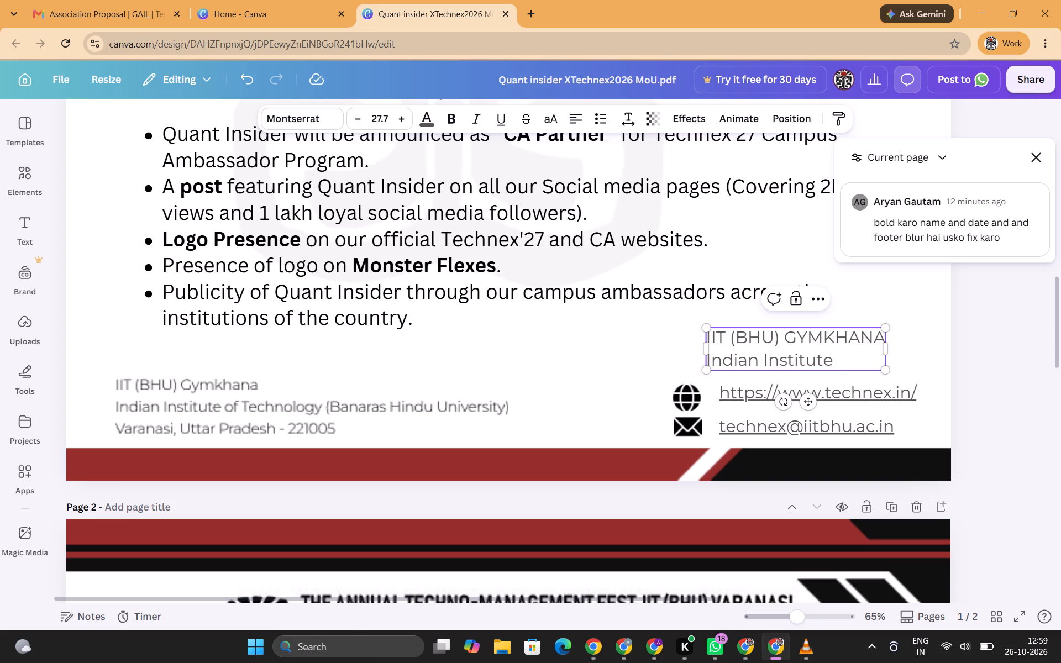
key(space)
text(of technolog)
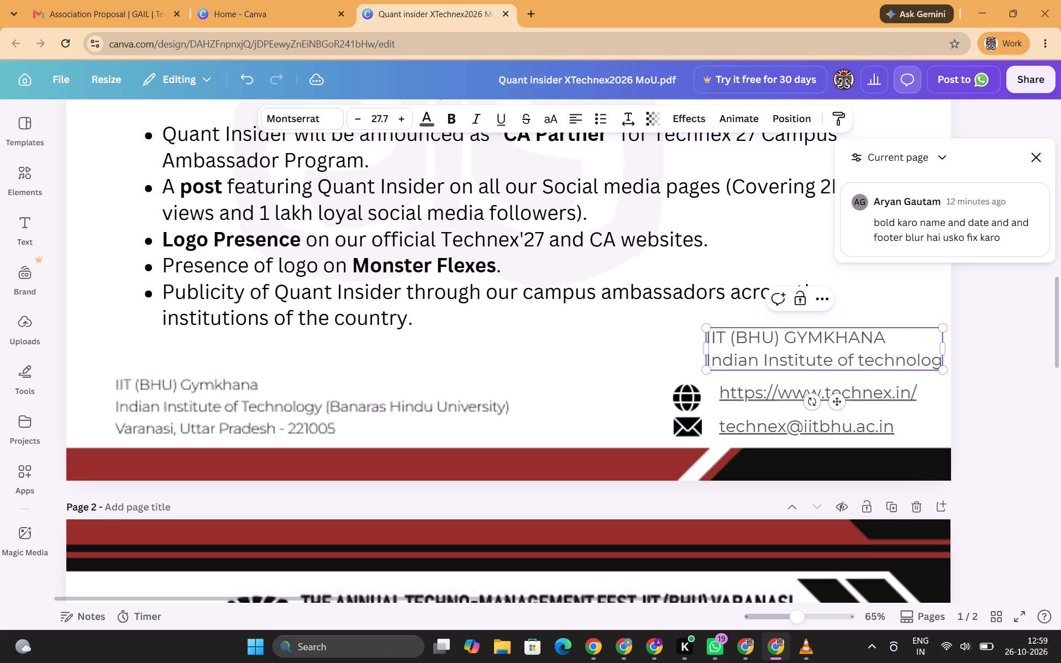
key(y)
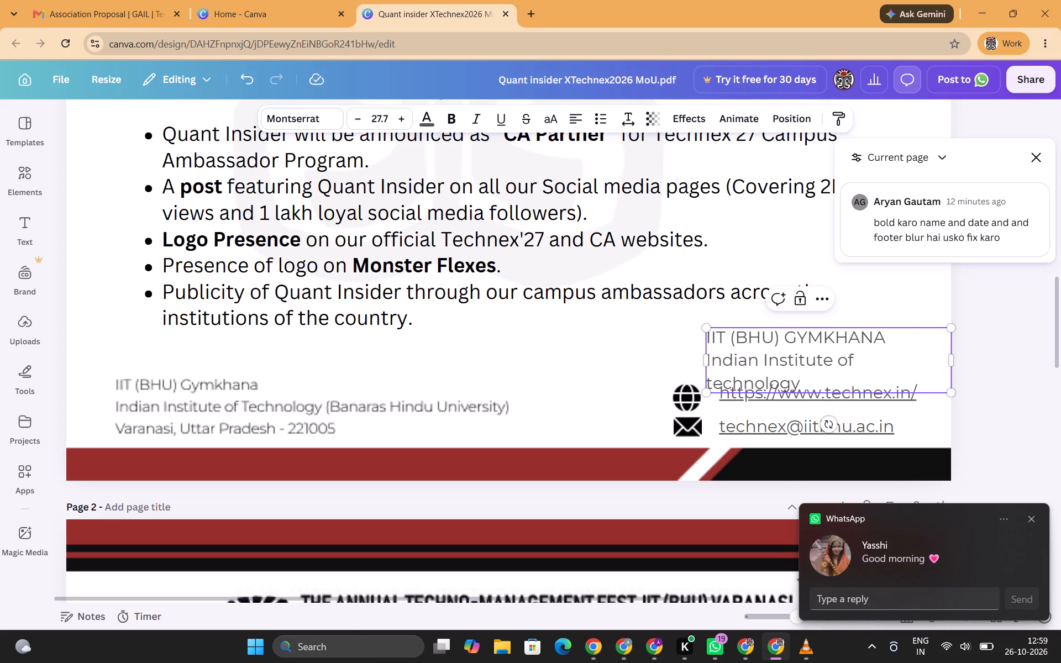
Move the new address text box up and away from the website link in page 1's footer.
drag(829, 351, 800, 333)
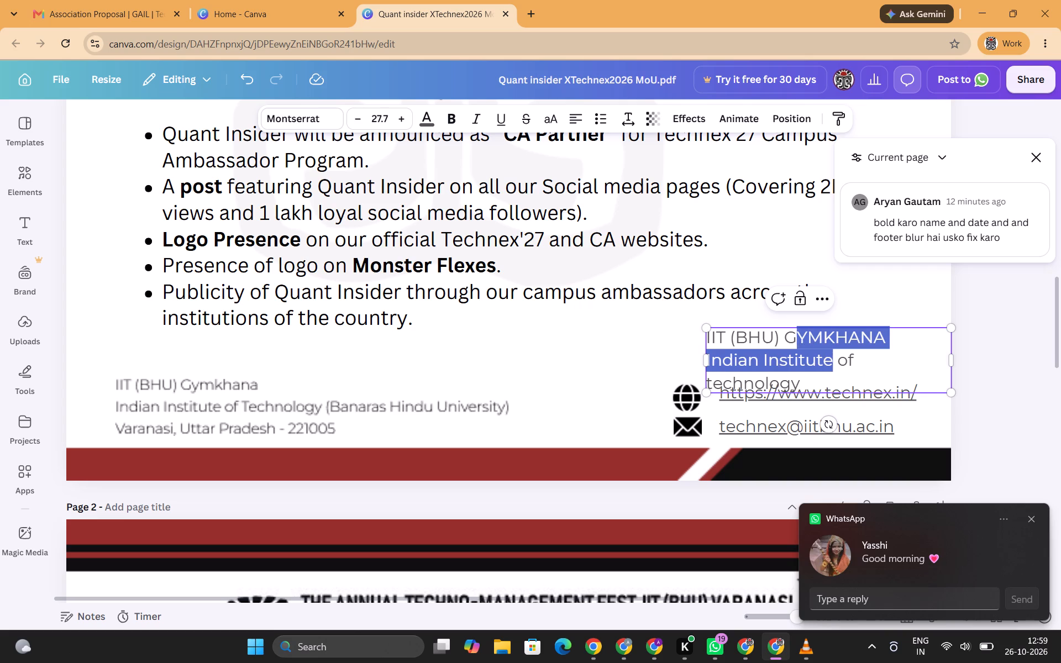
drag(800, 333, 791, 328)
click(1008, 354)
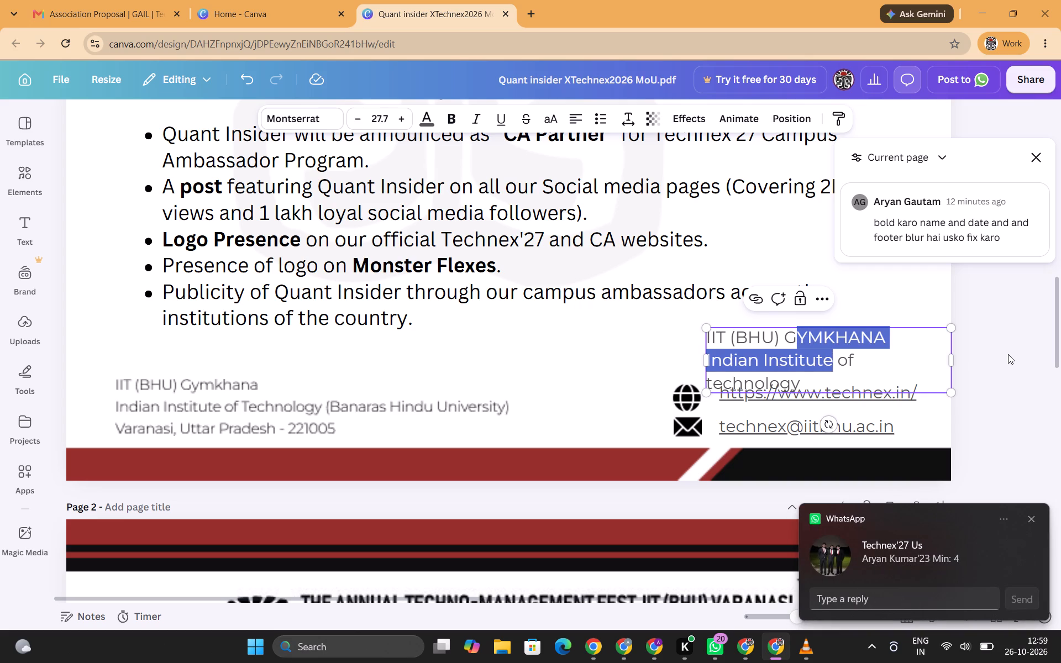
drag(860, 345, 799, 312)
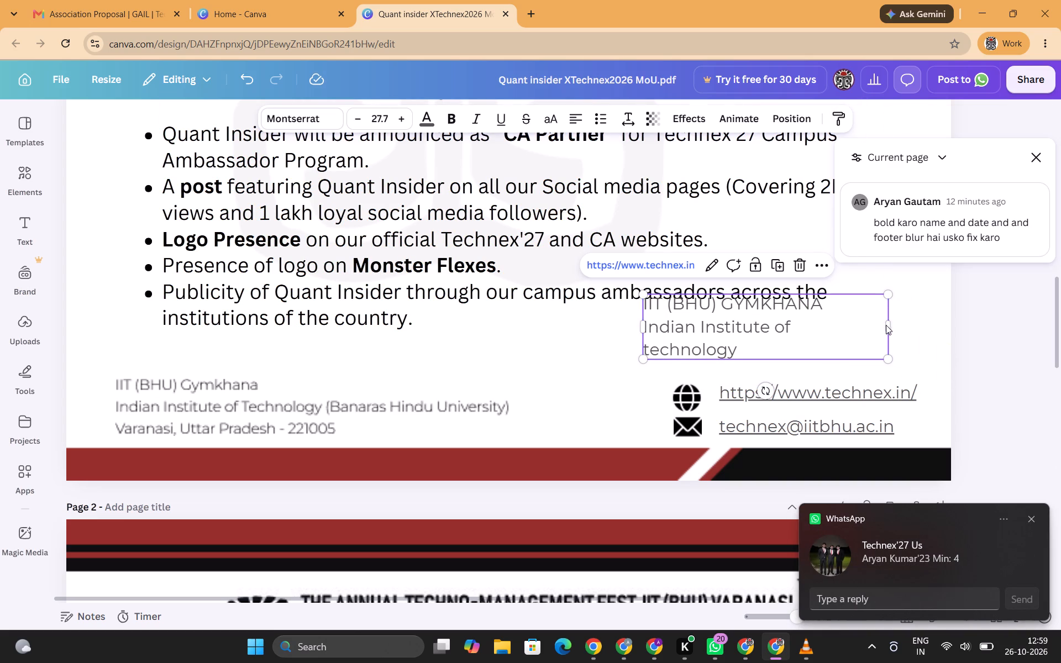
Widen the new address text box to fit its second line unbroken, and move it closer to the blurry address block.
drag(893, 324, 931, 323)
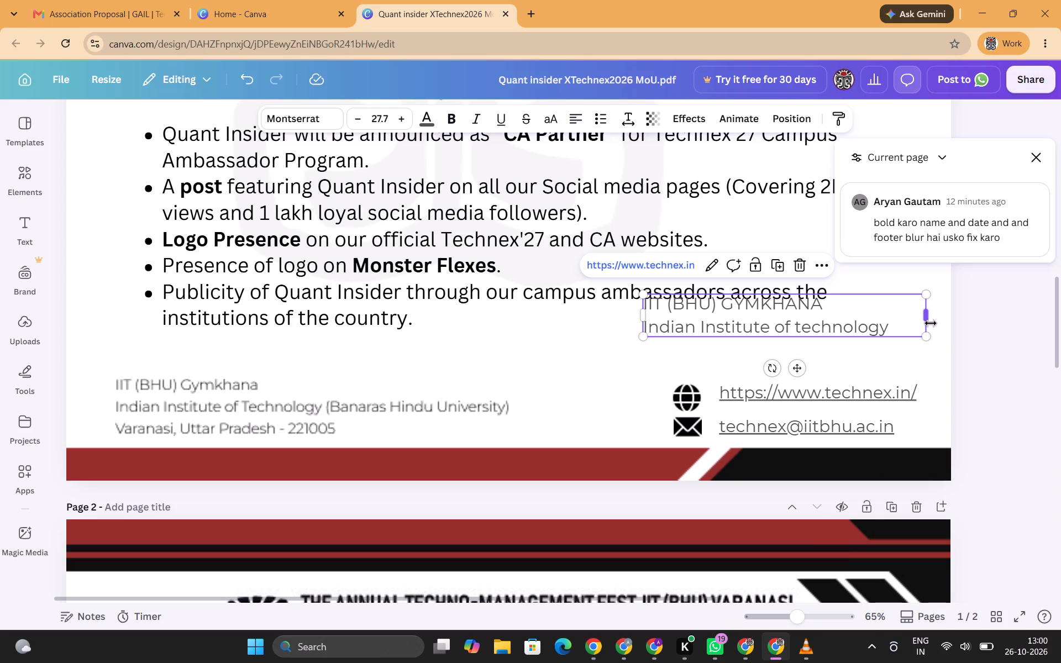
click(900, 324)
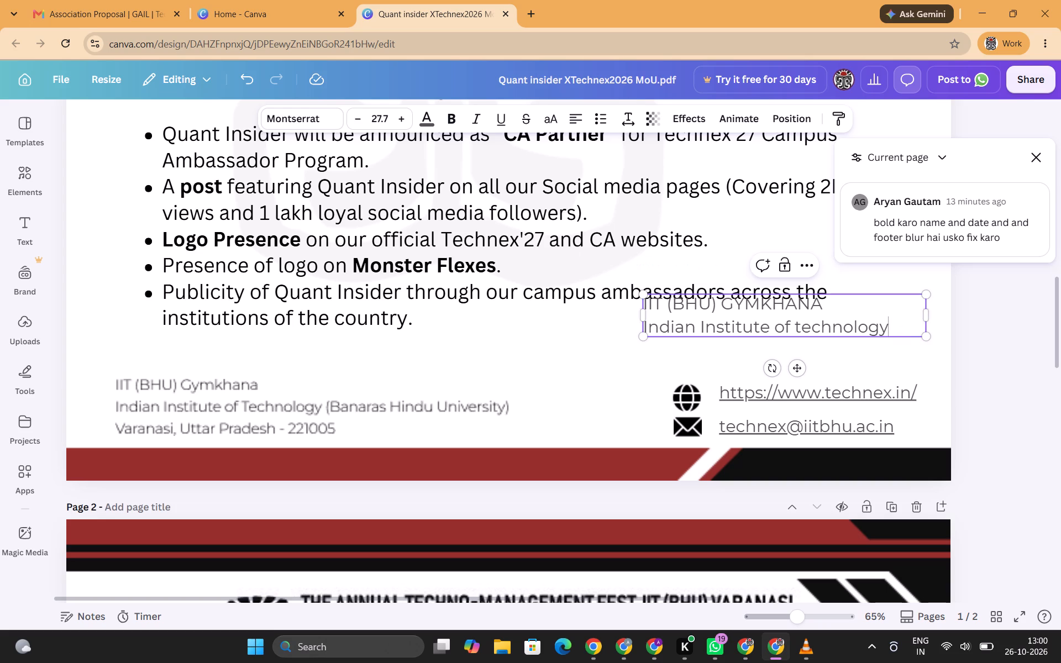
click(962, 323)
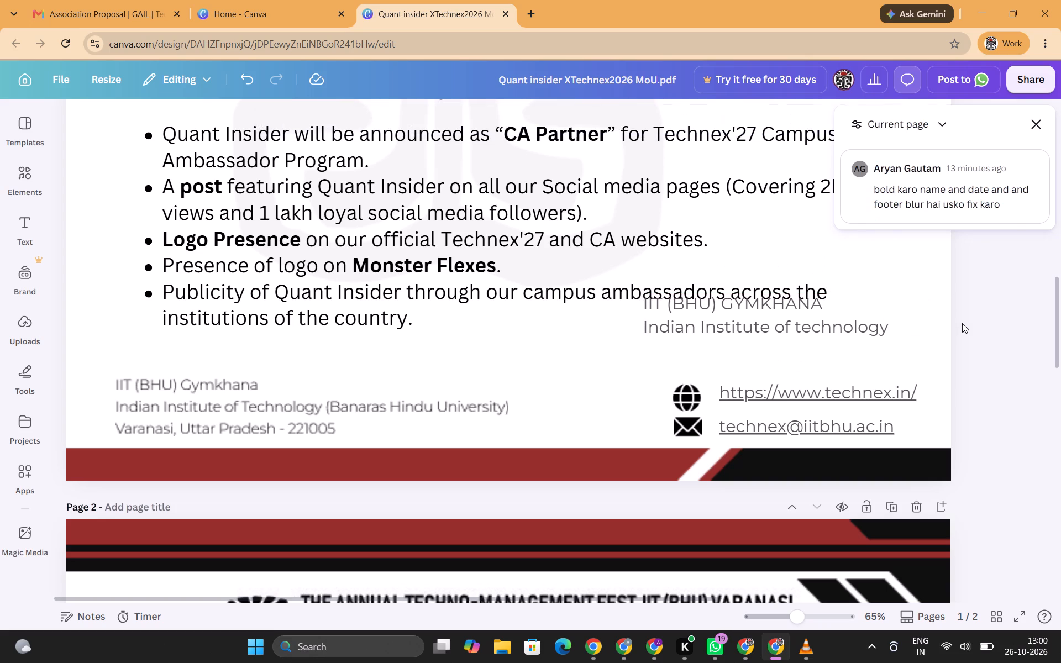
drag(813, 317, 572, 341)
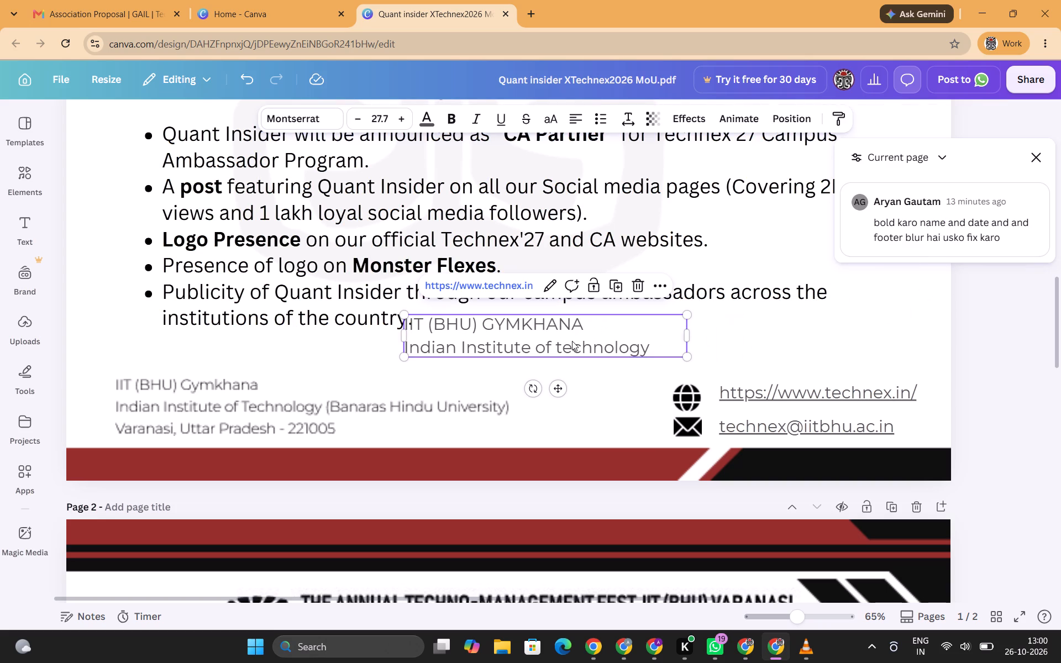
Append "(Banaras Hindu University)" after "Indian Institute of technology" in the new footer address text.
click(652, 348)
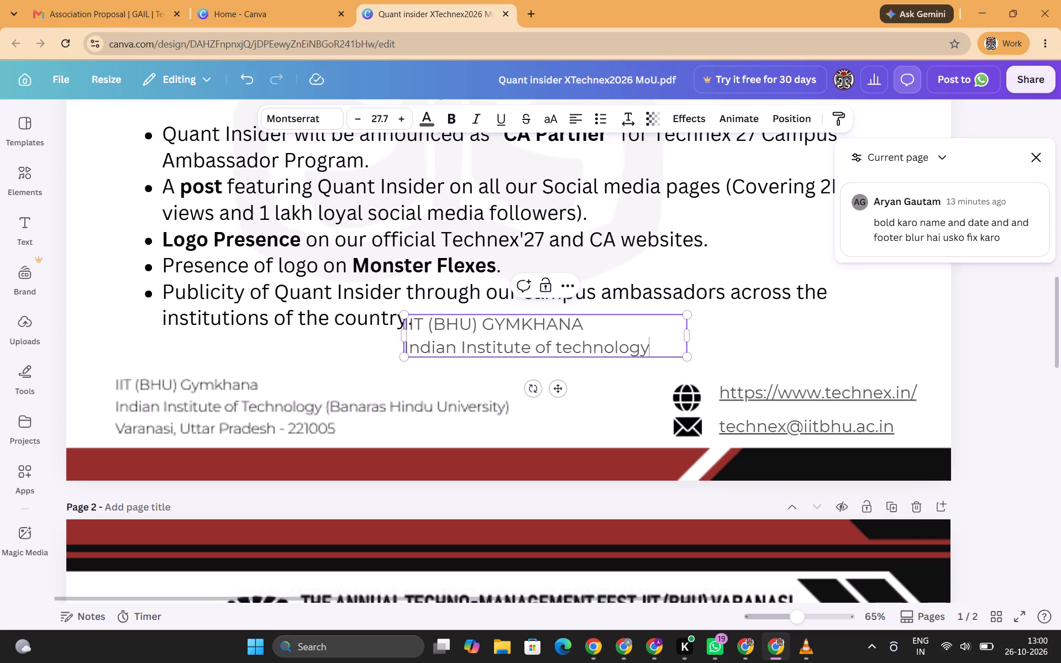
key(space)
text(())
key(Left)
text(Banaras)
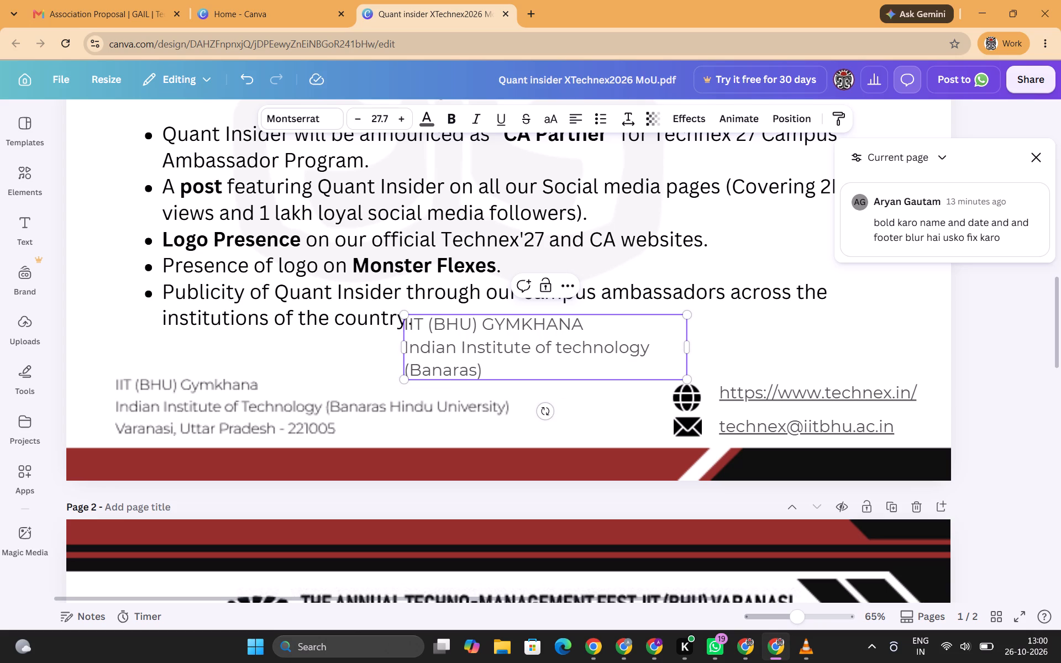
key(space)
text(Him)
key(BackSpace)
text(ndu)
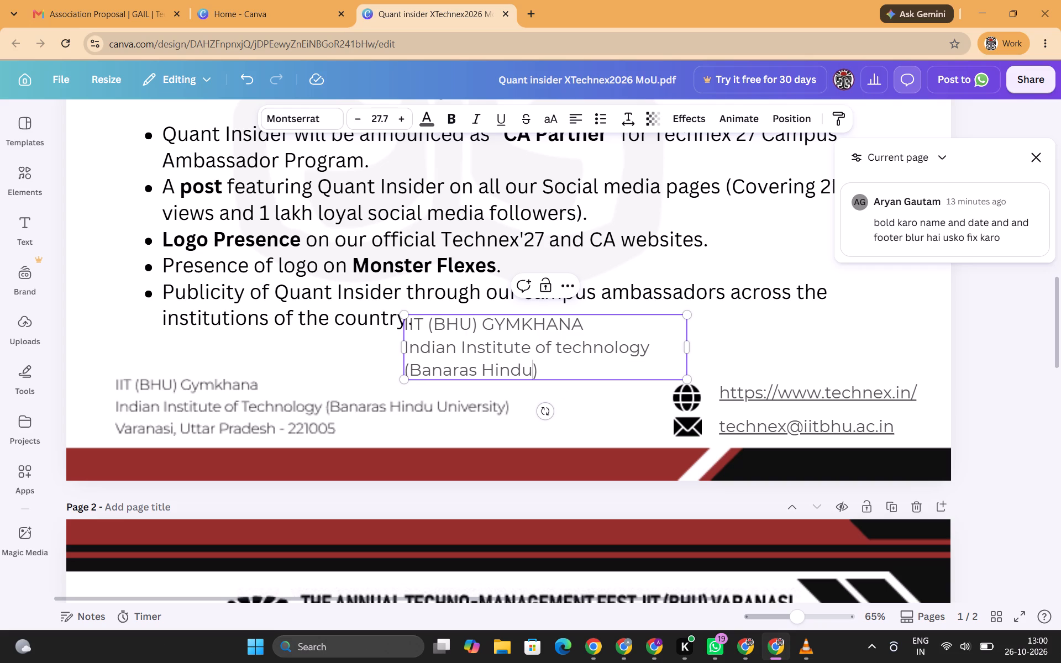
key(space)
text(Univ)
text(er)
text(sity)
Add "Varanasi, Uttar pradesh" on a new line below "(Banaras Hindu University)" in the new footer address text.
key(Return)
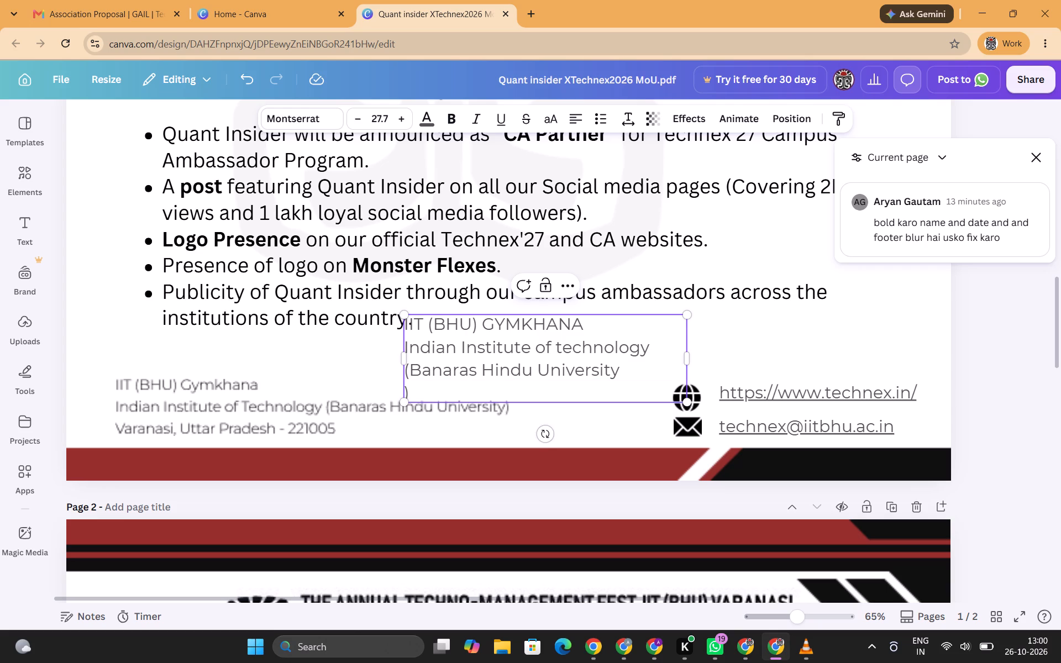
key(BackSpace)
key(Right)
key(Return)
click(474, 387)
key(shift+v)
text(aranasi)
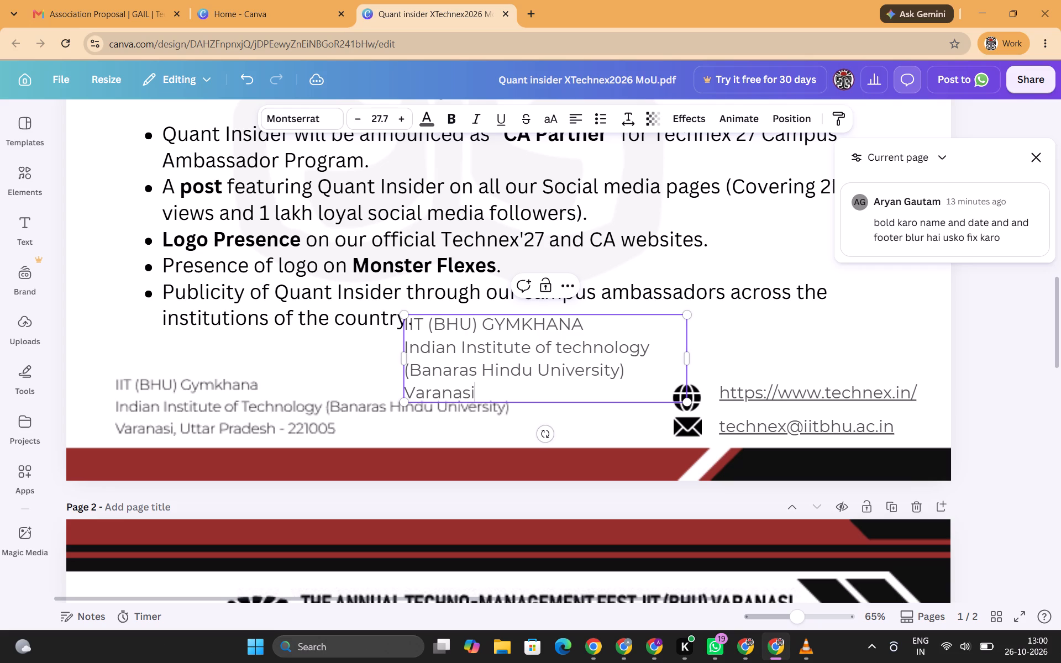
key(comma)
key(space)
text(Uttar)
key(space)
text(pradesh)
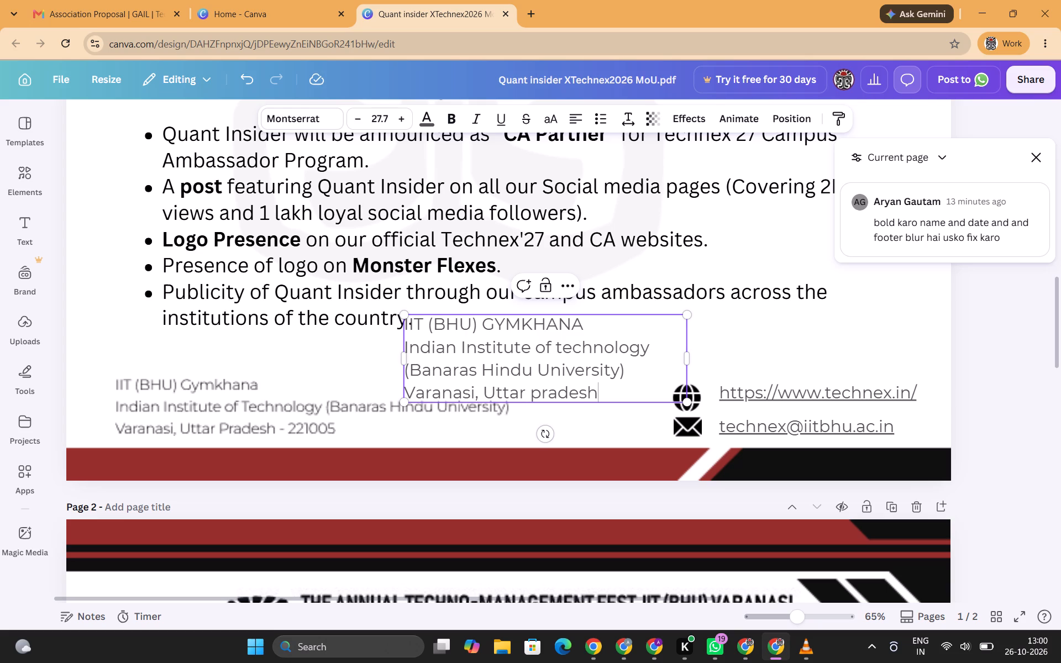
Capitalise the first letter of "pradesh" so the address line reads "Varanasi, Uttar Pradesh".
click(538, 392)
key(BackSpace)
key(shift+p)
Append "-221005" directly after "Uttar Pradesh" in the new footer address text.
click(606, 393)
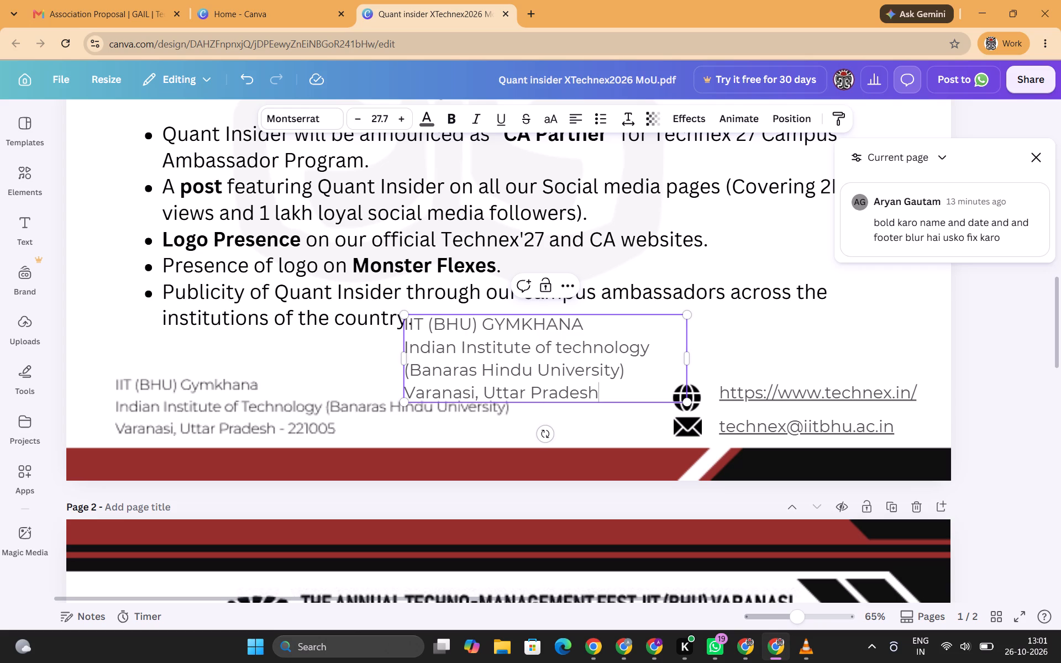
key(space)
key(BackSpace)
key(minus)
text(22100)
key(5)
Scale the new address text box down to a font size of about 25.4.
drag(684, 401, 643, 346)
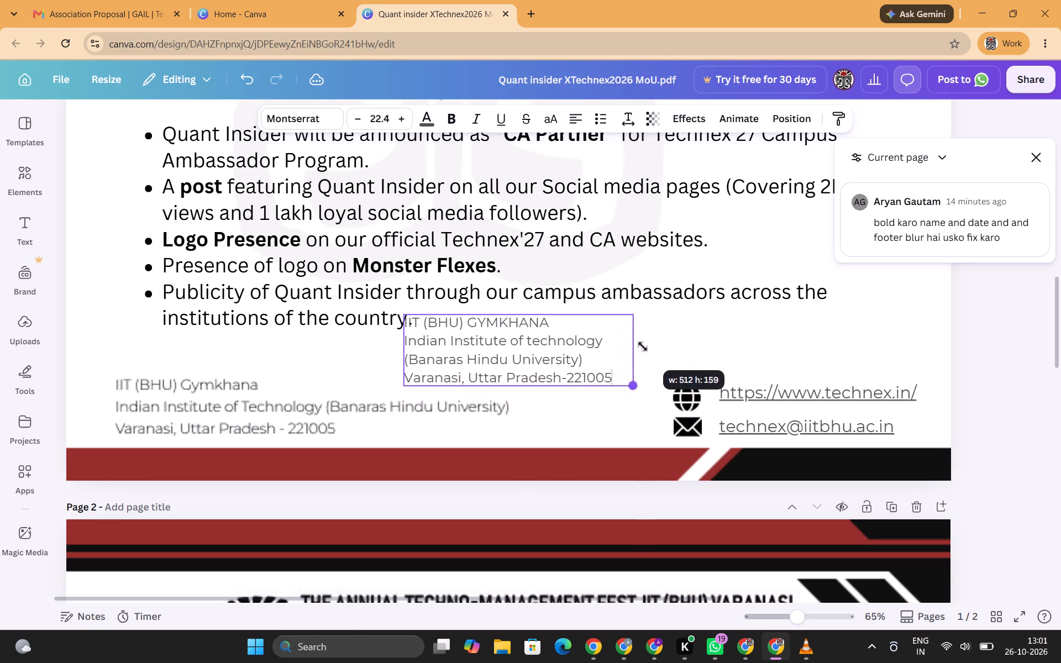
drag(643, 346, 671, 353)
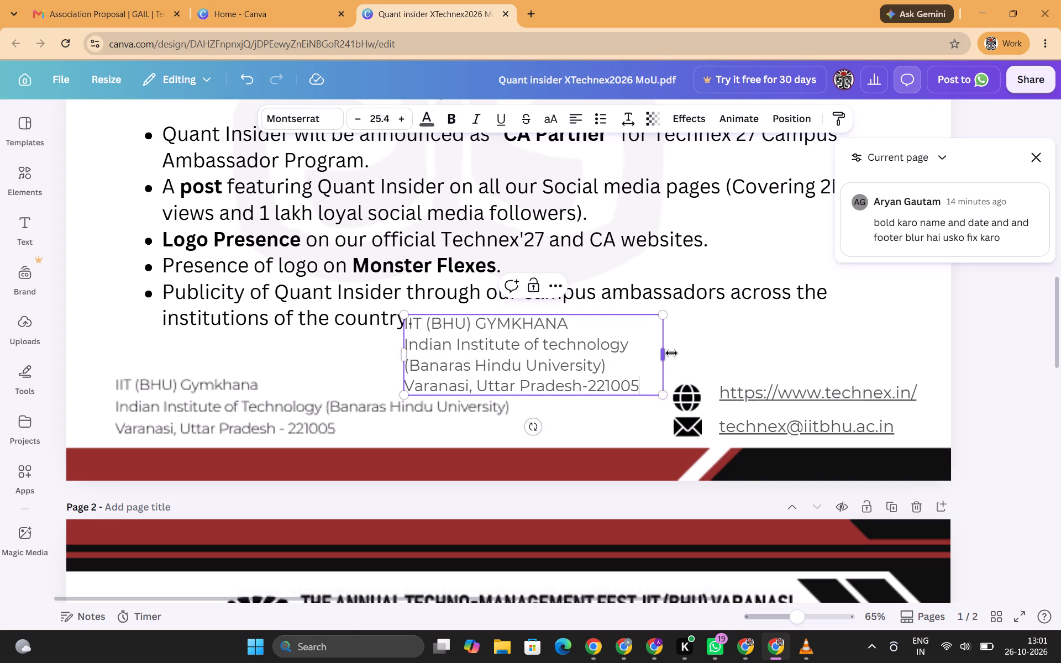
drag(565, 355, 477, 371)
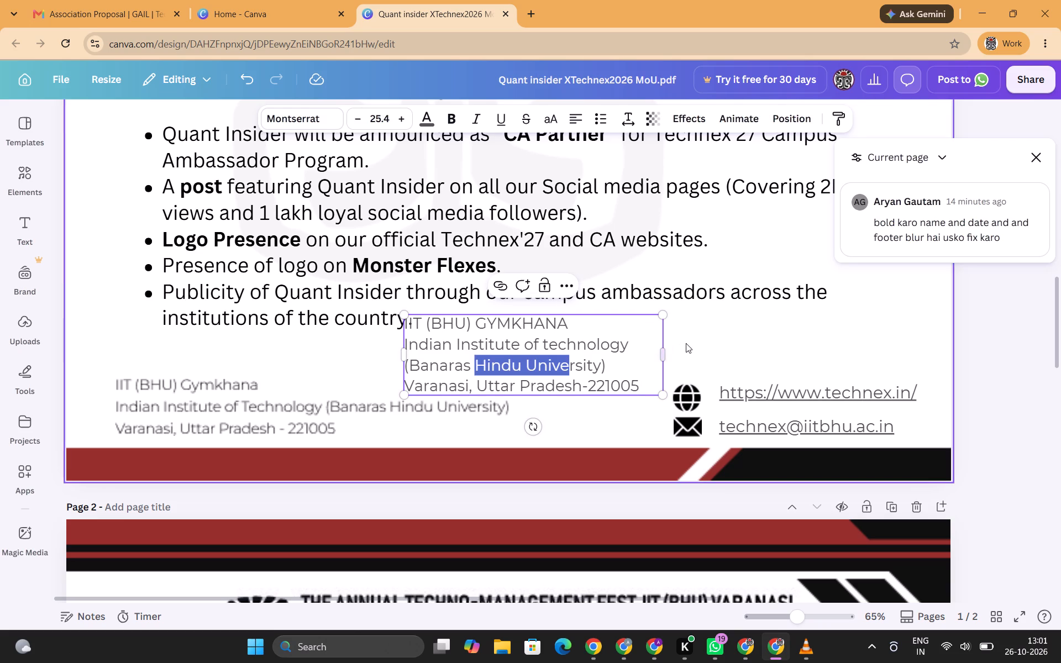
click(686, 343)
Widen the new address text box until the institute and university names fit on one line, and nudge it below the bullet list.
click(616, 345)
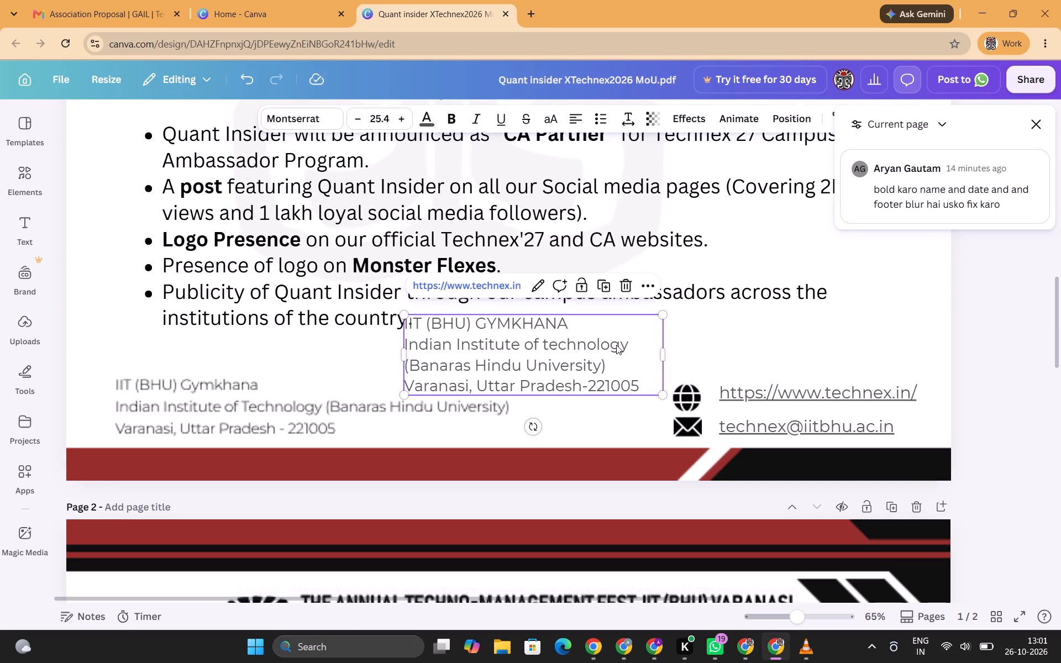
drag(665, 352, 705, 352)
drag(705, 352, 762, 356)
drag(762, 356, 784, 355)
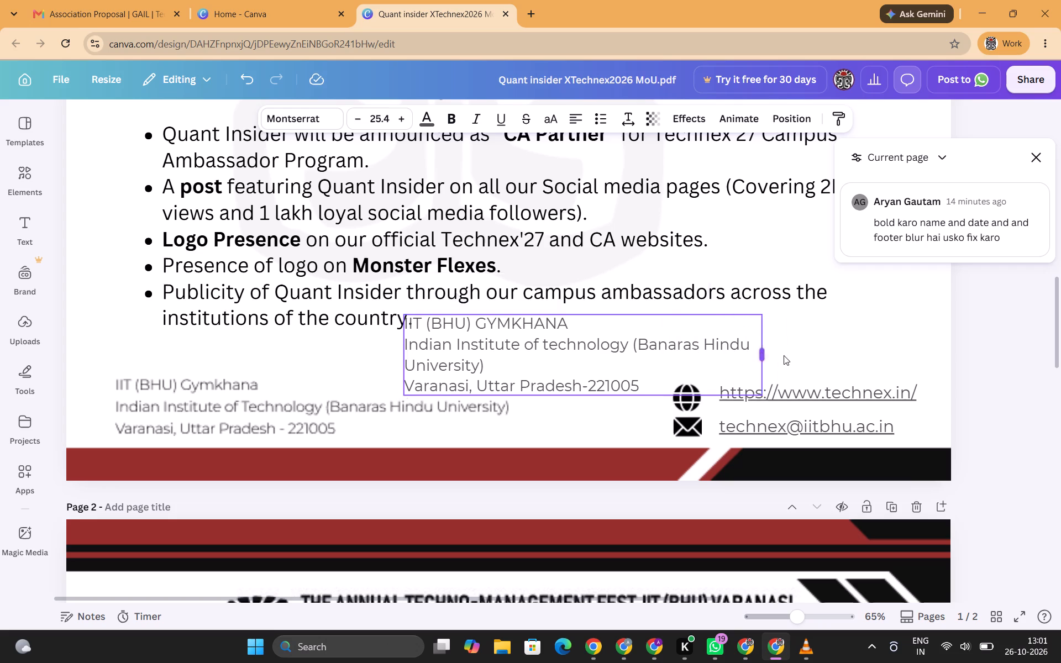
drag(784, 355, 810, 353)
drag(810, 353, 838, 353)
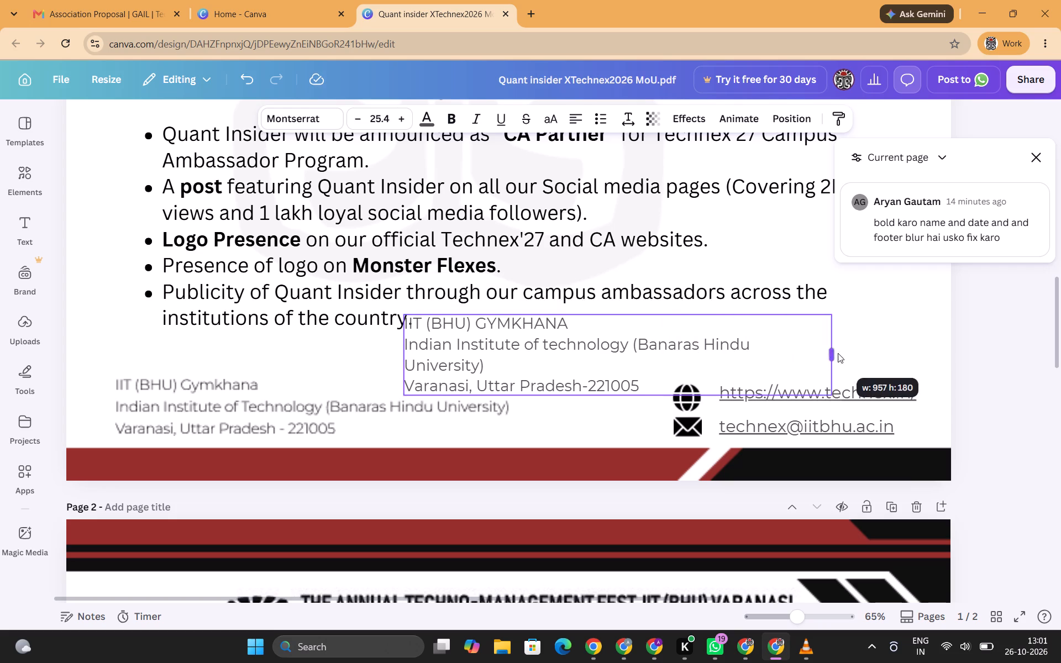
drag(838, 353, 839, 353)
click(981, 337)
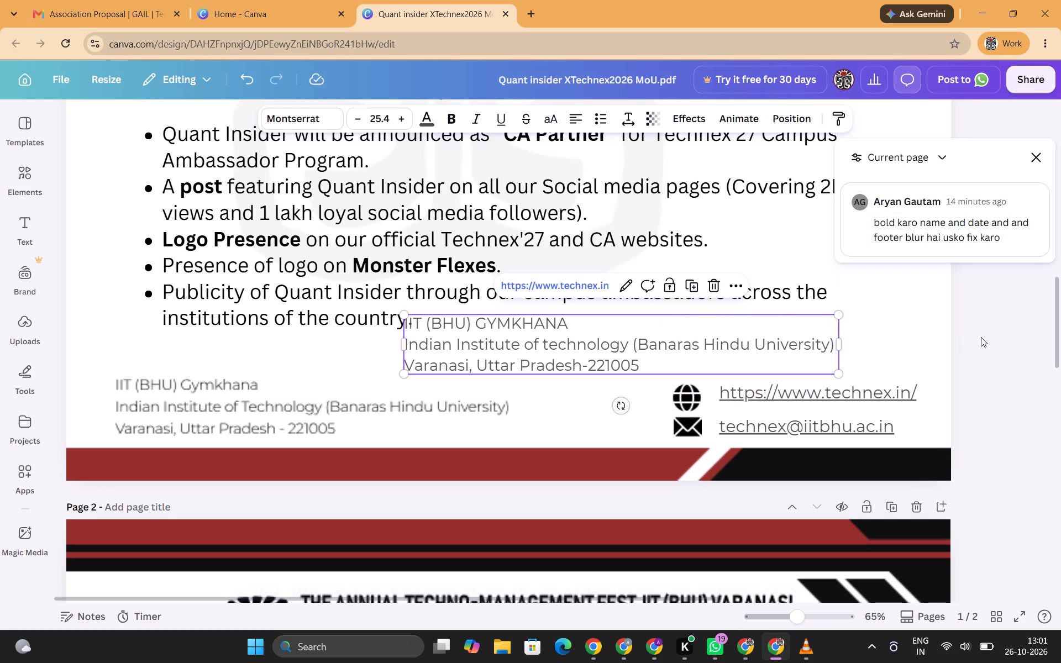
drag(618, 338, 611, 353)
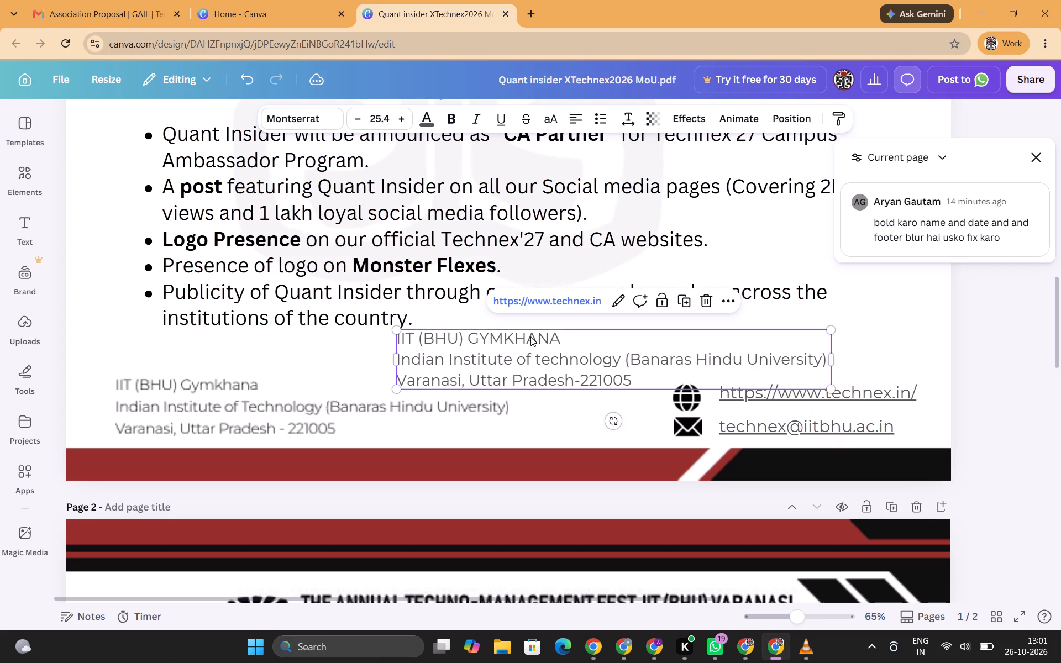
double_click(503, 339)
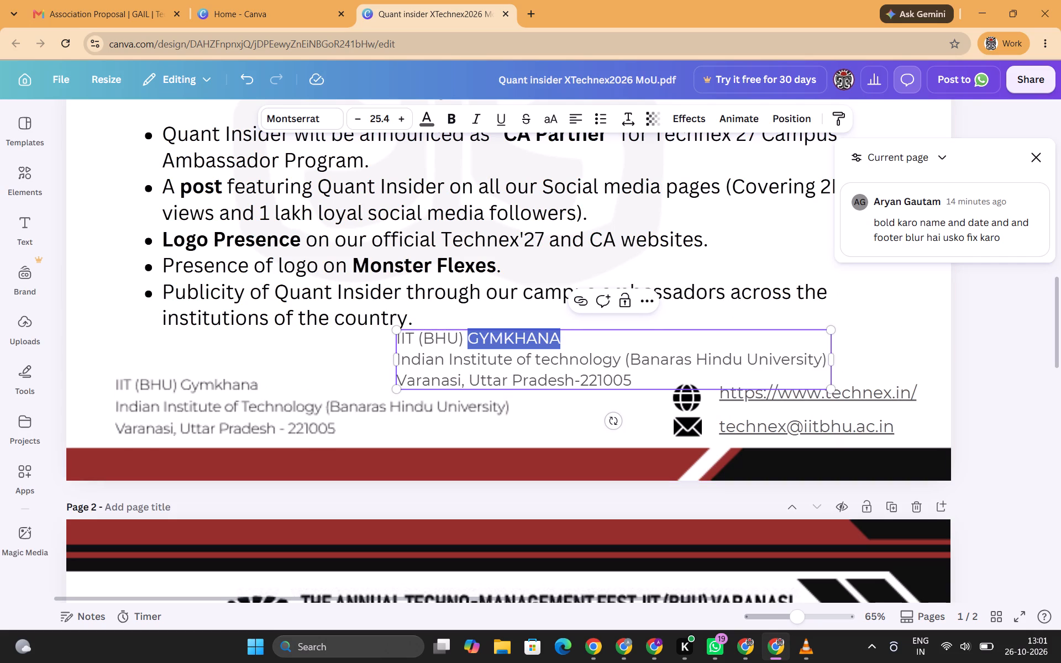
click(564, 339)
key(BackSpace)
key(BackSpace)
key(BackSpace)
key(BackSpace)
key(BackSpace)
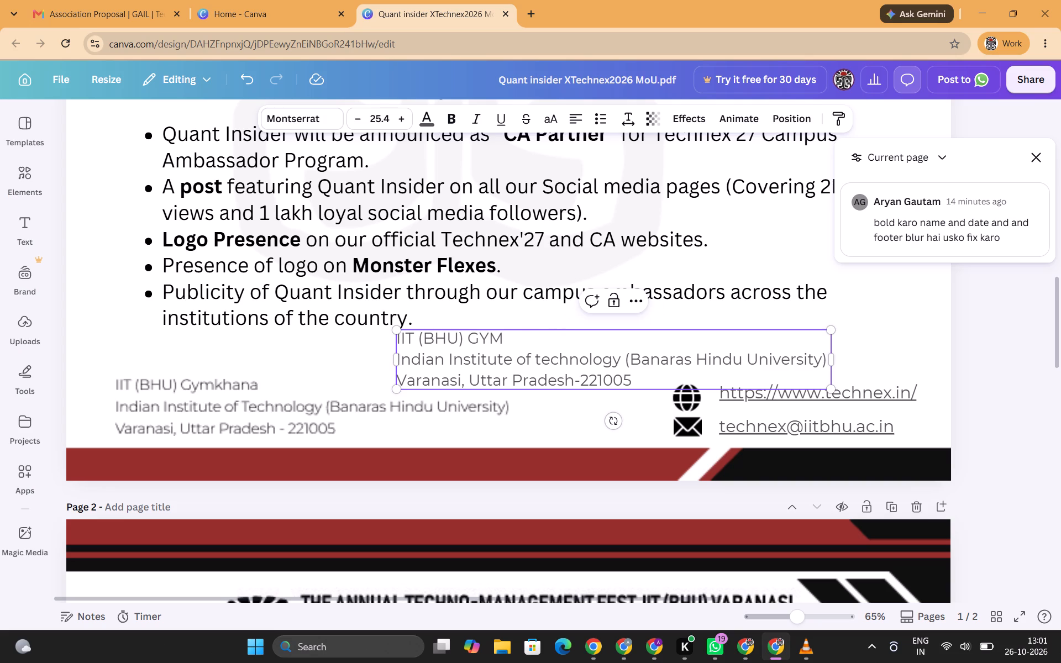
key(BackSpace)
key(BackSpace)
text(mk)
key(BackSpace)
key(BackSpace)
text(ym)
text(khana)
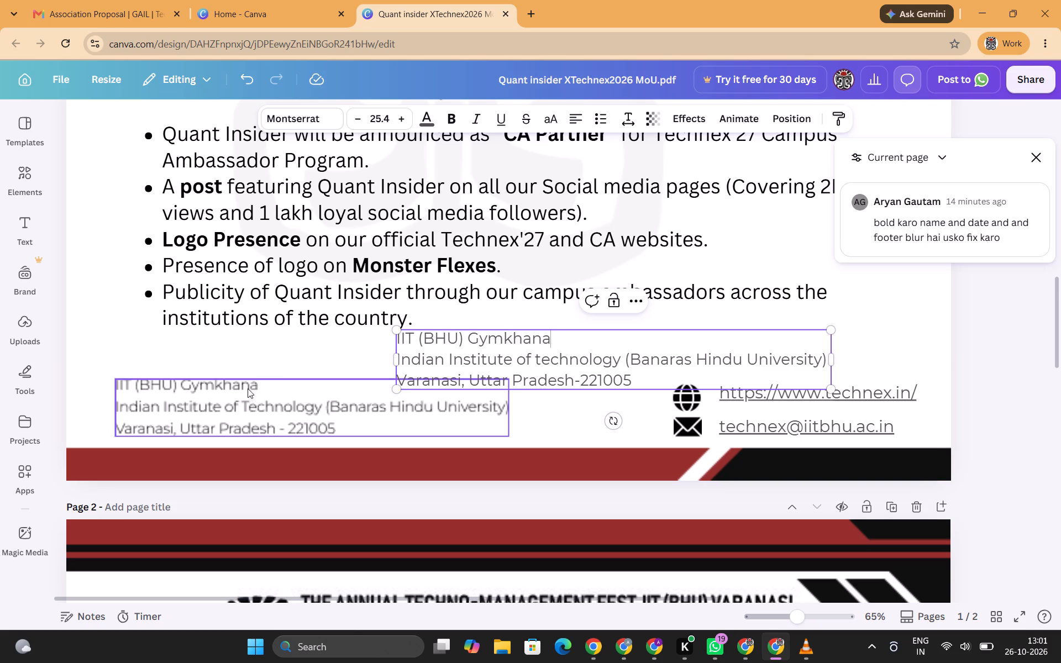
click(985, 367)
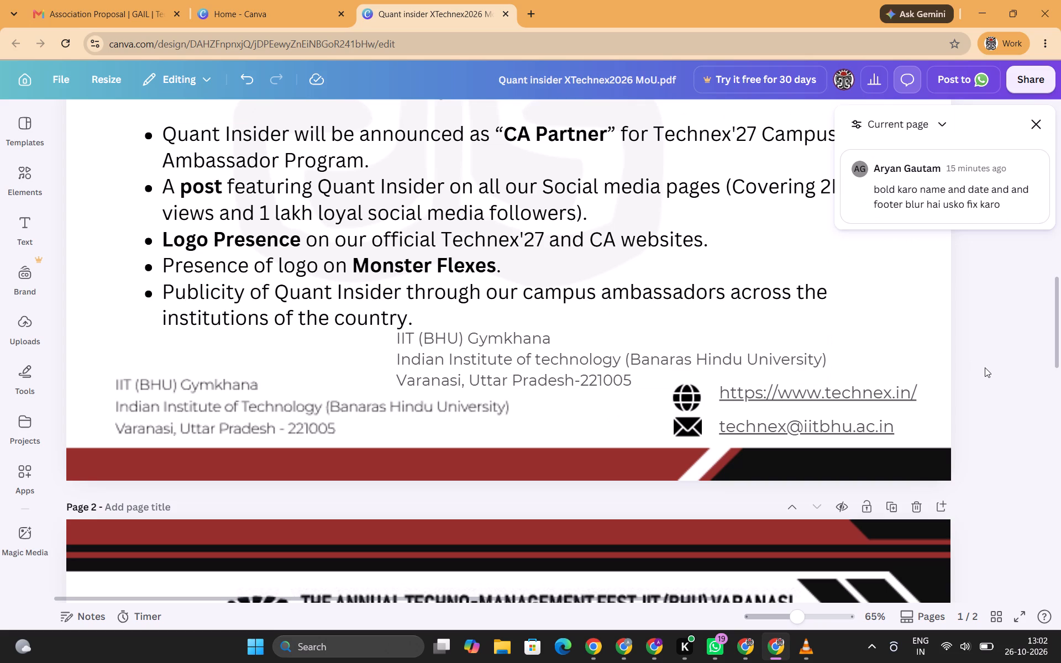
Capitalise the "t" of "technology" in the new footer address so it reads "Indian Institute of Technology".
click(539, 357)
click(539, 357)
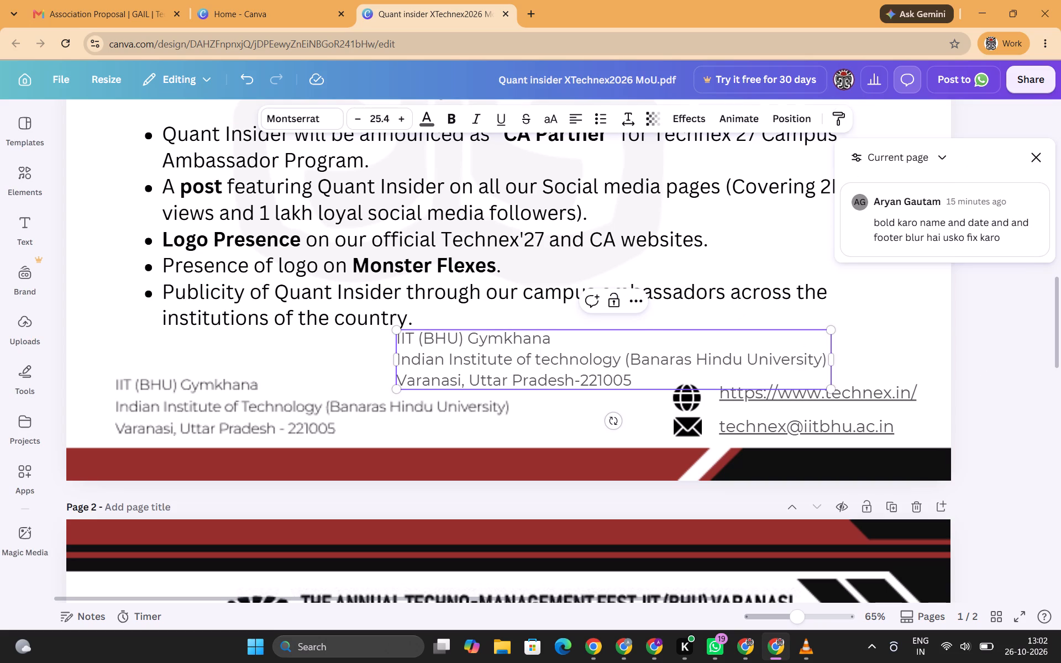
key(BackSpace)
key(shift+t)
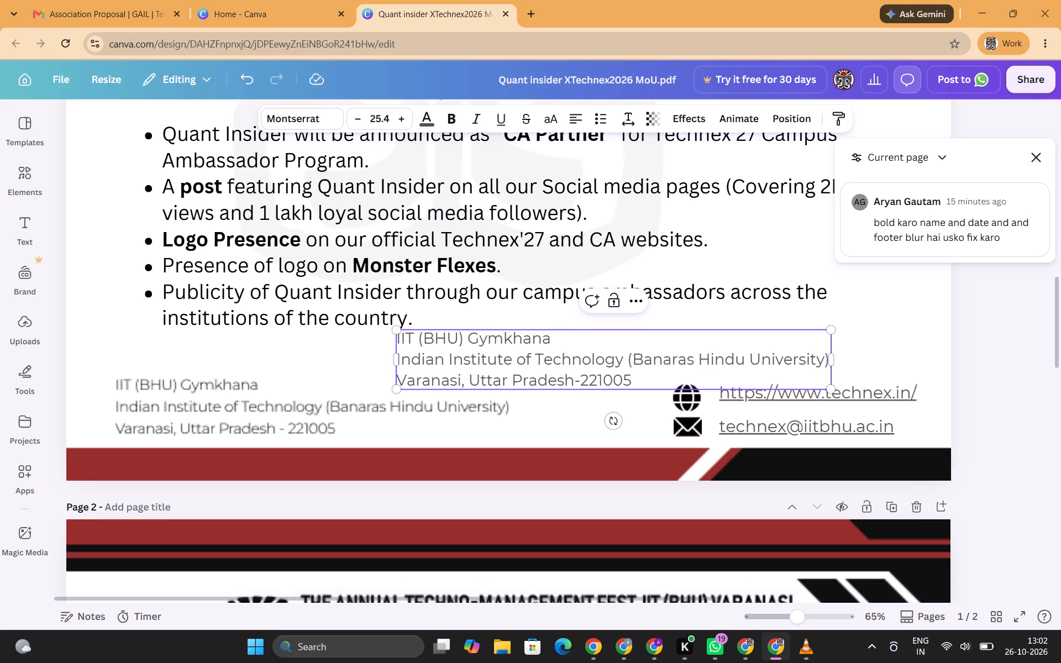
click(981, 328)
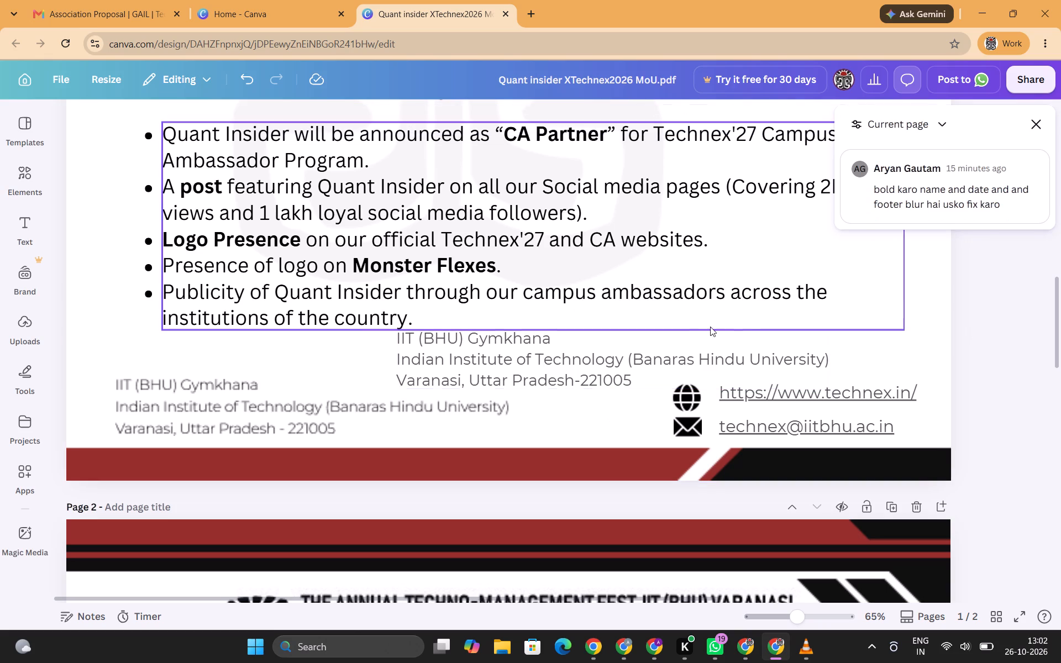
Move the new address text box over the blurry footer address, aligning their starting edges.
drag(645, 361, 365, 398)
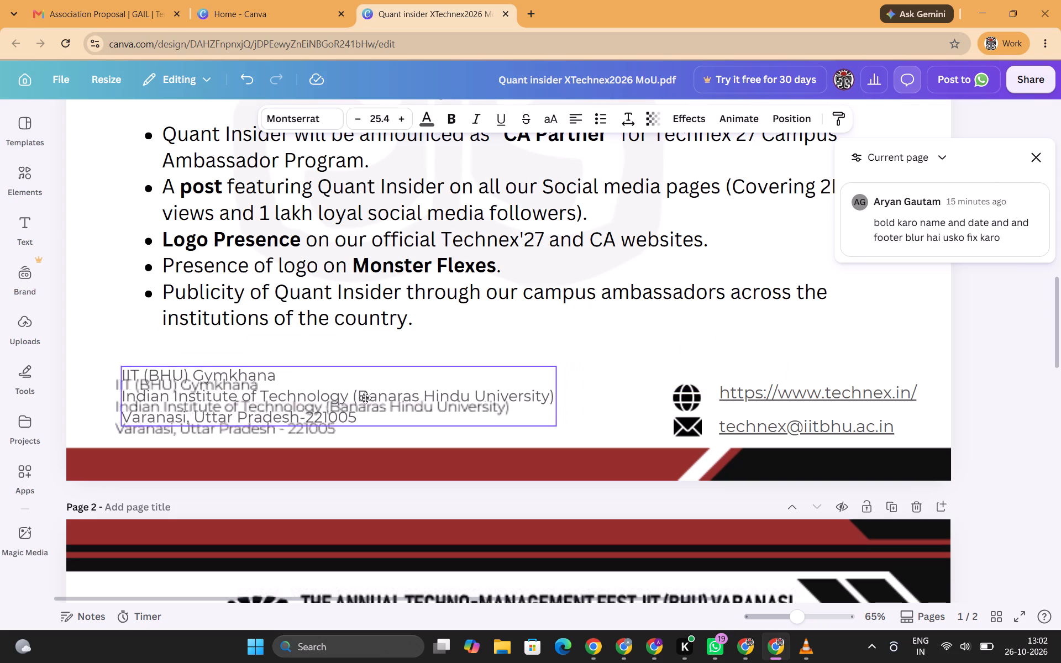
drag(365, 398, 365, 405)
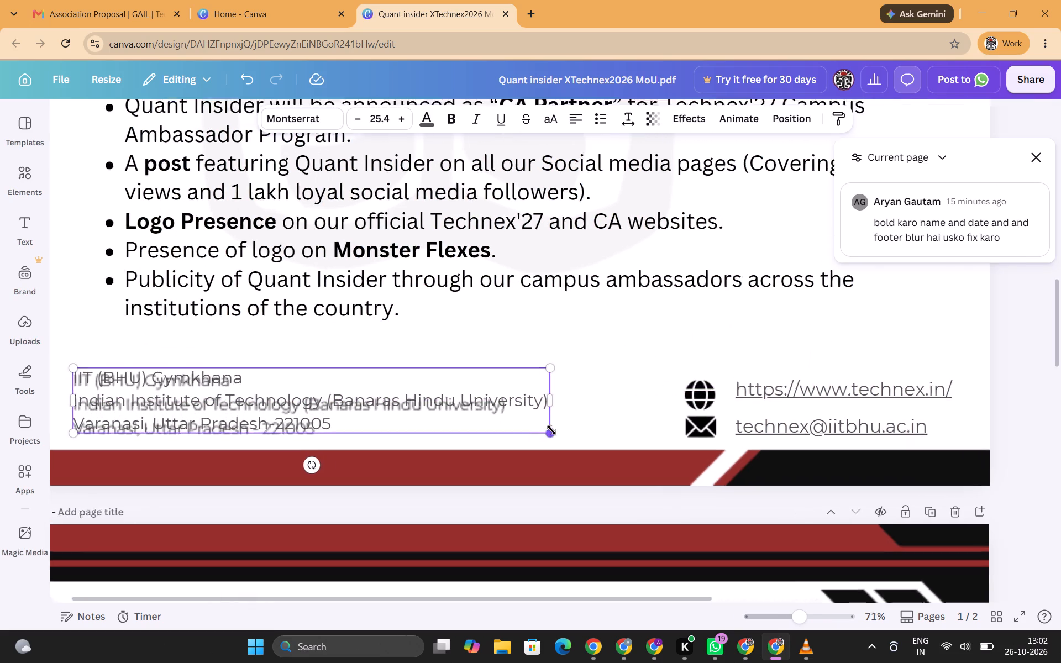
Scale the new address text box to font size 23.6 and align it over the blurry footer address.
scroll(487, 448, right, 5)
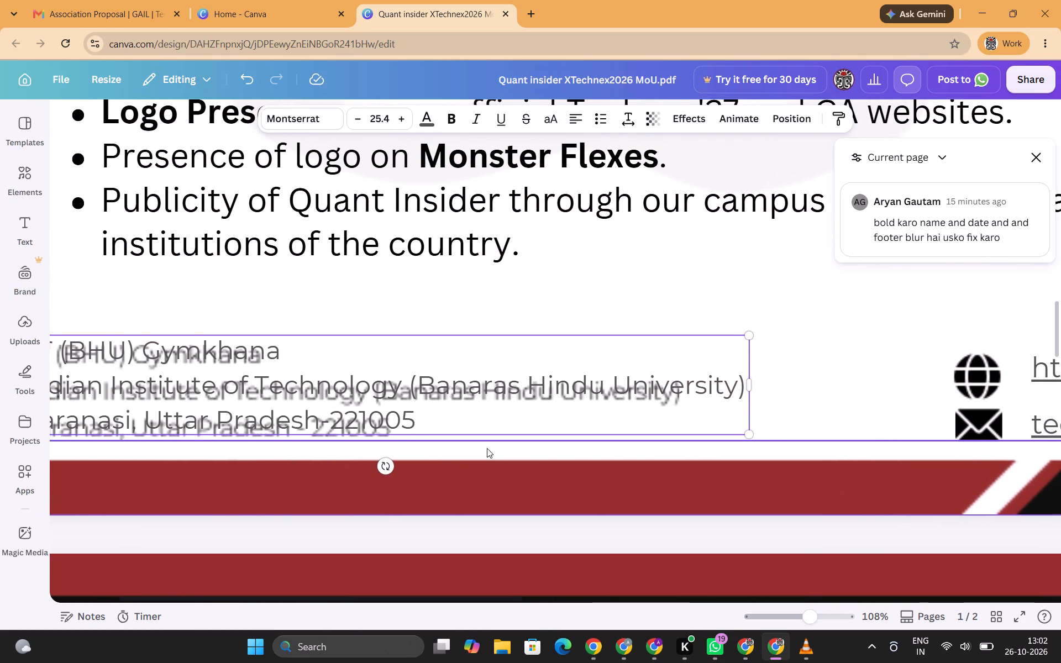
scroll(417, 387, right, 1)
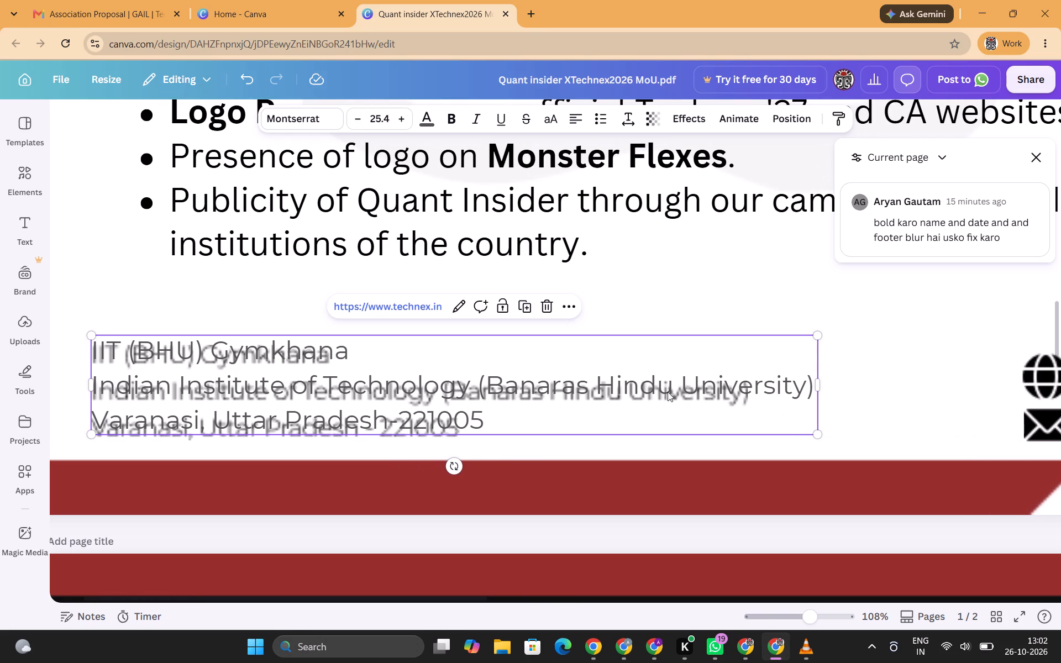
drag(819, 432, 779, 420)
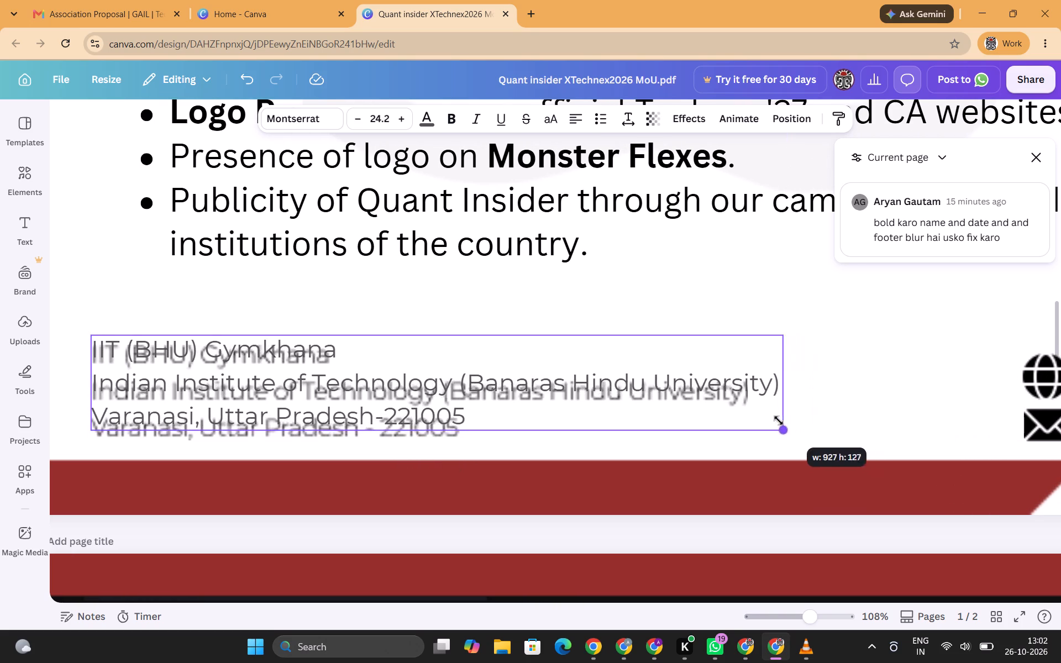
drag(779, 420, 718, 404)
drag(599, 362, 599, 371)
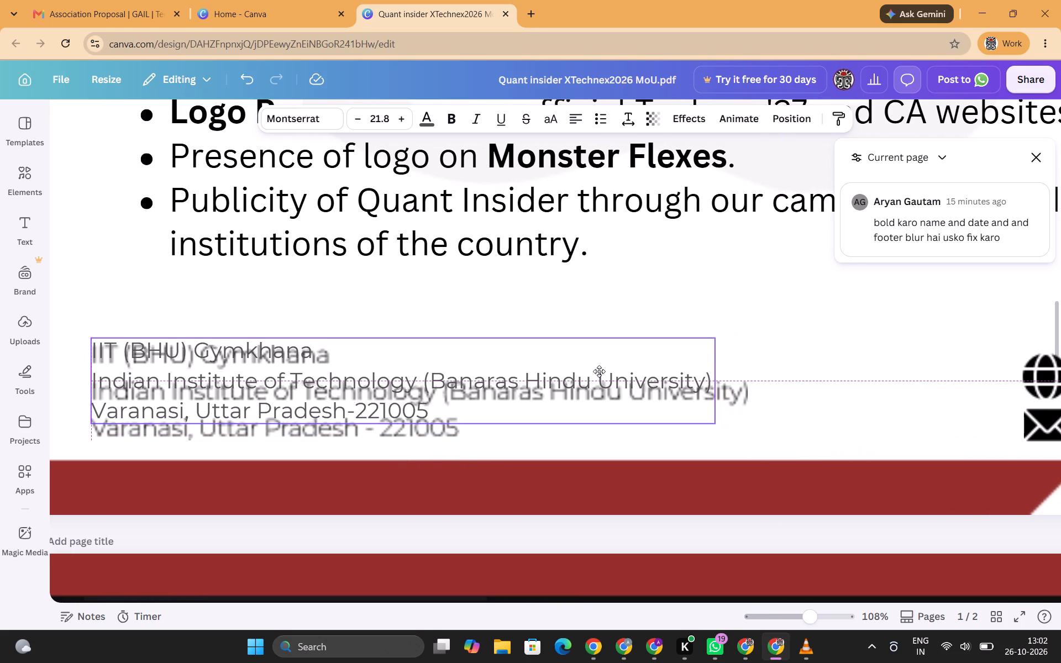
drag(599, 371, 602, 369)
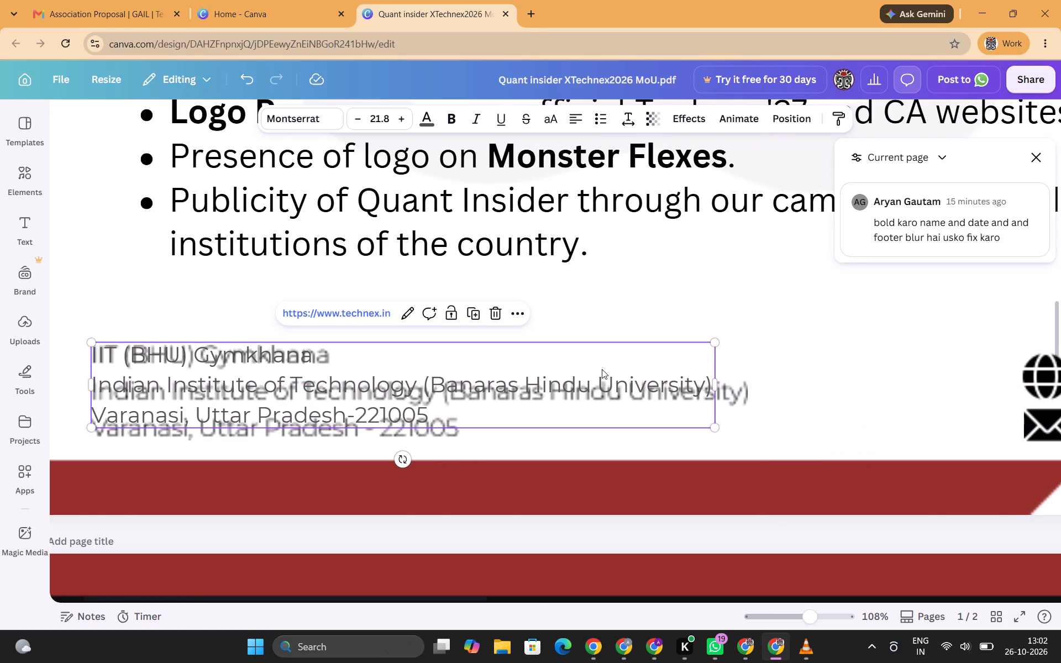
drag(717, 430, 738, 439)
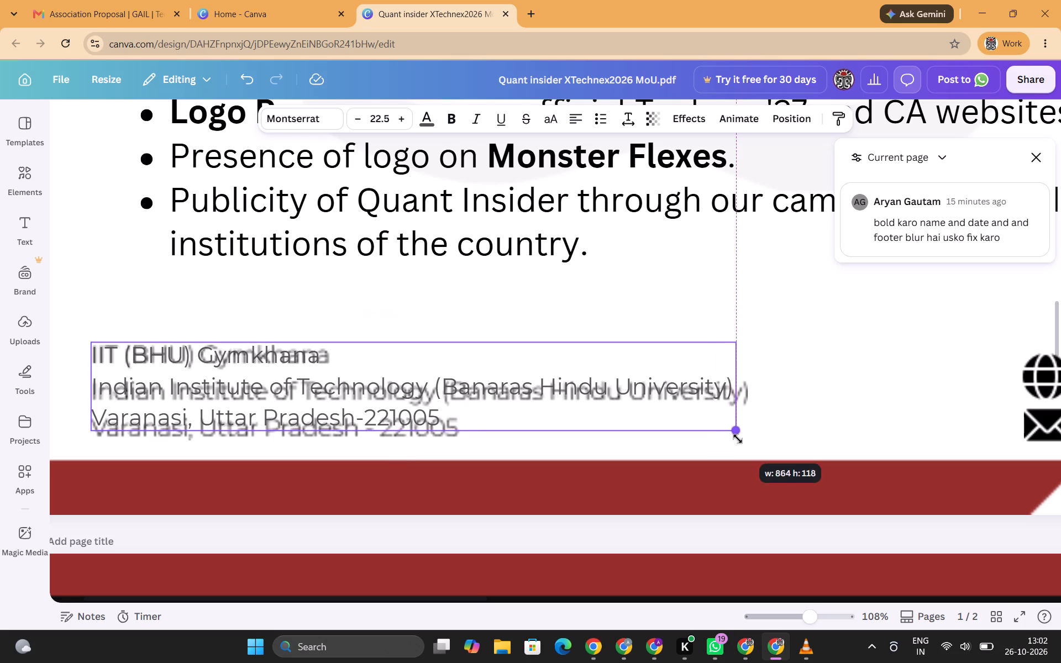
drag(738, 439, 754, 450)
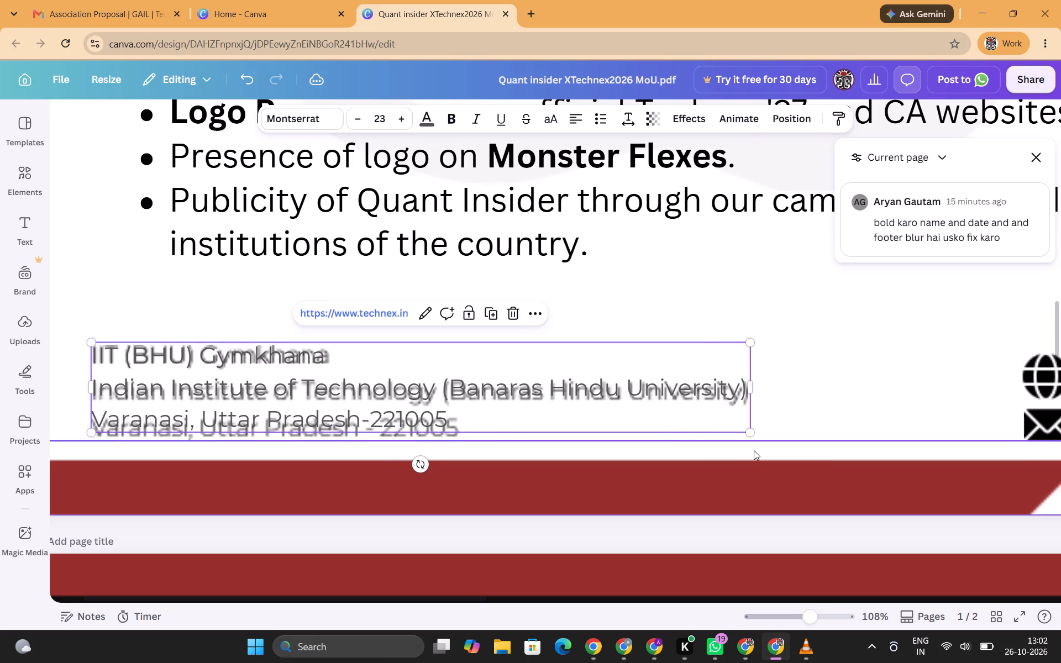
drag(658, 396, 660, 405)
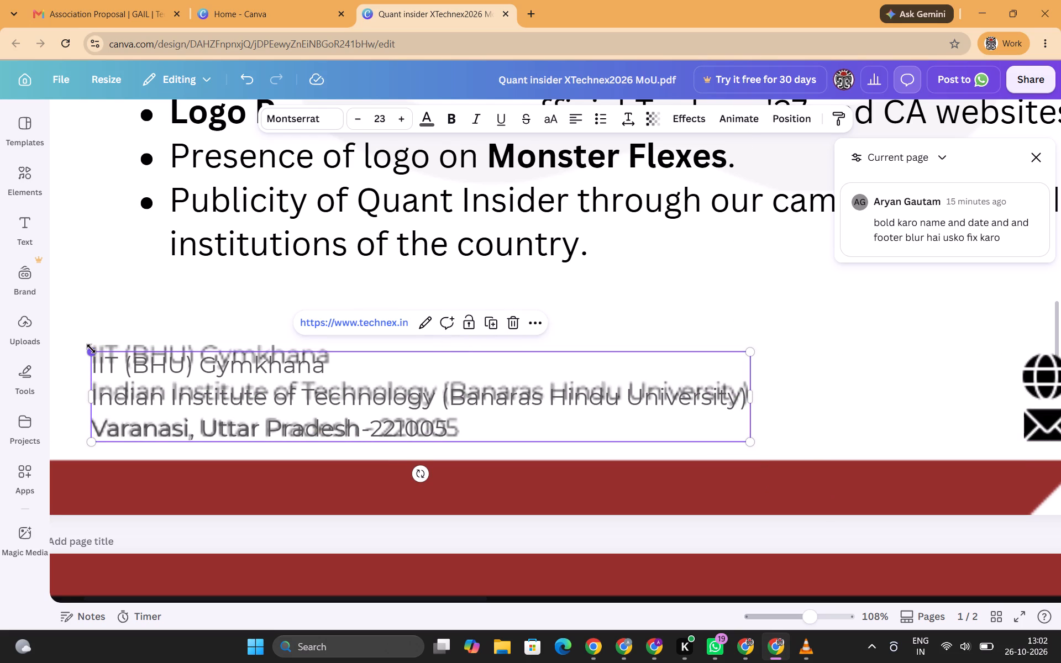
drag(92, 349, 87, 339)
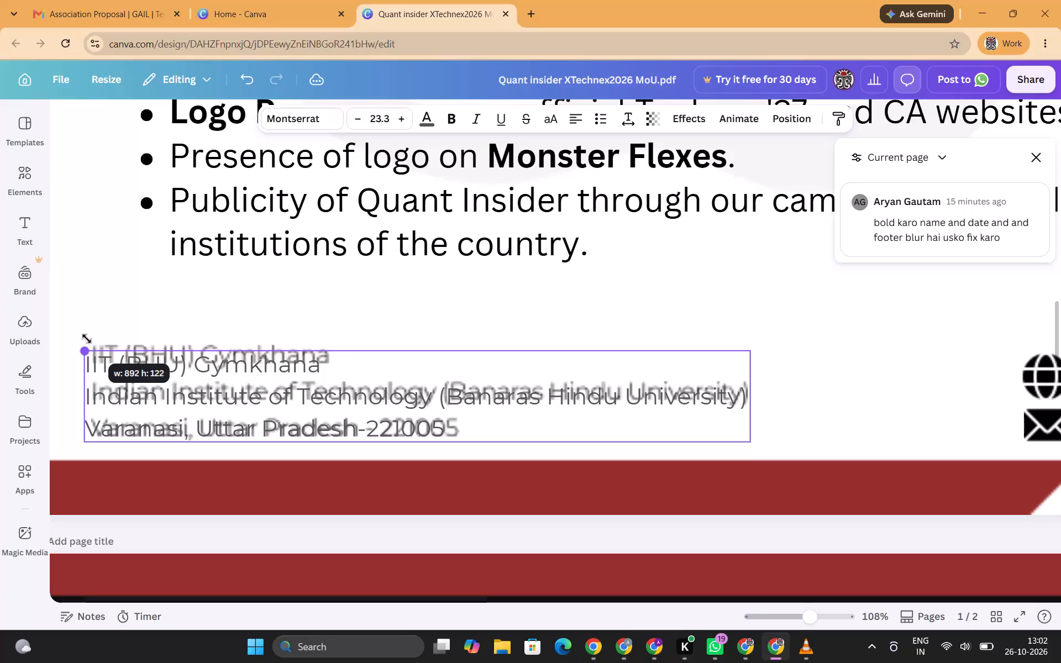
drag(87, 339, 77, 334)
drag(121, 376, 139, 371)
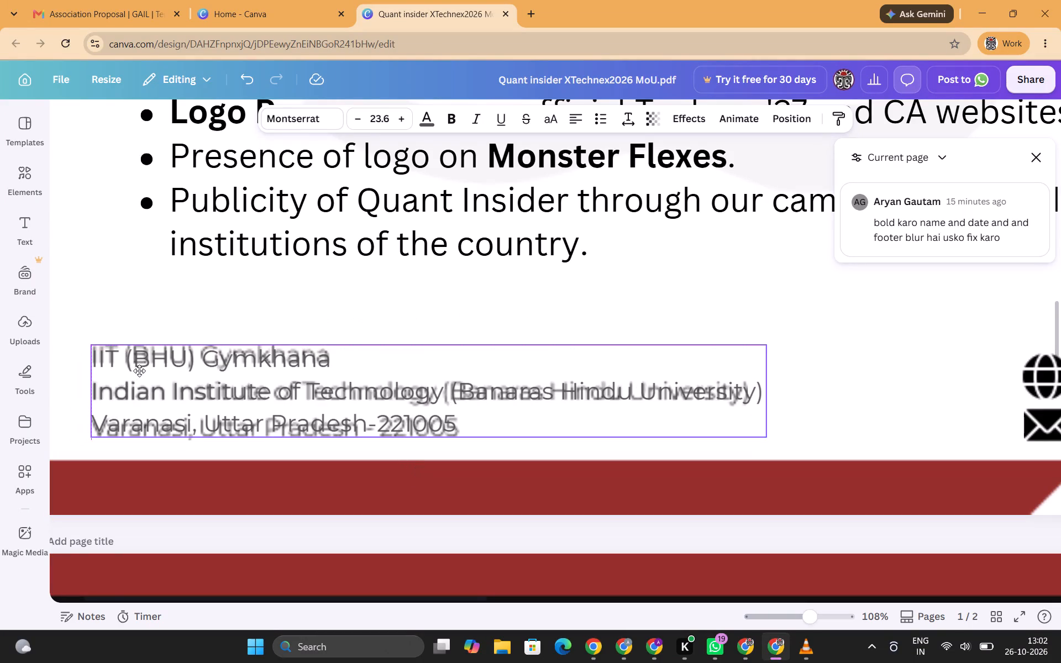
drag(139, 371, 141, 371)
drag(141, 371, 140, 374)
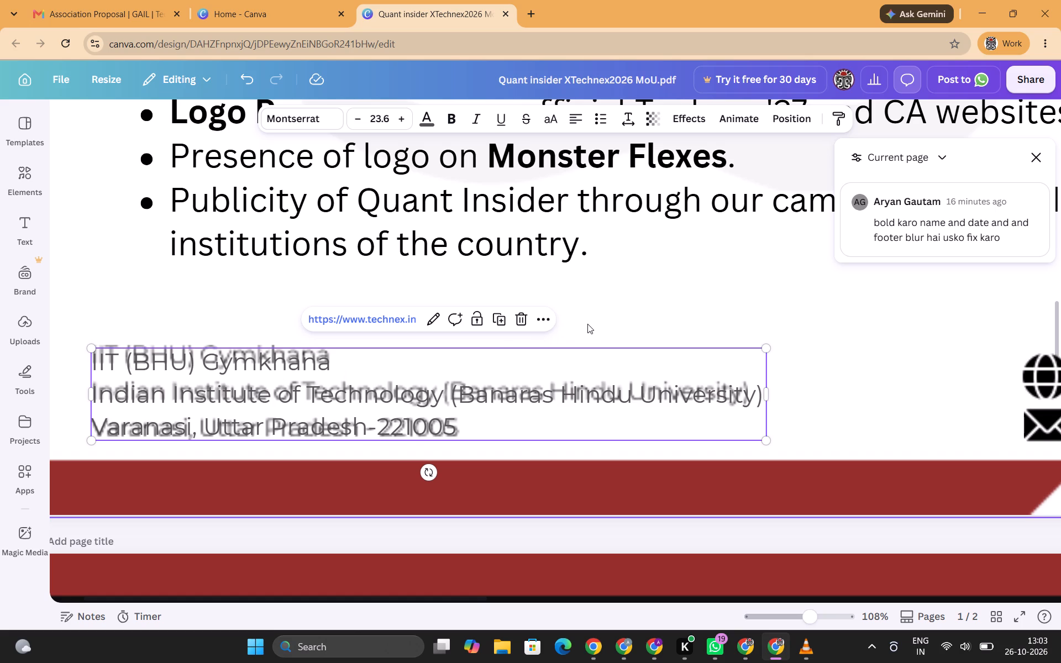
Copy the full three-line text of the new address text box.
click(546, 373)
click(546, 373)
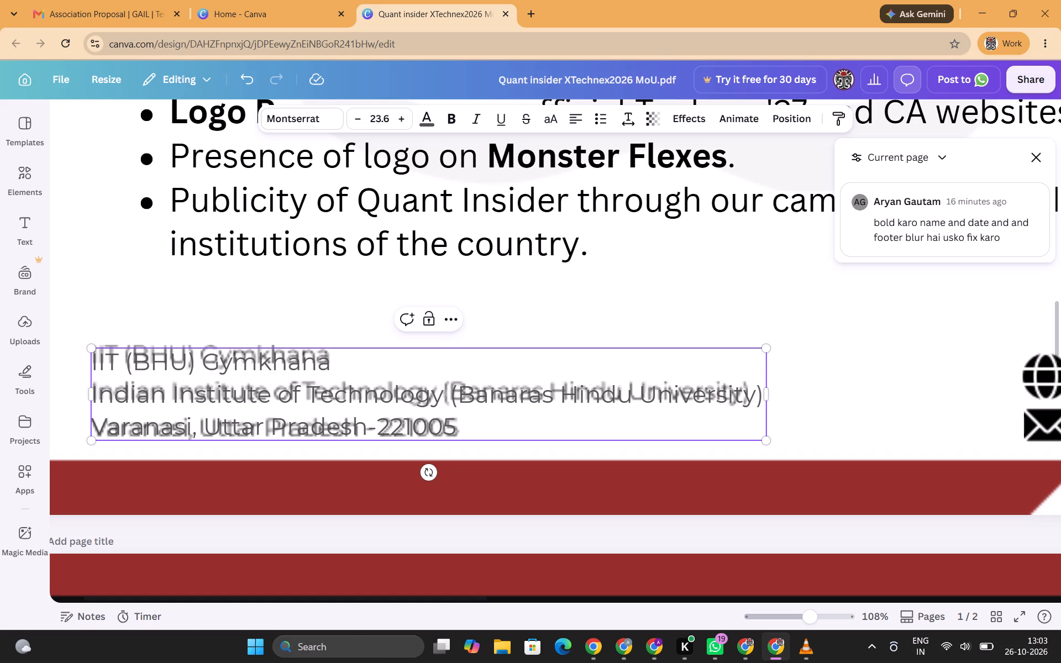
key(ctrl+a)
key(ctrl+c)
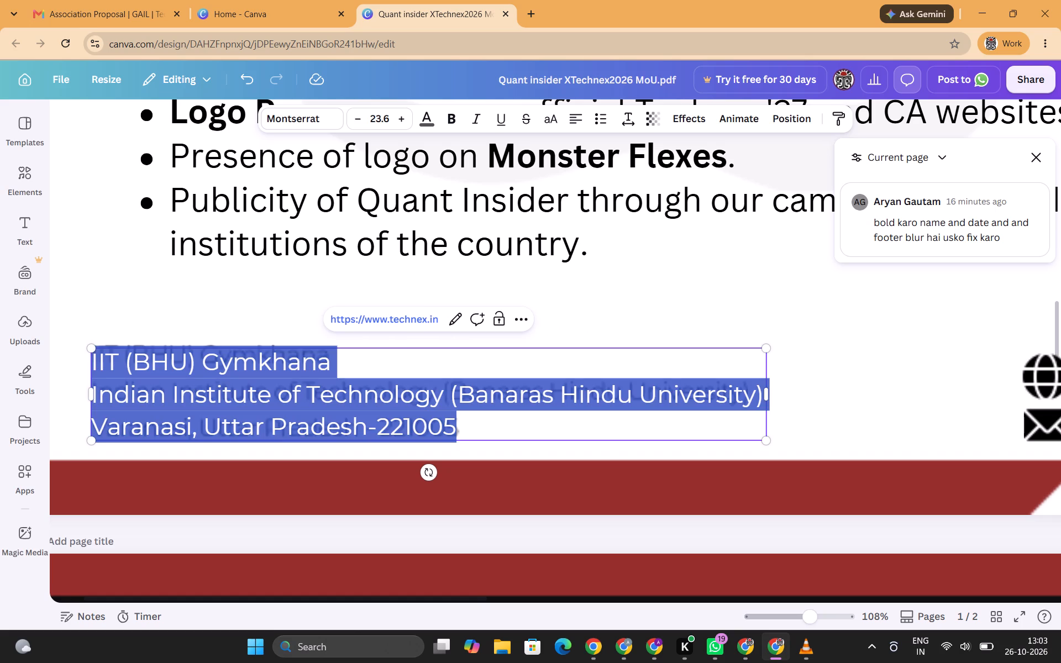
click(734, 298)
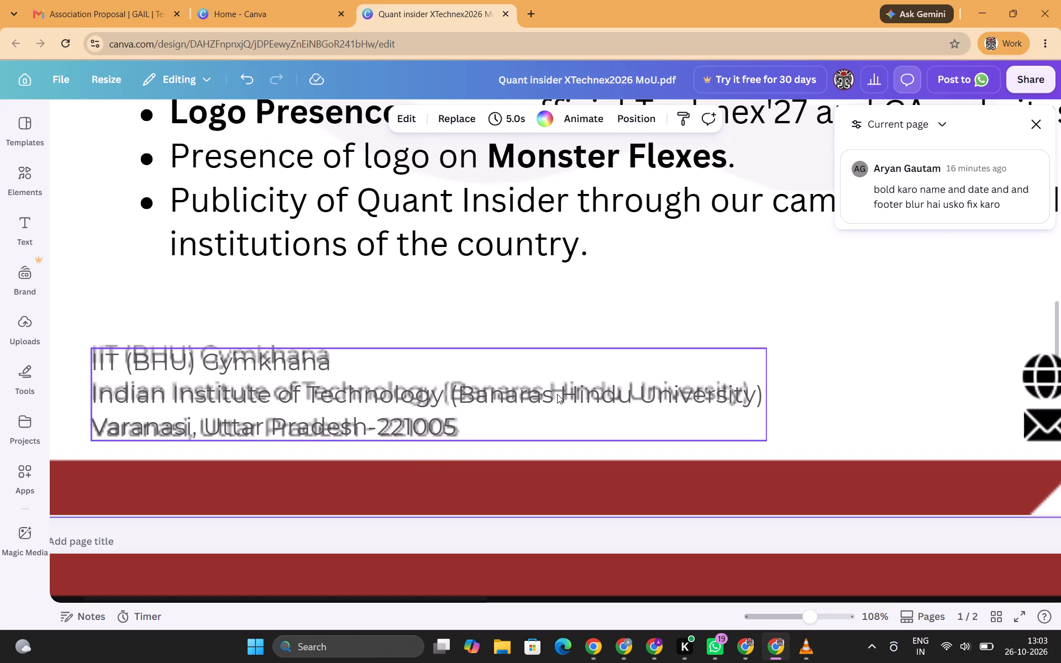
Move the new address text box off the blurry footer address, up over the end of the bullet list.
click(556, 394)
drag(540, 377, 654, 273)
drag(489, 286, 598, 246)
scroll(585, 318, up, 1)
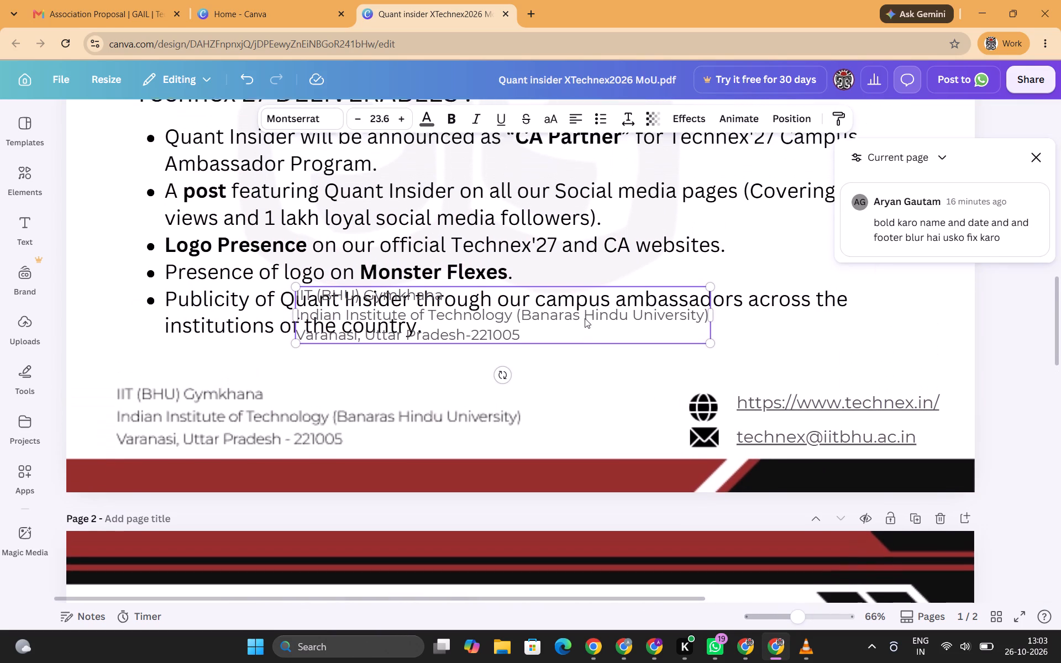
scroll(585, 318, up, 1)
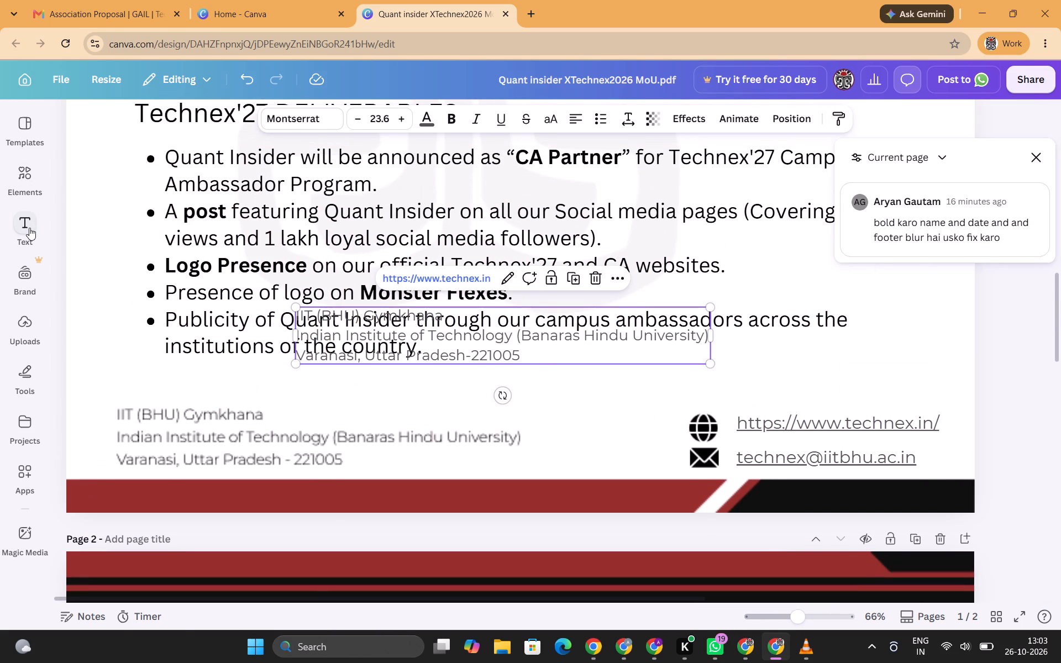
Add another text box containing the copied address and left-align its text.
click(29, 228)
click(127, 169)
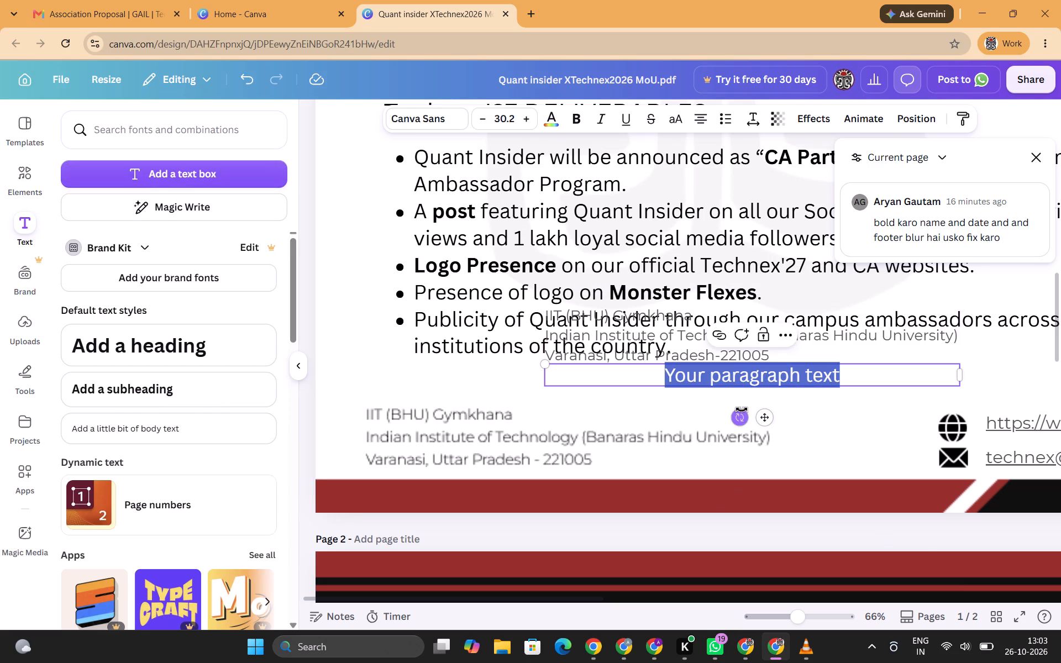
key(ctrl+v)
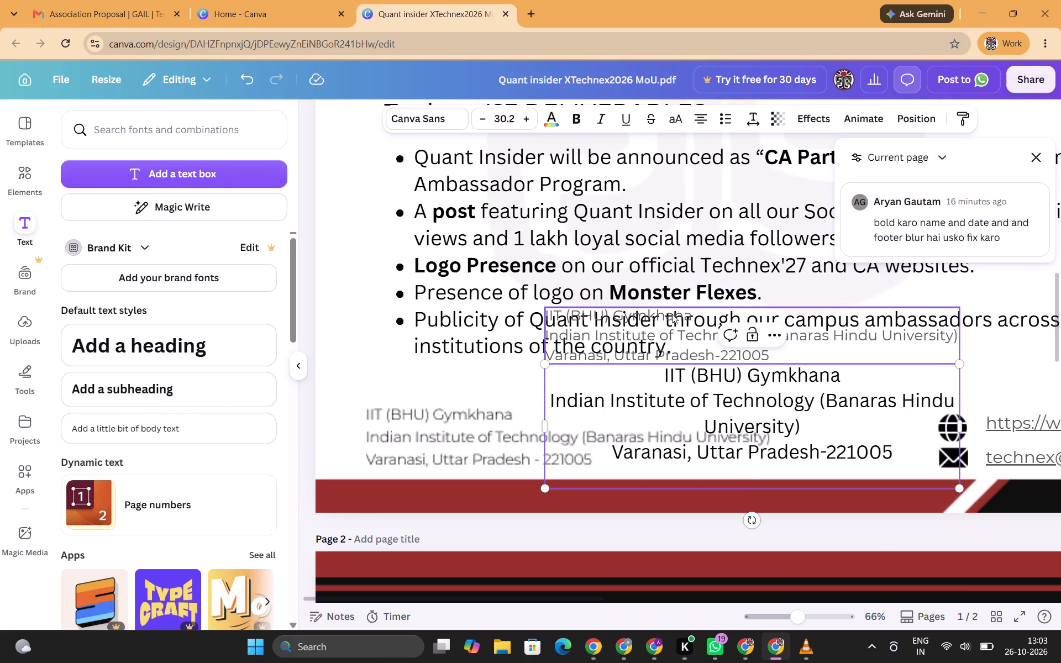
key(ctrl+a)
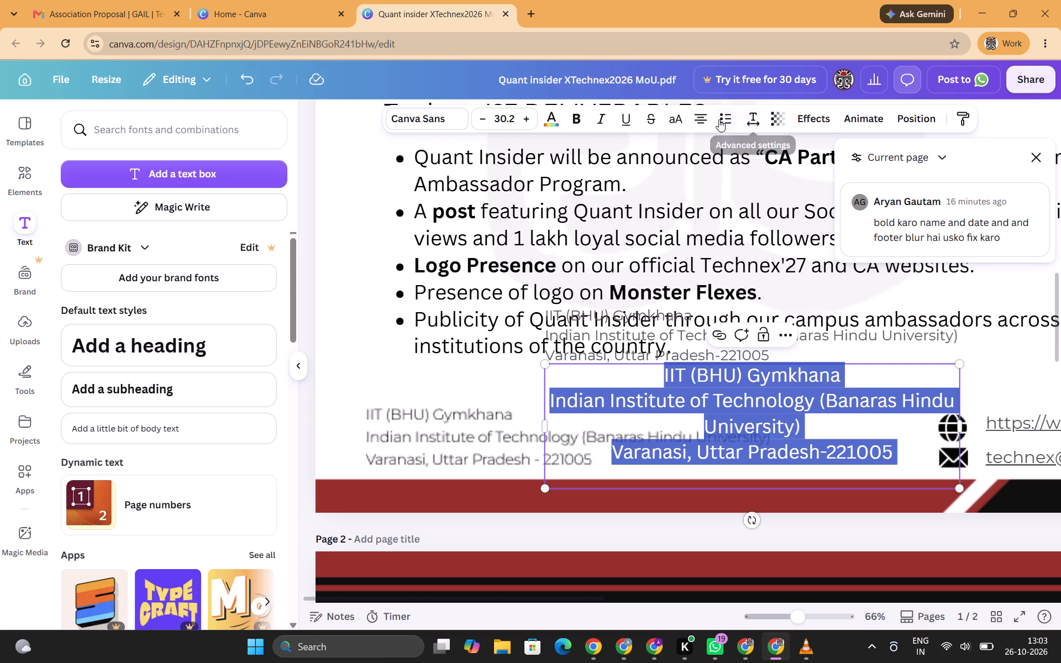
click(707, 119)
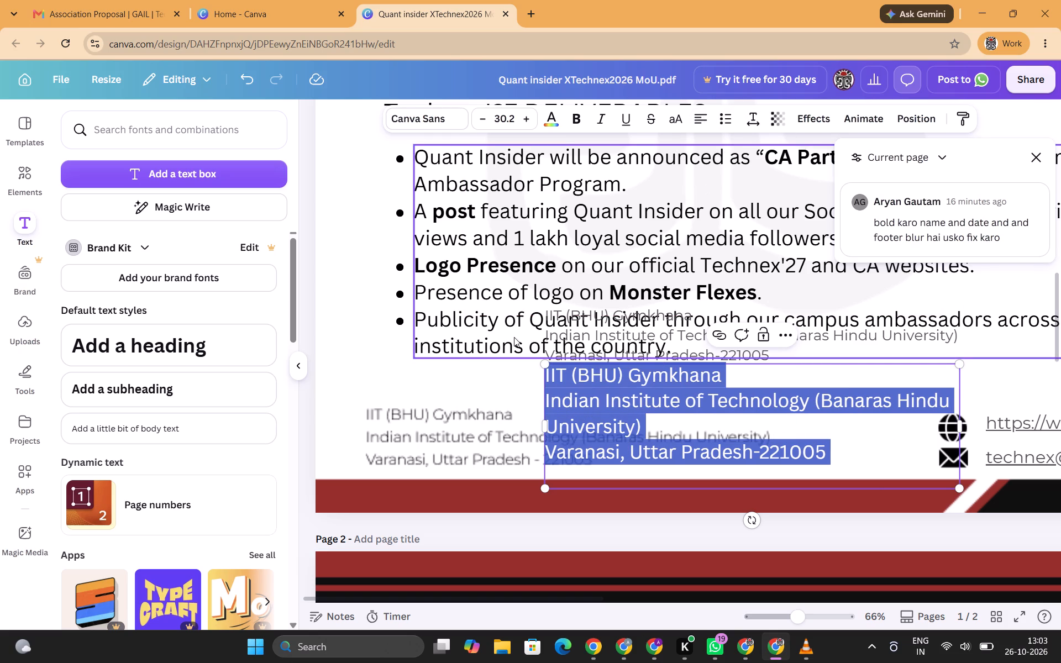
click(356, 382)
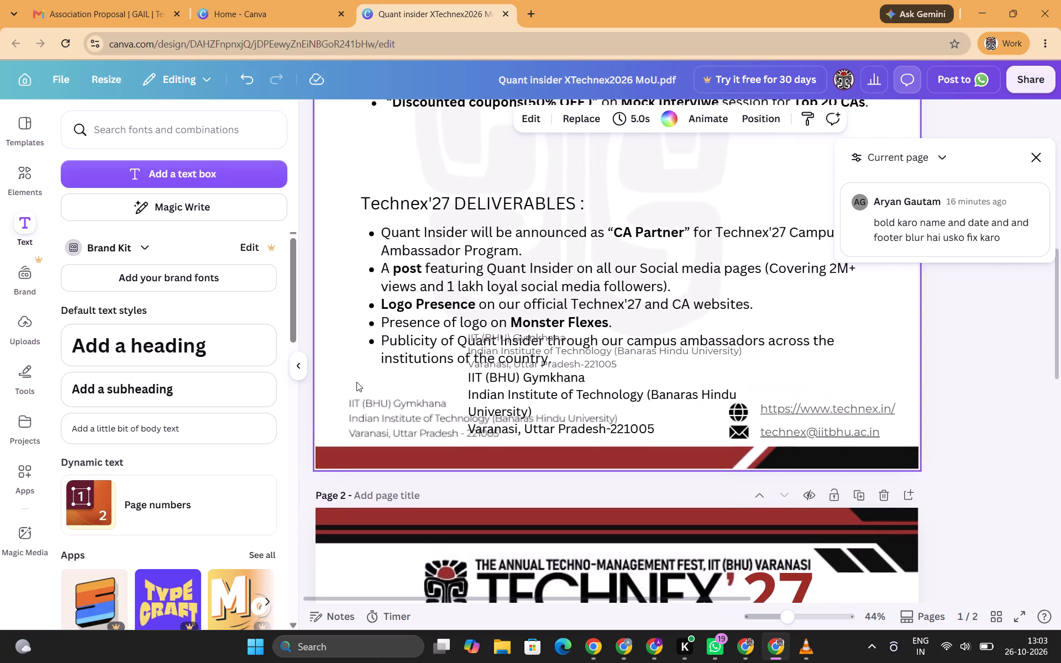
Move the gray linked address text box into the empty space above the "Technex'27 DELIVERABLES :" heading.
drag(572, 349, 652, 178)
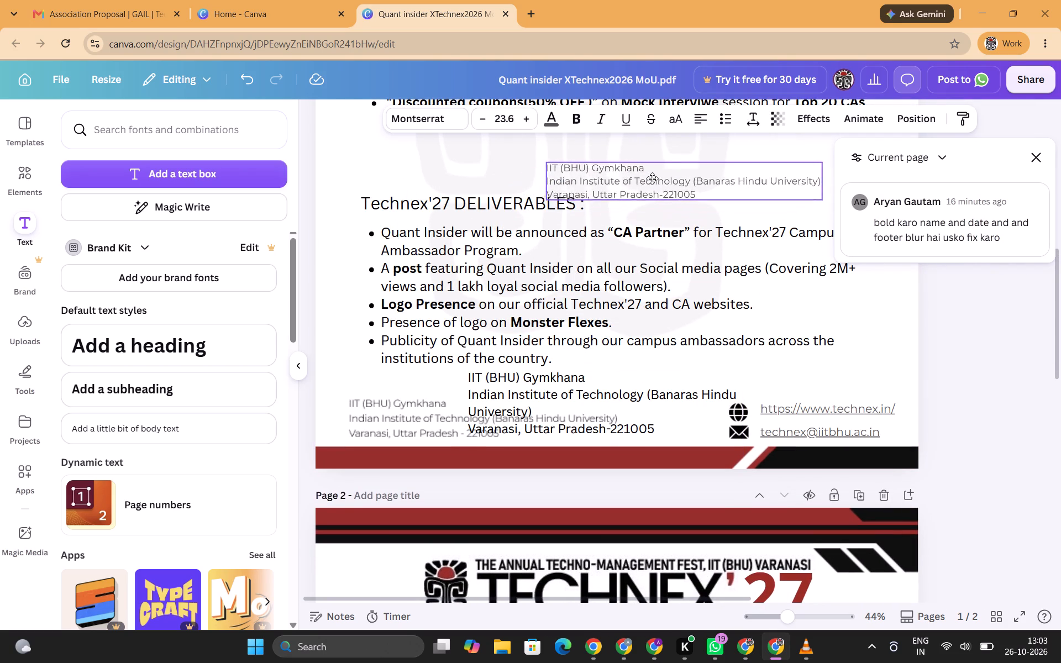
drag(652, 178, 649, 161)
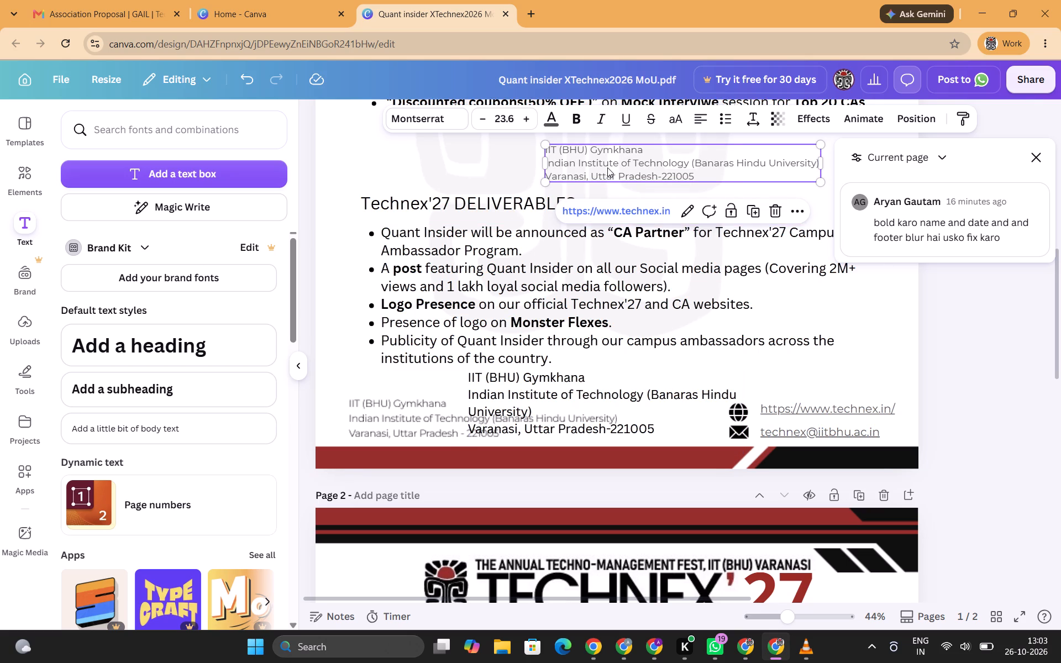
Set the font of the pasted address text to Montserrat, matching the gray linked address.
click(560, 384)
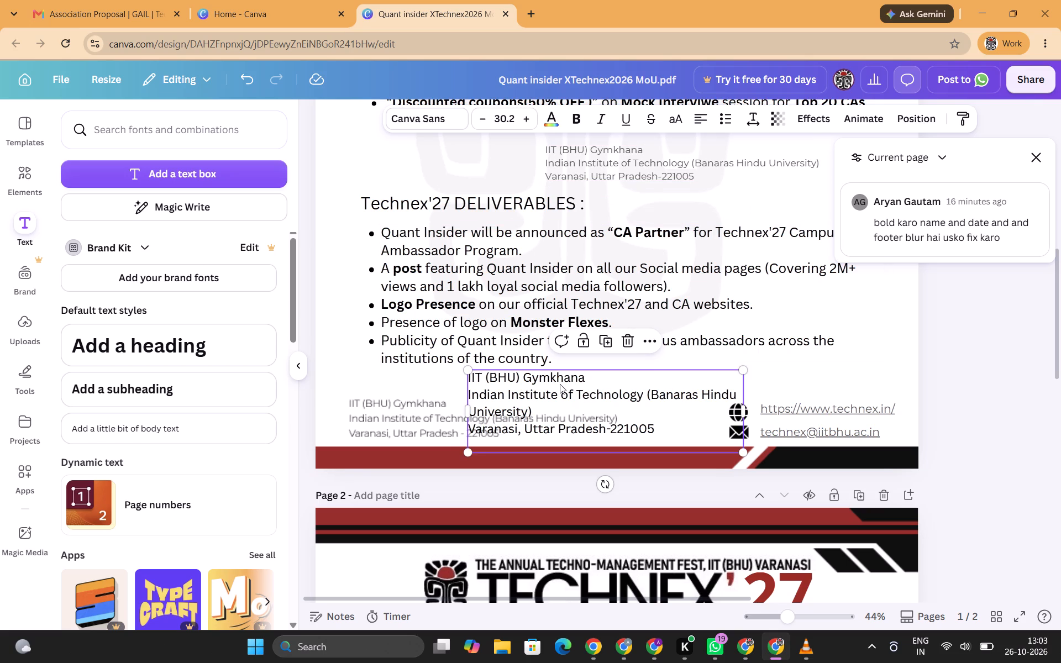
click(587, 178)
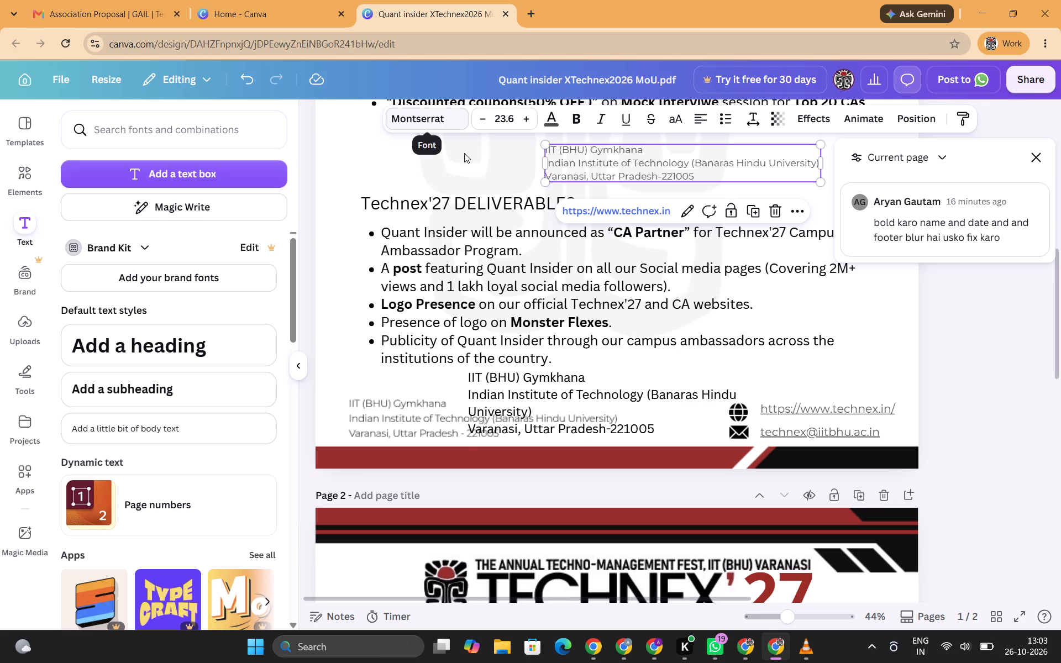
double_click(551, 403)
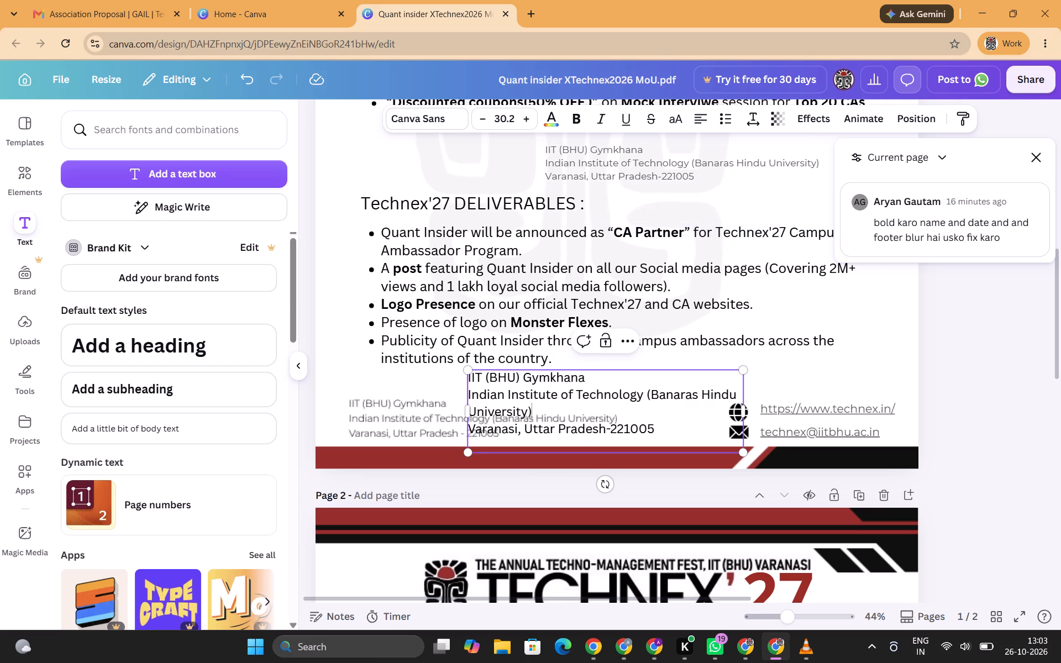
key(ctrl+a)
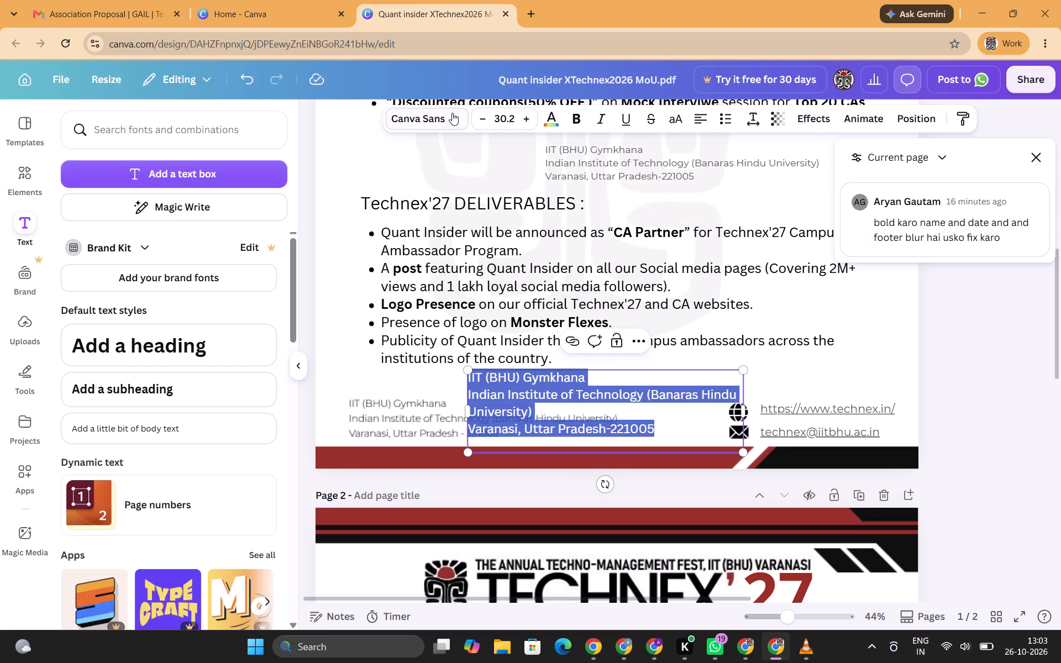
click(452, 113)
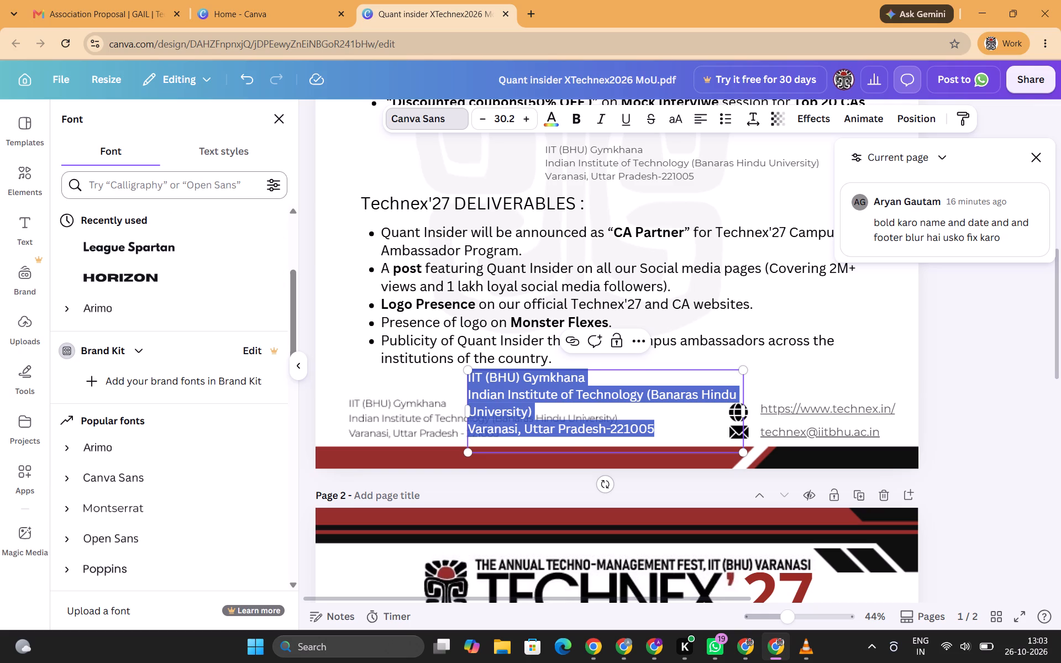
click(165, 187)
text(mont)
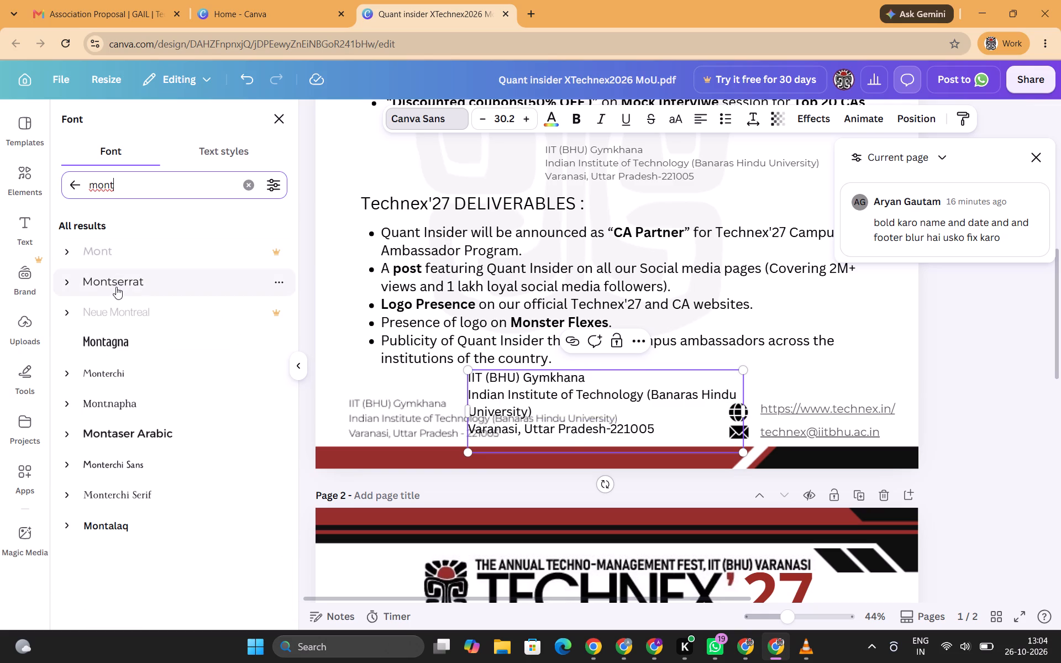
click(116, 285)
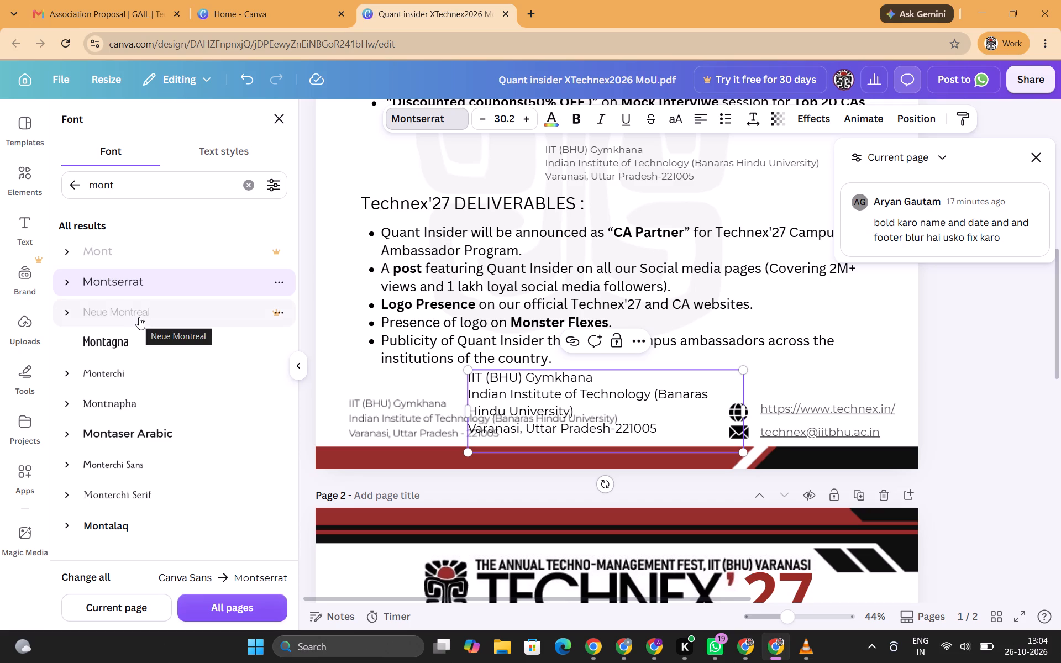
click(296, 366)
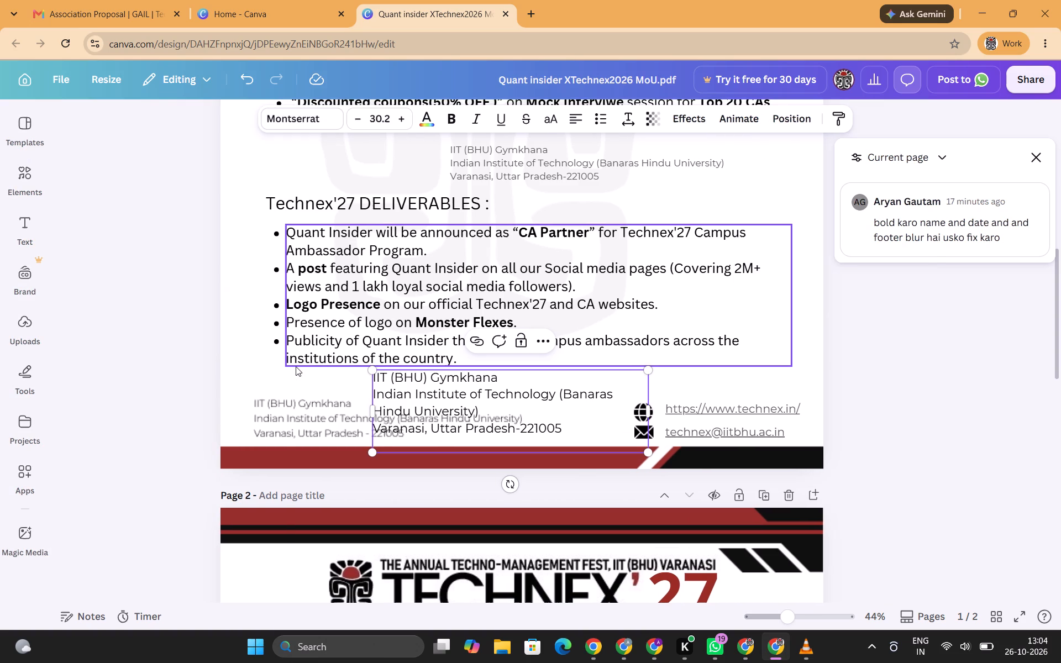
Change the pasted address text from black to the dark gray used by the linked address.
click(469, 158)
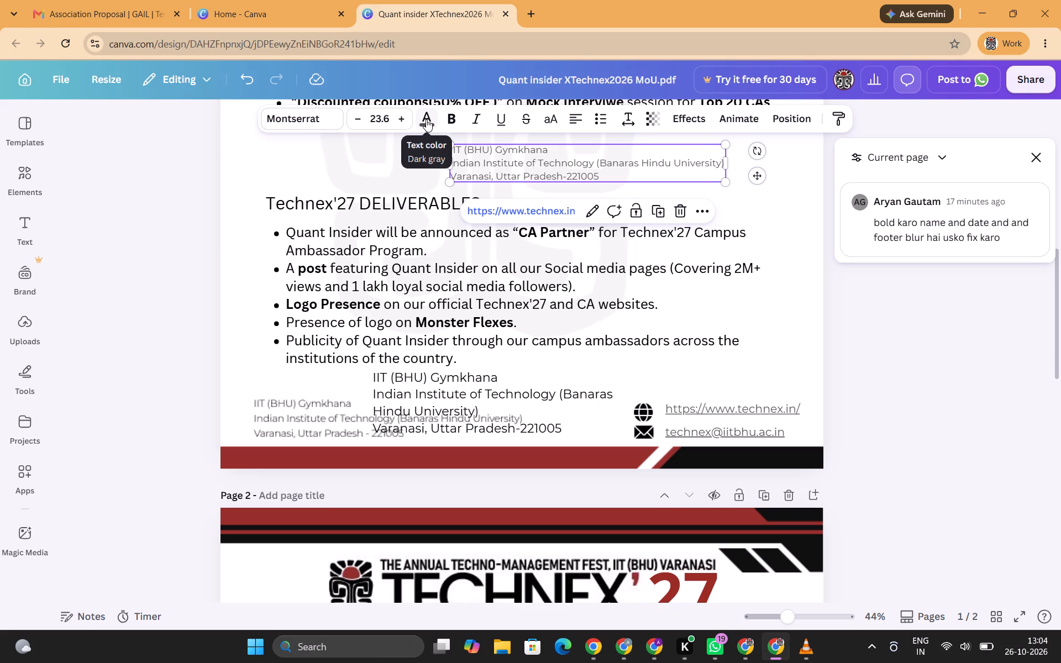
click(451, 402)
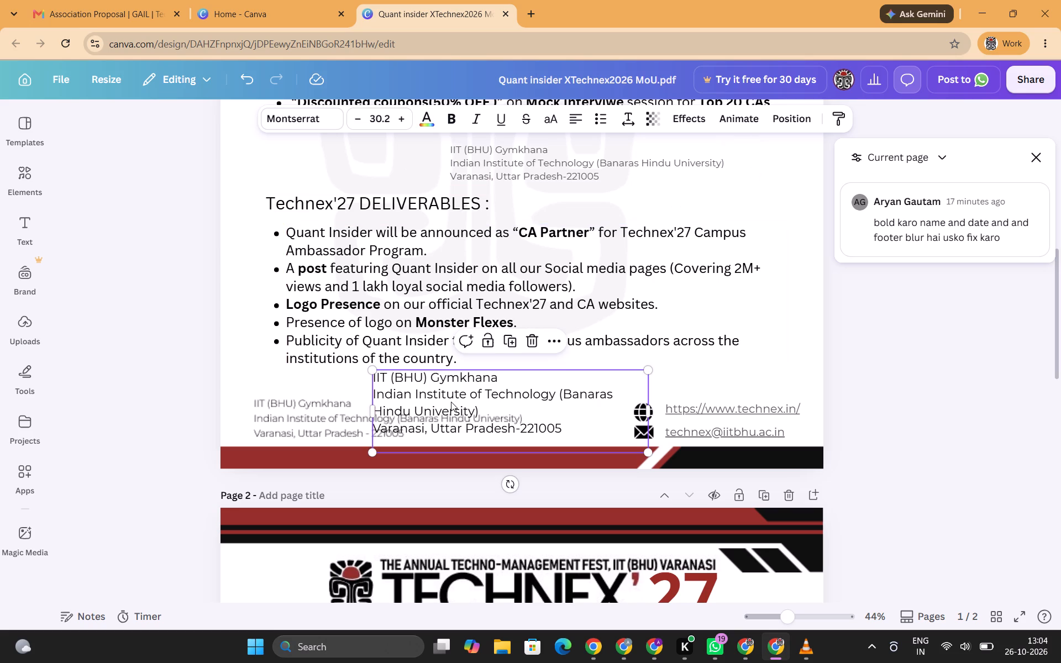
key(ctrl+a)
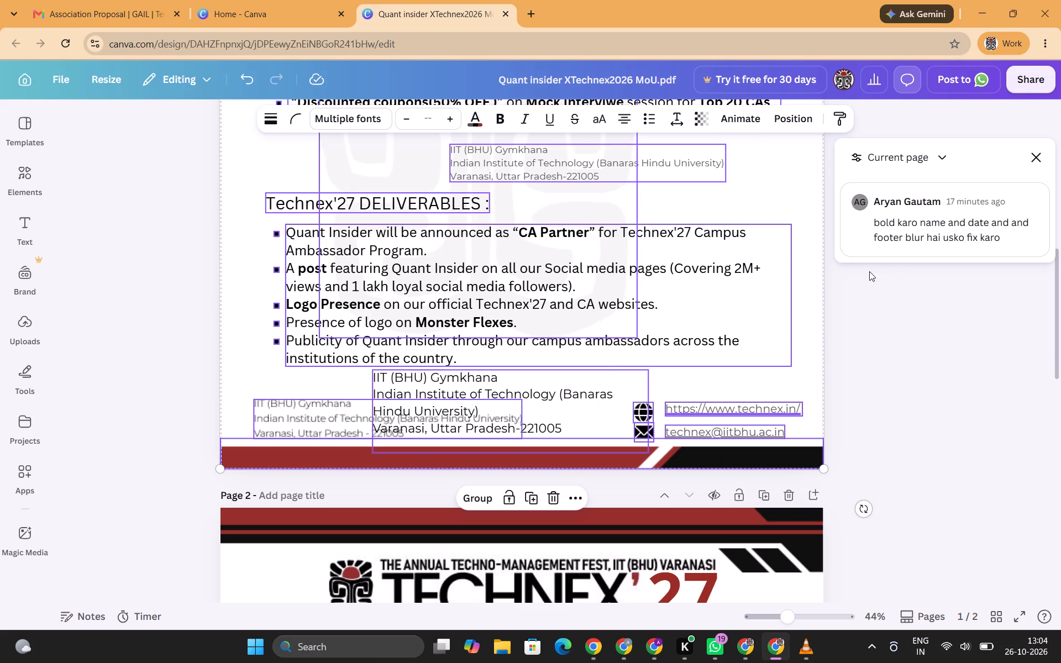
click(914, 315)
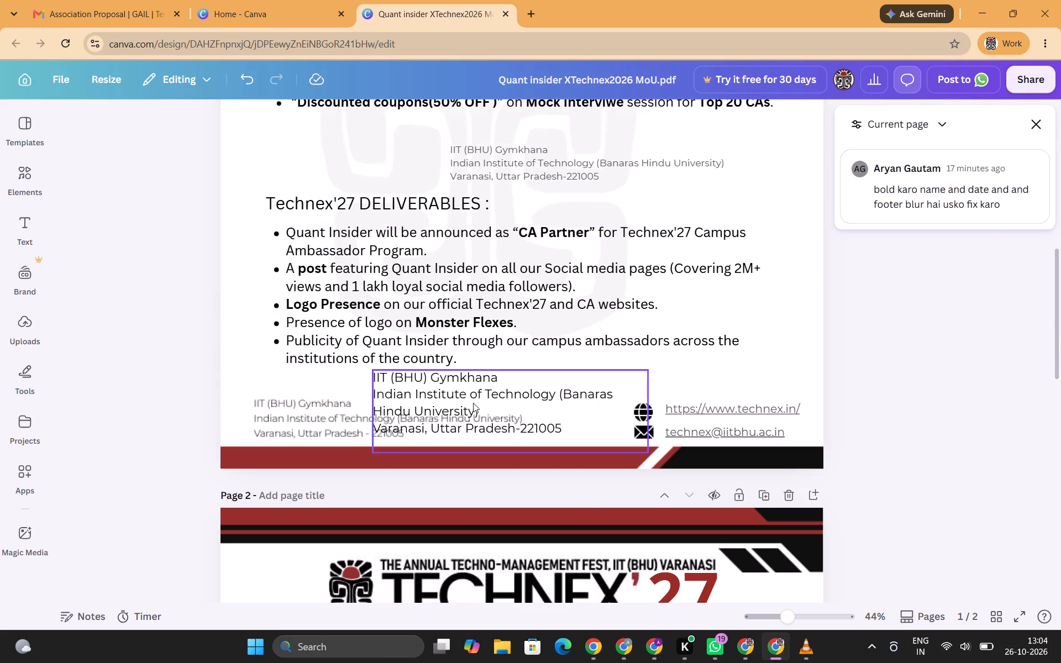
double_click(470, 388)
key(ctrl+a)
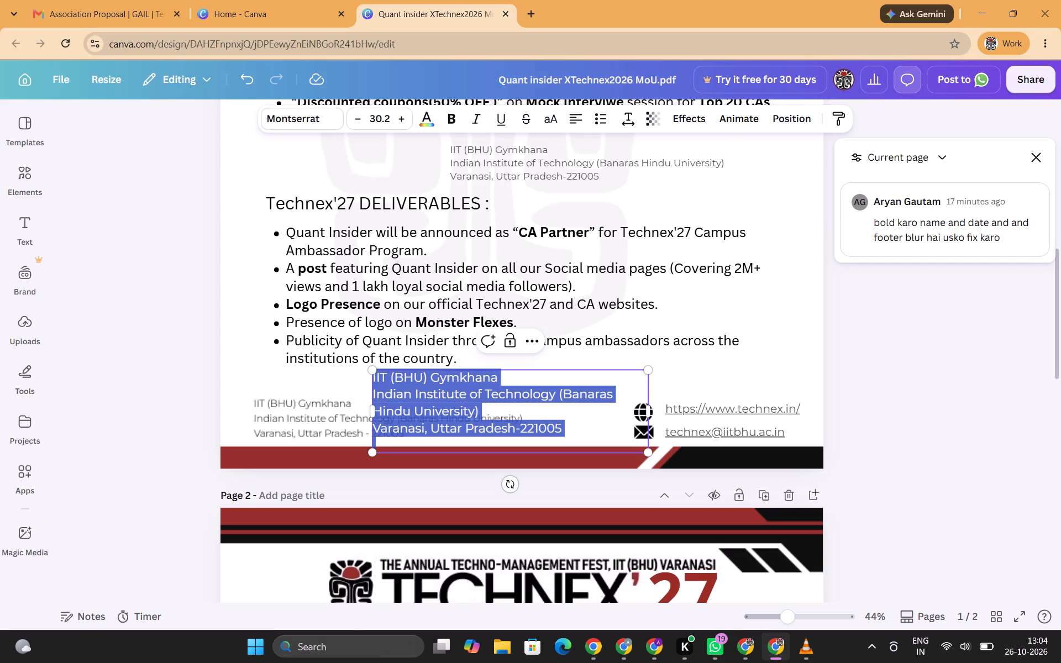
click(425, 116)
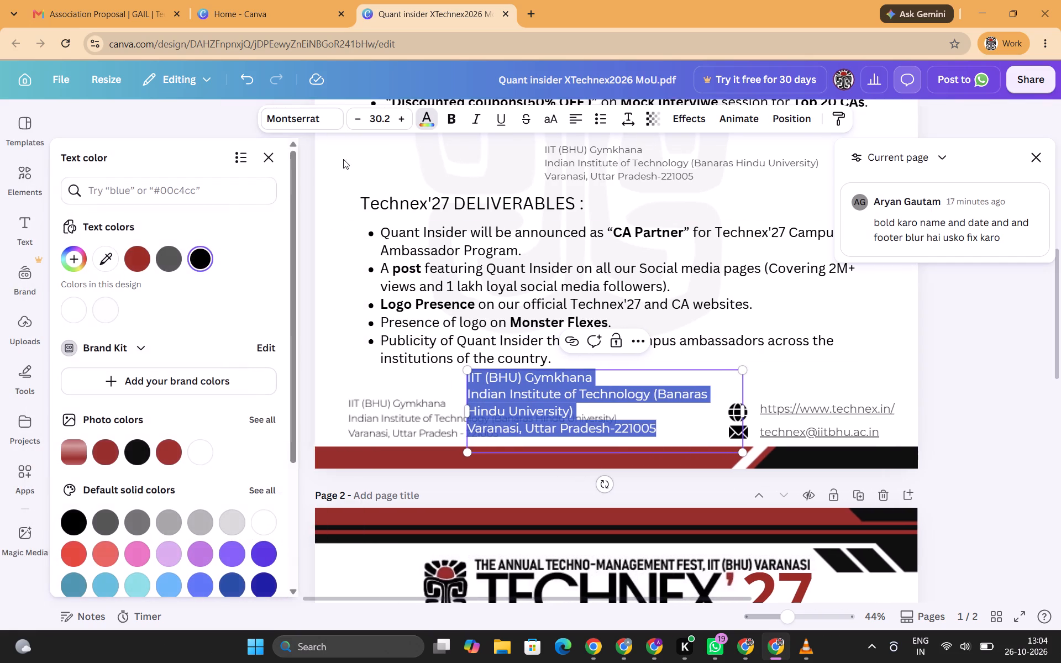
click(171, 250)
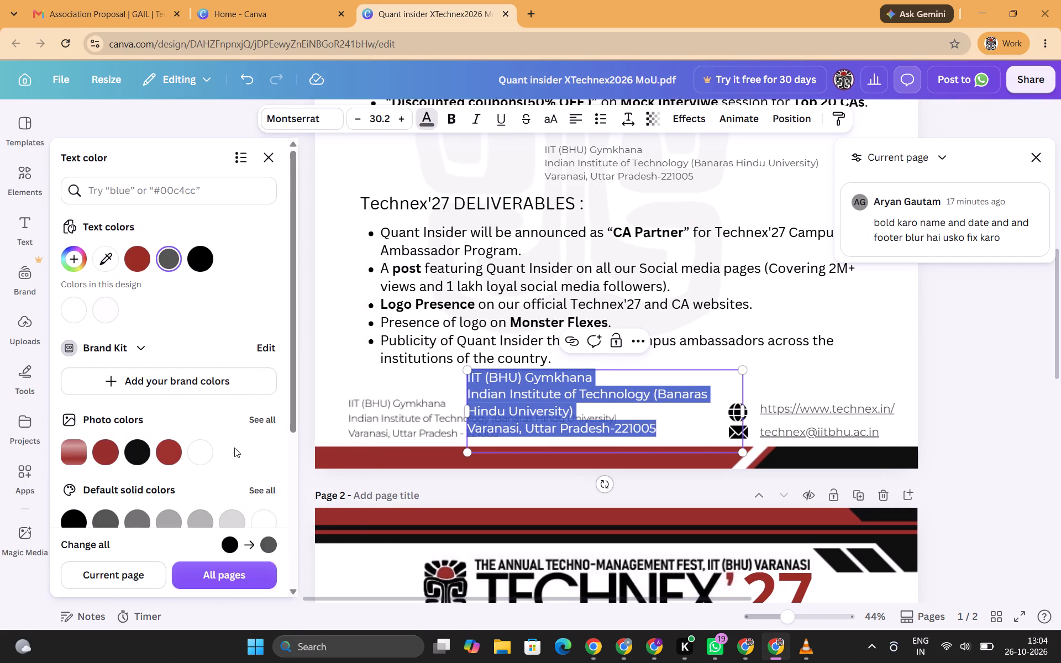
click(267, 162)
click(136, 299)
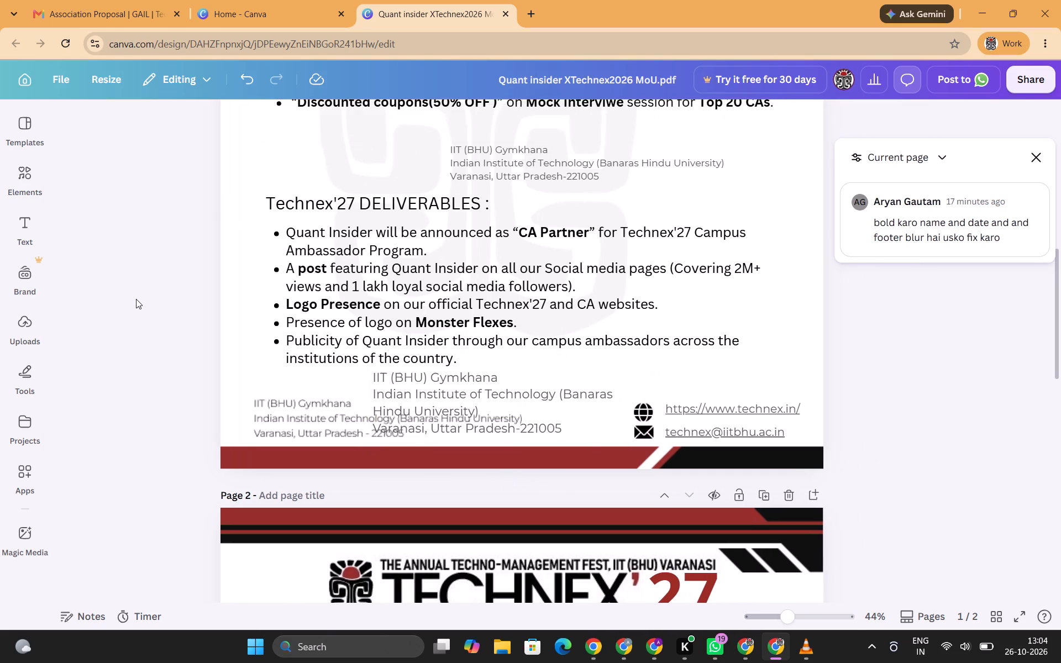
Widen the pasted address text box until the full university name fits on one line.
click(409, 407)
drag(646, 409, 660, 408)
drag(665, 408, 687, 407)
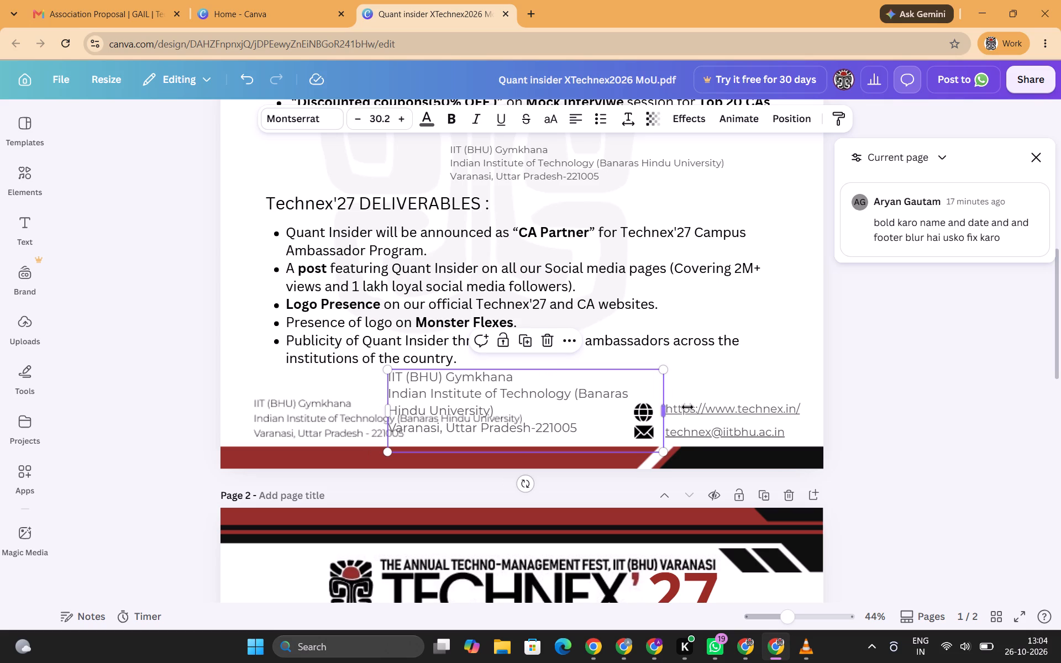
drag(687, 407, 762, 396)
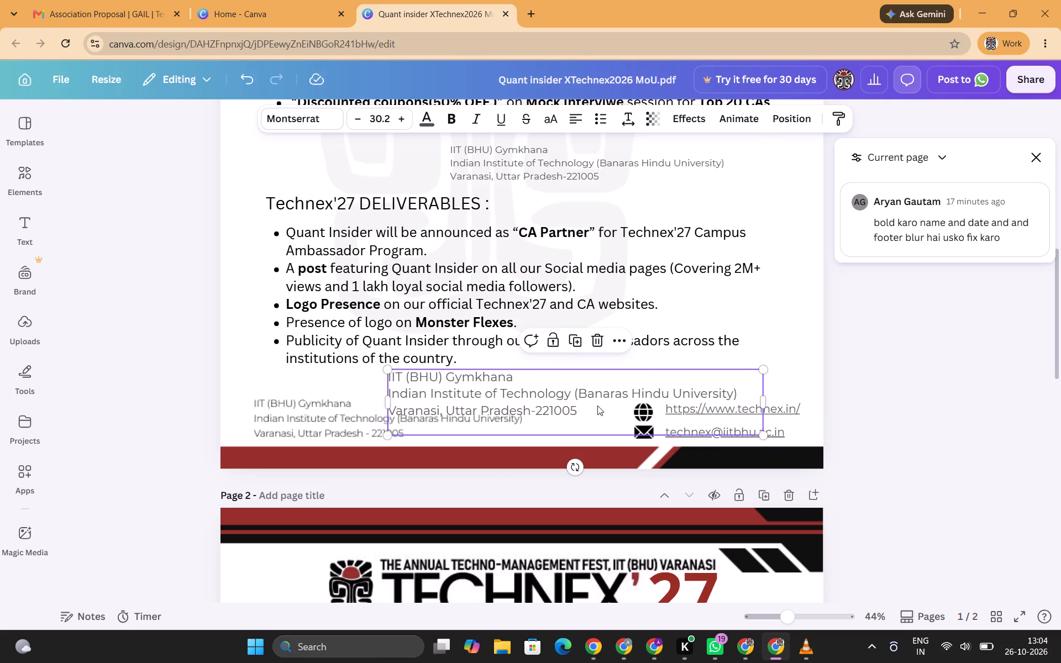
Move the address text box over the blurry footer address and scale it down to font size 24.6 to match.
drag(592, 404, 460, 417)
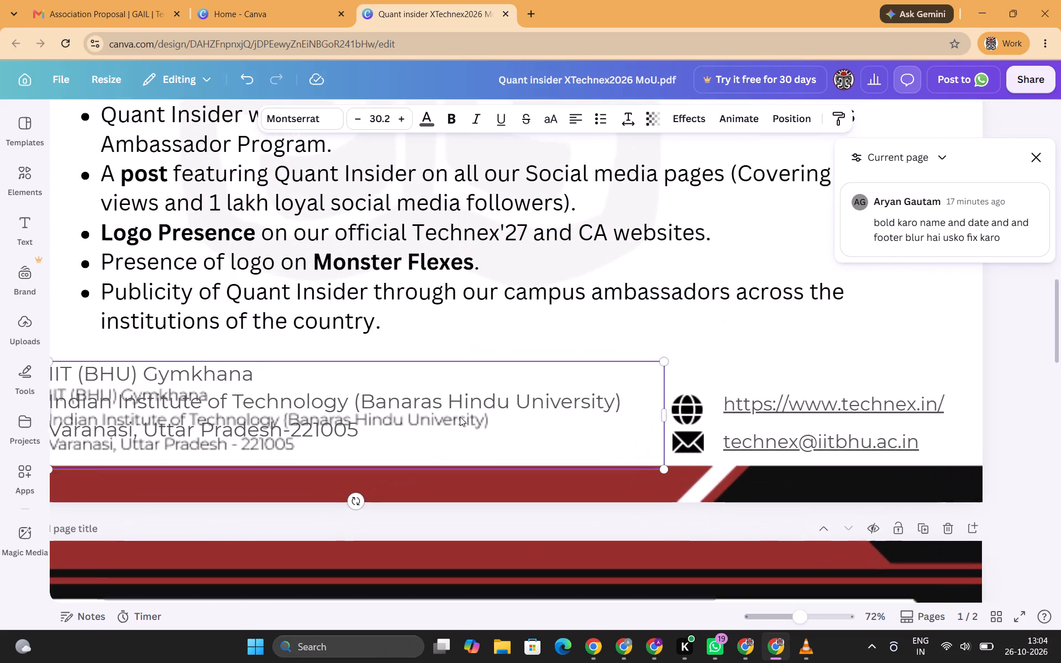
scroll(426, 404, right, 2)
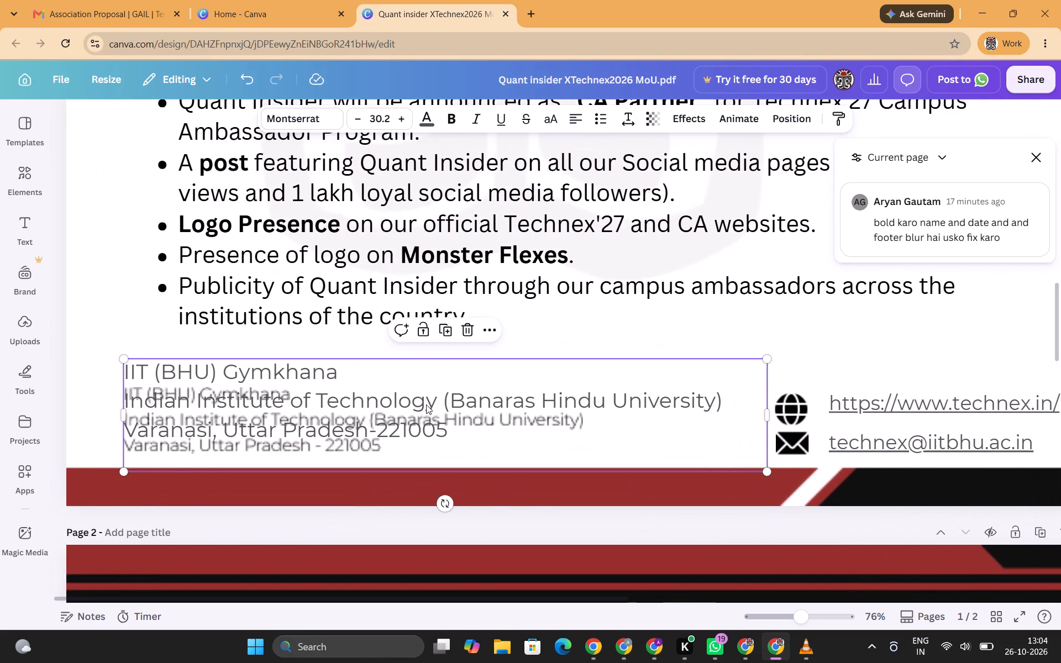
scroll(426, 404, right, 1)
drag(768, 472, 652, 431)
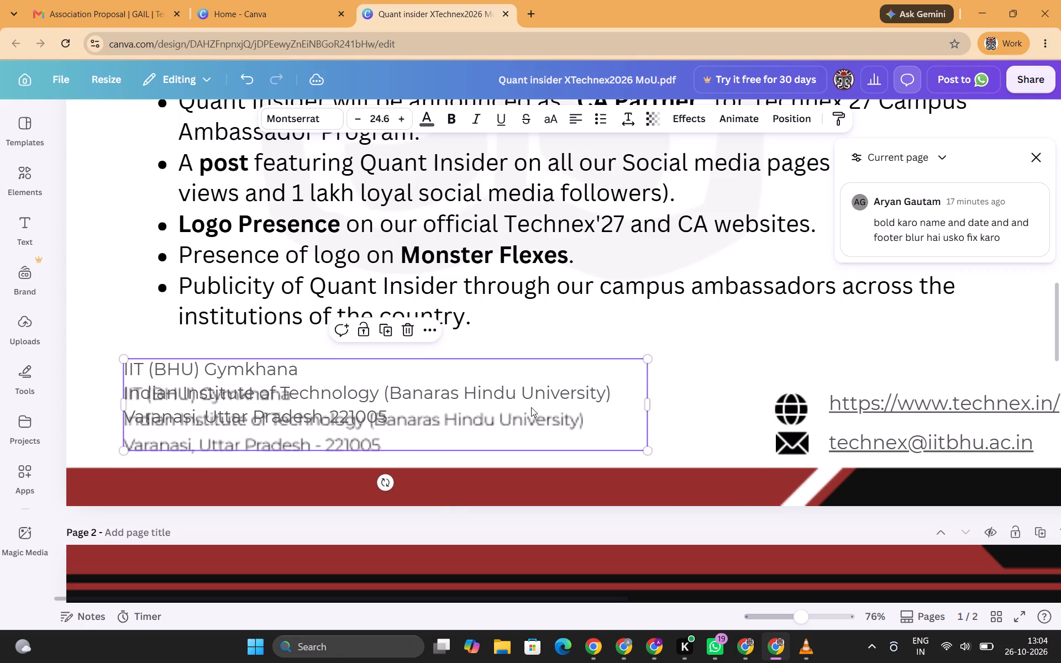
drag(531, 407, 532, 432)
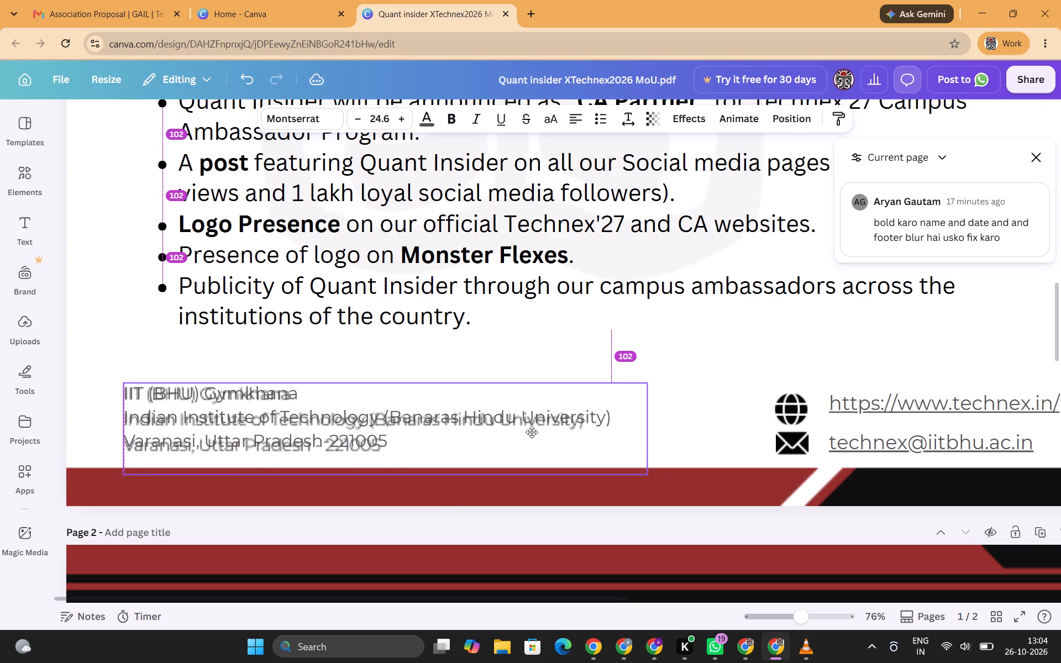
drag(532, 432, 532, 437)
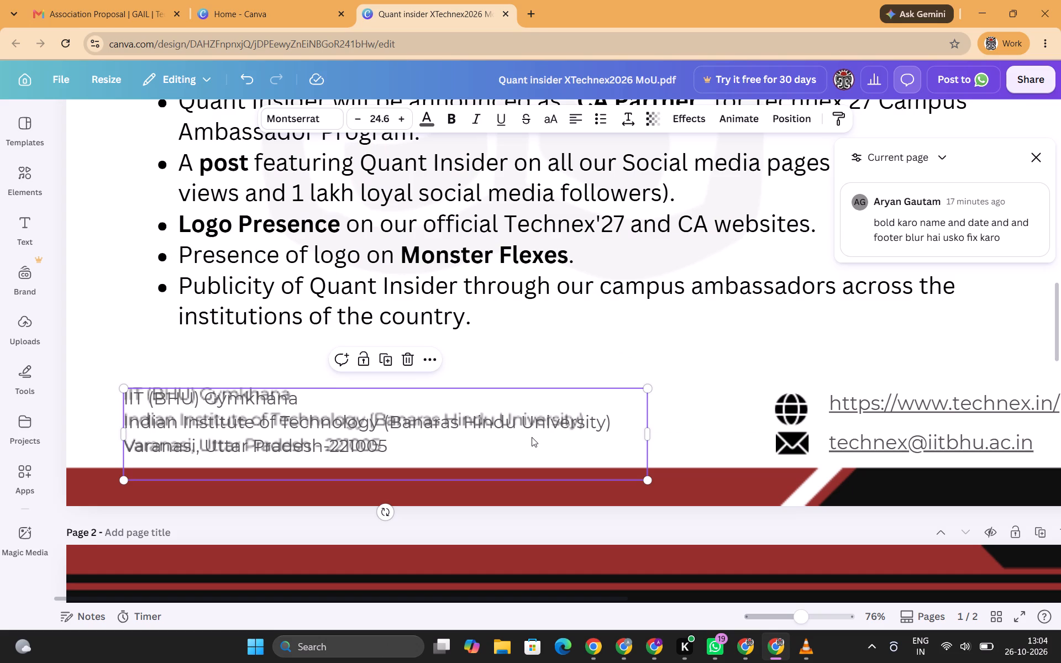
Move the new address text off the blurry footer address and delete that blurry image together with its frame.
drag(532, 437, 530, 402)
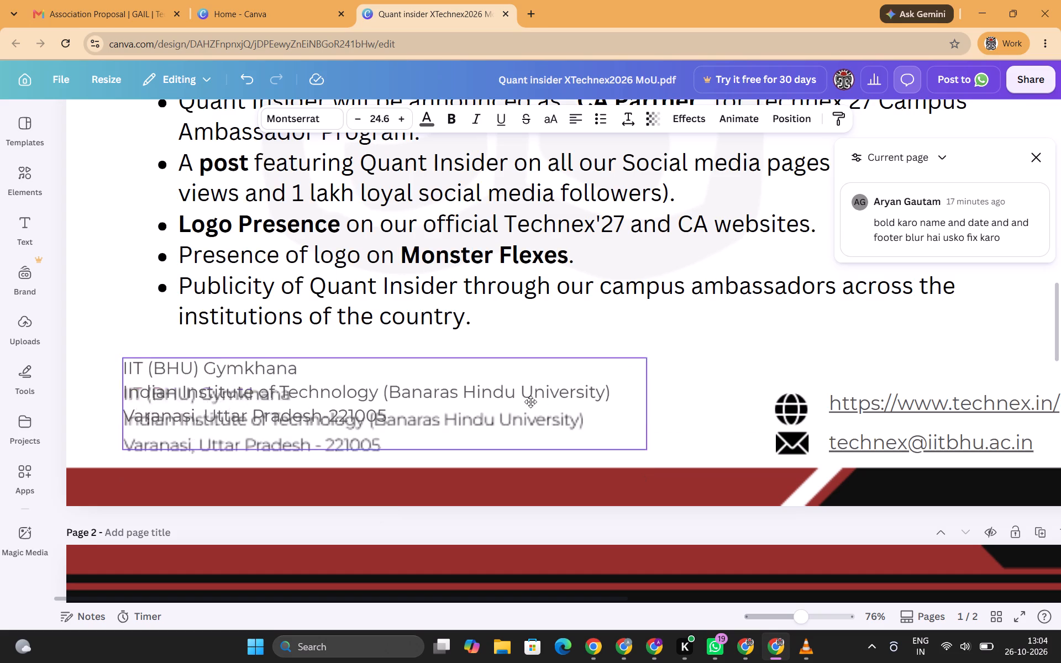
drag(530, 402, 527, 333)
click(282, 409)
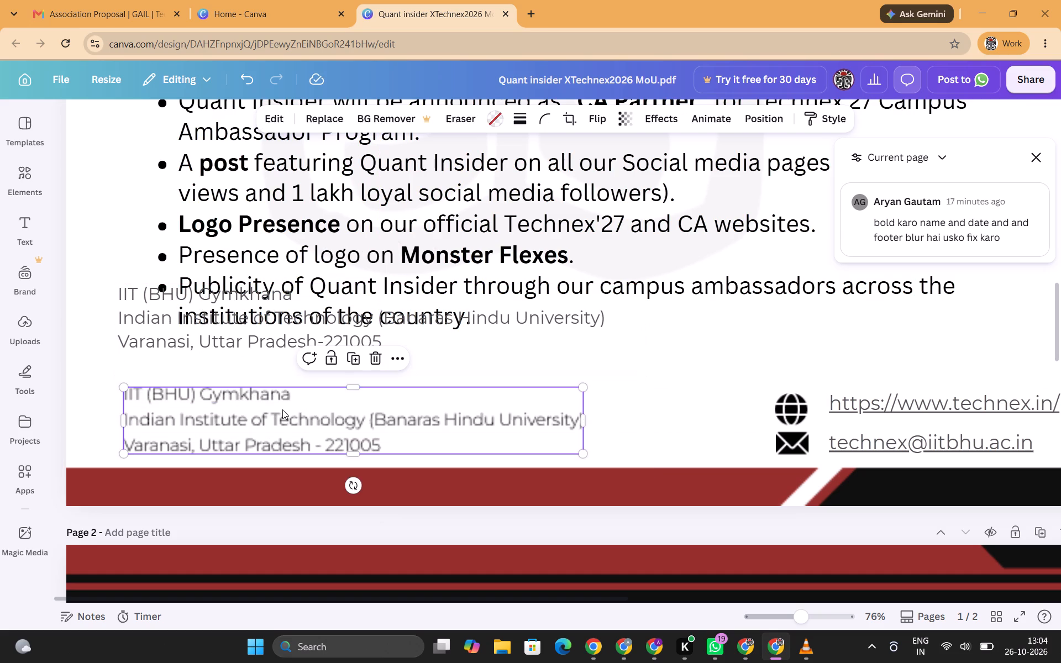
click(372, 362)
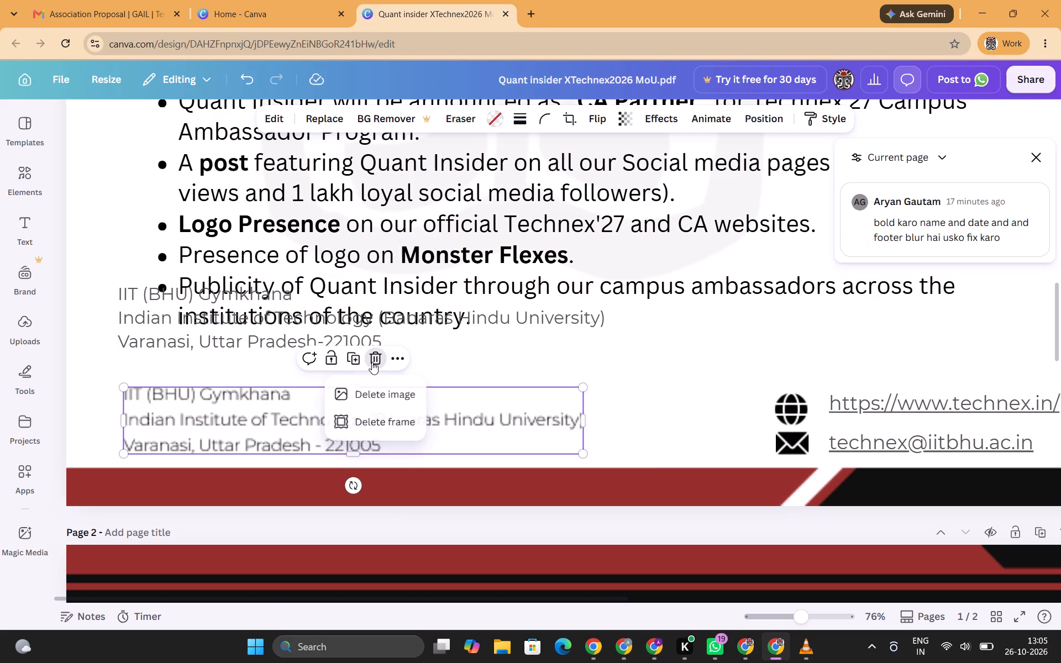
click(379, 419)
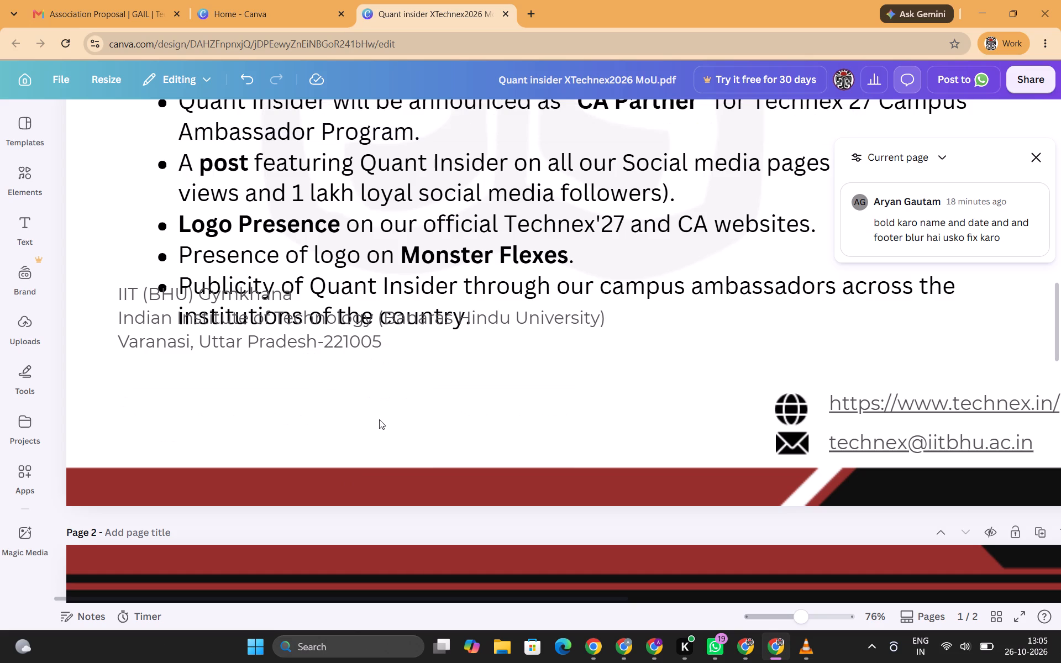
Place the new address text box in the cleared footer space, level with the website and e-mail lines.
drag(337, 309, 334, 386)
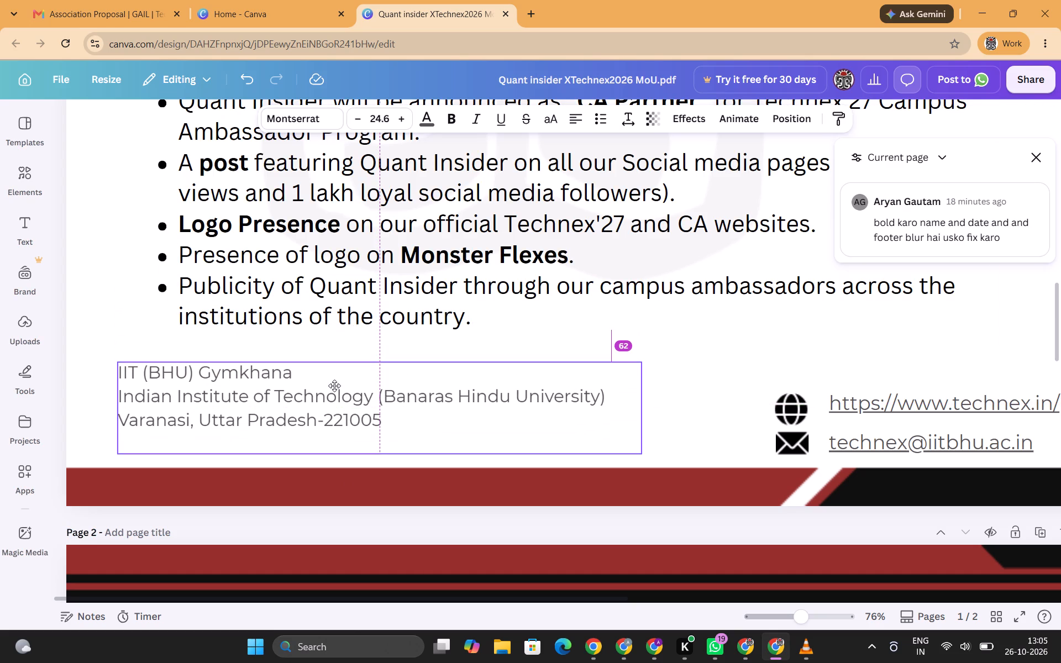
drag(334, 386, 335, 394)
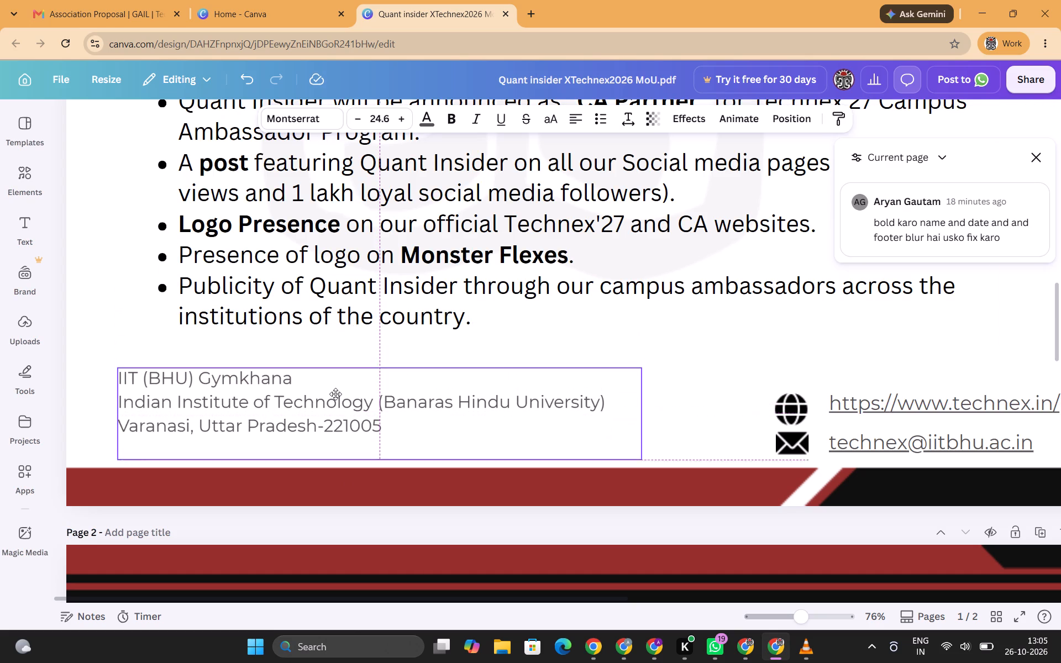
drag(335, 394, 338, 411)
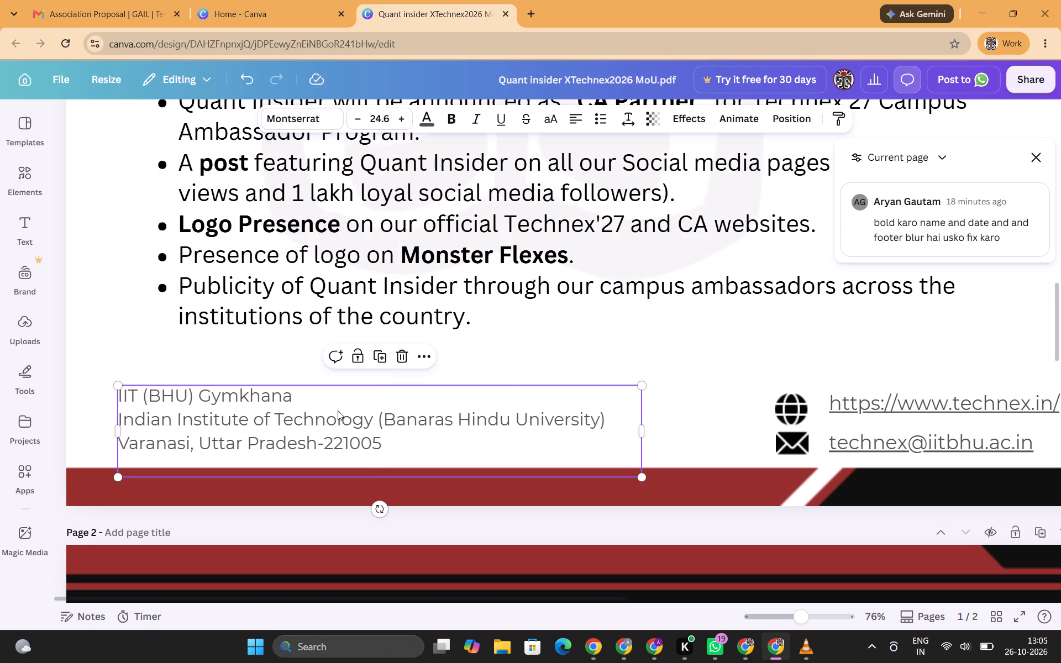
click(535, 347)
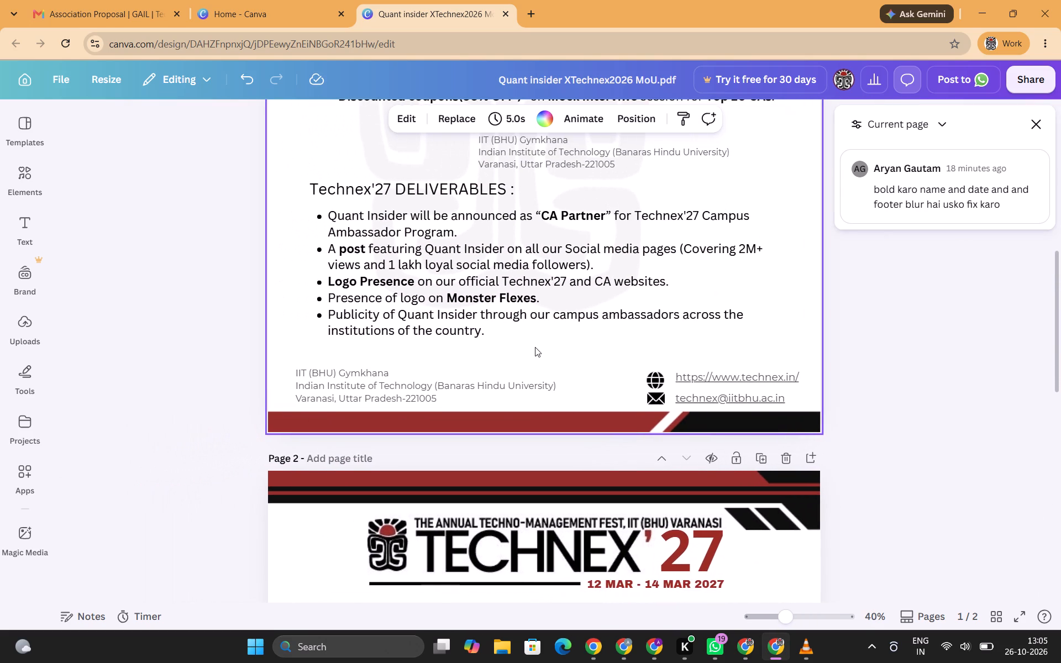
Review the footers on both pages, comparing the new address text with page 2's footer and the contact links.
scroll(535, 347, down, 7)
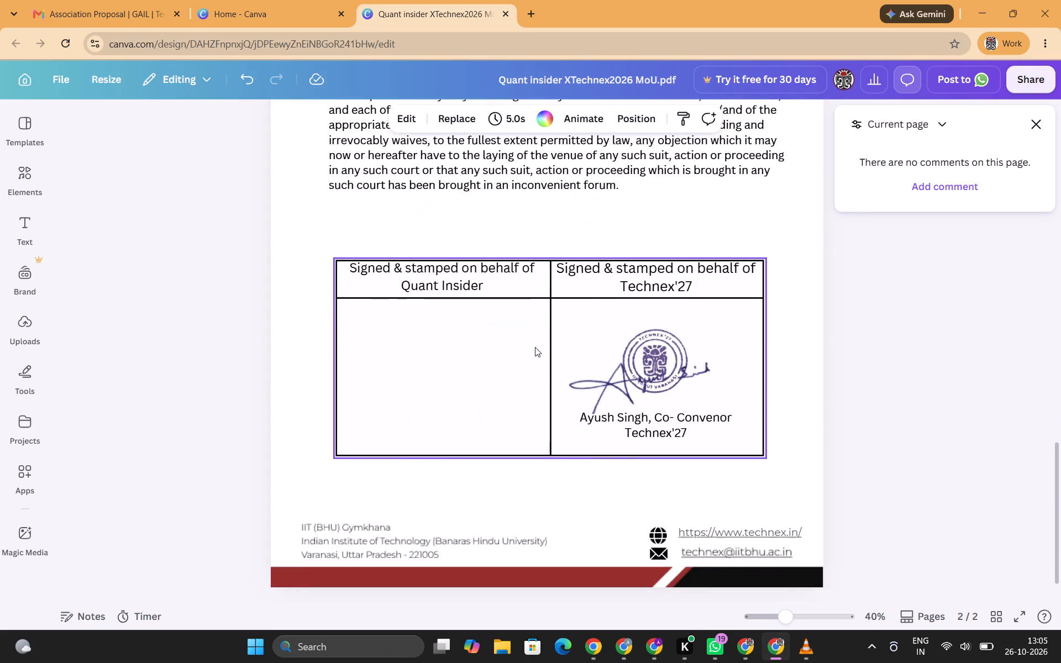
scroll(535, 347, down, 1)
scroll(535, 347, up, 7)
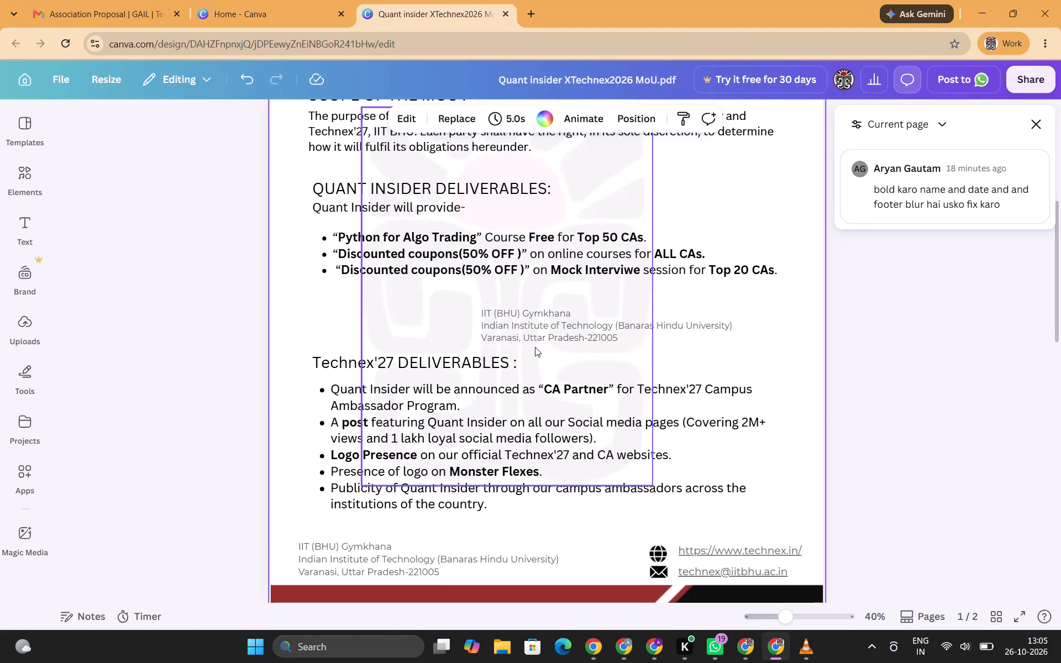
scroll(535, 347, up, 1)
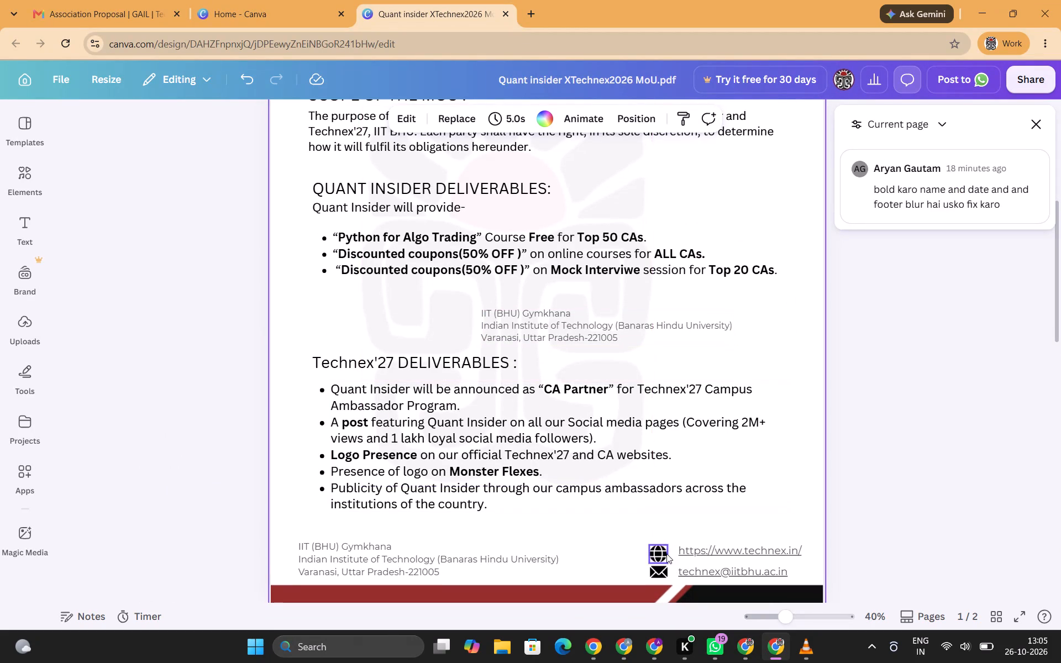
click(712, 571)
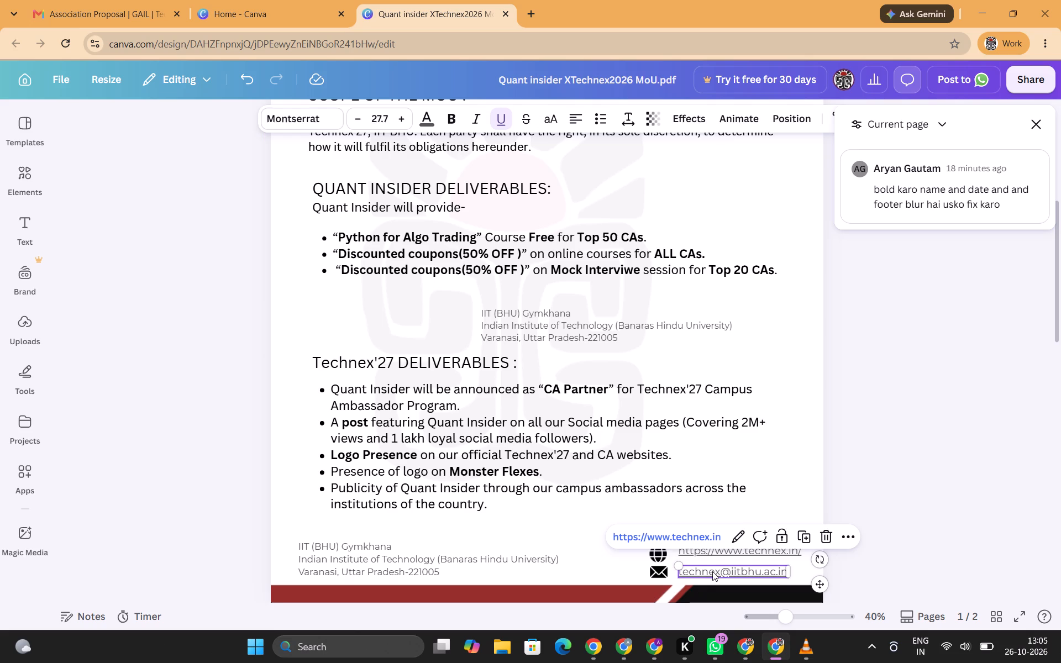
click(882, 551)
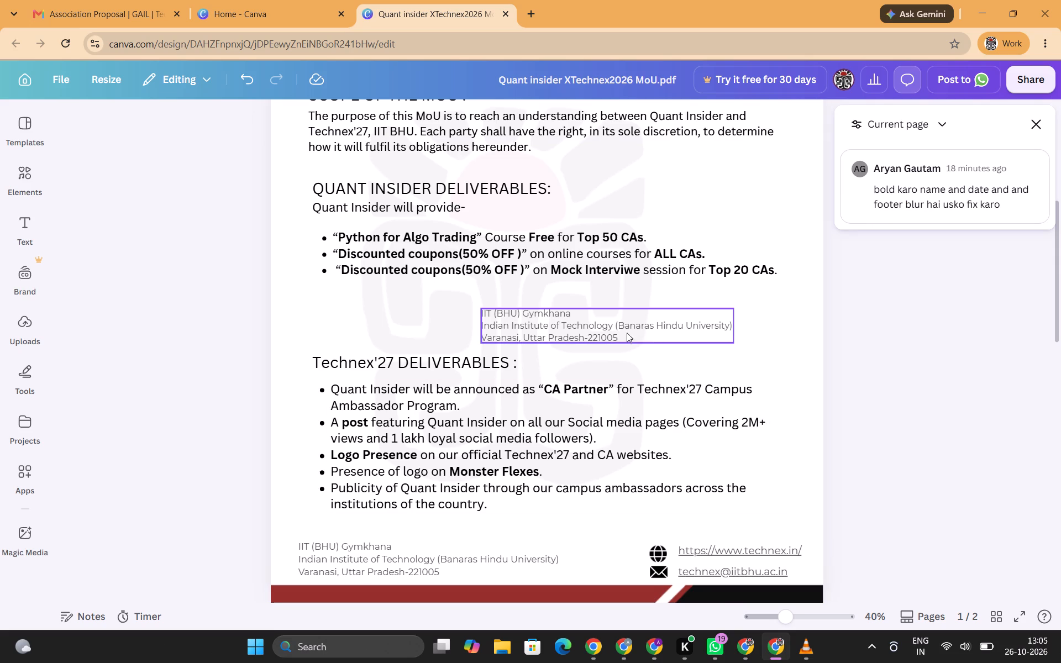
Delete the leftover gray linked address text box above the "Technex'27 DELIVERABLES :" heading.
click(607, 330)
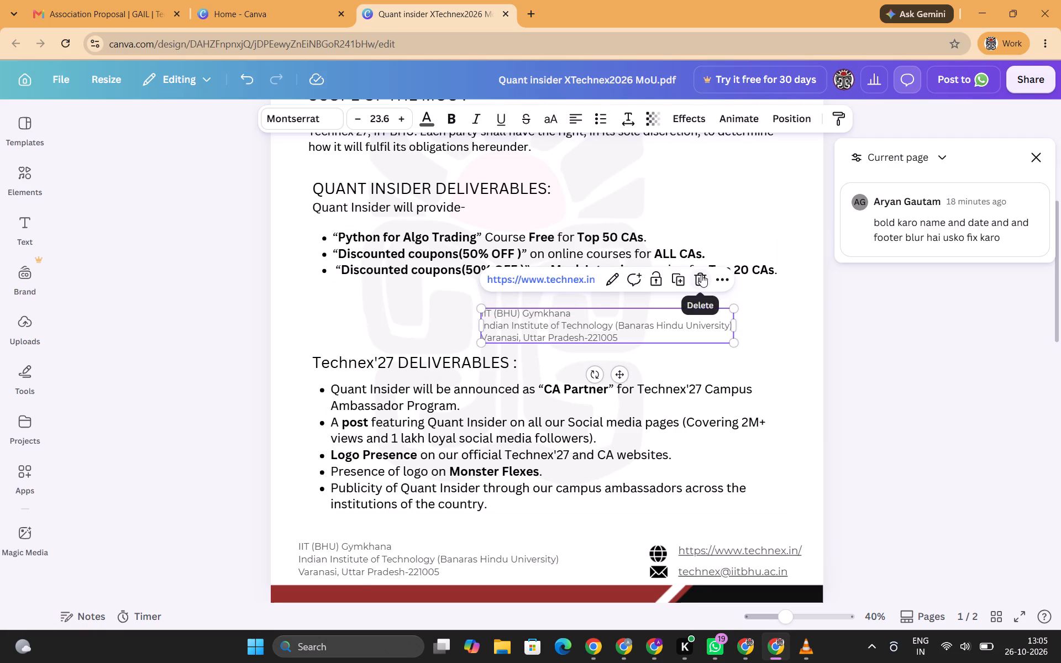
click(701, 275)
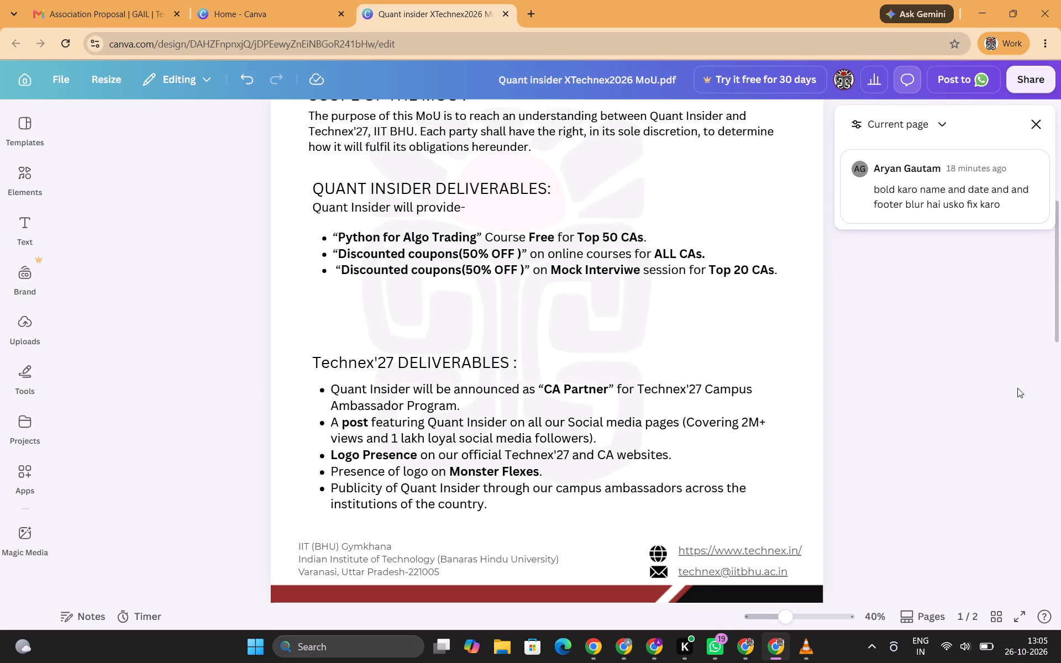
Resolve the page 1 comment asking for bold name and date and a fixed blurry footer.
click(1039, 115)
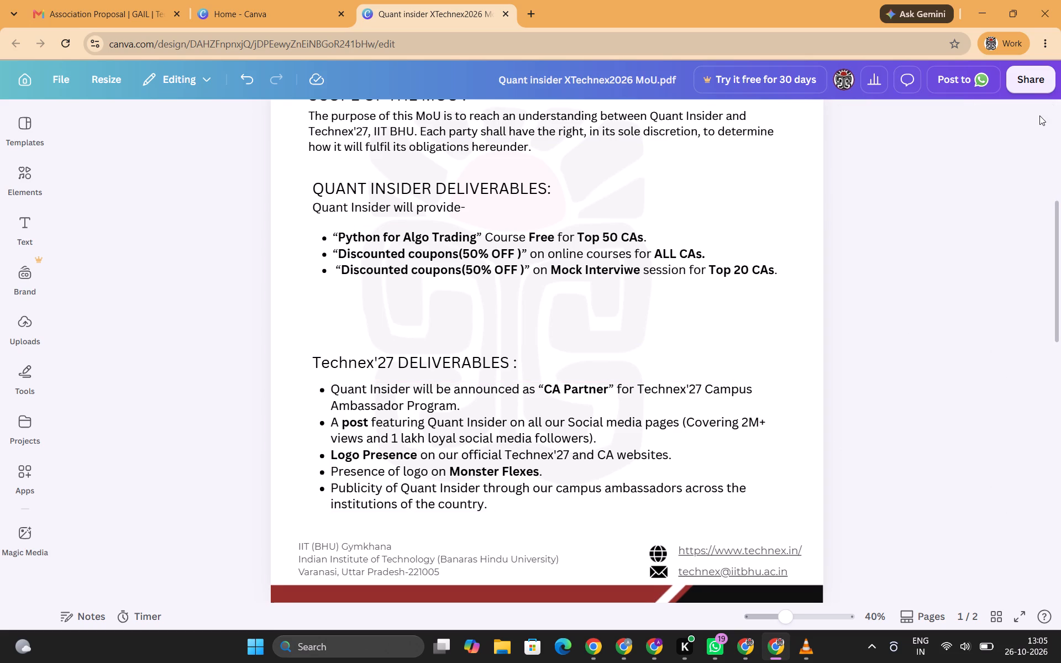
scroll(902, 270, up, 5)
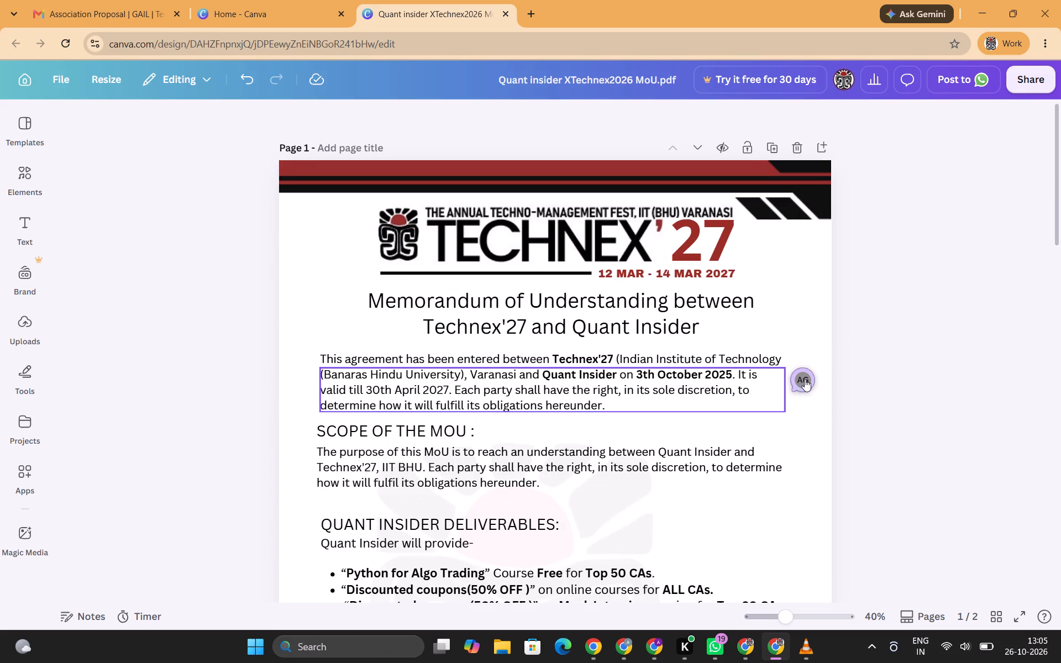
click(802, 381)
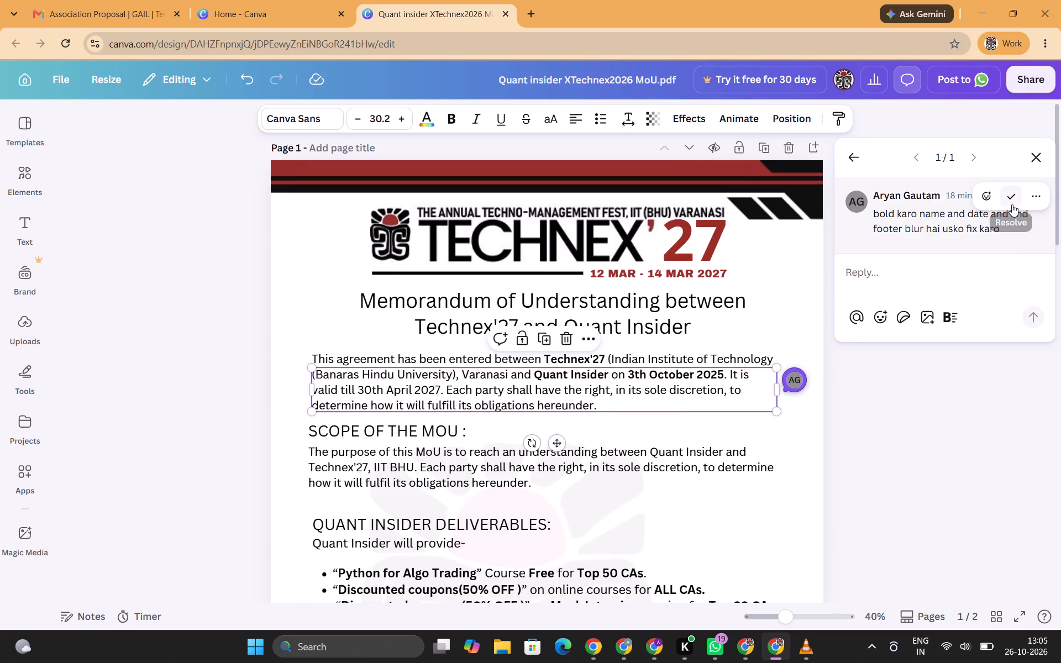
click(1011, 199)
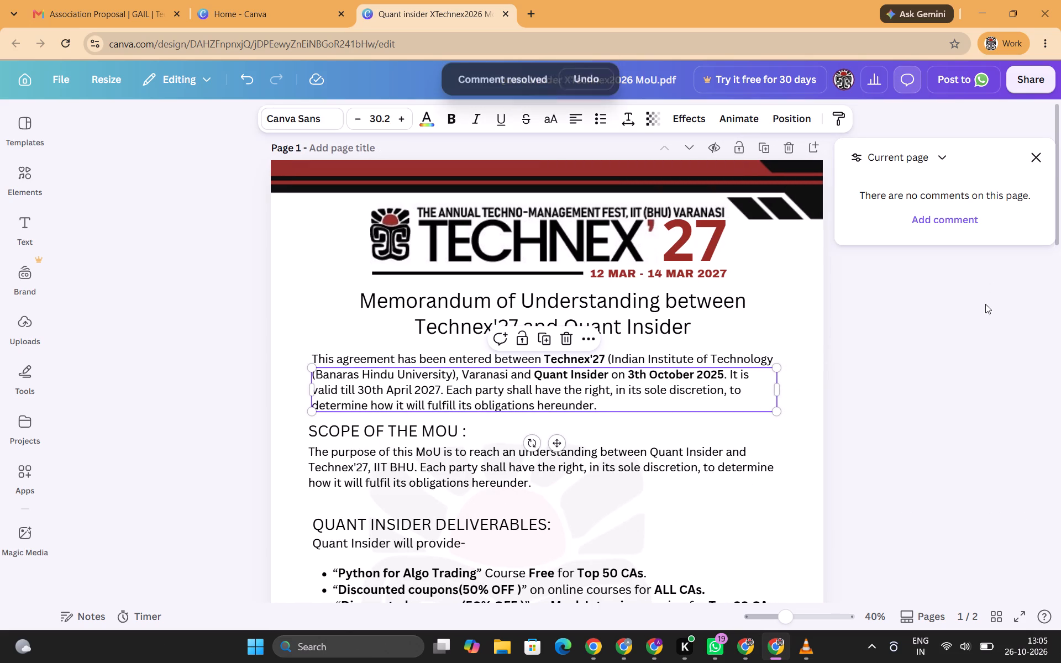
Close the comments and review page 1 from the agreement paragraph down to the footer.
click(1034, 157)
scroll(989, 280, down, 6)
scroll(989, 280, up, 4)
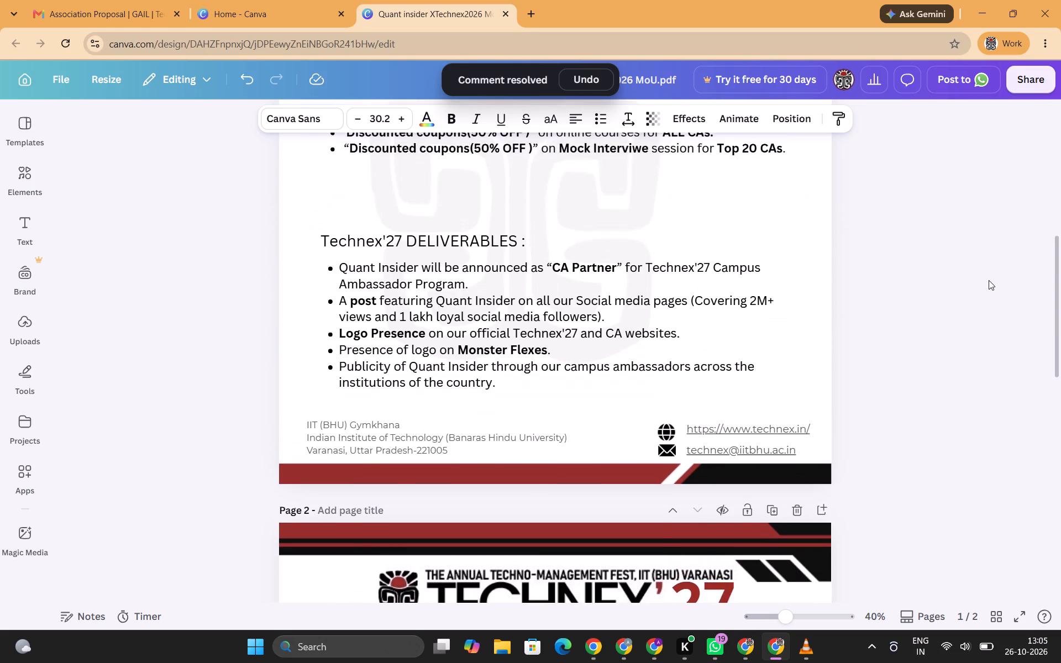
scroll(989, 280, up, 2)
scroll(989, 280, down, 1)
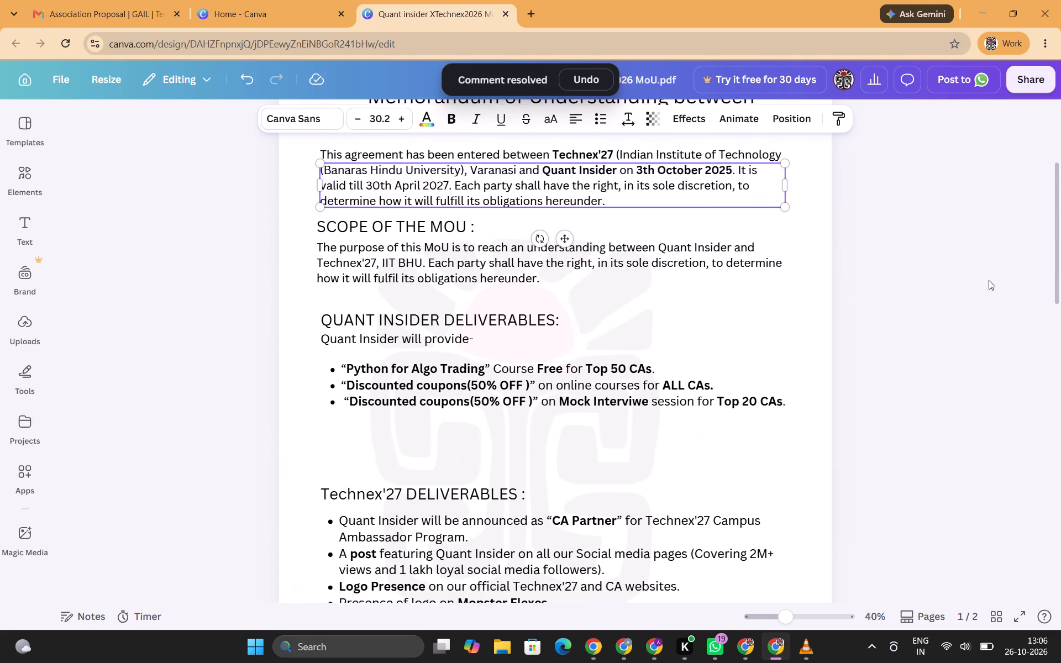
scroll(989, 280, down, 1)
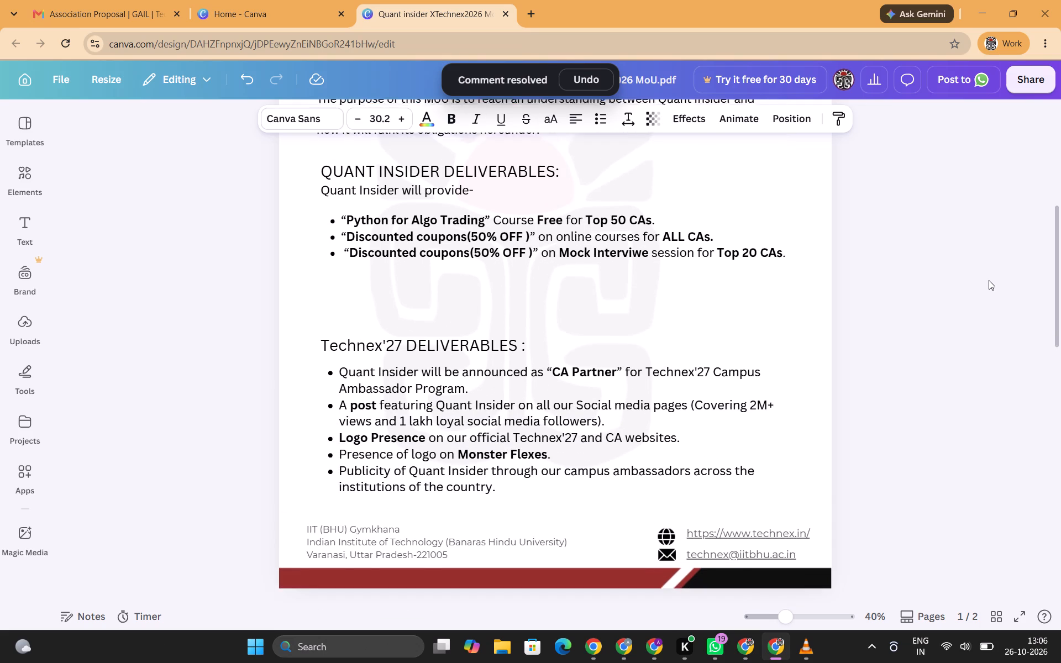
scroll(989, 280, down, 2)
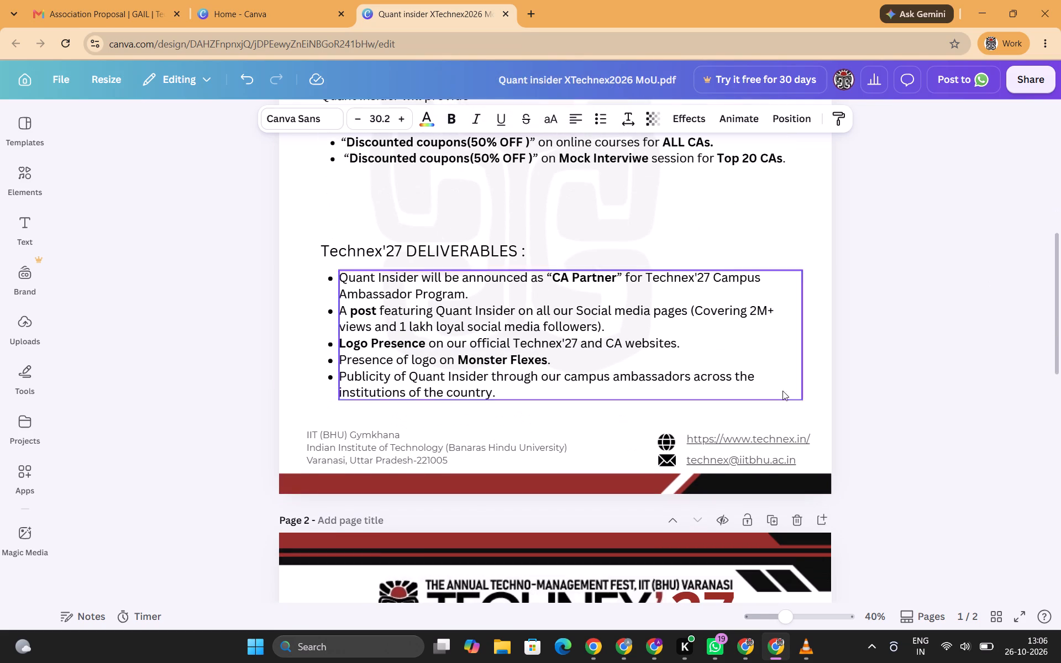
Copy the e-mail text from page 1's footer into a new text box on the page.
double_click(739, 460)
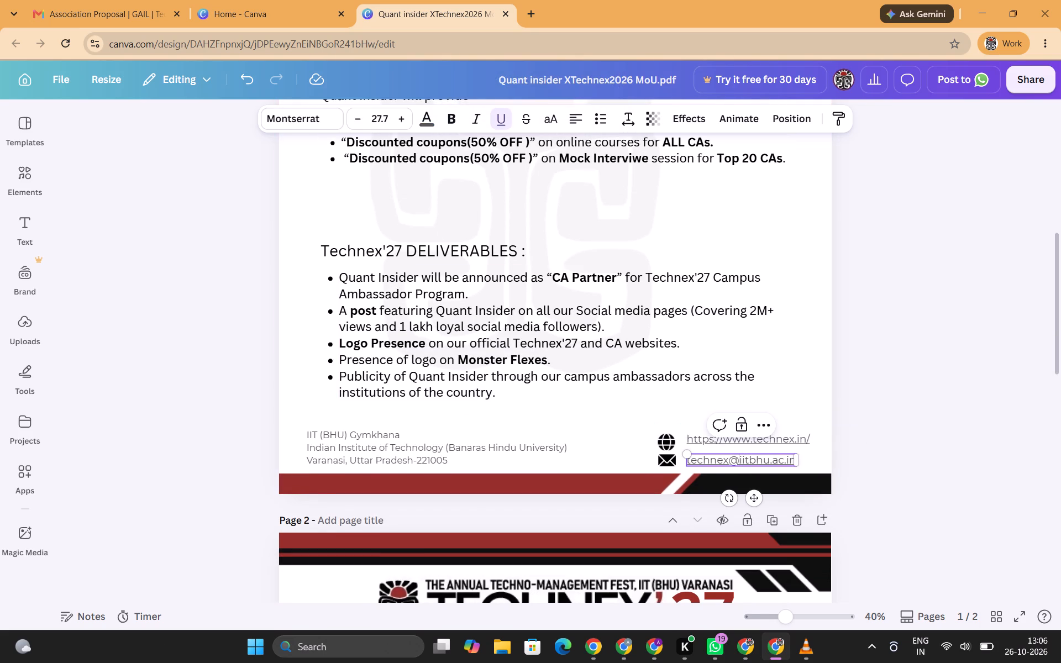
key(ctrl+a)
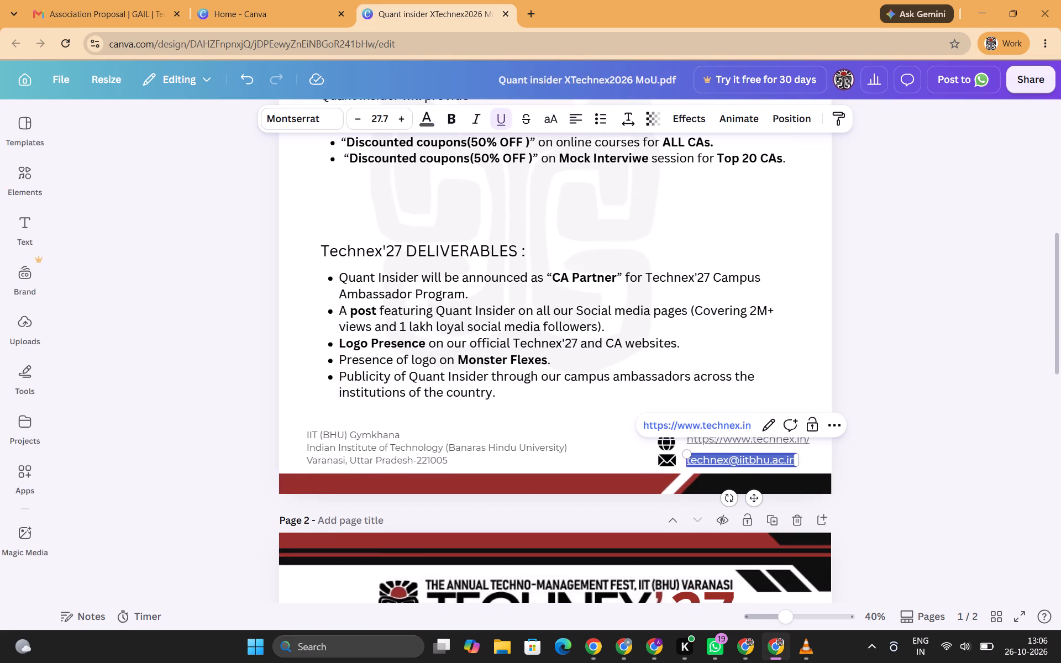
key(ctrl+c)
click(923, 451)
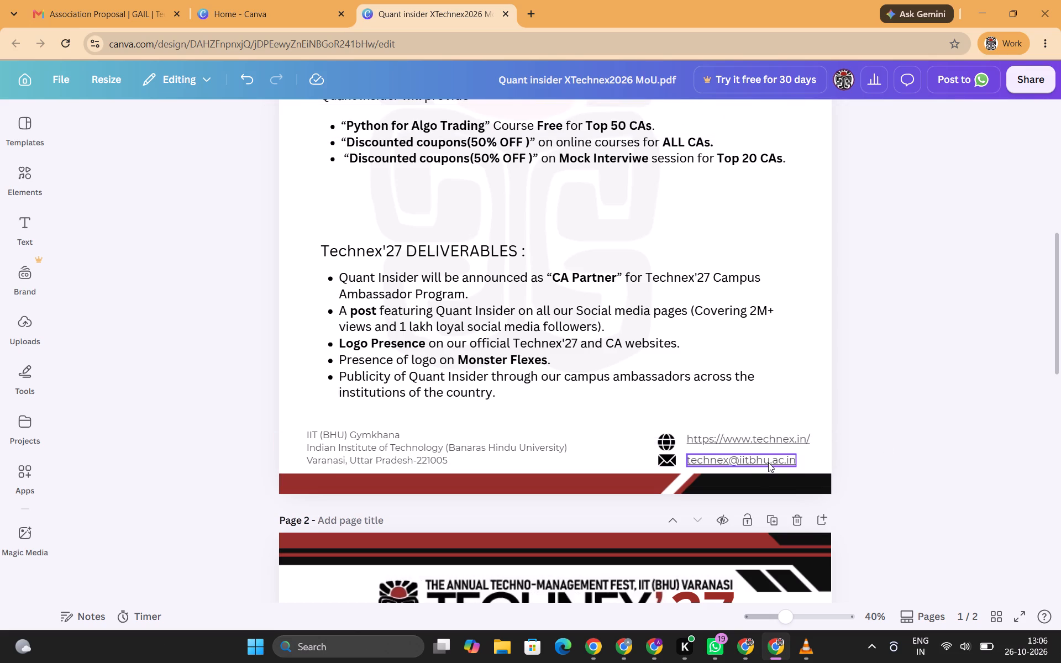
click(29, 223)
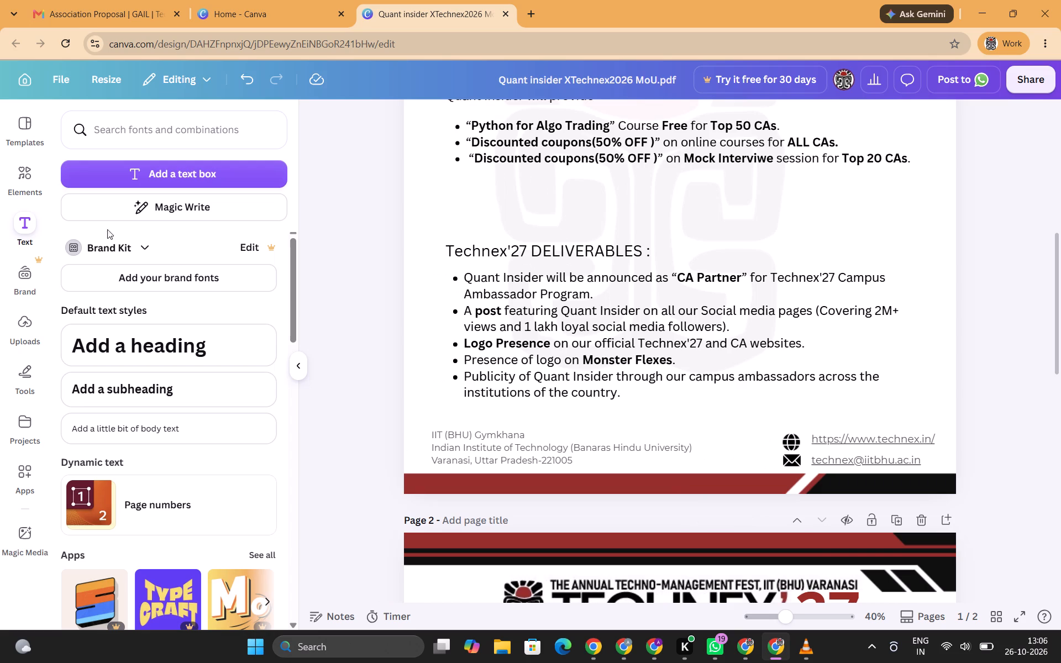
click(215, 175)
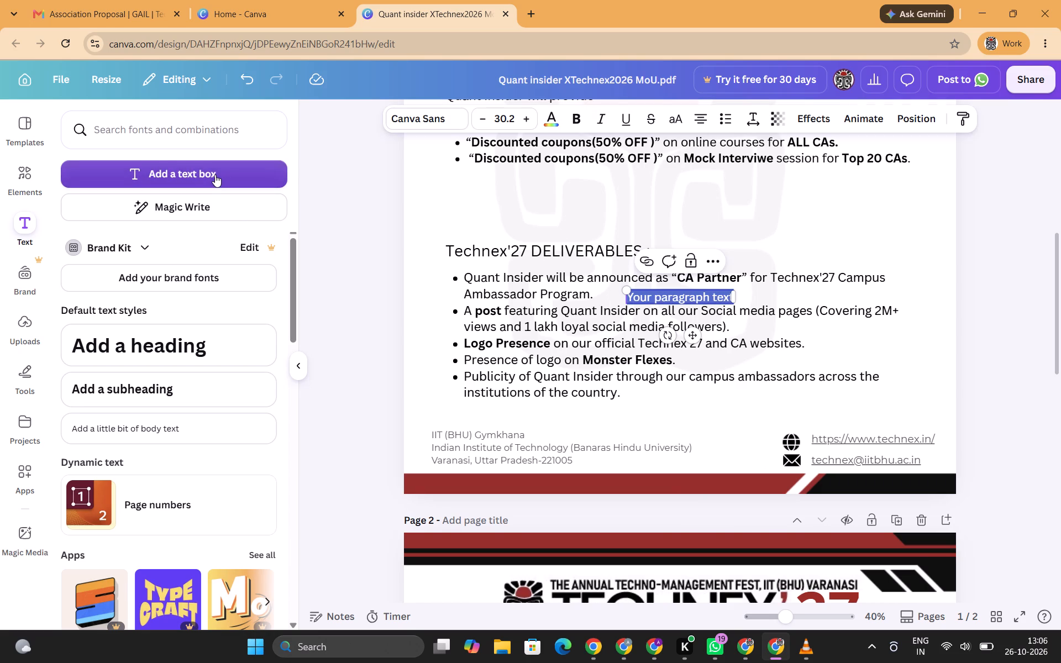
key(ctrl+v)
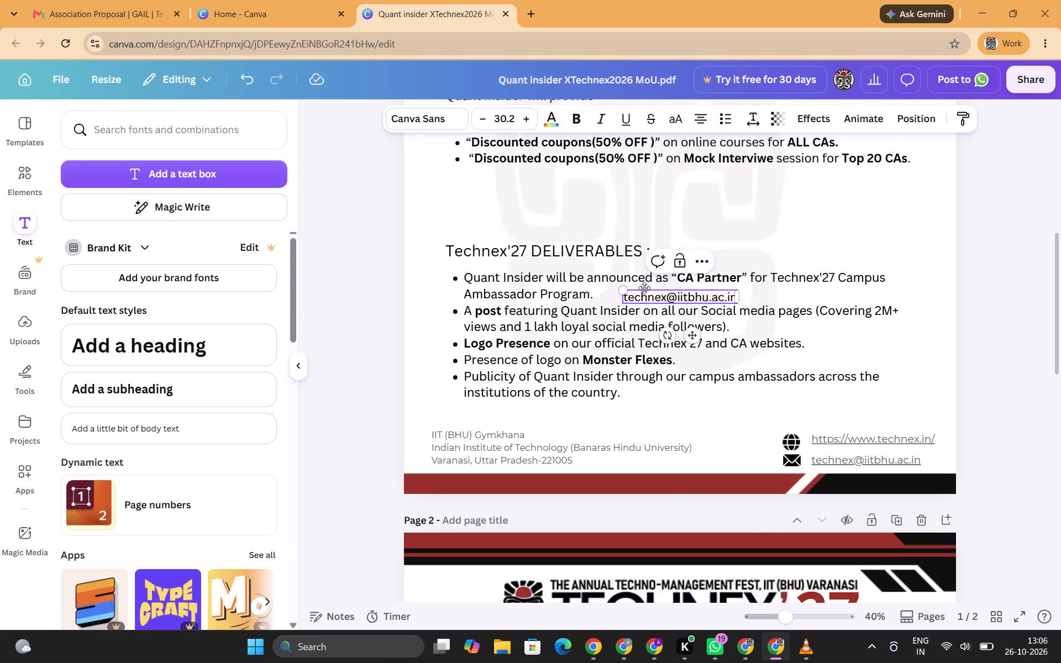
Format the new e-mail text in Montserrat with the design's dark gray text color.
key(ctrl+a)
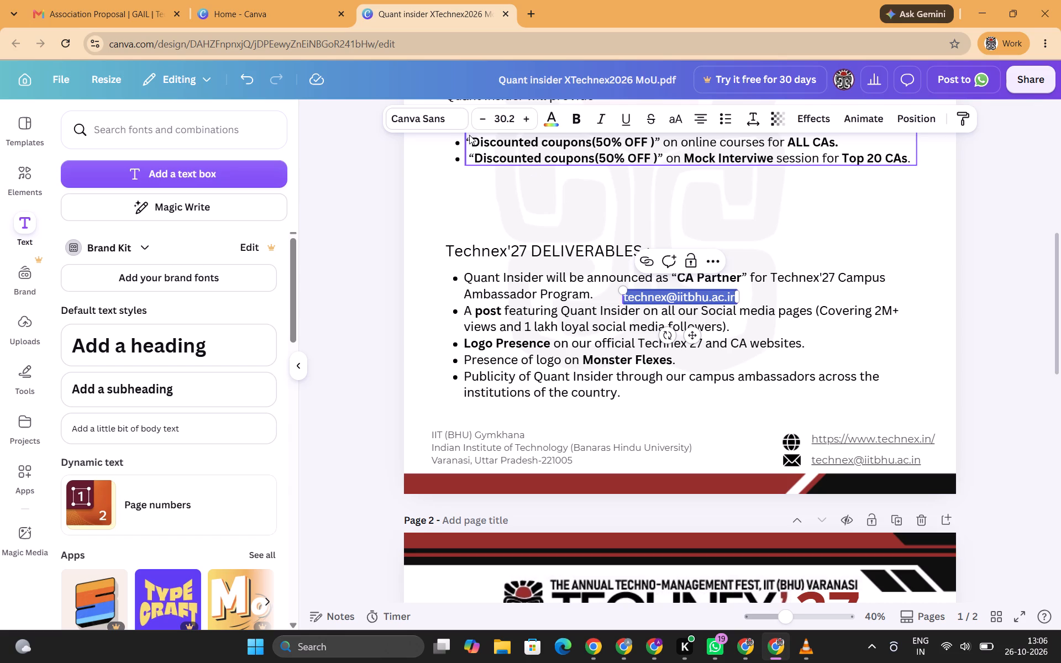
click(451, 121)
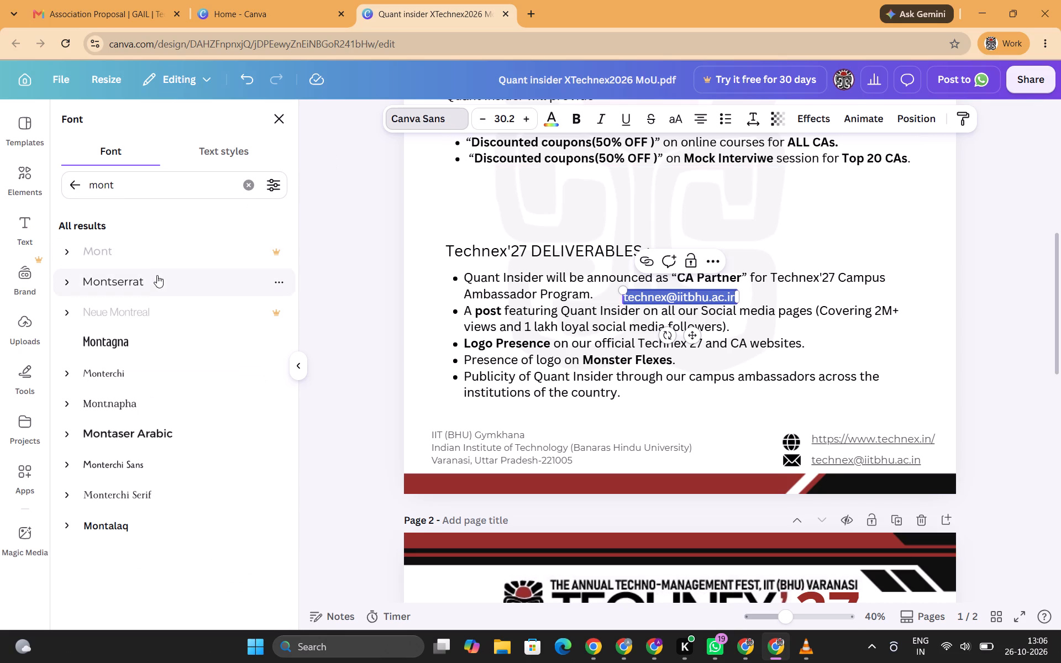
click(149, 281)
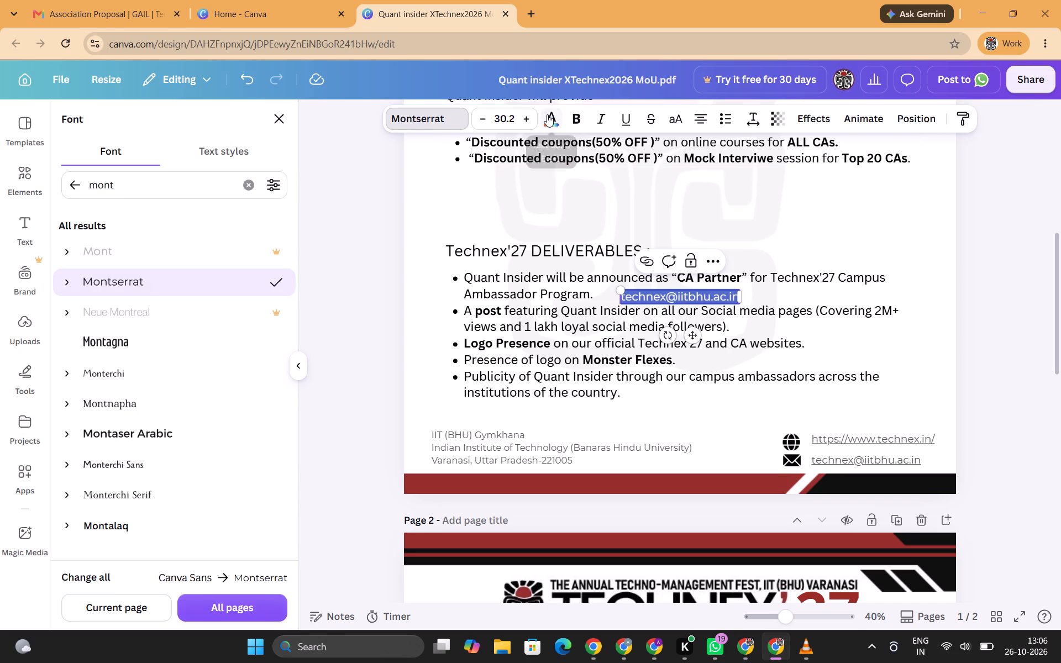
click(549, 115)
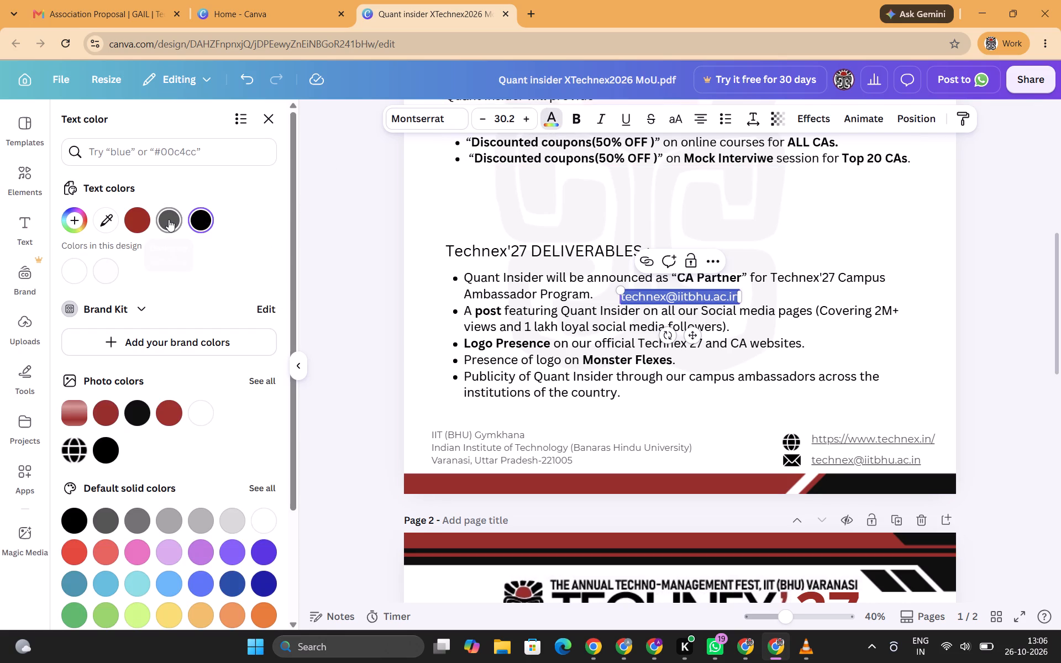
click(169, 219)
click(267, 122)
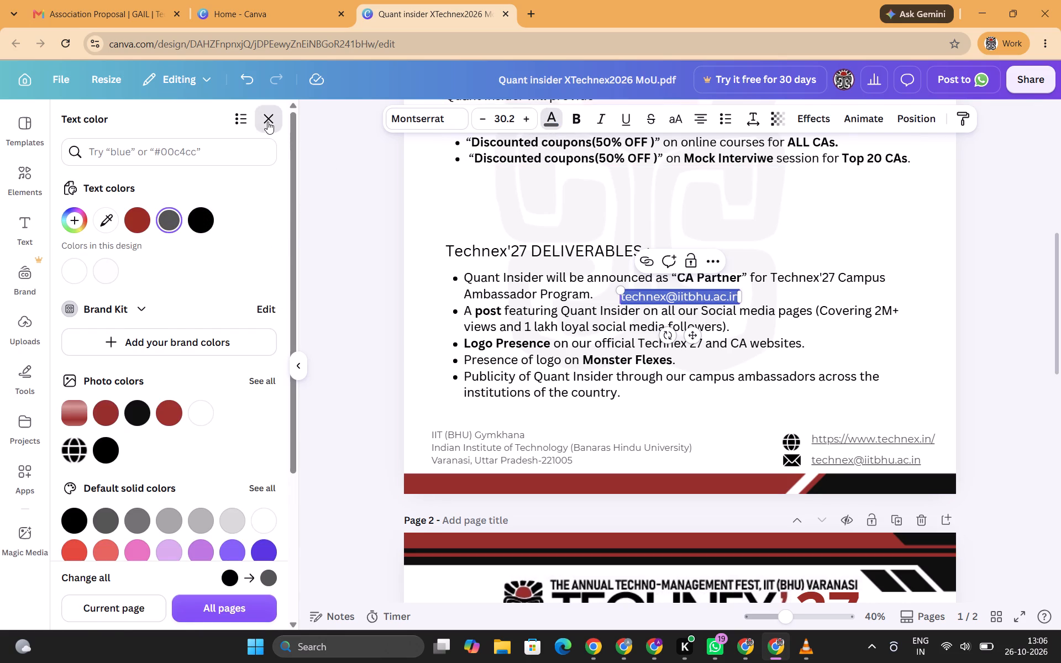
Replace the old linked e-mail line in page 1's footer with the new text box, aligned beside the envelope icon.
click(833, 461)
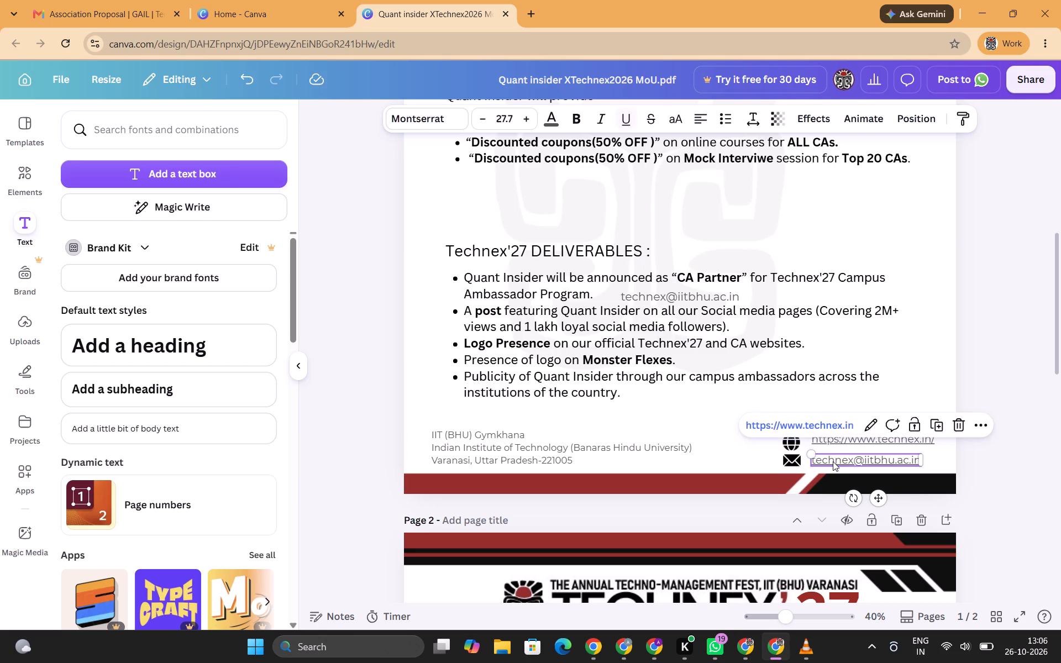
click(960, 424)
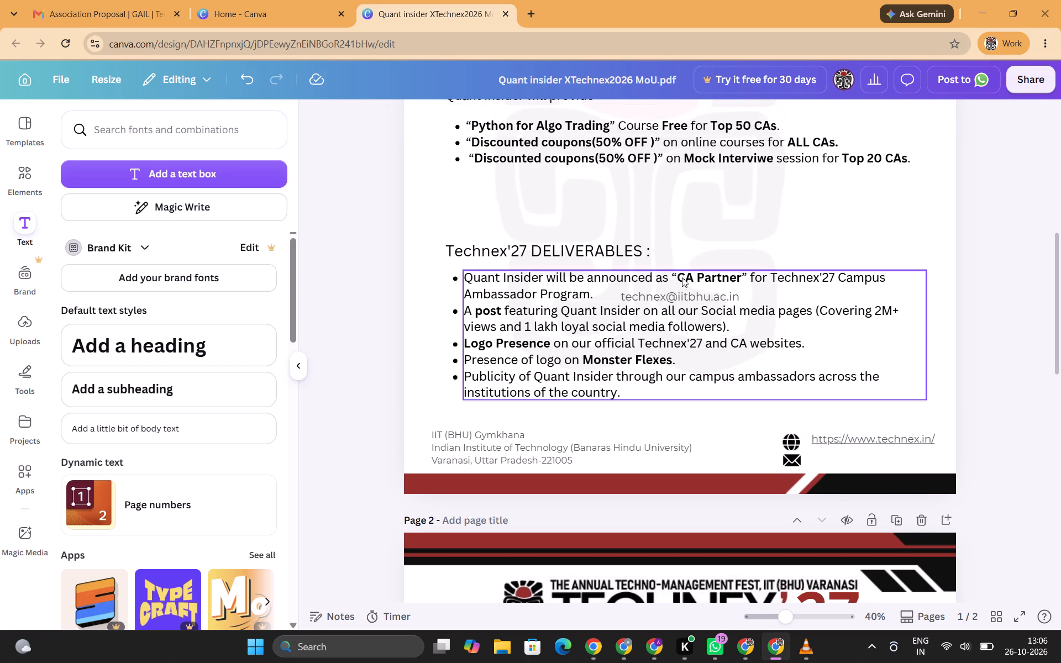
drag(682, 294, 875, 465)
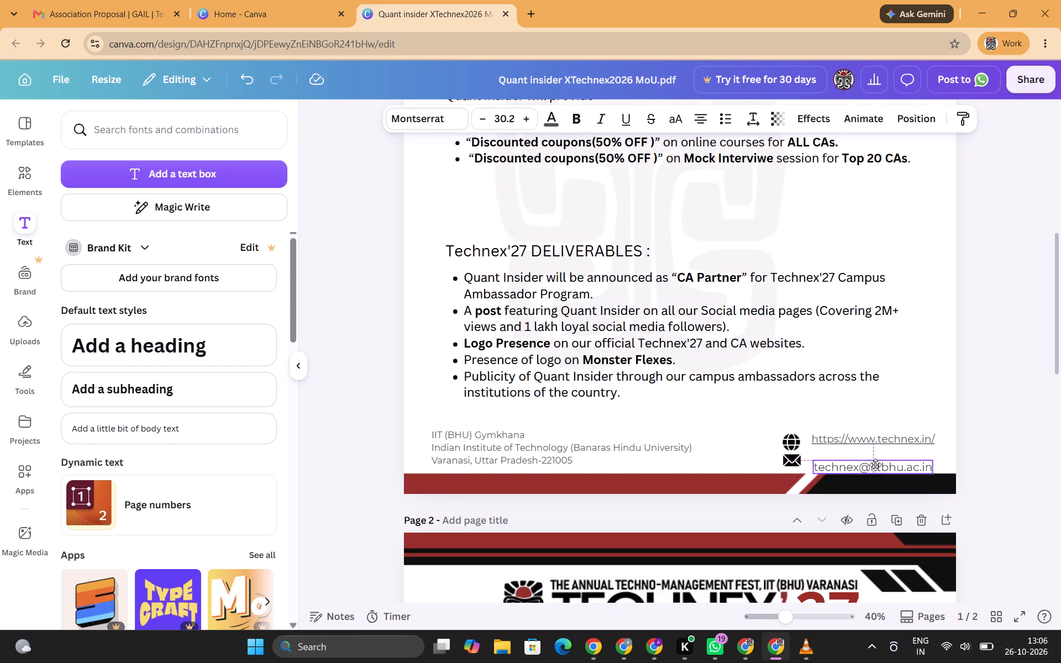
drag(875, 465, 874, 456)
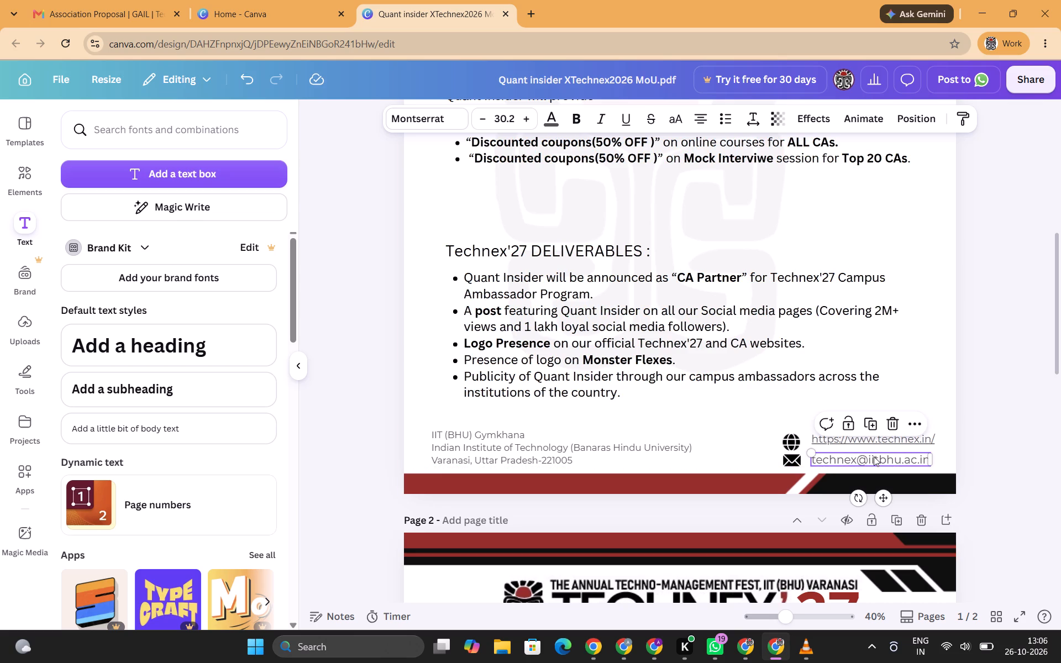
click(971, 421)
Delete the blurry address image together with its frame from page 2's footer.
scroll(971, 421, down, 1)
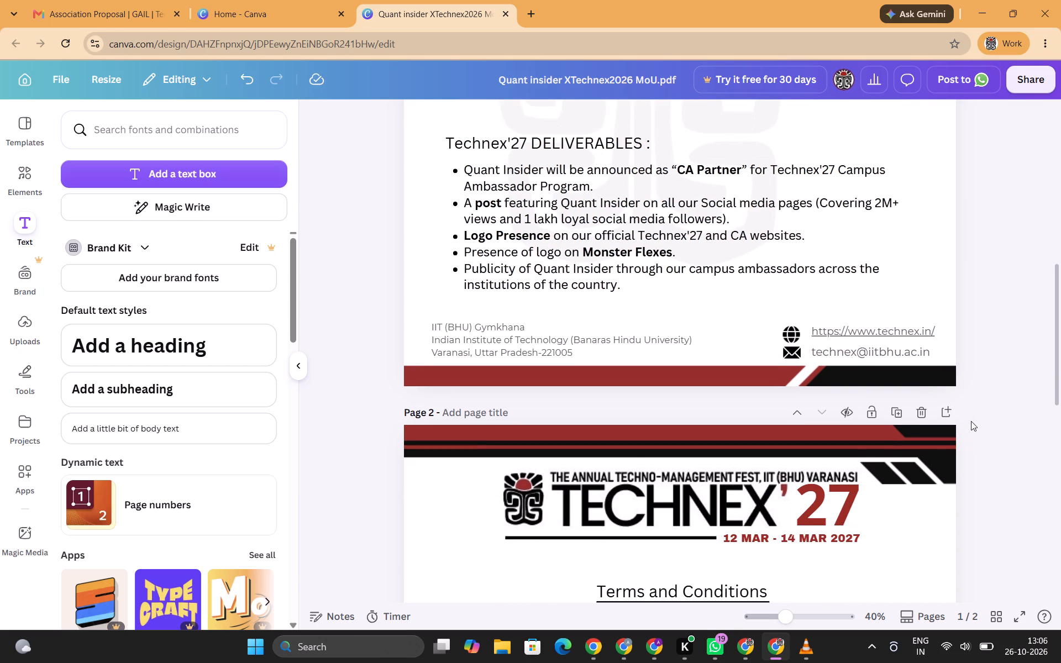
scroll(971, 421, down, 7)
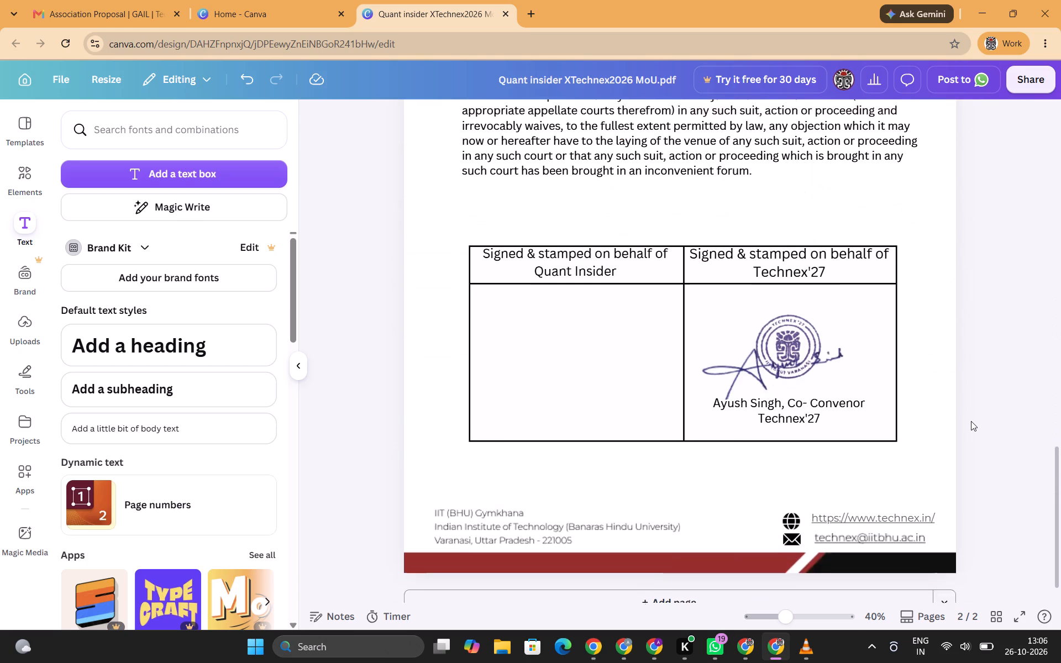
scroll(971, 421, down, 2)
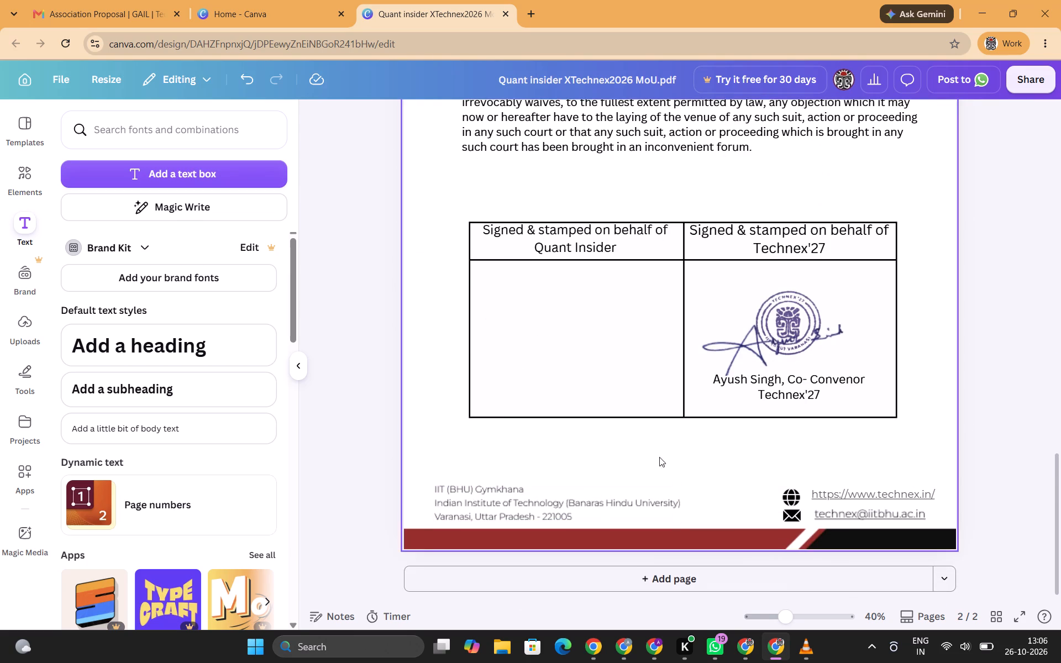
click(569, 487)
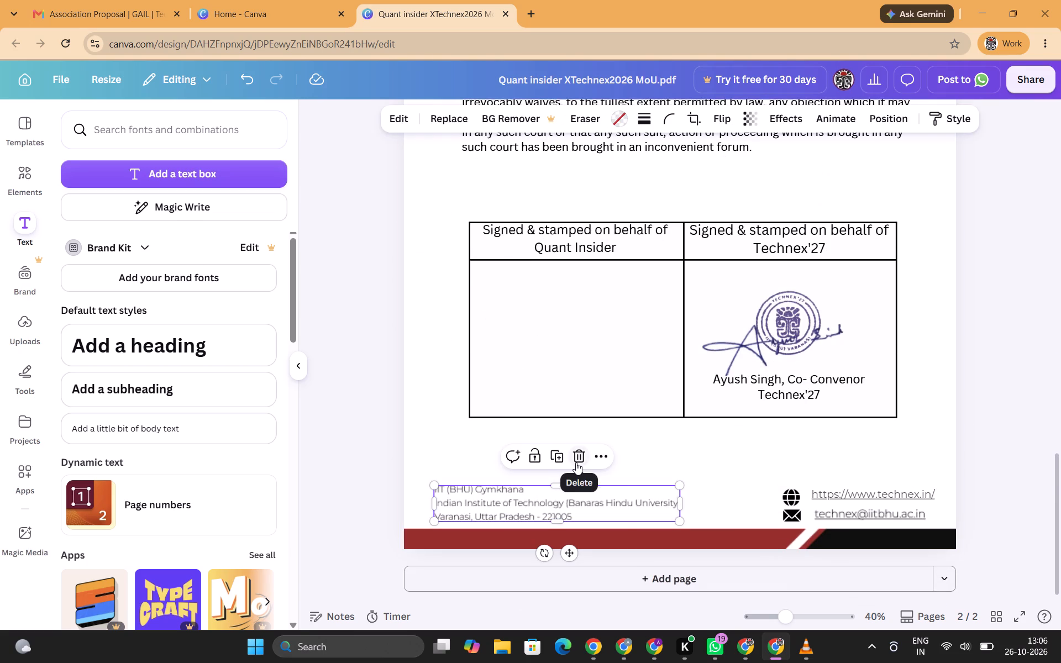
click(576, 462)
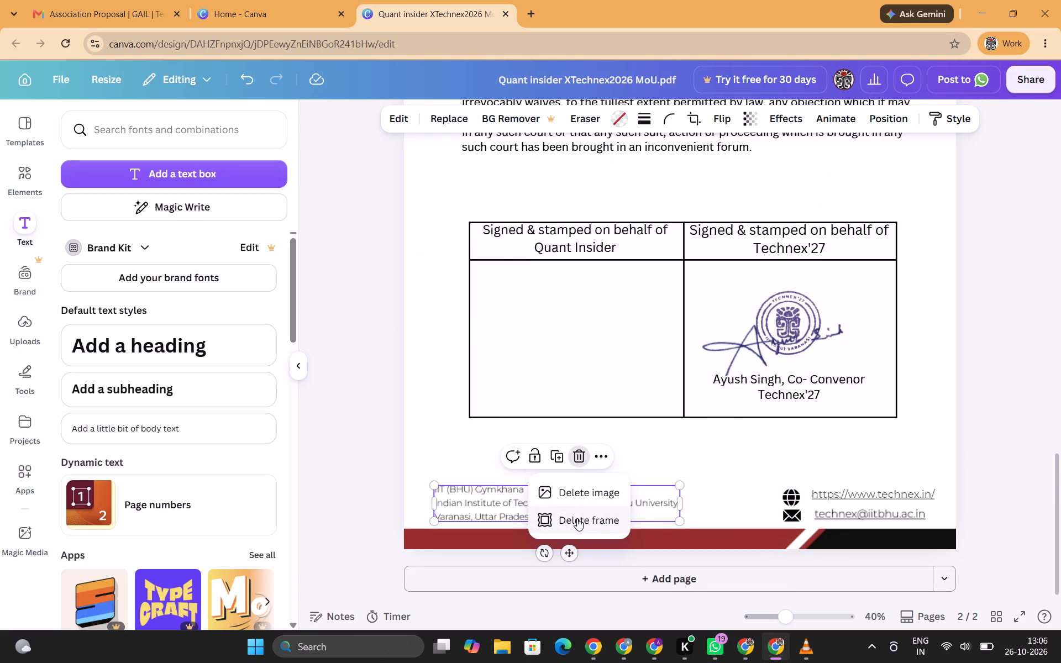
click(577, 518)
Clear the website link, the e-mail image with its frame, and the leftover underline from page 2's footer.
click(831, 489)
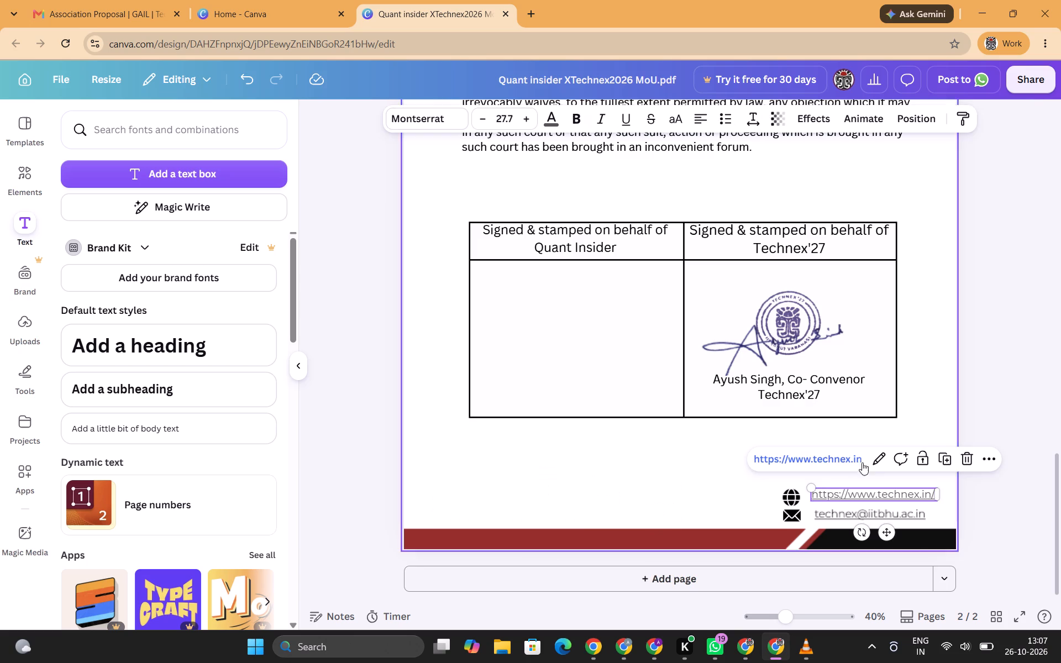
click(973, 458)
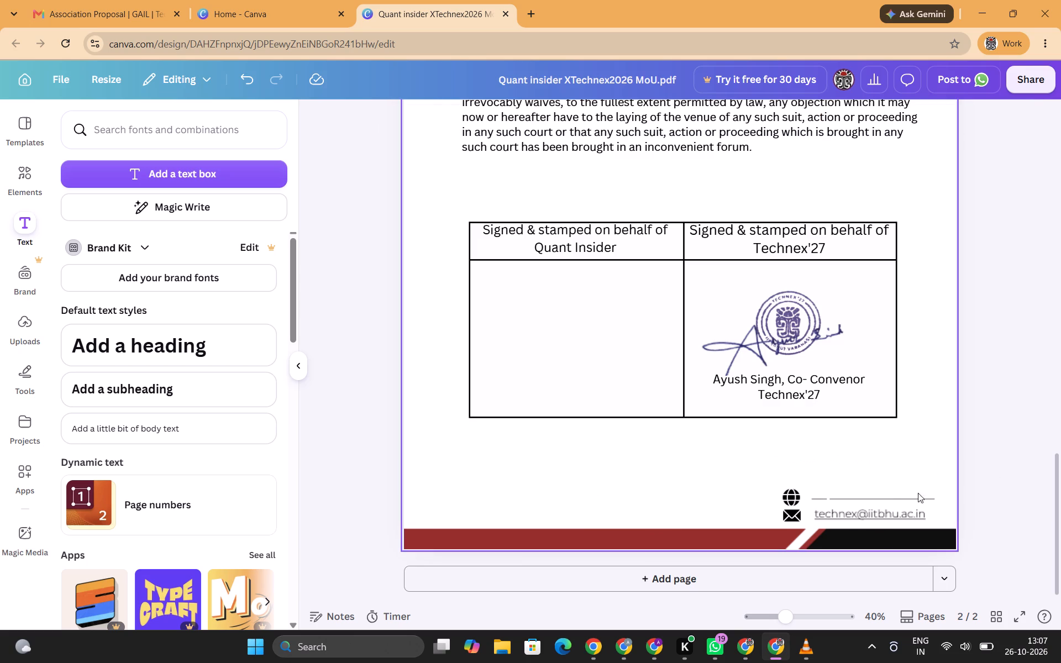
click(889, 514)
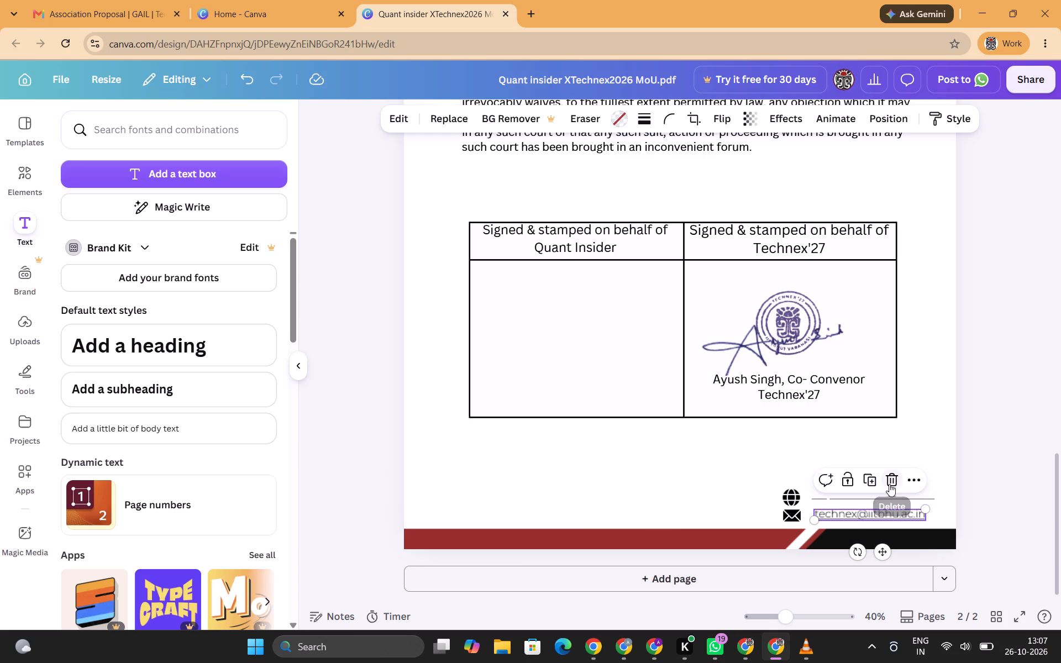
click(889, 483)
click(891, 545)
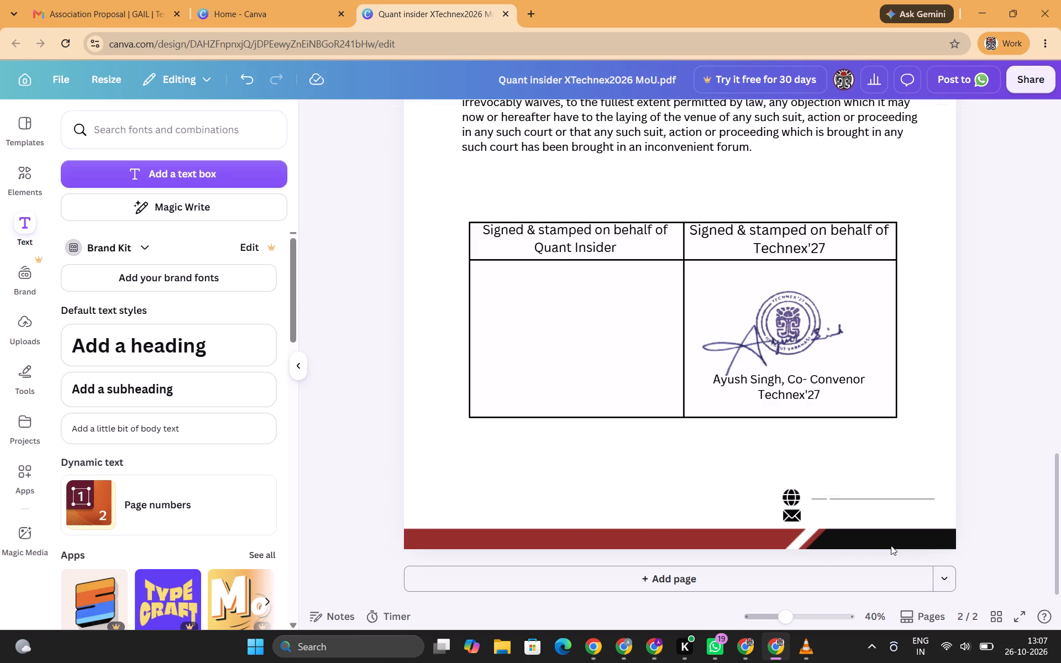
click(874, 497)
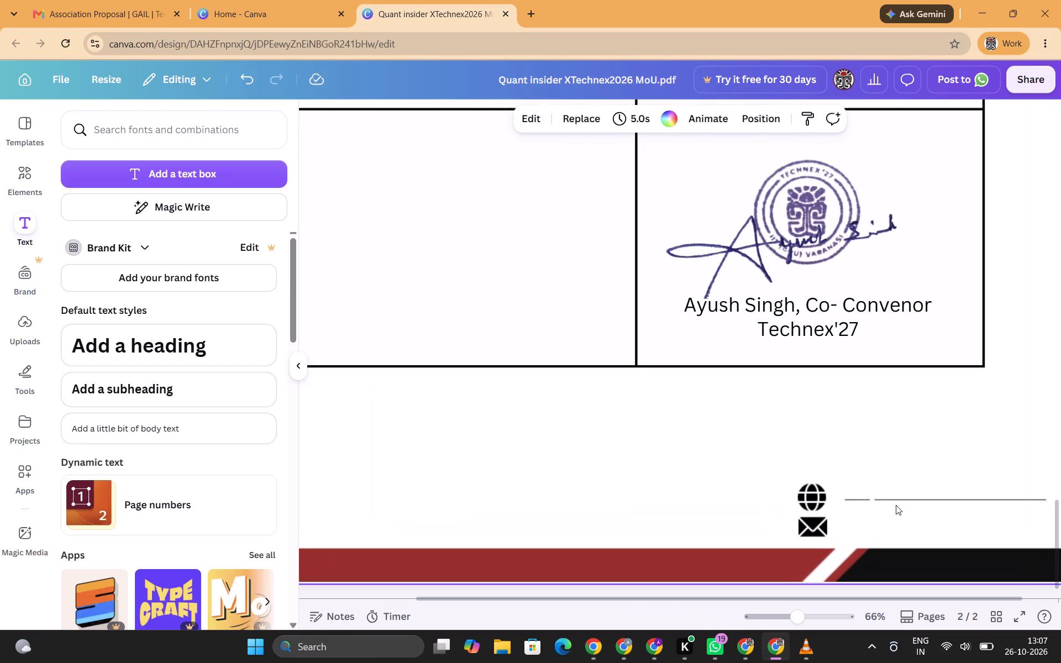
click(912, 500)
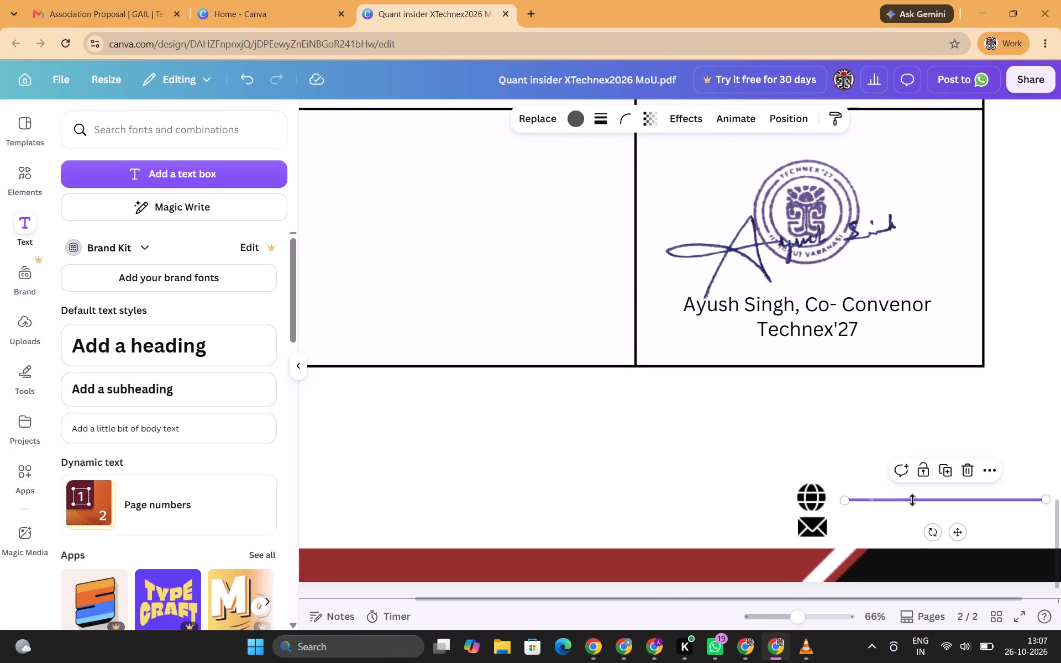
click(966, 471)
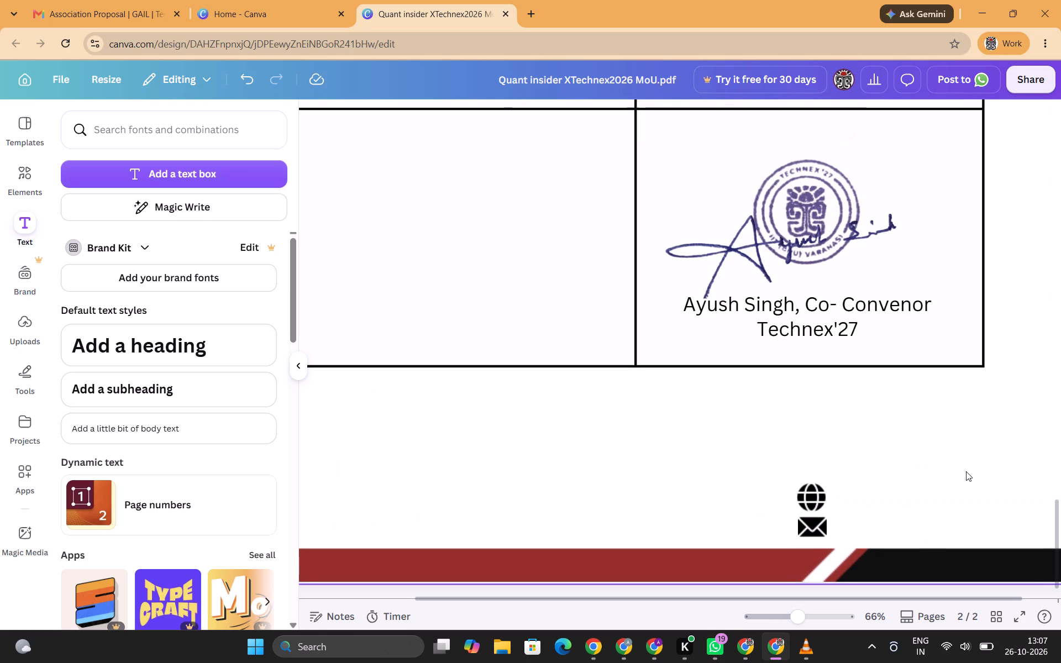
Copy the website link text from page 1's footer into page 2's footer, beside the globe icon.
scroll(966, 471, up, 3)
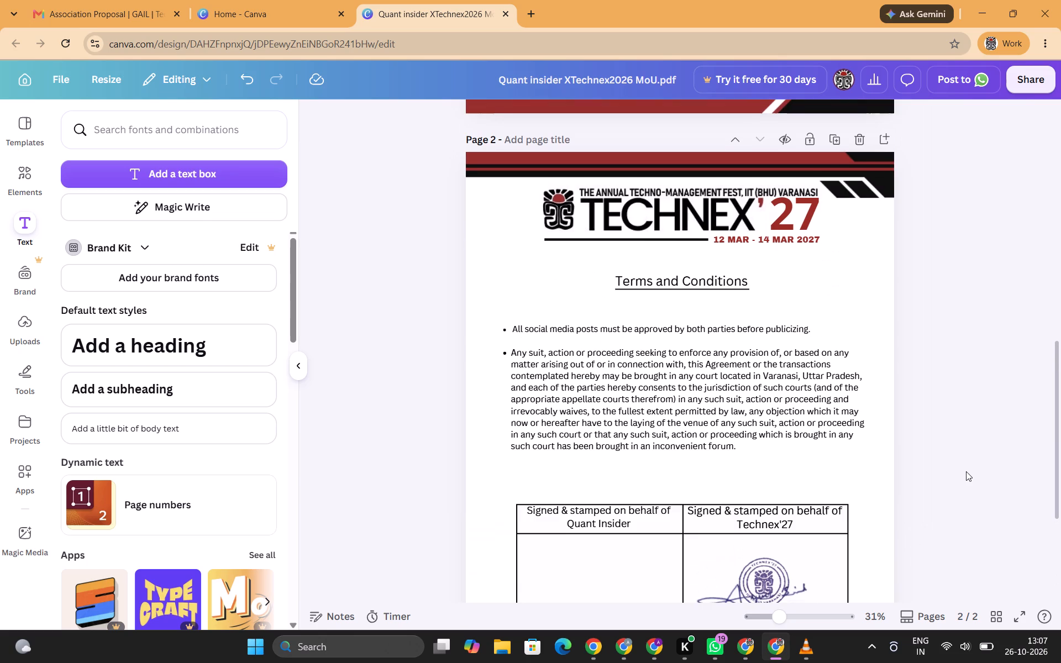
scroll(897, 431, up, 1)
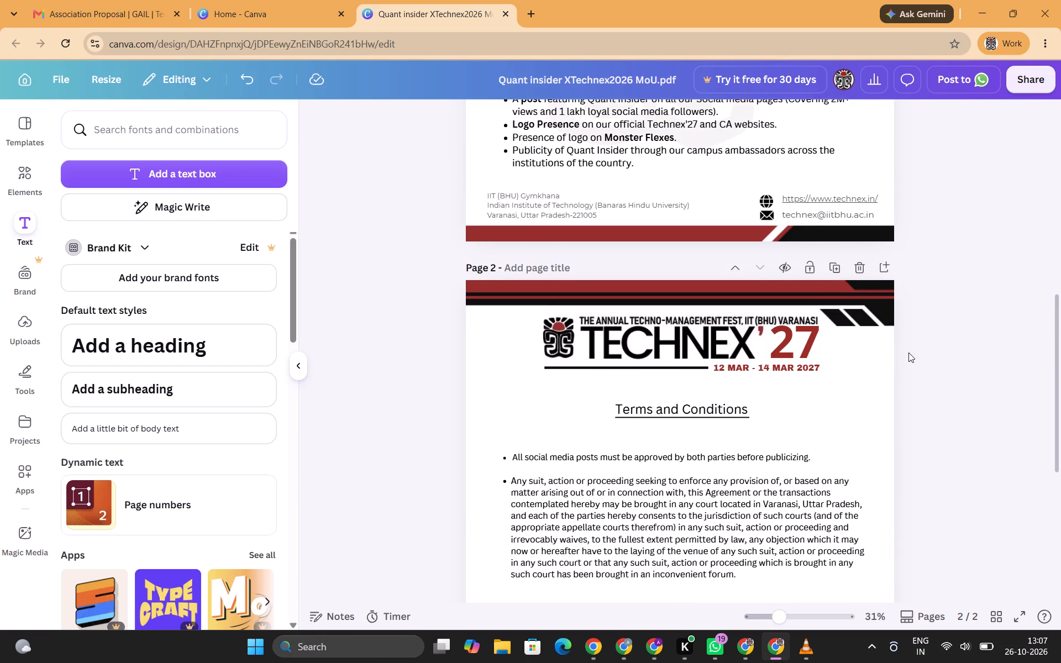
click(837, 197)
key(ctrl+c)
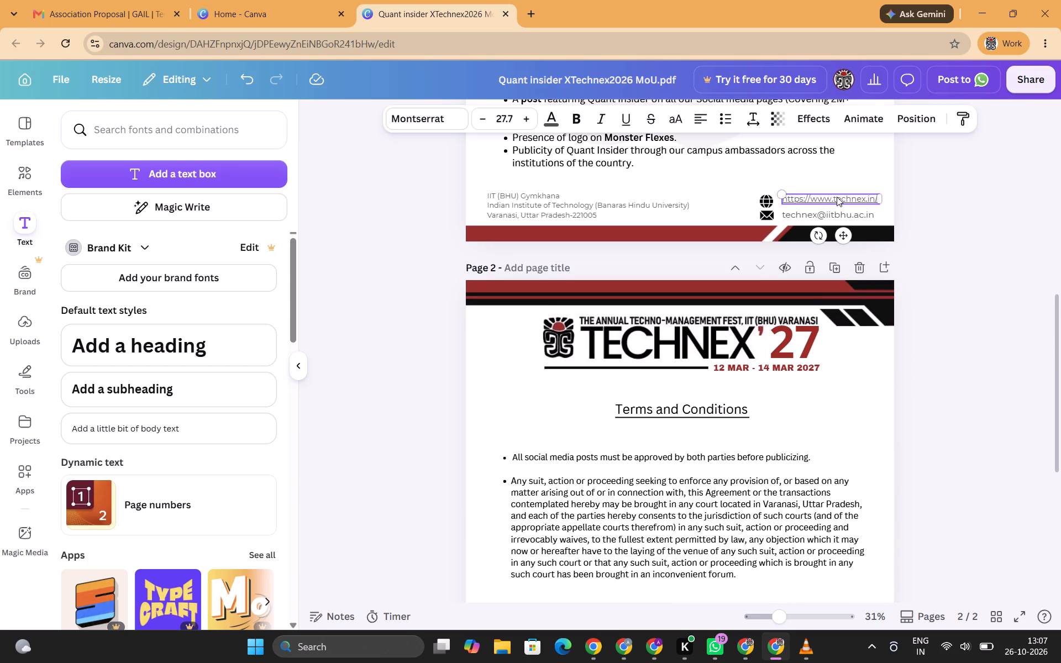
scroll(951, 324, down, 4)
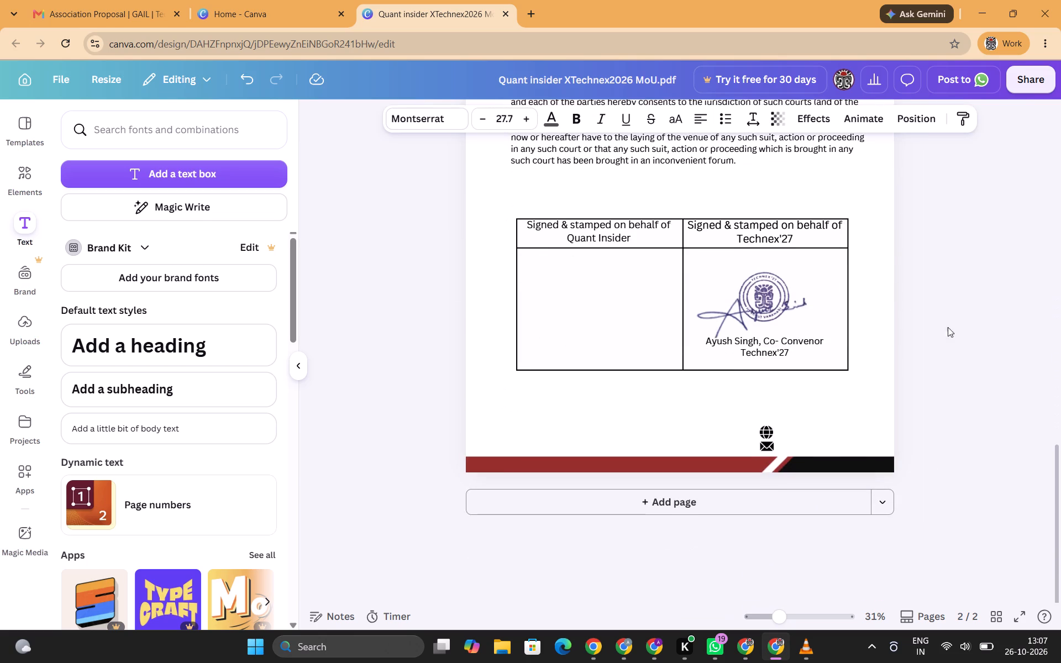
ctrl+click(818, 425)
key(ctrl+v)
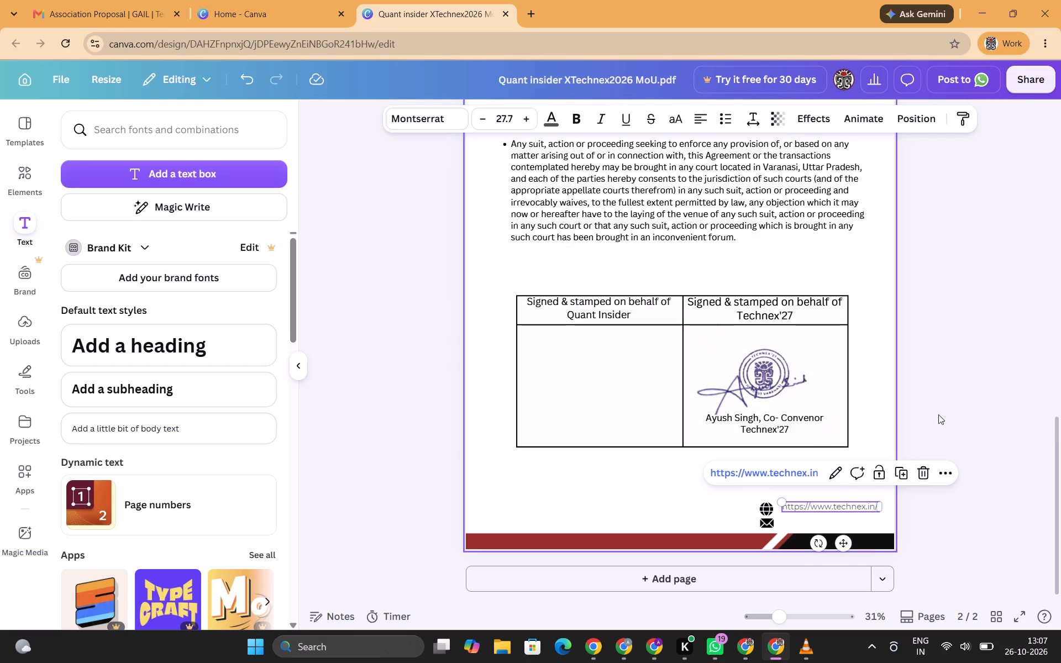
click(942, 412)
Copy the e-mail text box from page 1's footer into page 2's footer, beside the envelope icon.
scroll(942, 412, up, 5)
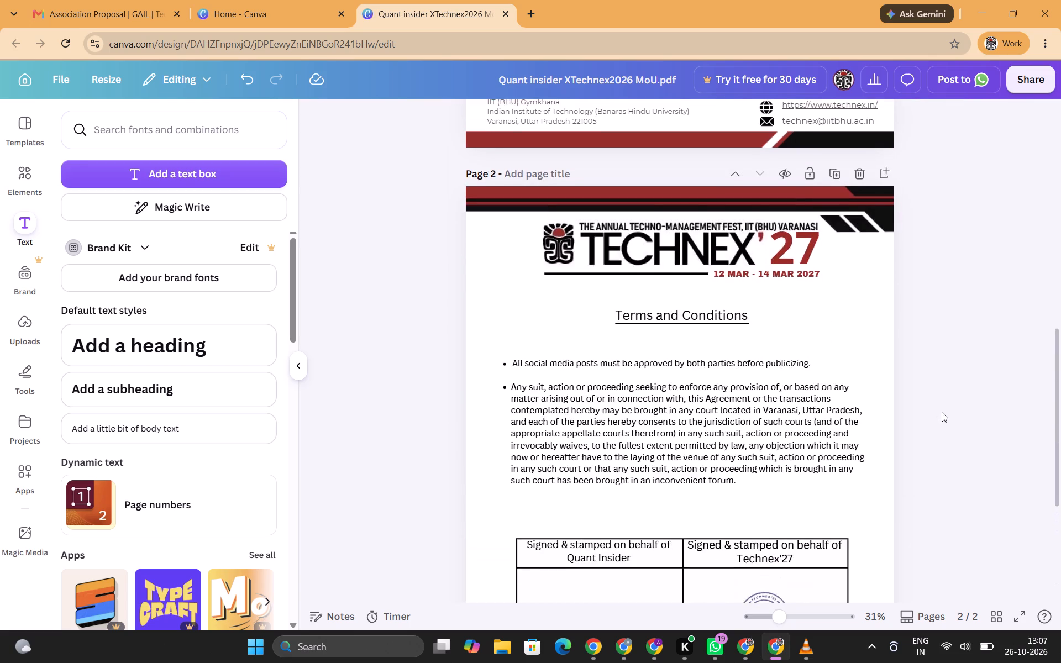
scroll(942, 412, up, 1)
click(845, 166)
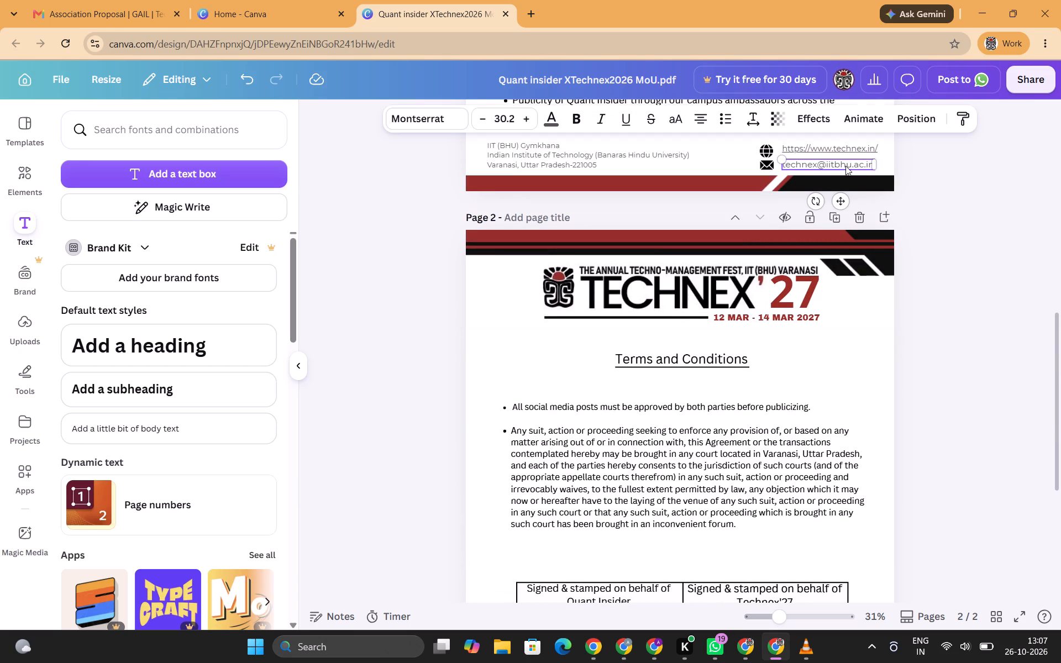
key(ctrl+c)
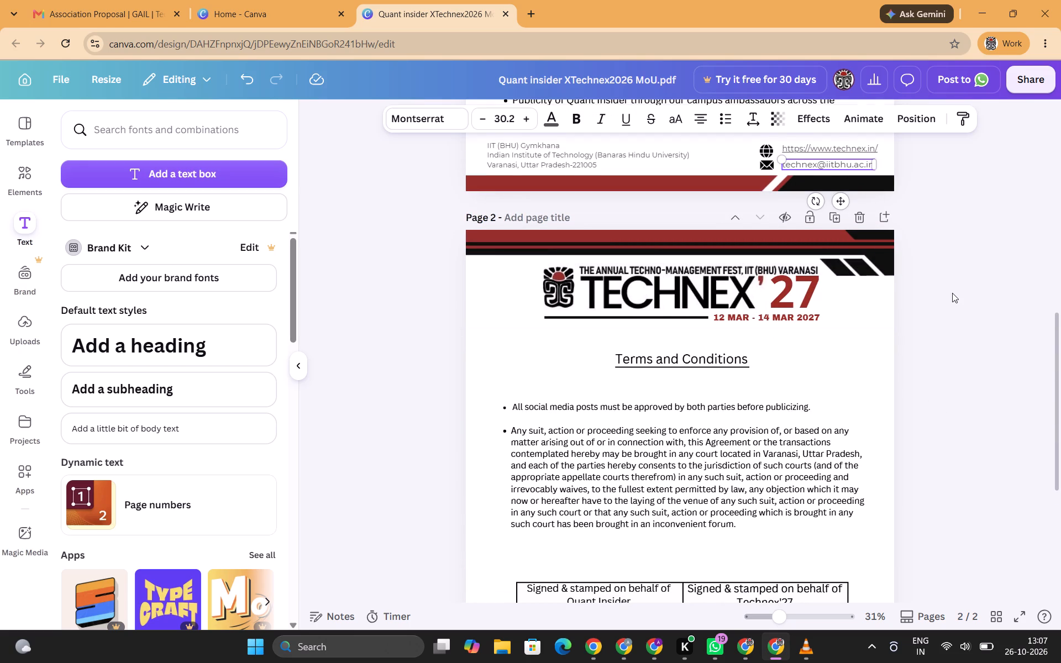
scroll(952, 293, down, 1)
click(952, 293)
scroll(952, 293, down, 4)
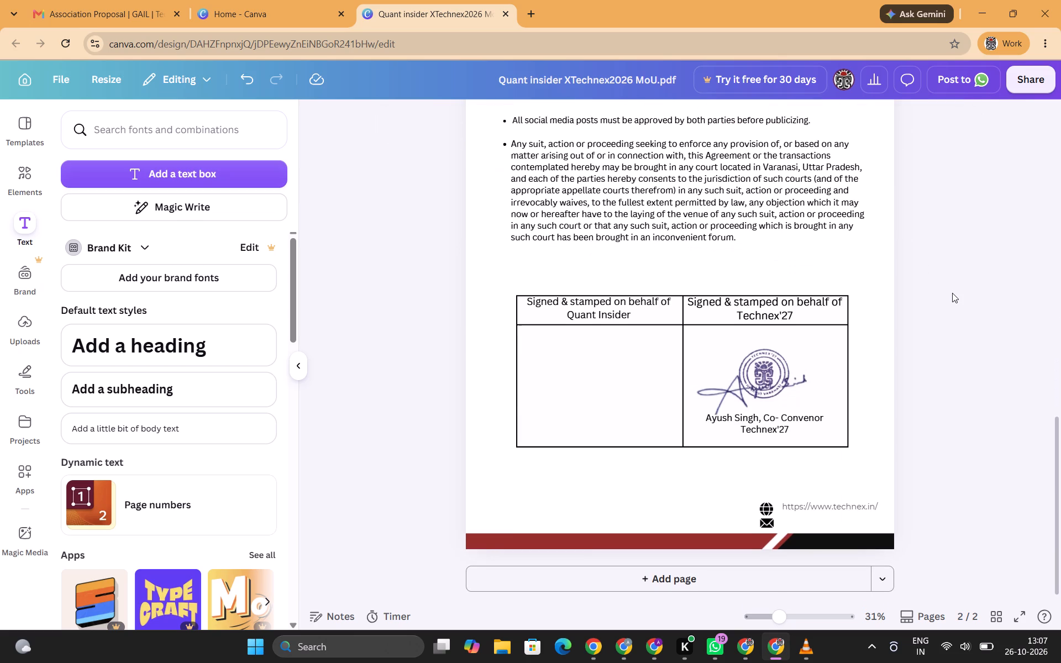
scroll(952, 293, down, 1)
click(837, 518)
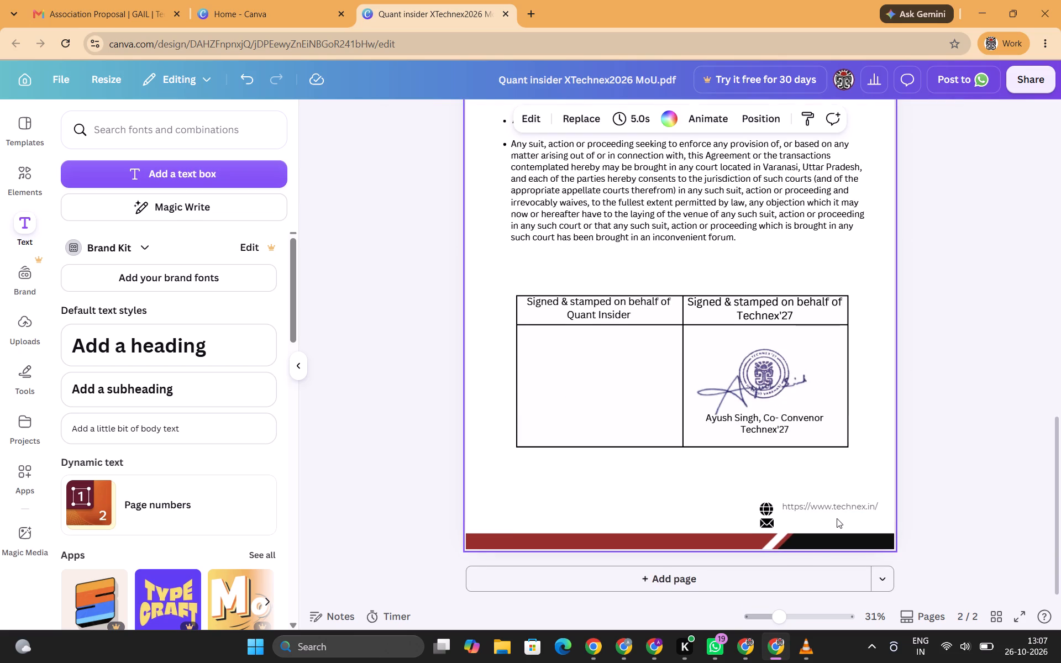
key(ctrl+v)
click(939, 399)
Copy the three-line IIT (BHU) Gymkhana address text from page 1's footer into page 2's footer.
scroll(939, 399, up, 2)
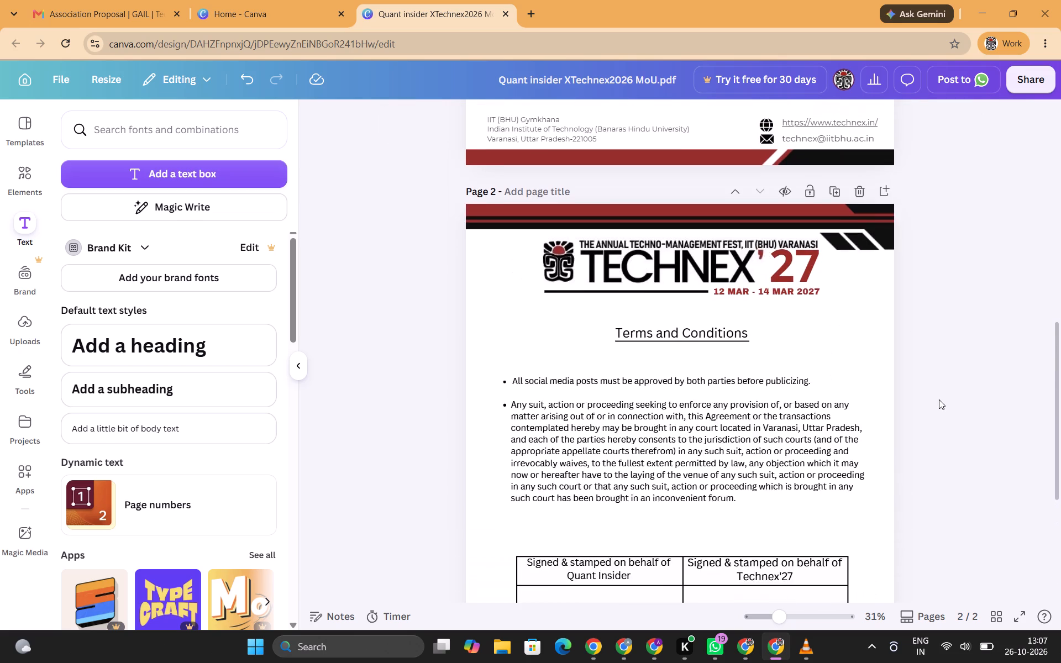
scroll(939, 399, up, 1)
click(585, 125)
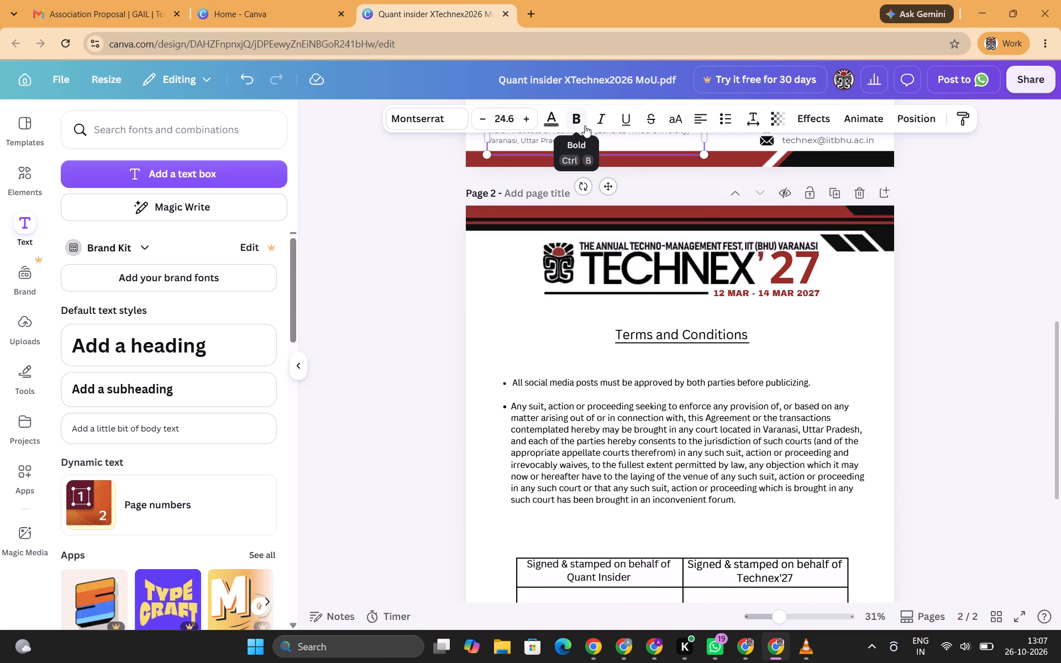
key(ctrl+c)
click(965, 307)
scroll(965, 307, down, 1)
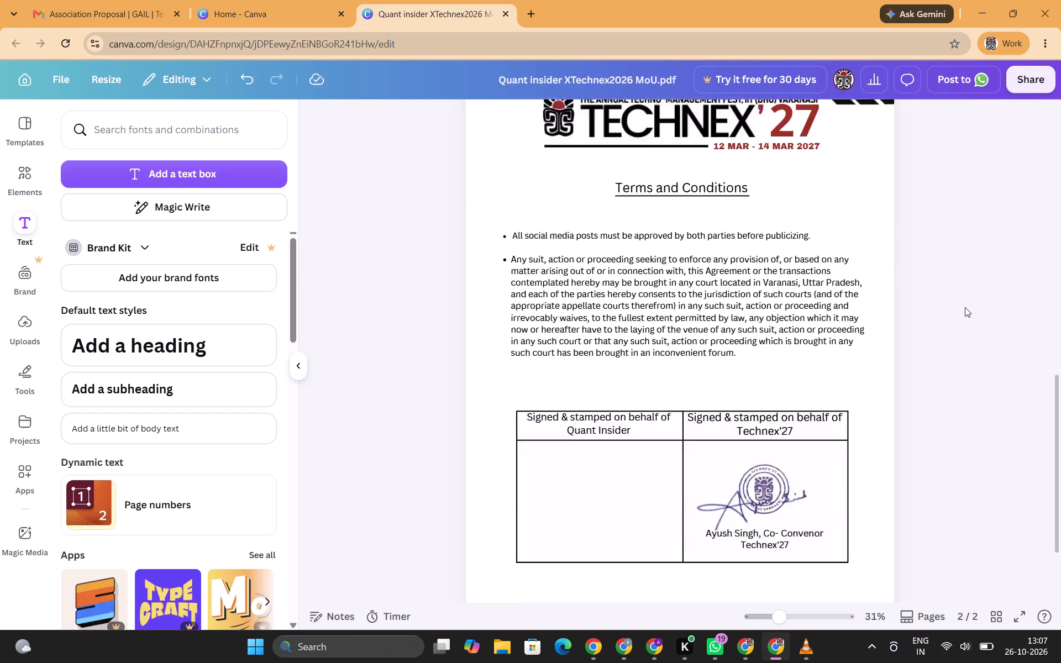
scroll(965, 307, down, 2)
click(510, 497)
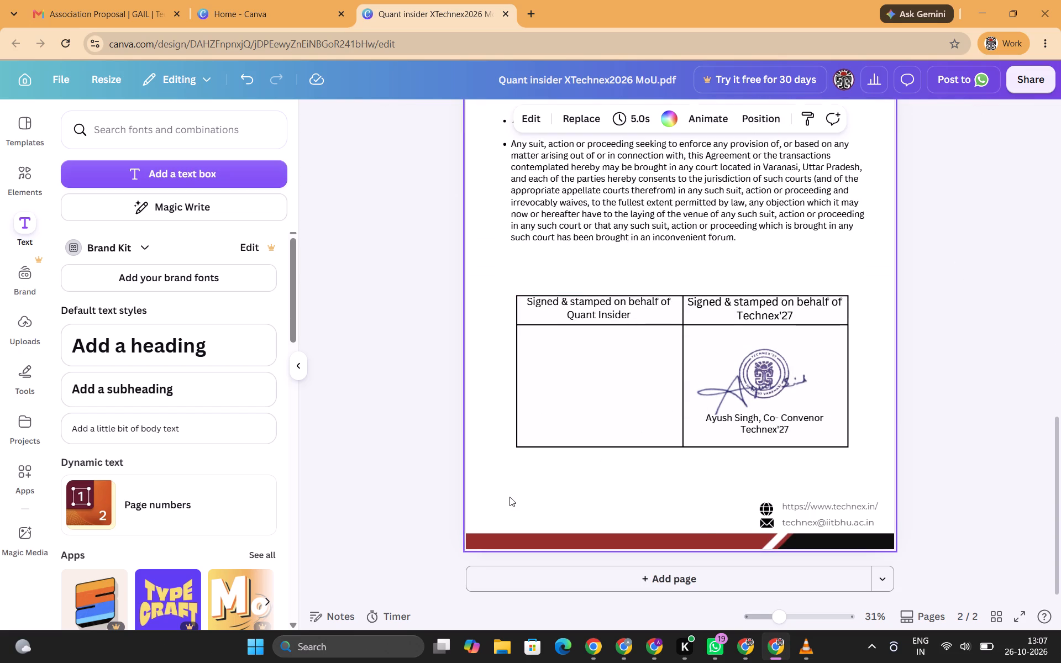
key(ctrl+v)
click(929, 418)
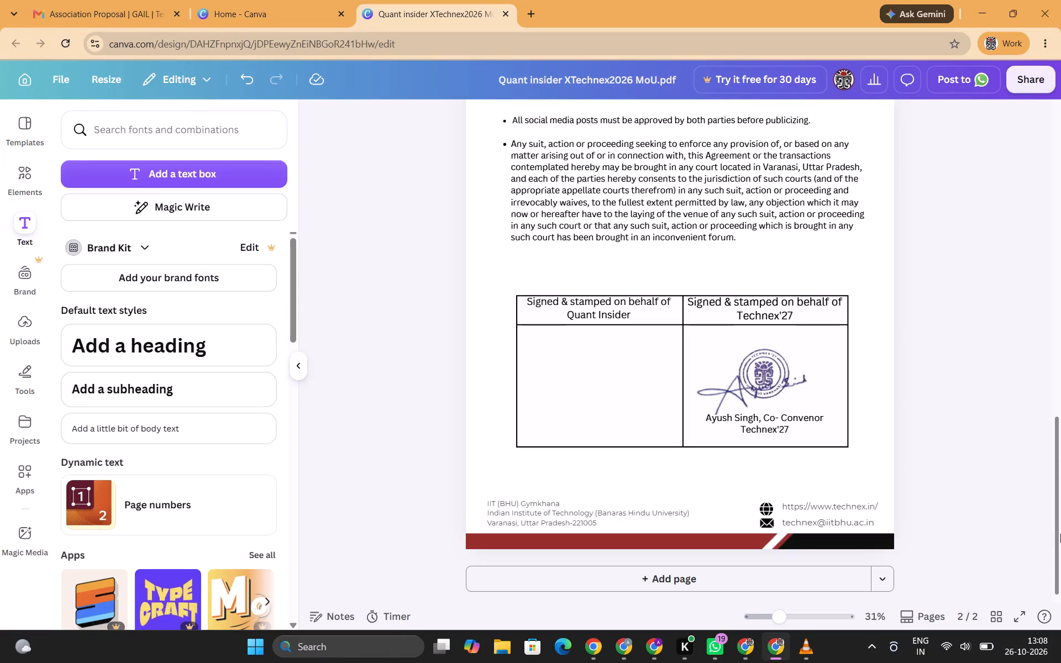
Review page 2's terms, signature table and rebuilt footer.
scroll(939, 349, down, 1)
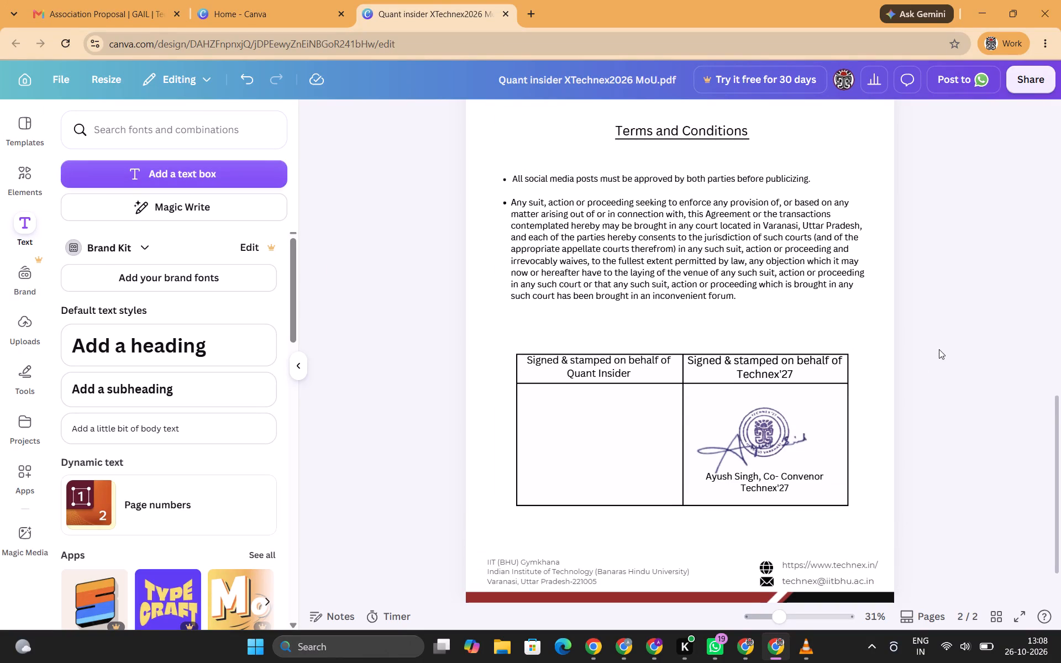
scroll(939, 349, down, 1)
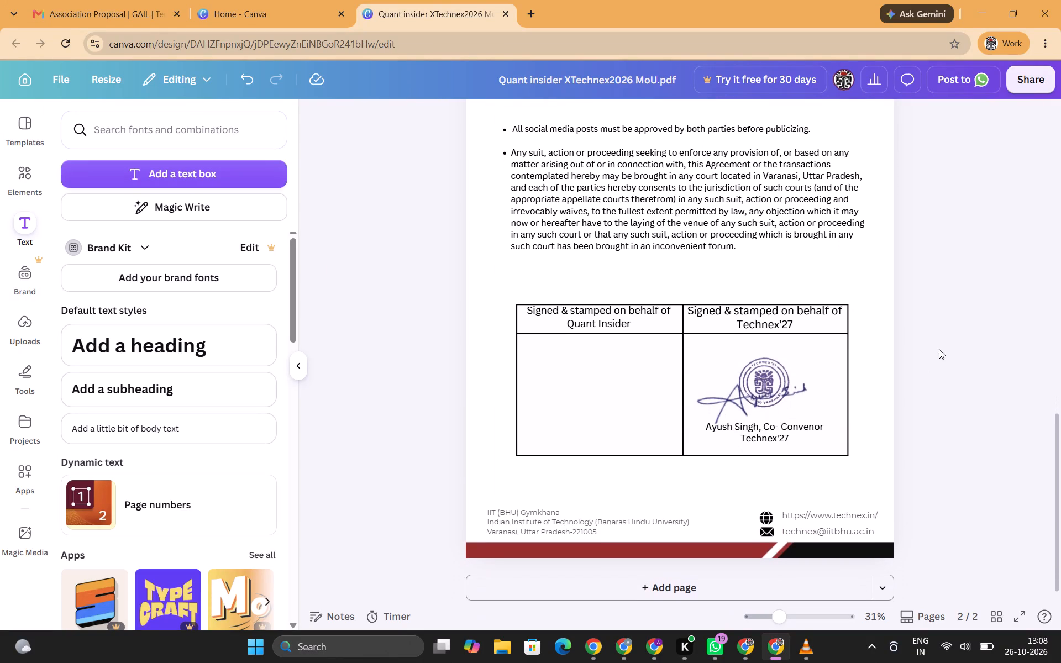
scroll(939, 349, down, 1)
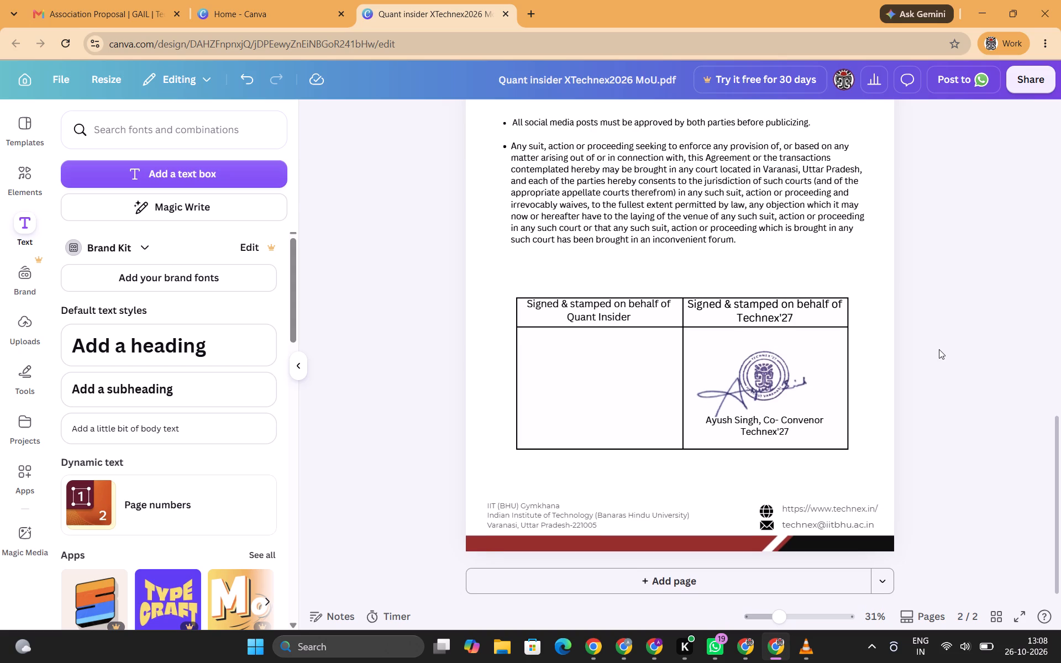
scroll(939, 349, down, 1)
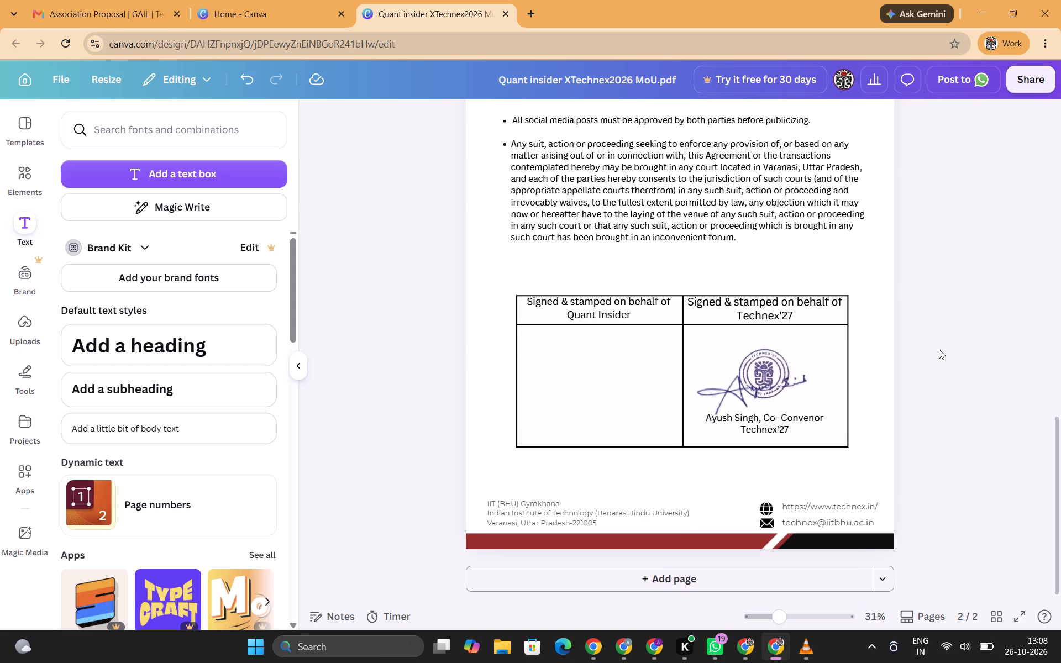
scroll(939, 349, down, 1)
scroll(939, 349, up, 2)
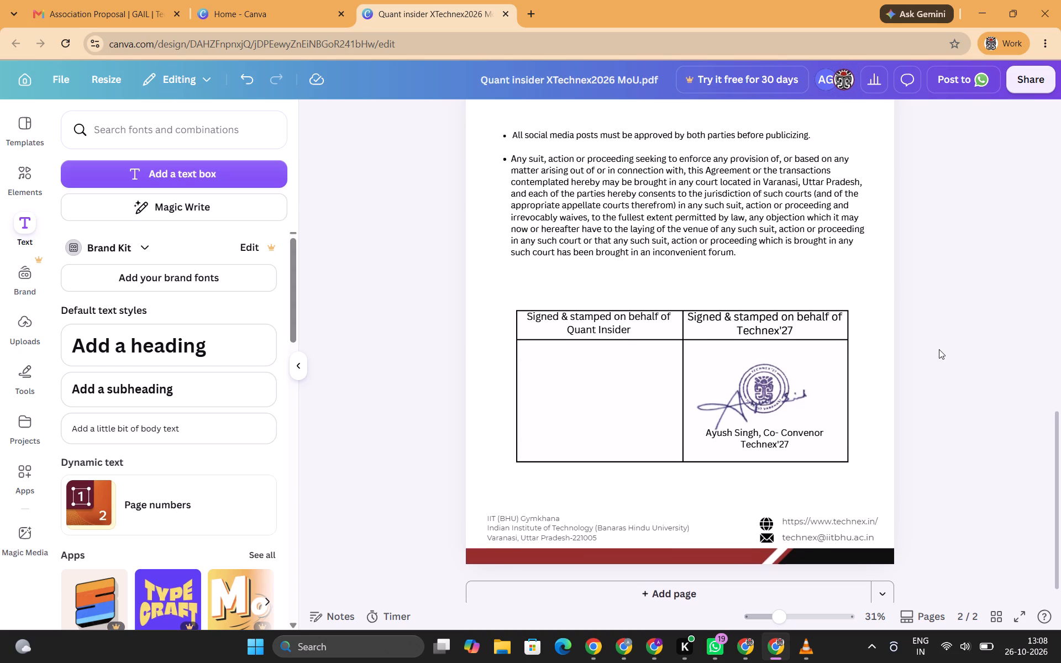
scroll(939, 349, up, 5)
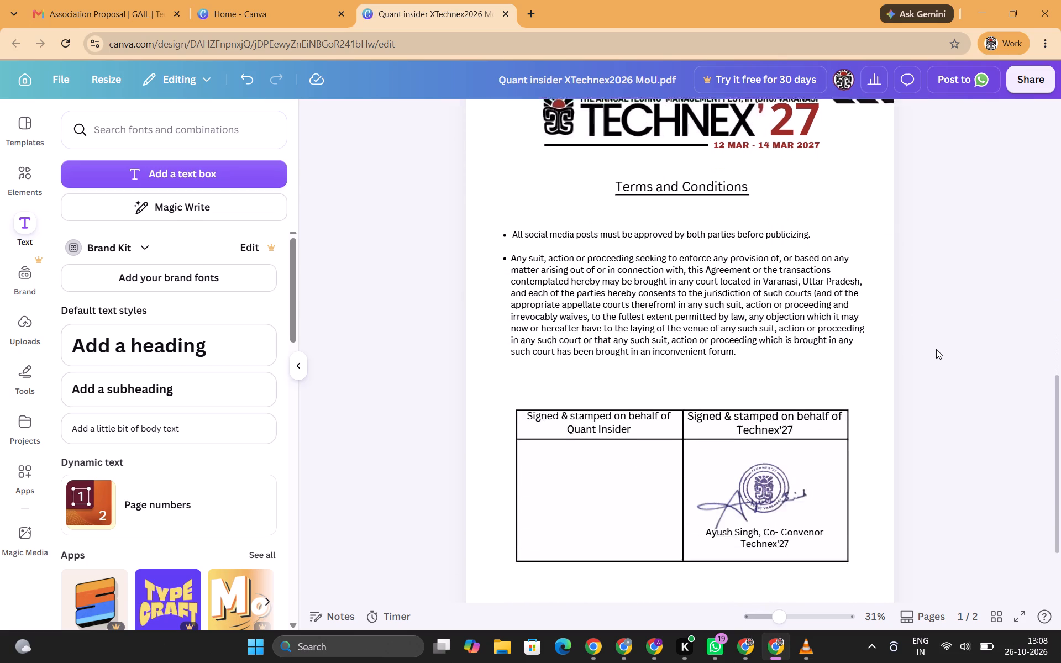
scroll(936, 349, down, 1)
Remove the leftover underline beneath the website link in page 1's footer, keeping the link aligned beside the globe icon.
scroll(936, 349, up, 4)
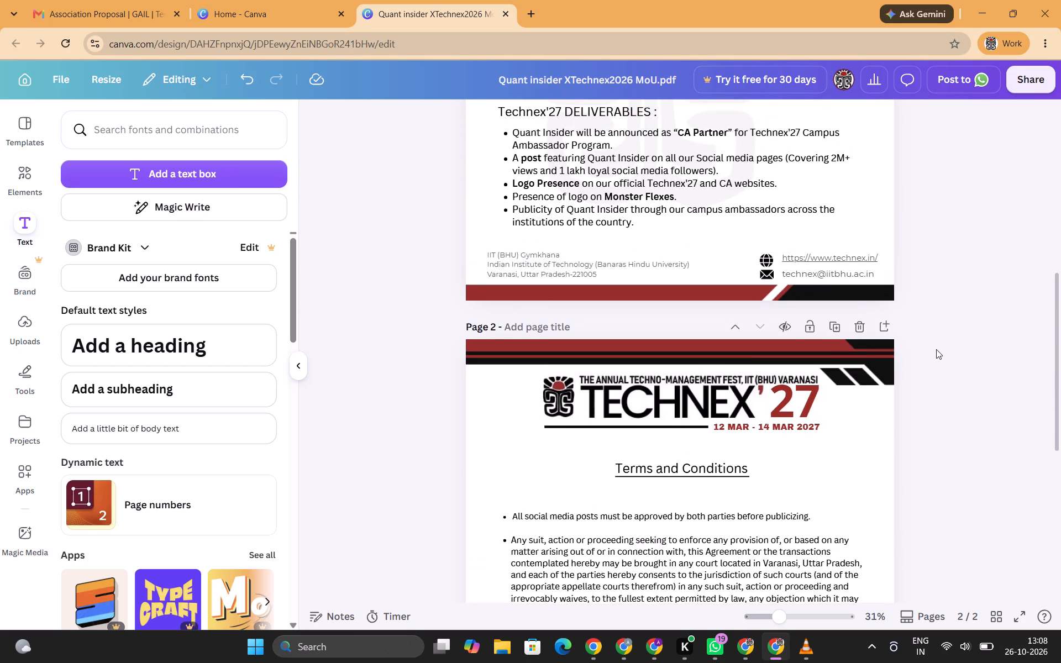
scroll(936, 349, up, 1)
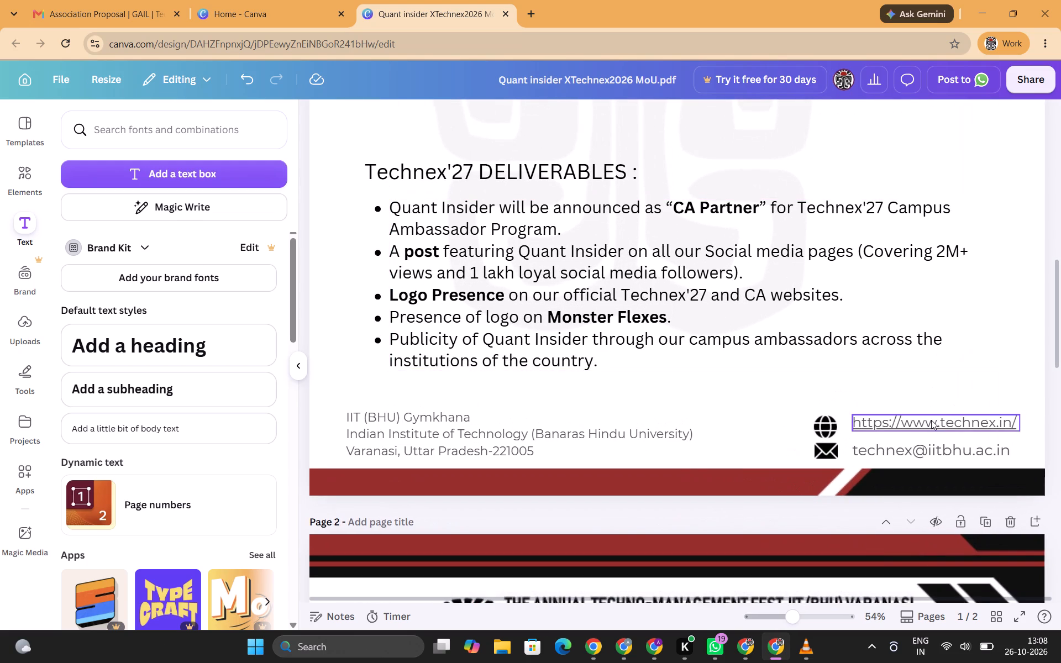
drag(931, 420, 930, 404)
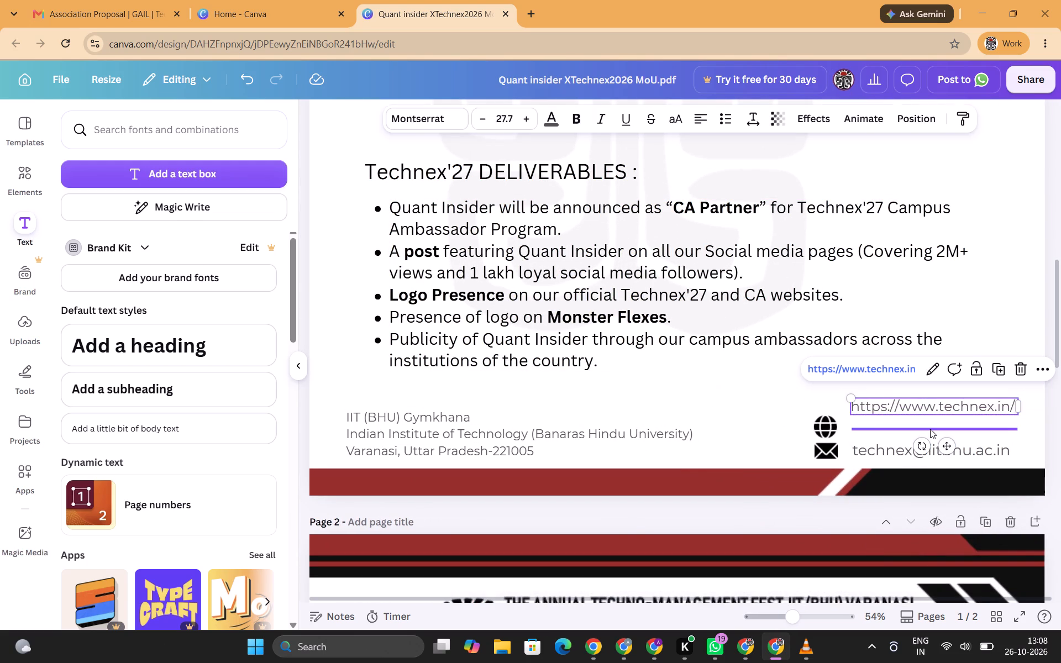
click(930, 429)
click(952, 404)
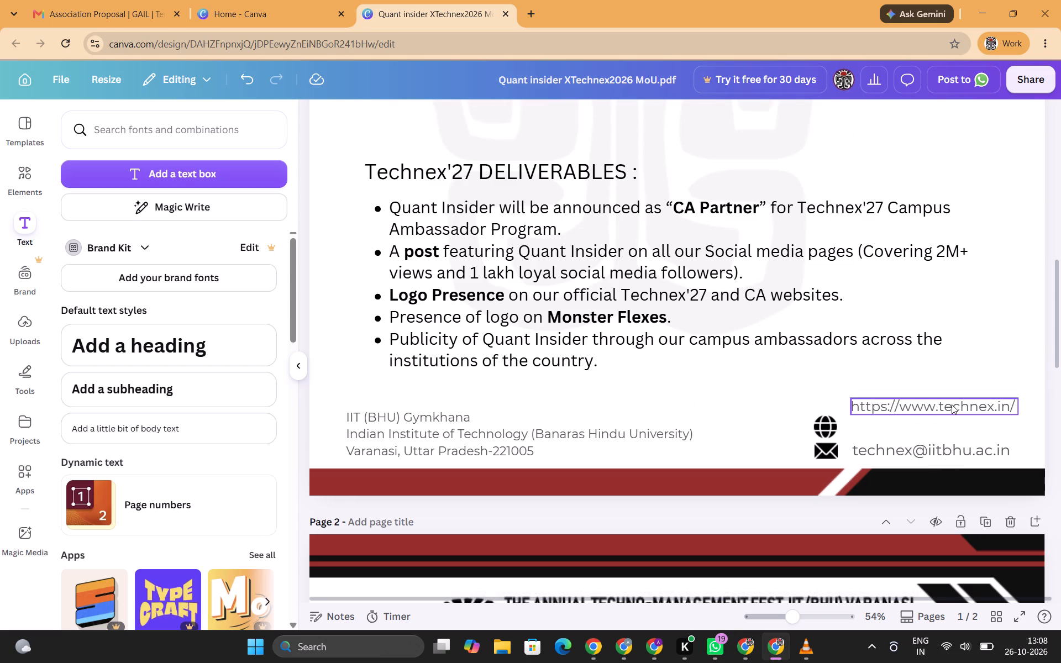
drag(952, 404, 952, 423)
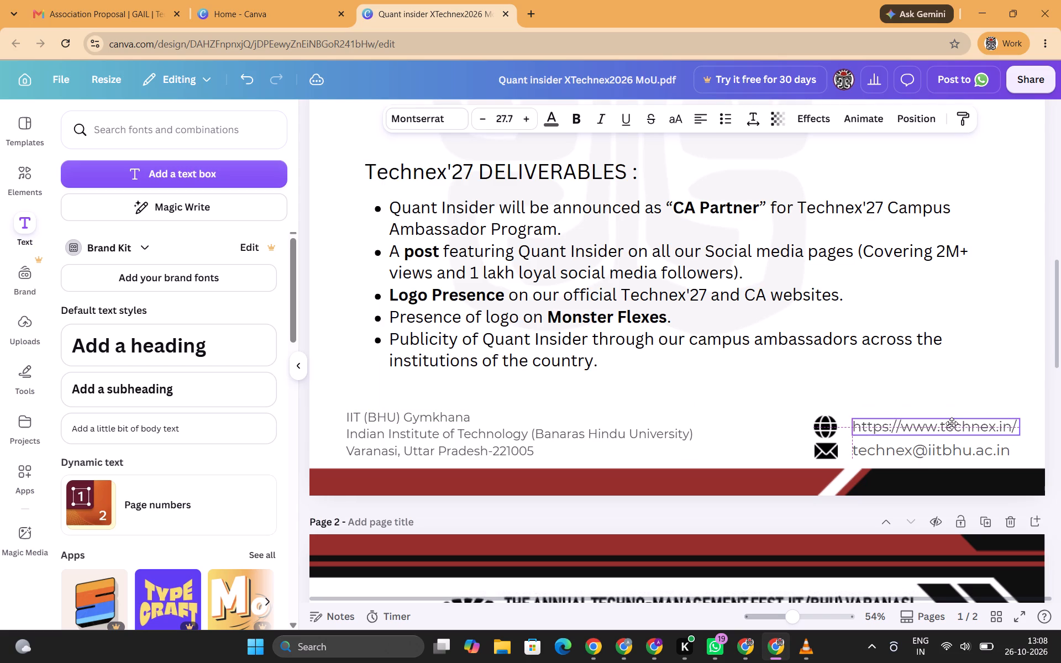
drag(952, 423, 952, 422)
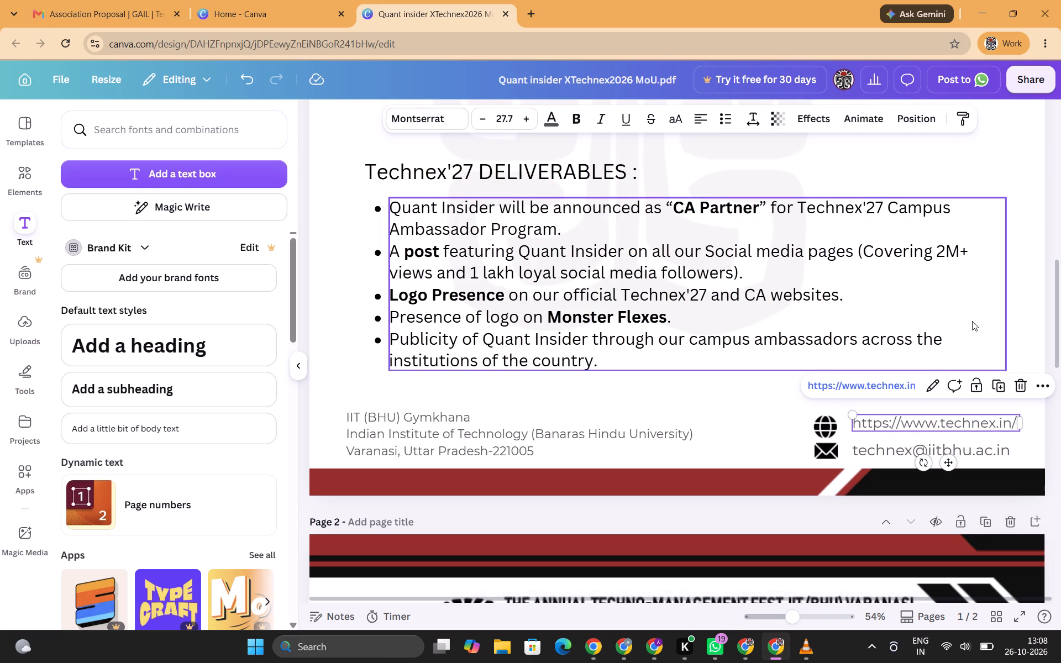
click(972, 321)
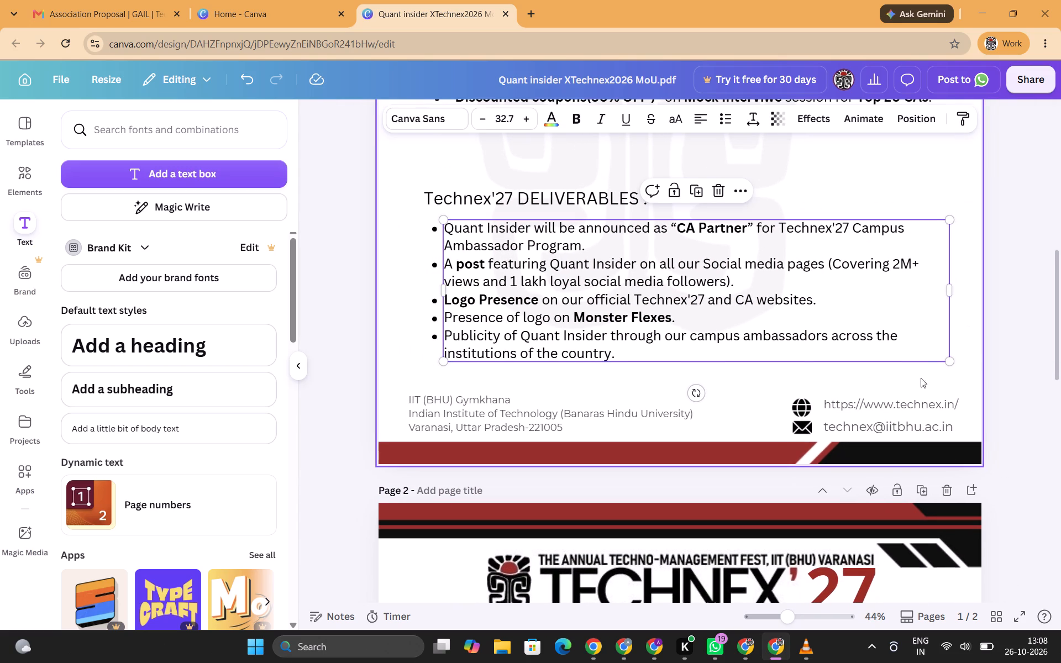
click(1010, 386)
Check the footers and body text of both MoU pages for consistency.
scroll(1010, 386, down, 3)
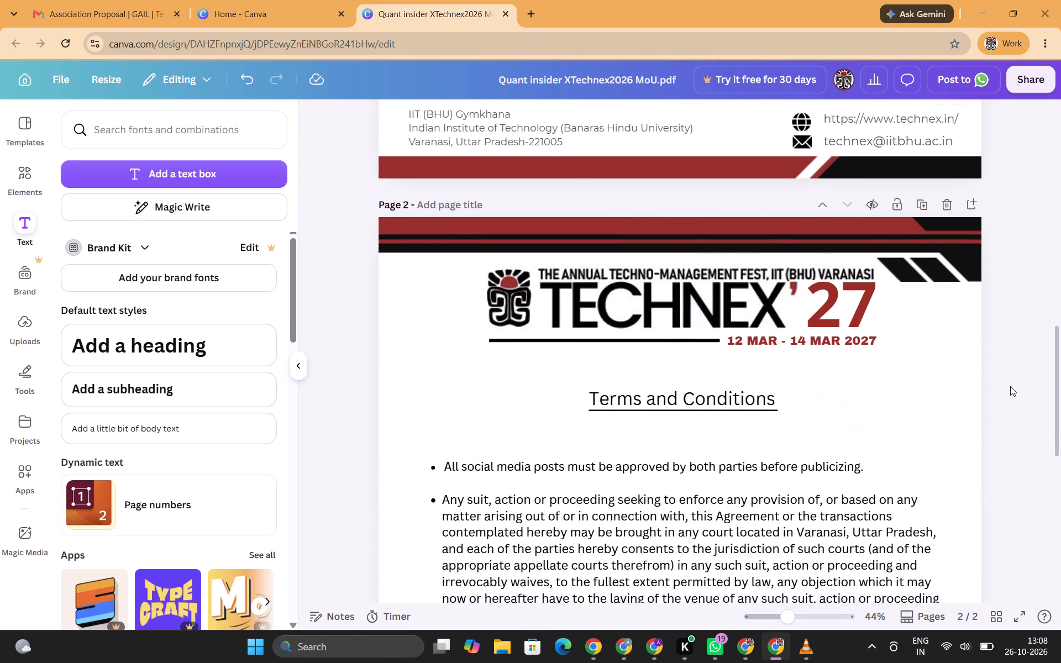
scroll(1010, 386, down, 7)
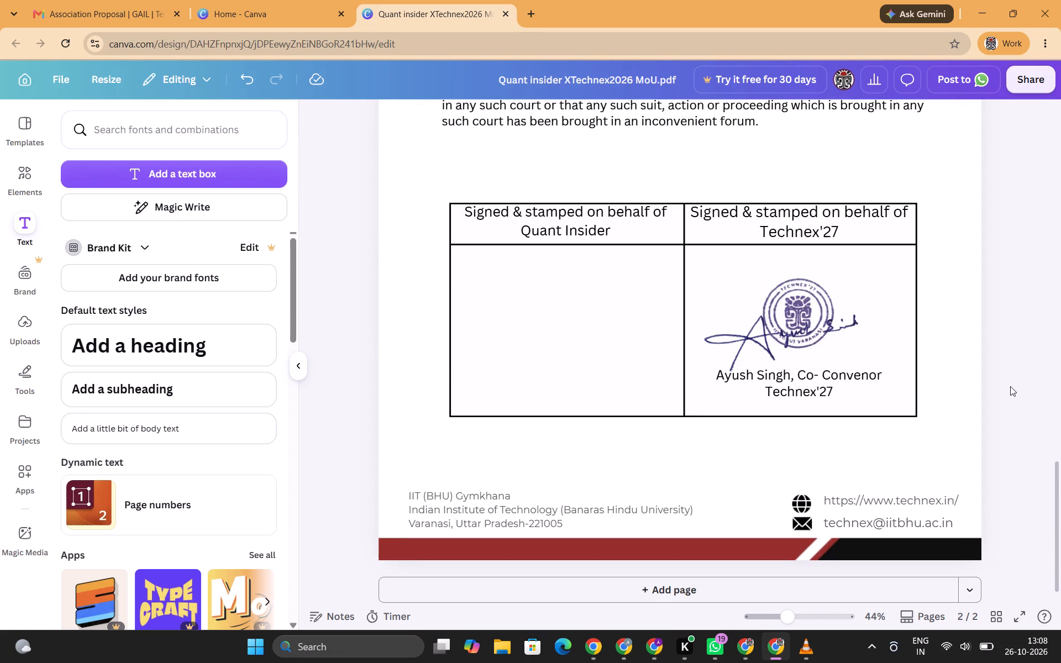
scroll(1010, 386, up, 3)
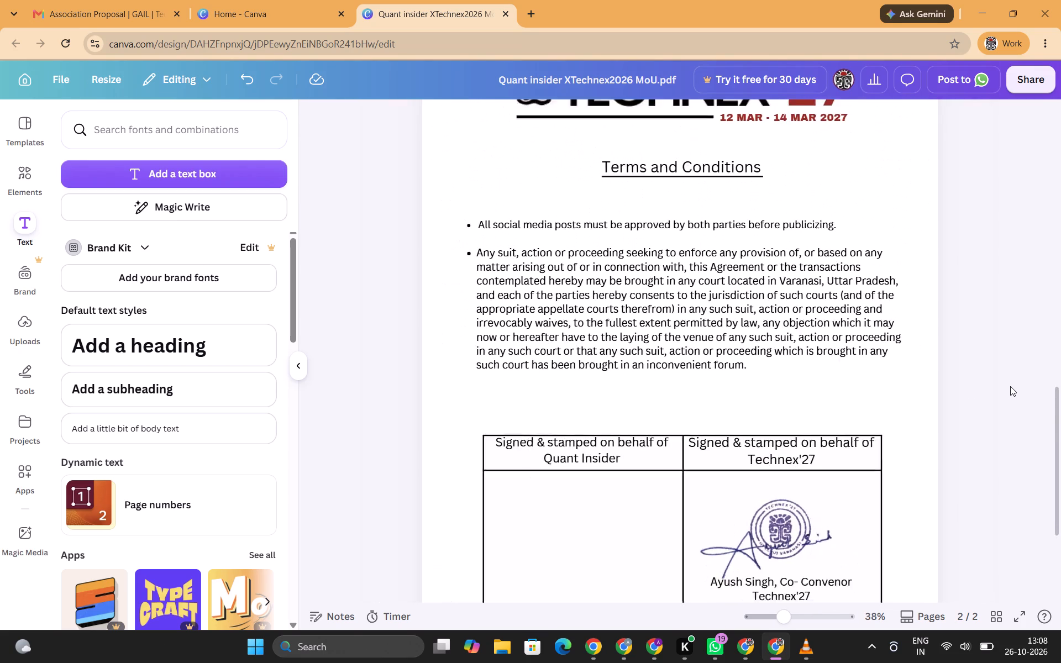
scroll(950, 341, up, 1)
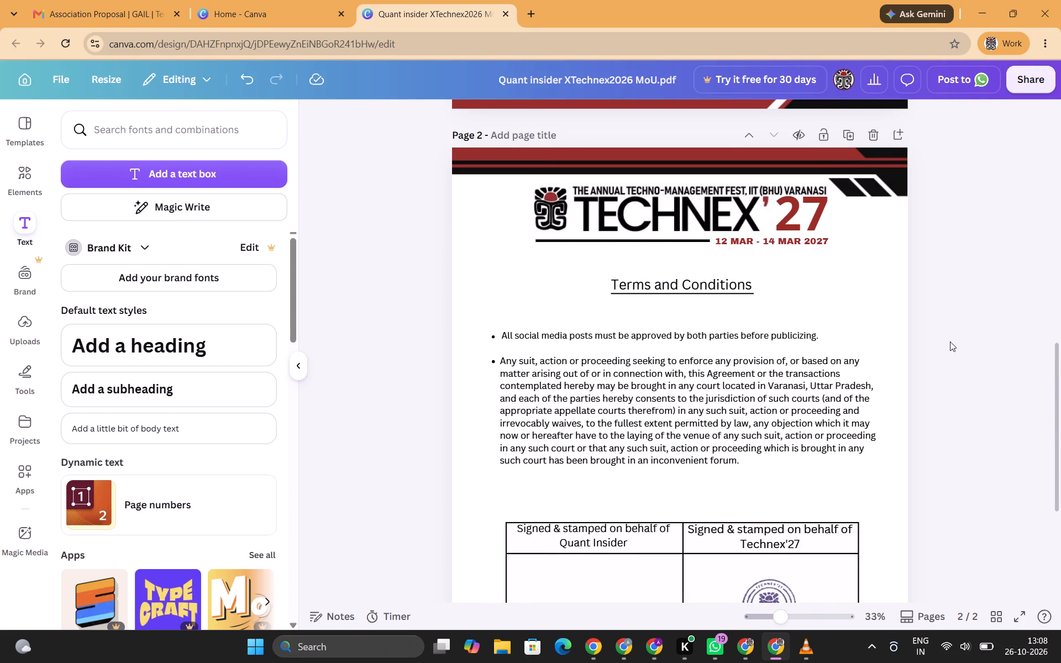
scroll(950, 341, up, 4)
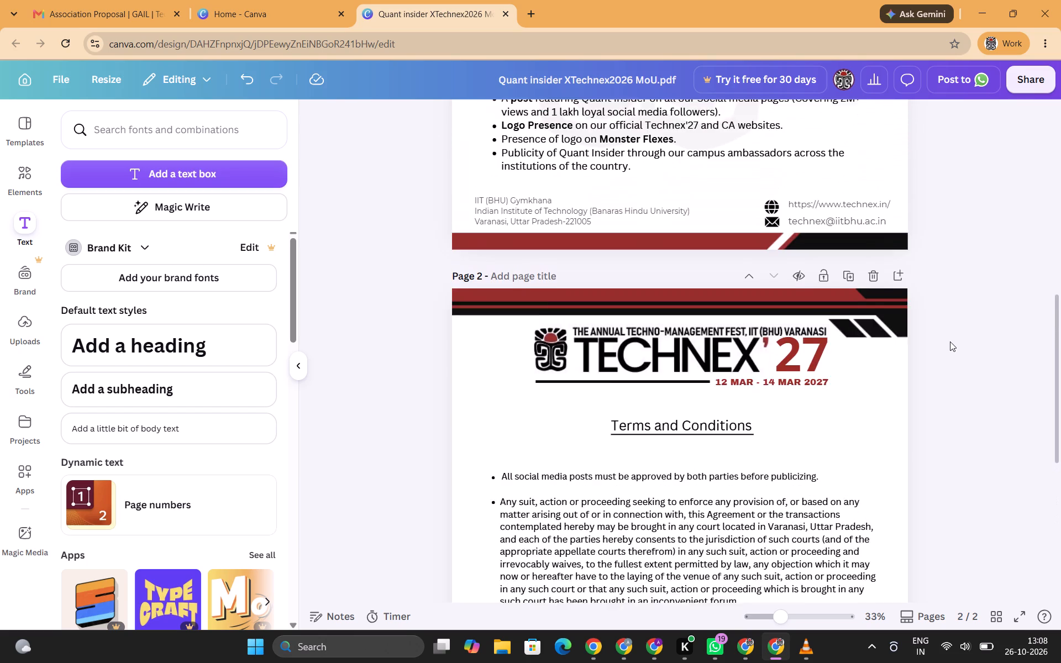
scroll(950, 341, up, 4)
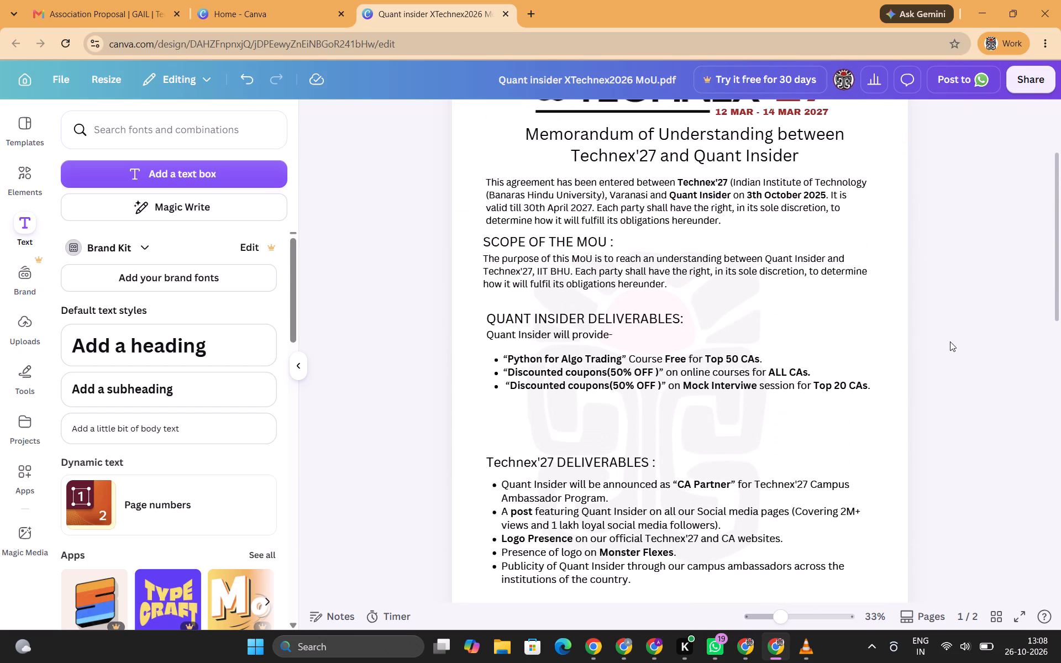